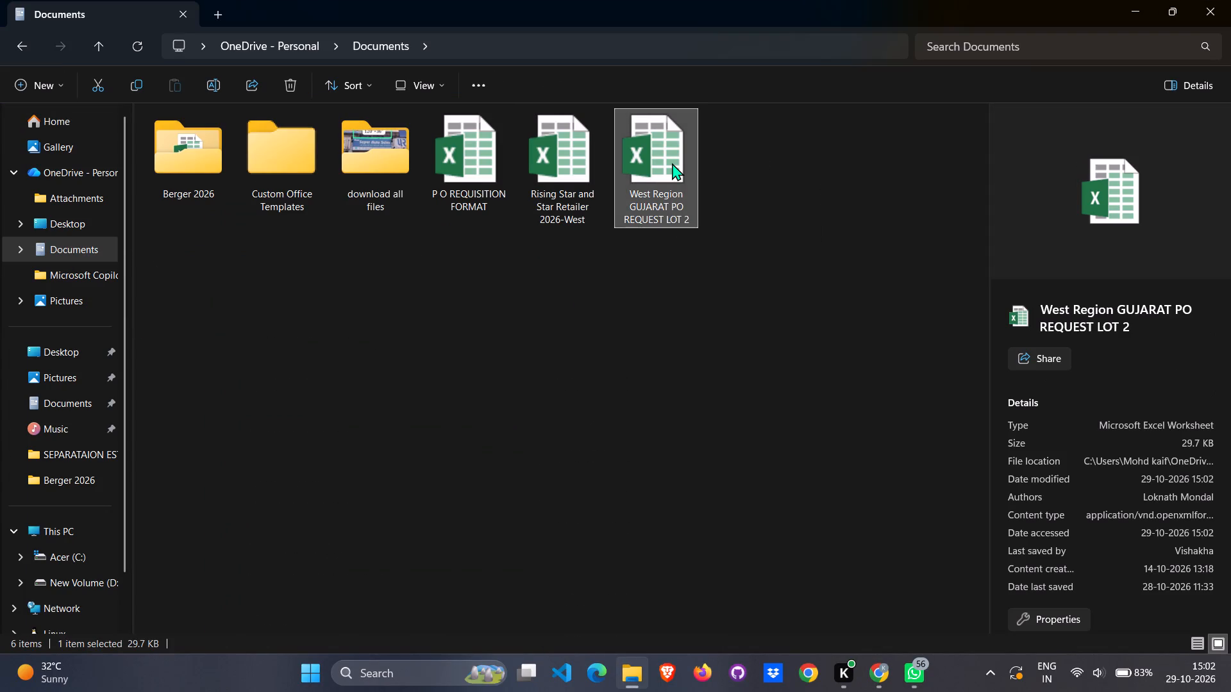
Open the West Region GUJARAT PO REQUEST LOT 2 workbook from the Documents folder and enable editing.
double_click(672, 163)
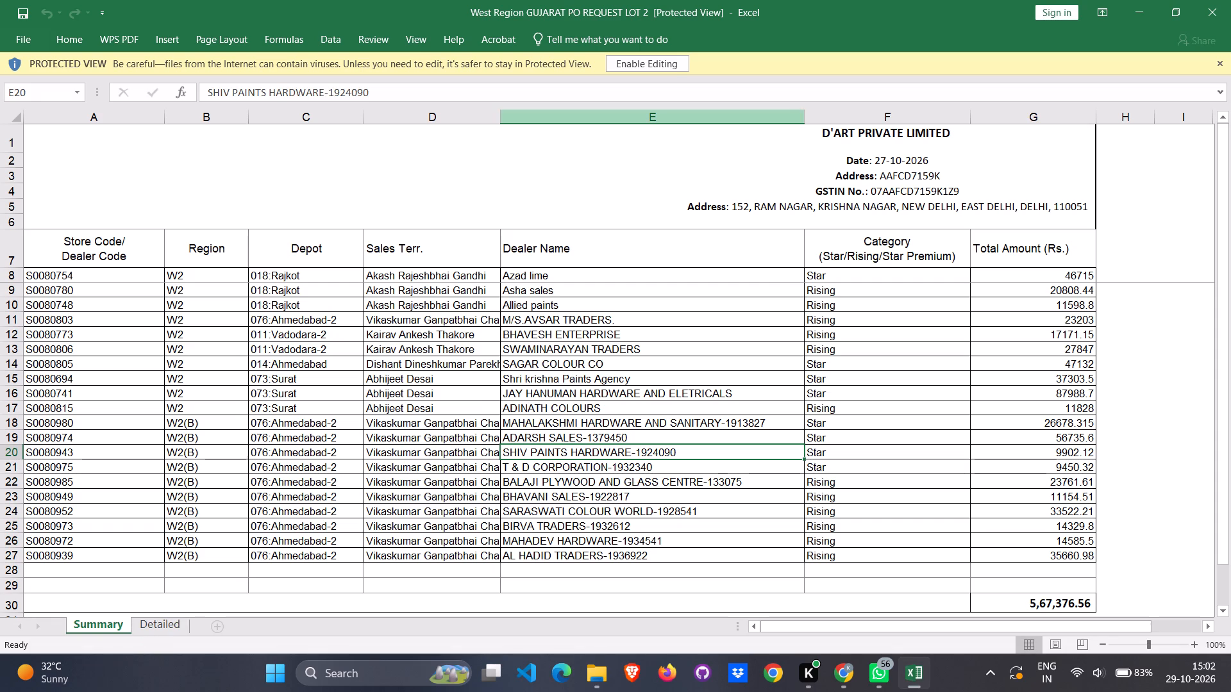
click(668, 58)
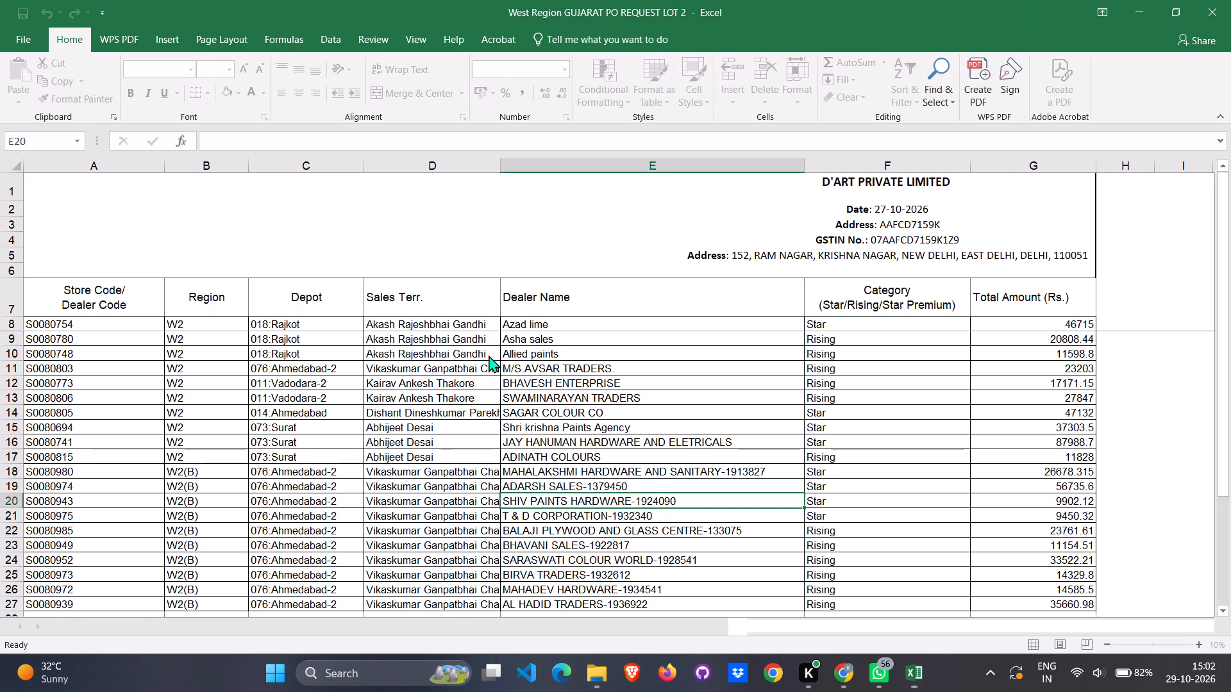
On the Detailed sheet, bold the Packaging@ 3% and Transportation element names for Asha sales in G7:G8.
scroll(480, 361, down, 5)
double_click(171, 628)
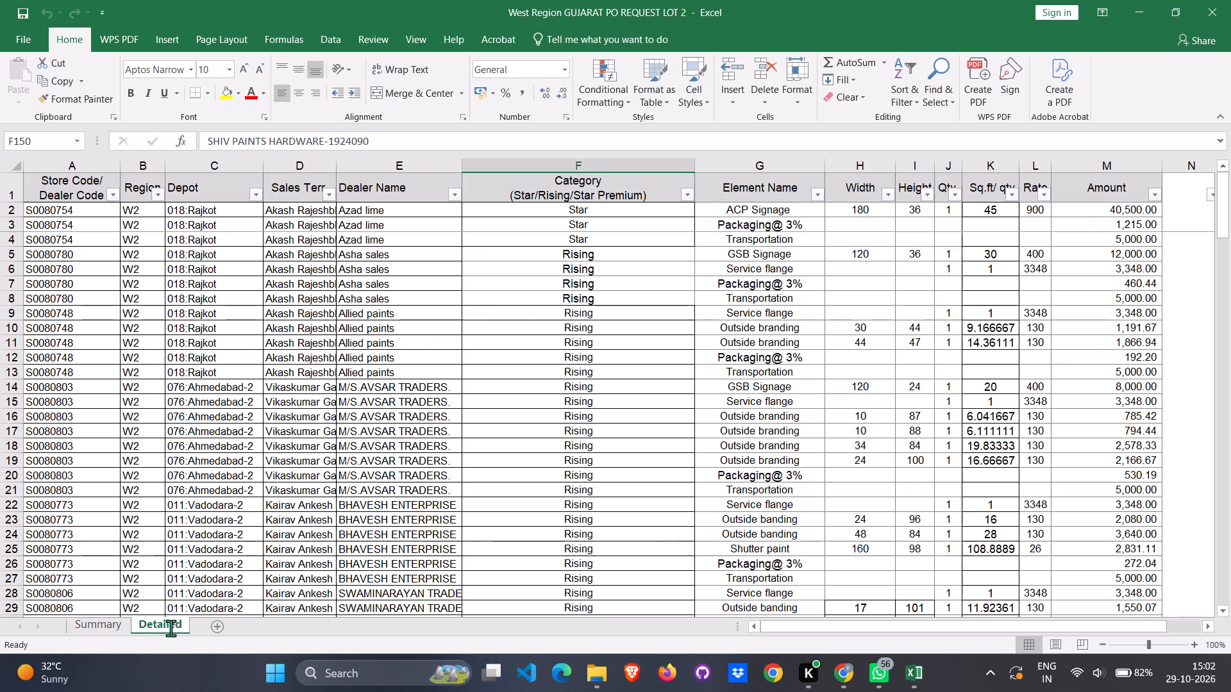
scroll(539, 406, up, 4)
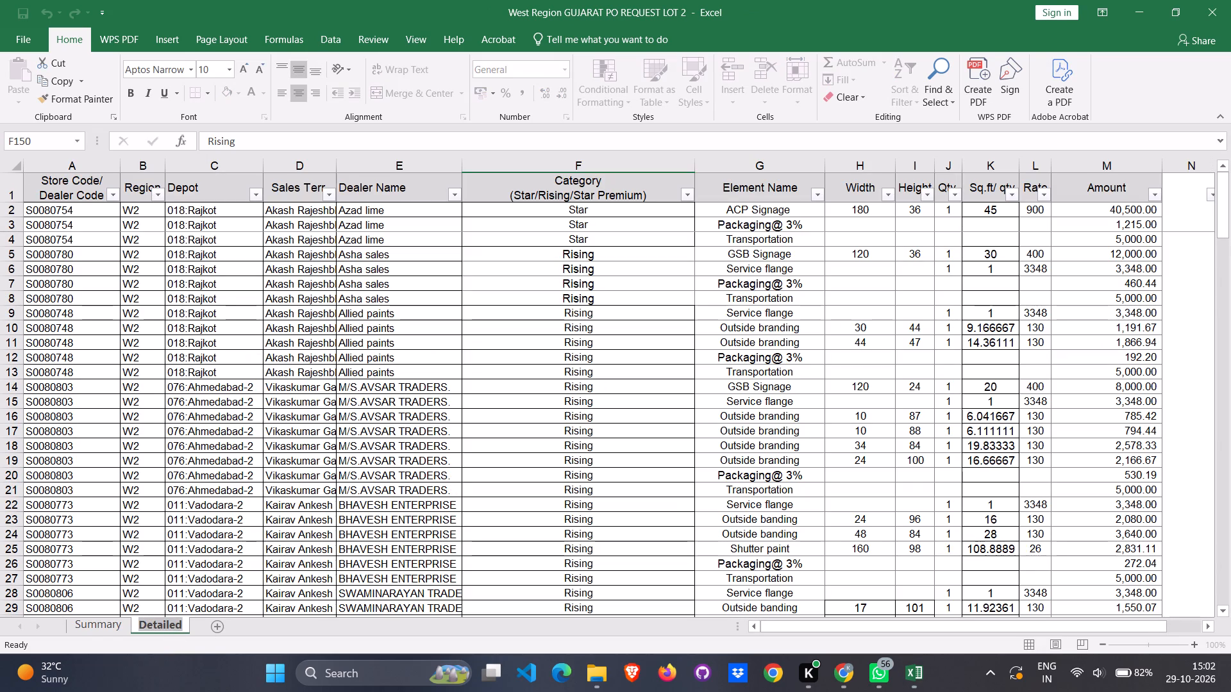
scroll(766, 402, up, 3)
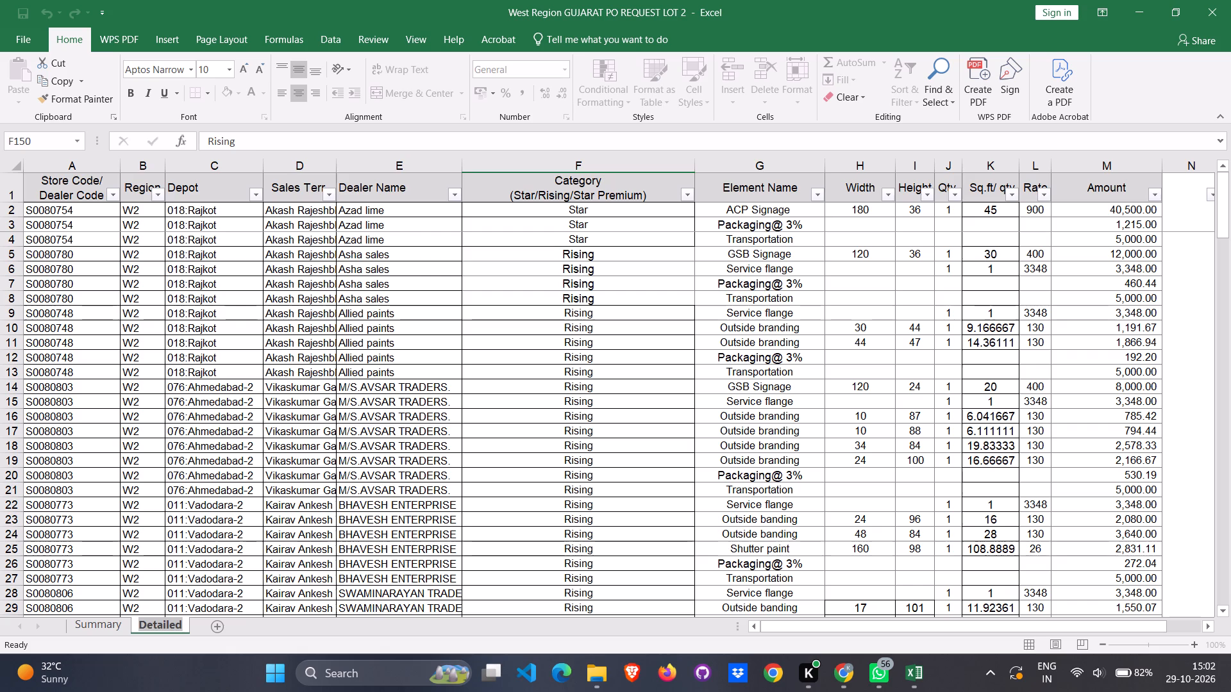
click(758, 282)
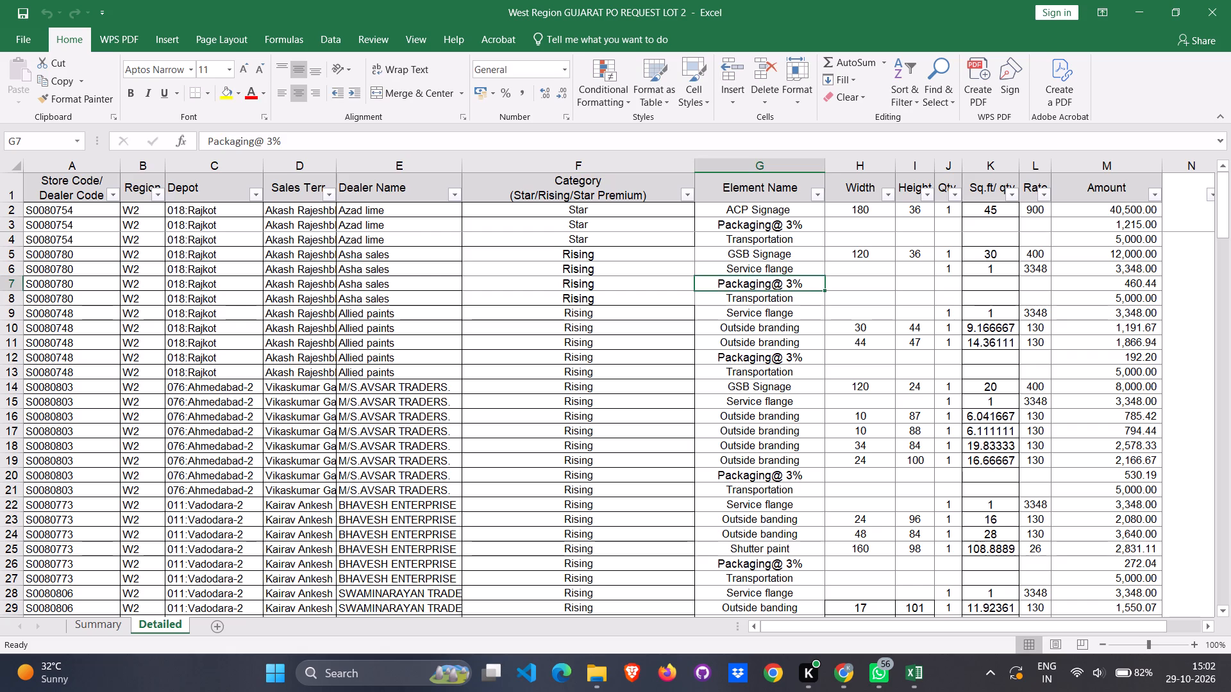
shift+click(758, 299)
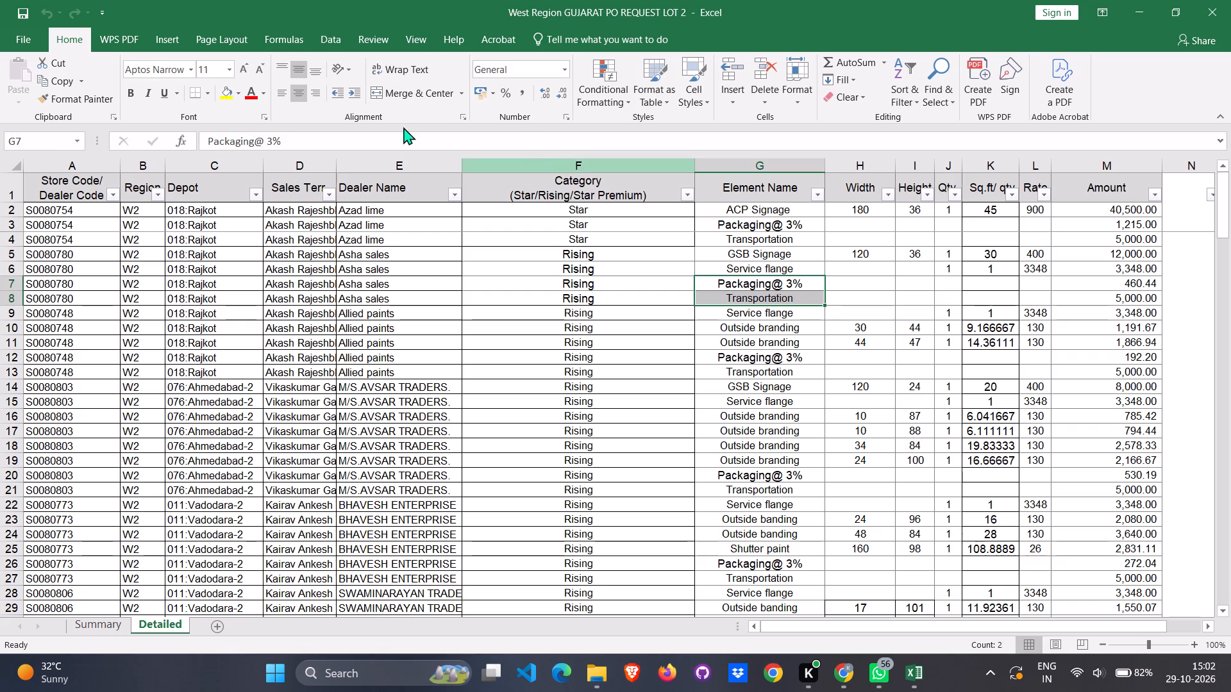
click(133, 94)
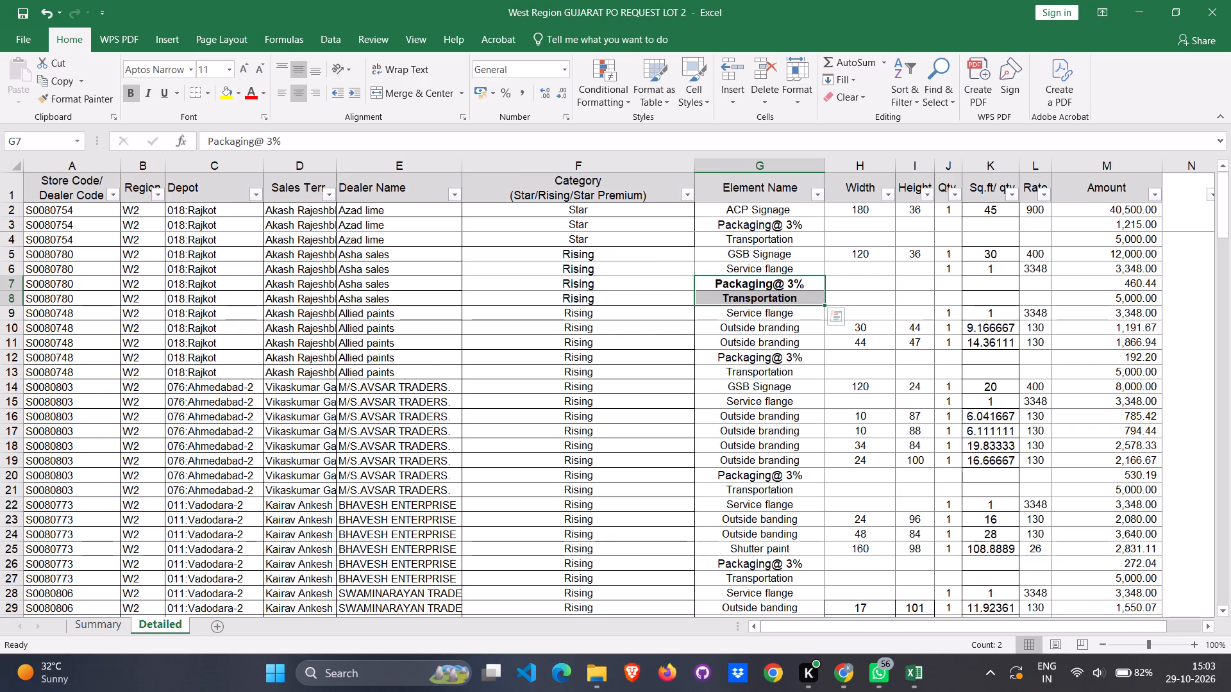
Bold the Packaging@ 3% and Transportation element names for Azad lime in G3:G4.
scroll(687, 331, up, 3)
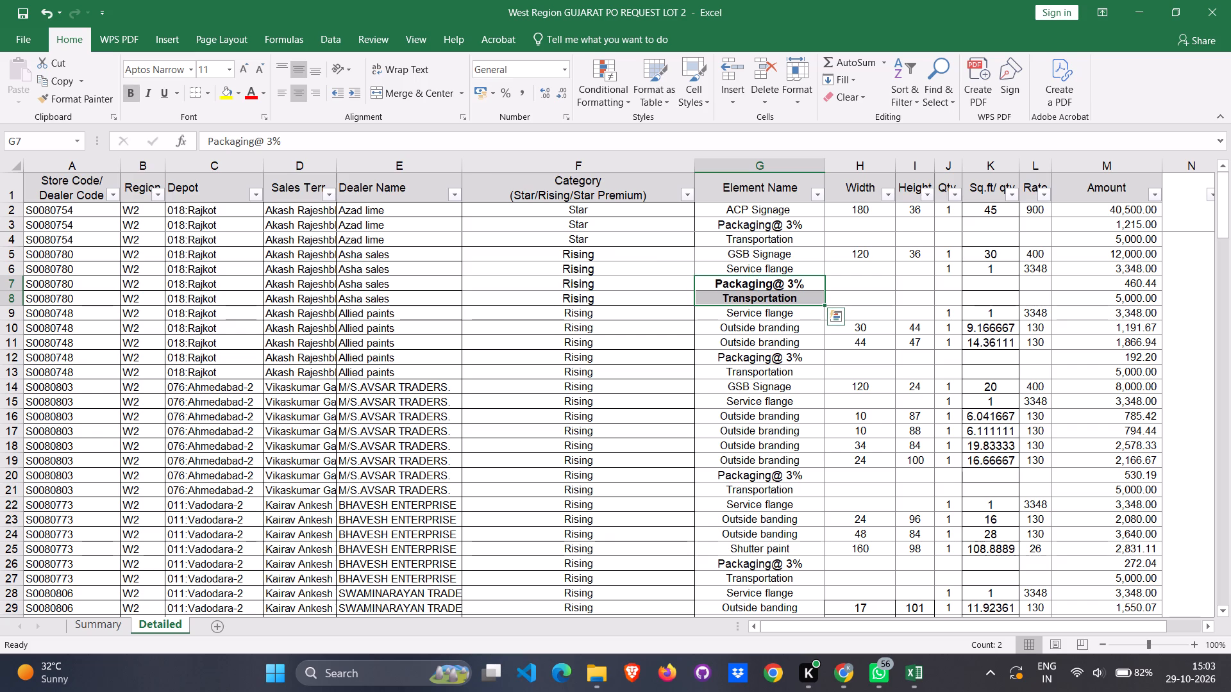
click(755, 221)
shift+click(755, 240)
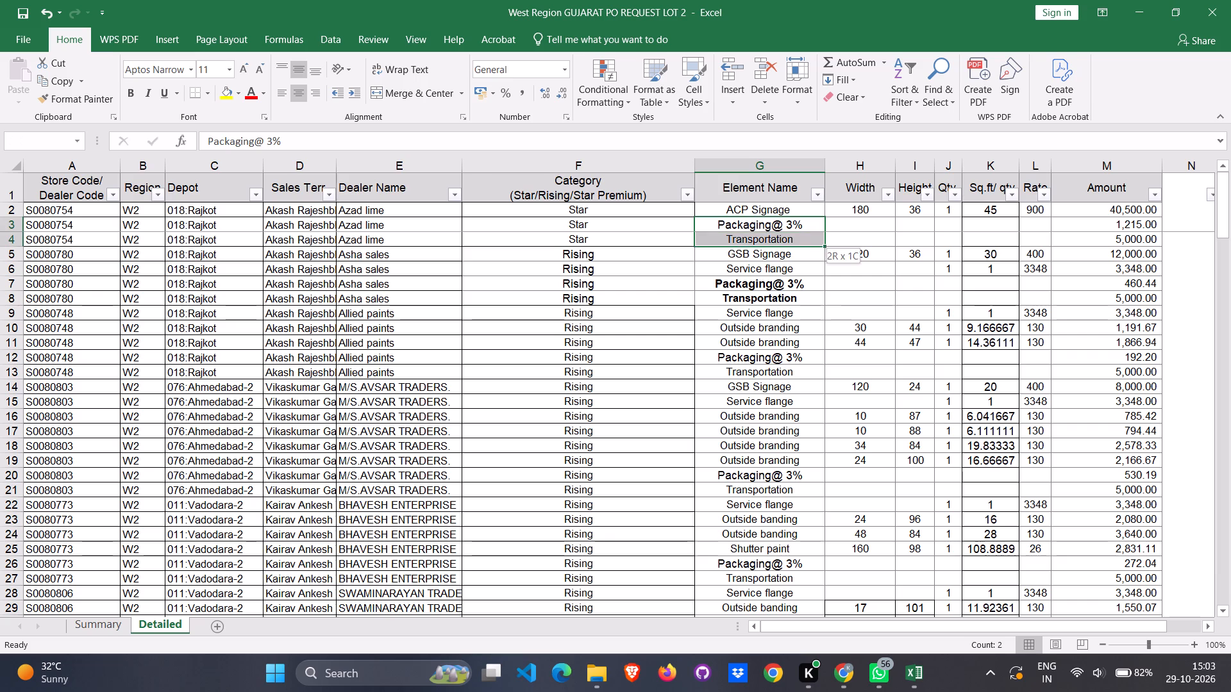
click(131, 92)
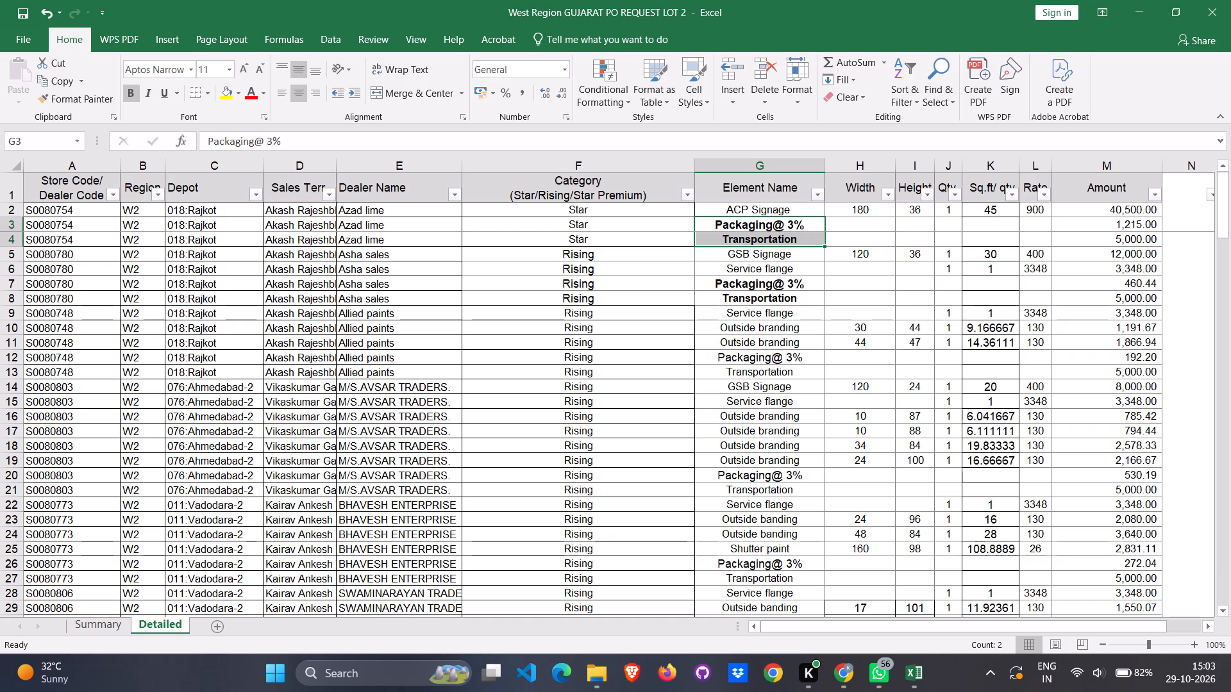
Bold the Packaging@ 3% and Transportation element names for Allied paints in G12:G13.
scroll(552, 320, up, 3)
scroll(769, 332, up, 1)
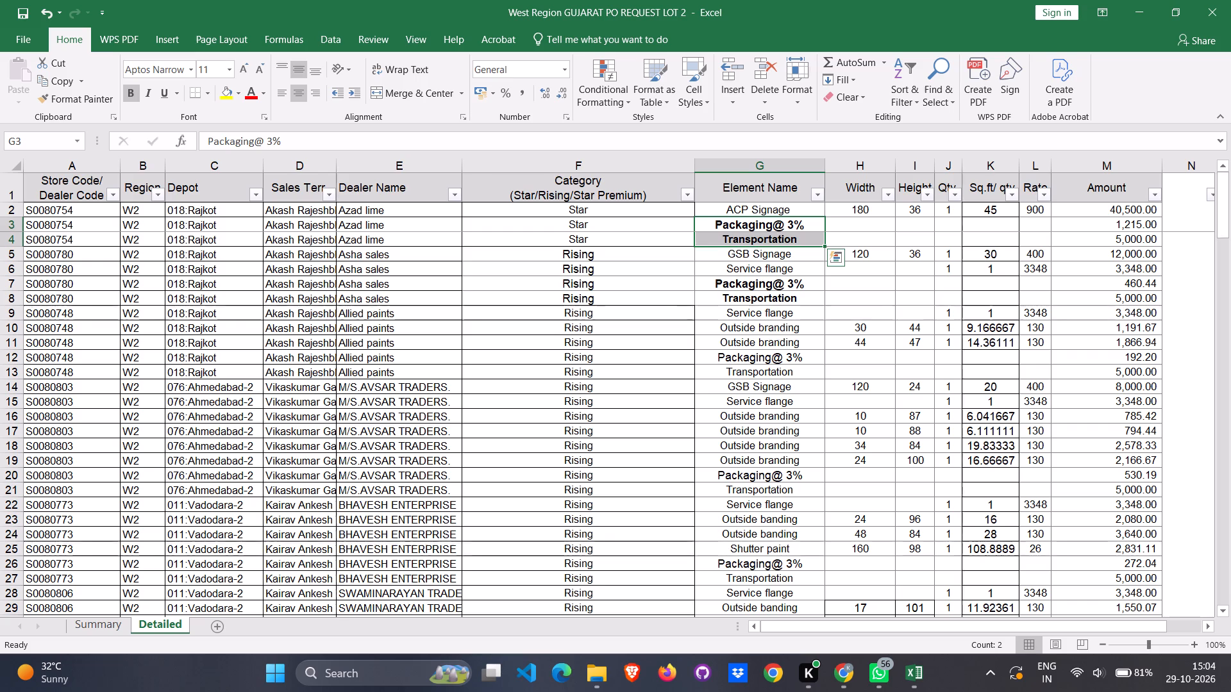
click(766, 359)
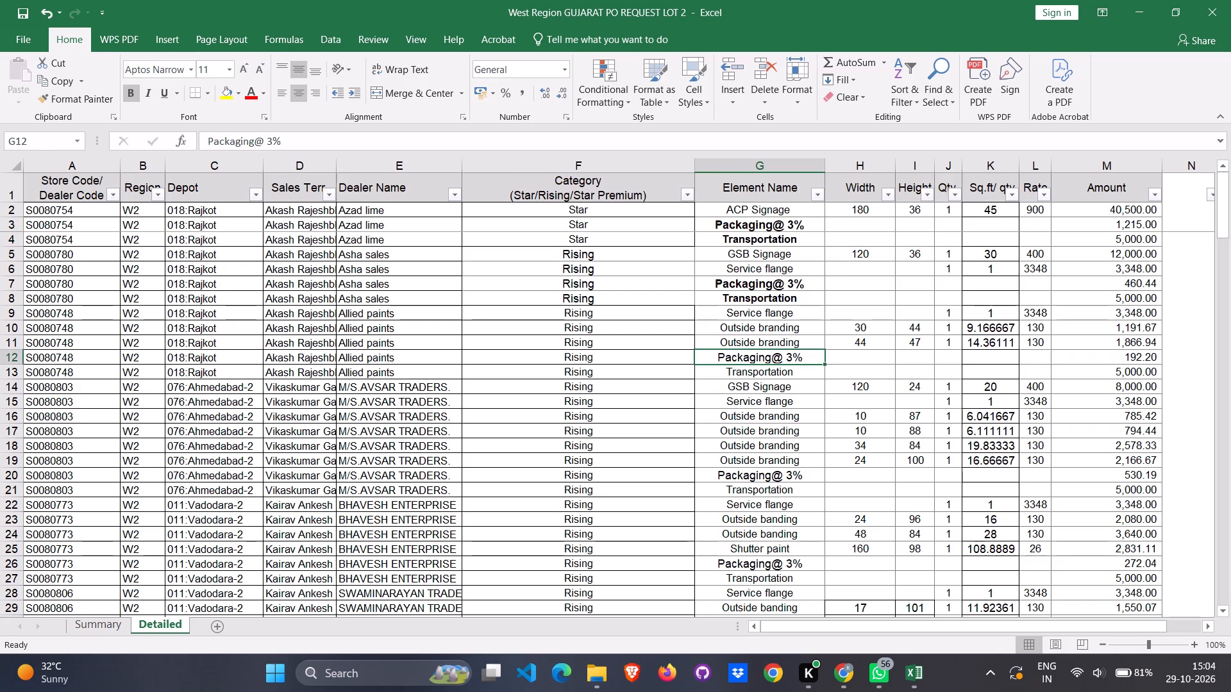
shift+click(767, 374)
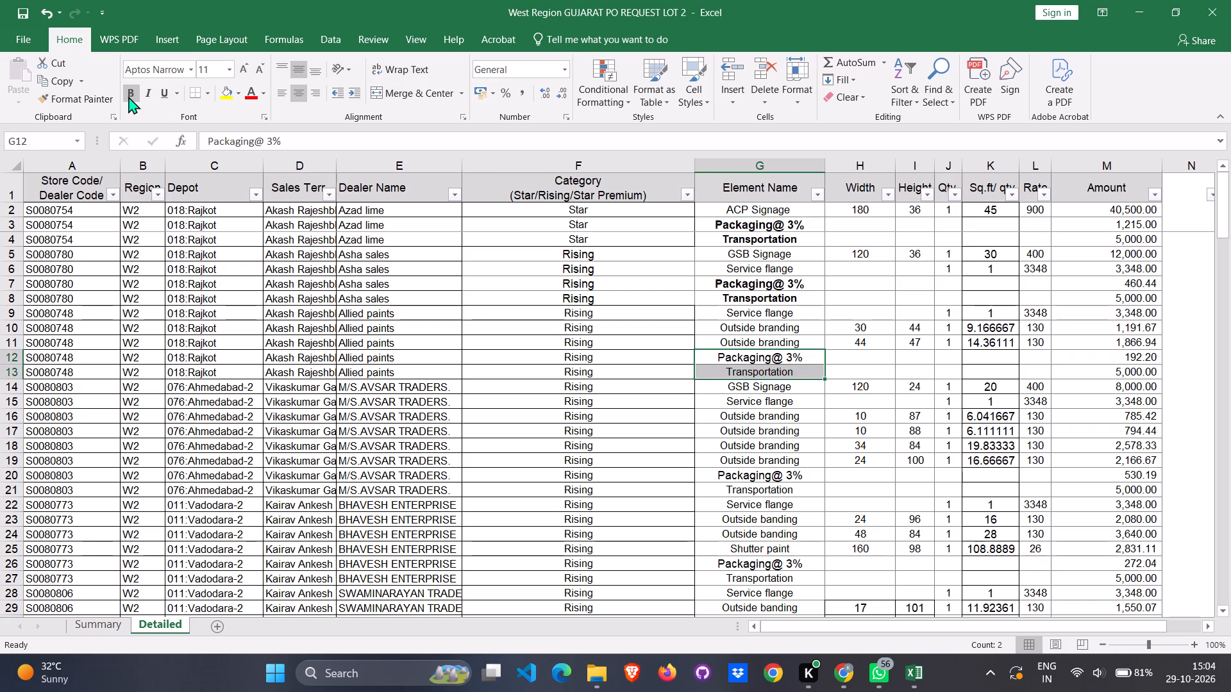
click(128, 96)
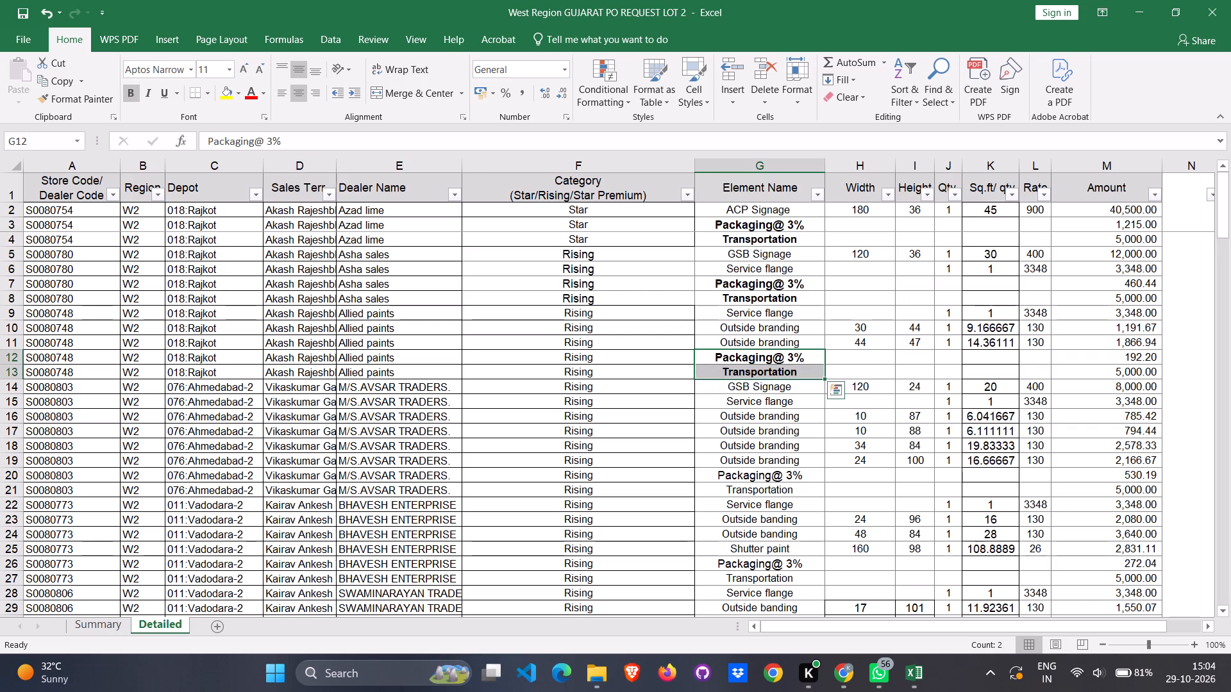
Bold the Packaging@ 3% and Transportation element names for M/S.AVSAR TRADERS in G20:G21.
scroll(782, 430, down, 4)
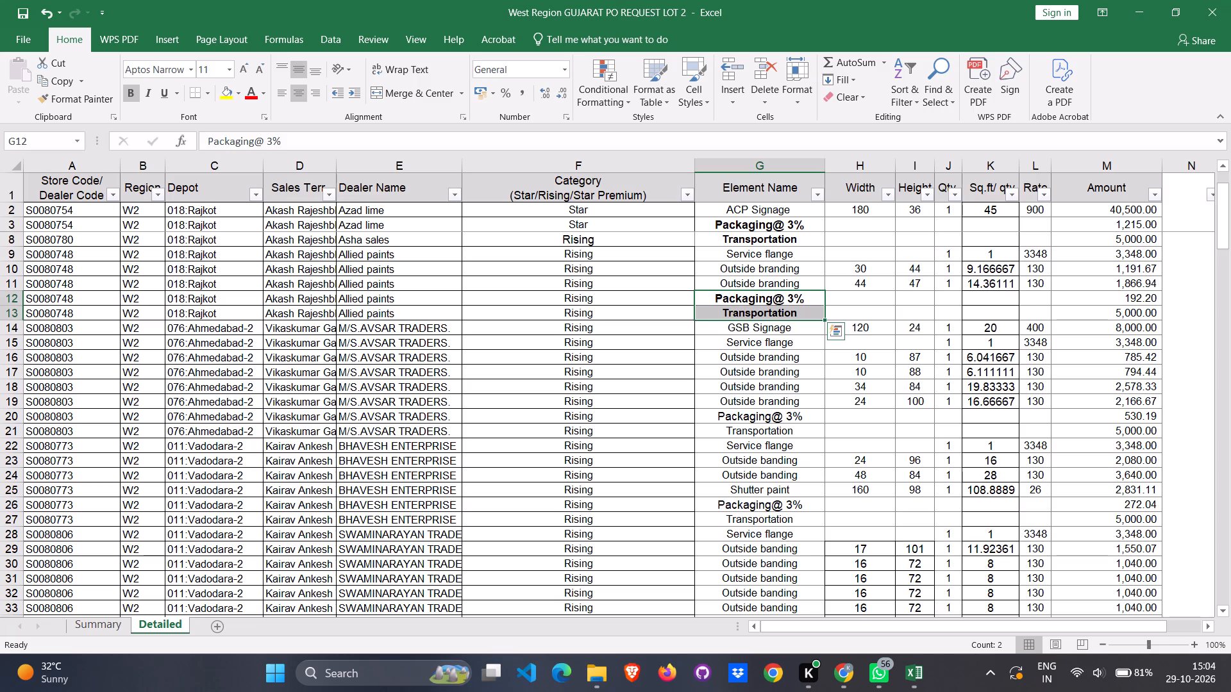
click(765, 423)
shift+click(765, 432)
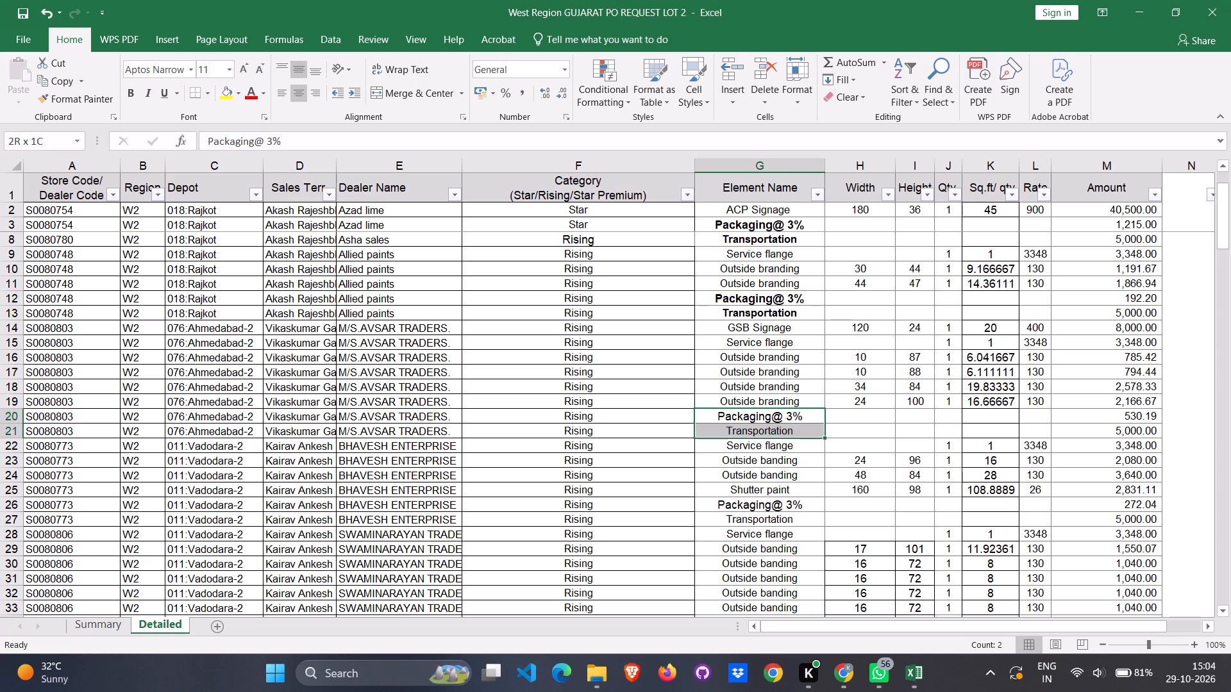
click(132, 92)
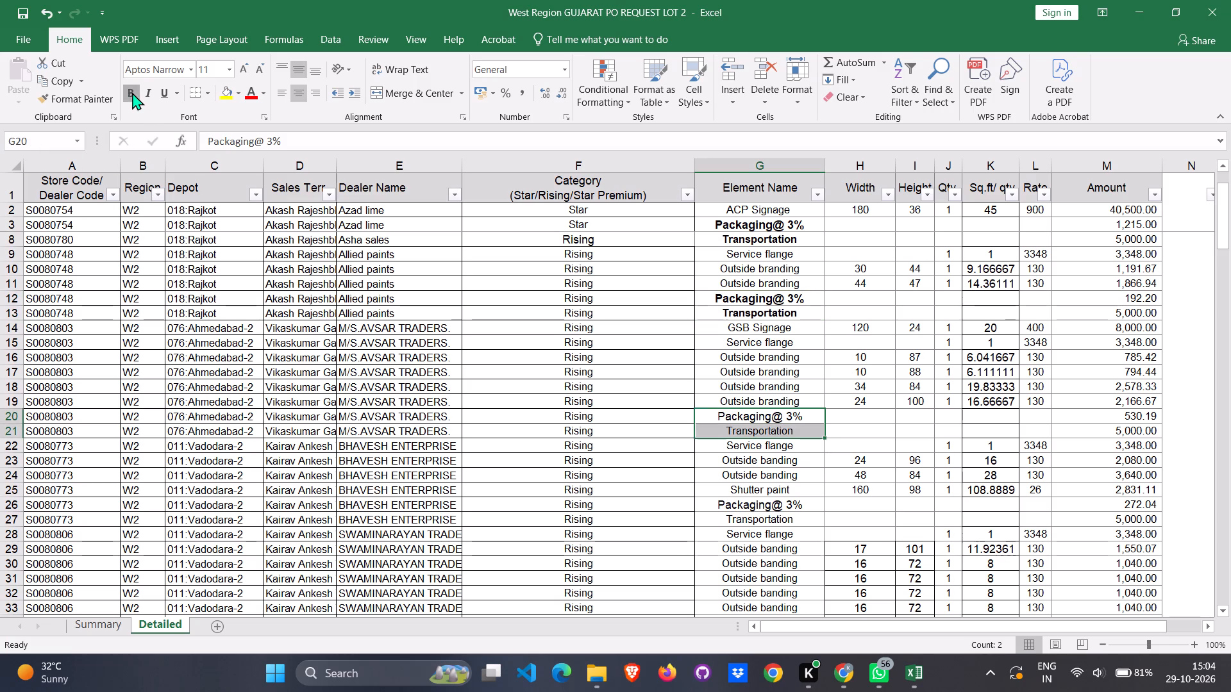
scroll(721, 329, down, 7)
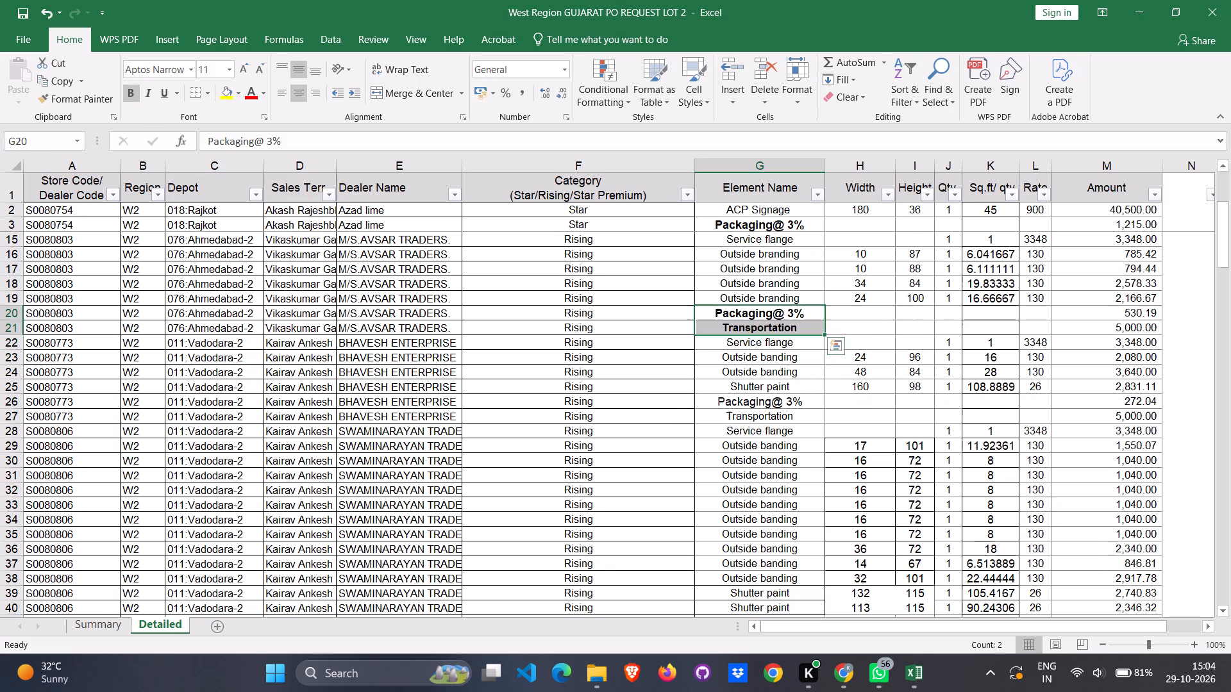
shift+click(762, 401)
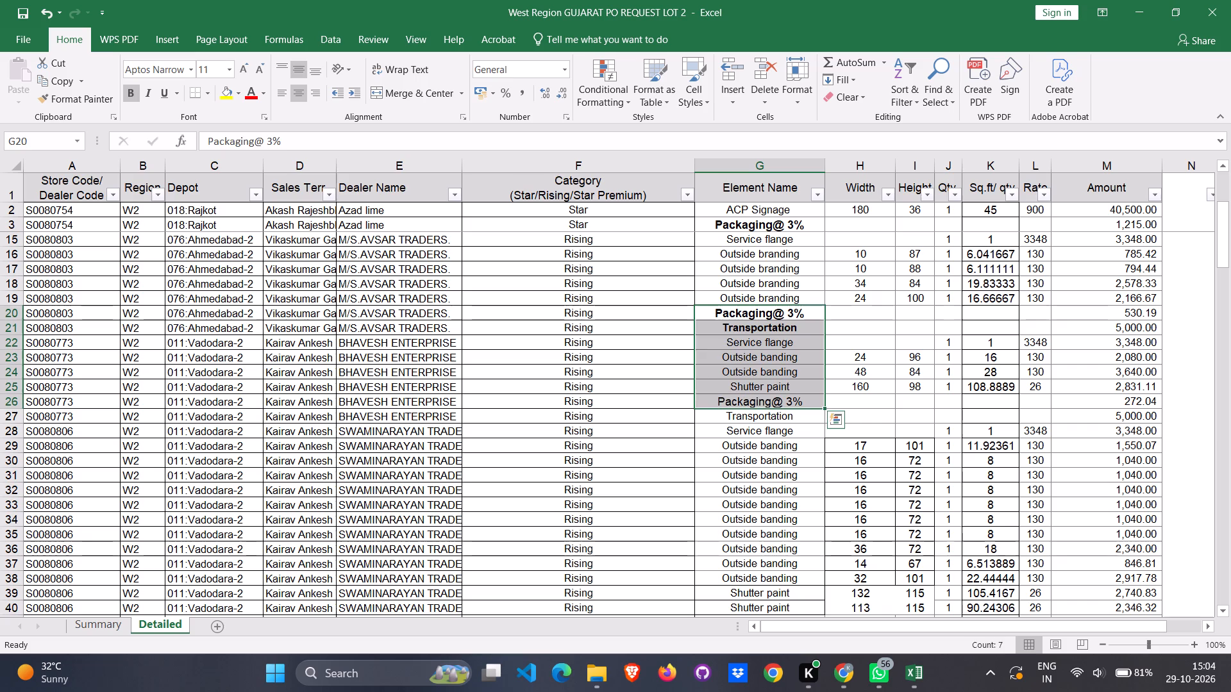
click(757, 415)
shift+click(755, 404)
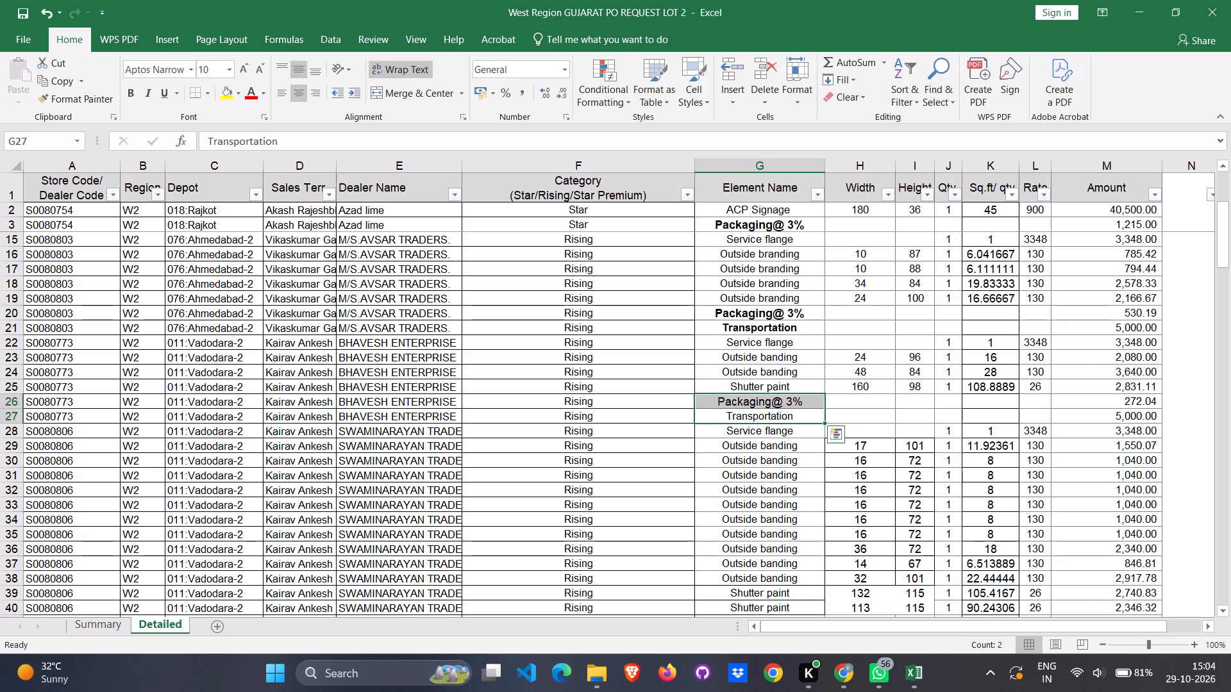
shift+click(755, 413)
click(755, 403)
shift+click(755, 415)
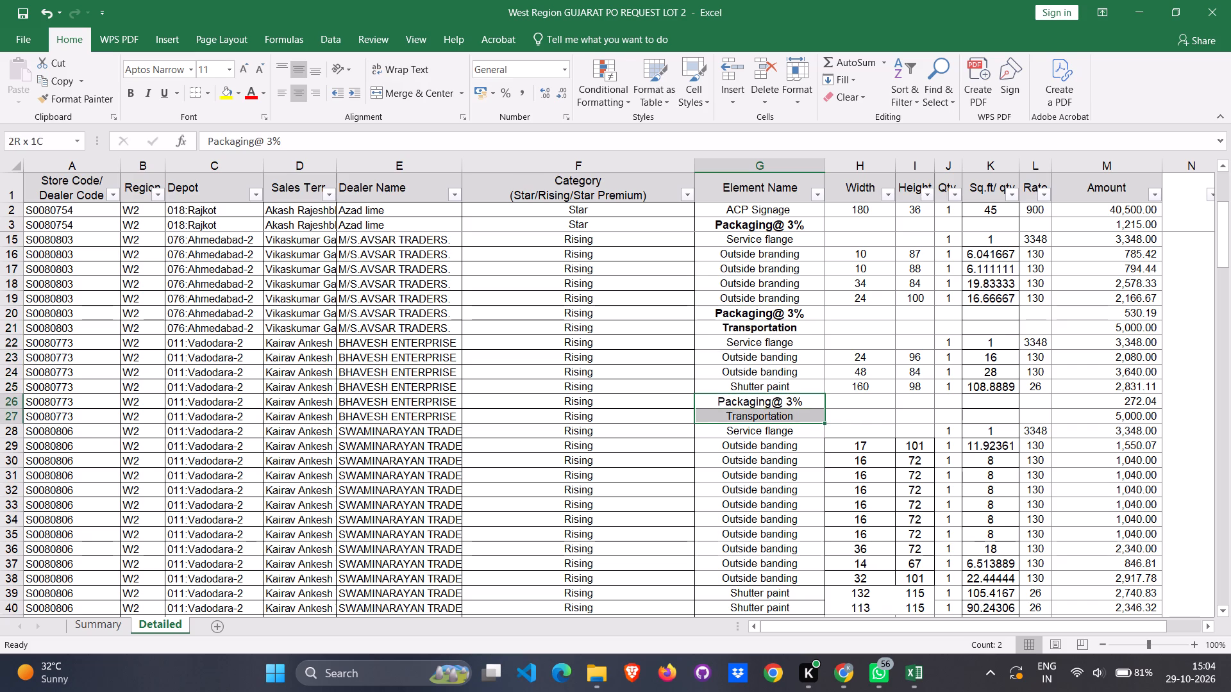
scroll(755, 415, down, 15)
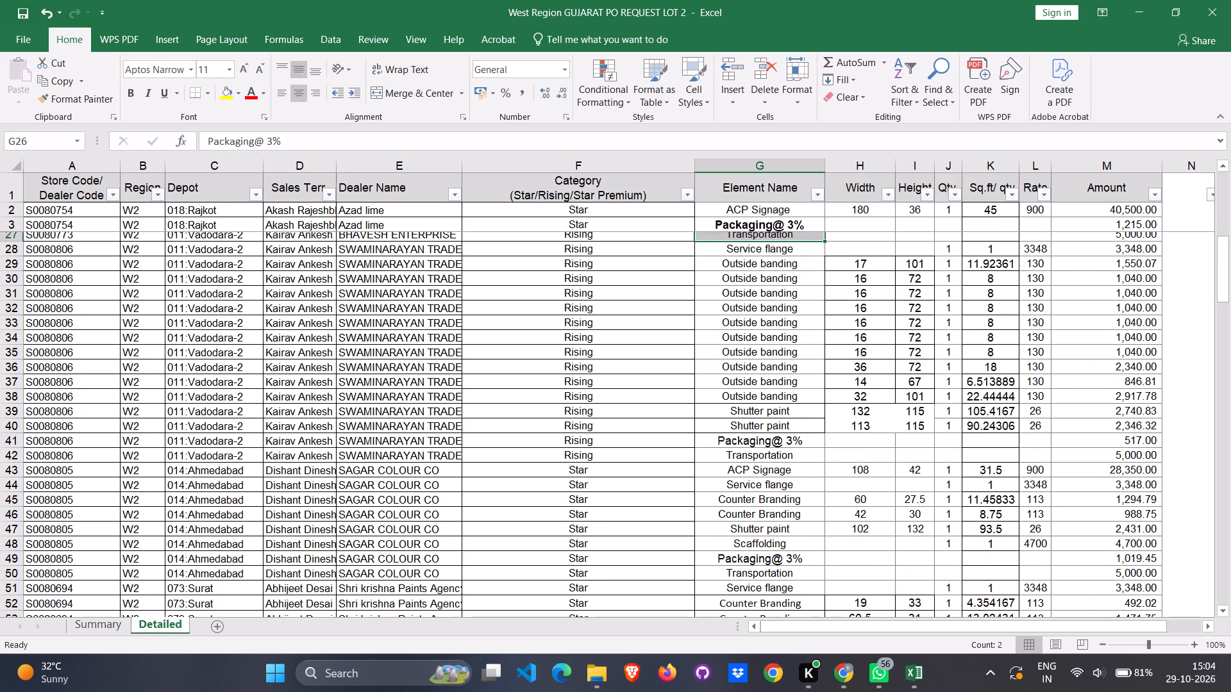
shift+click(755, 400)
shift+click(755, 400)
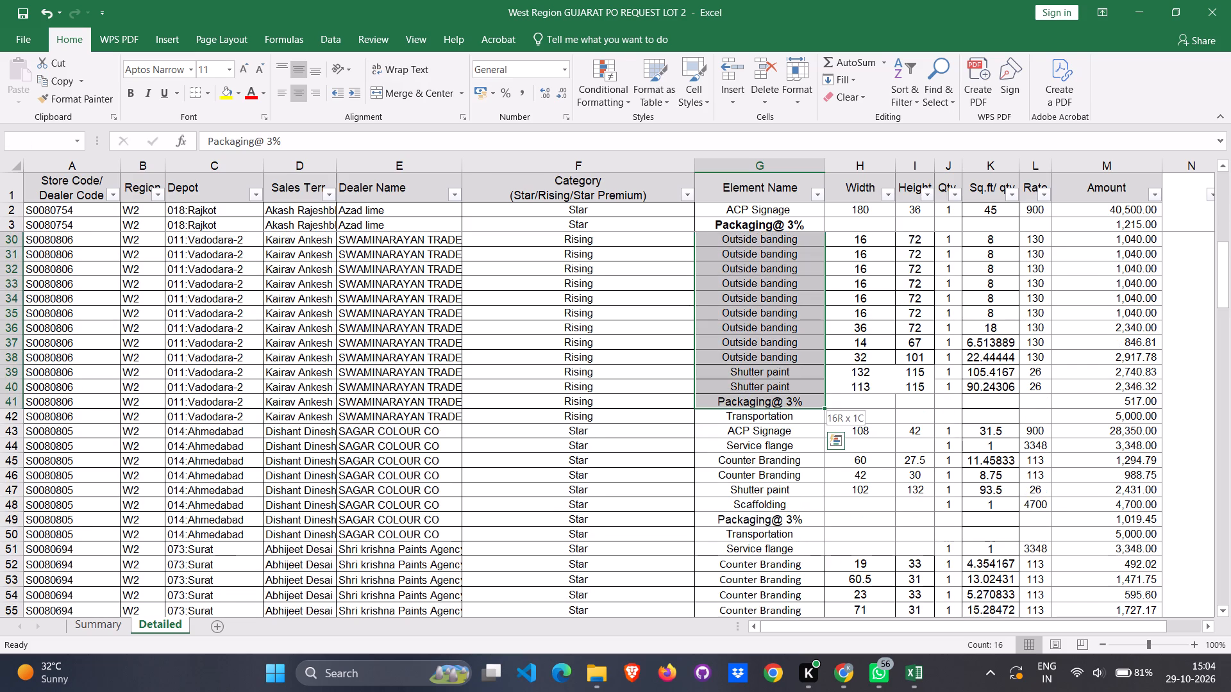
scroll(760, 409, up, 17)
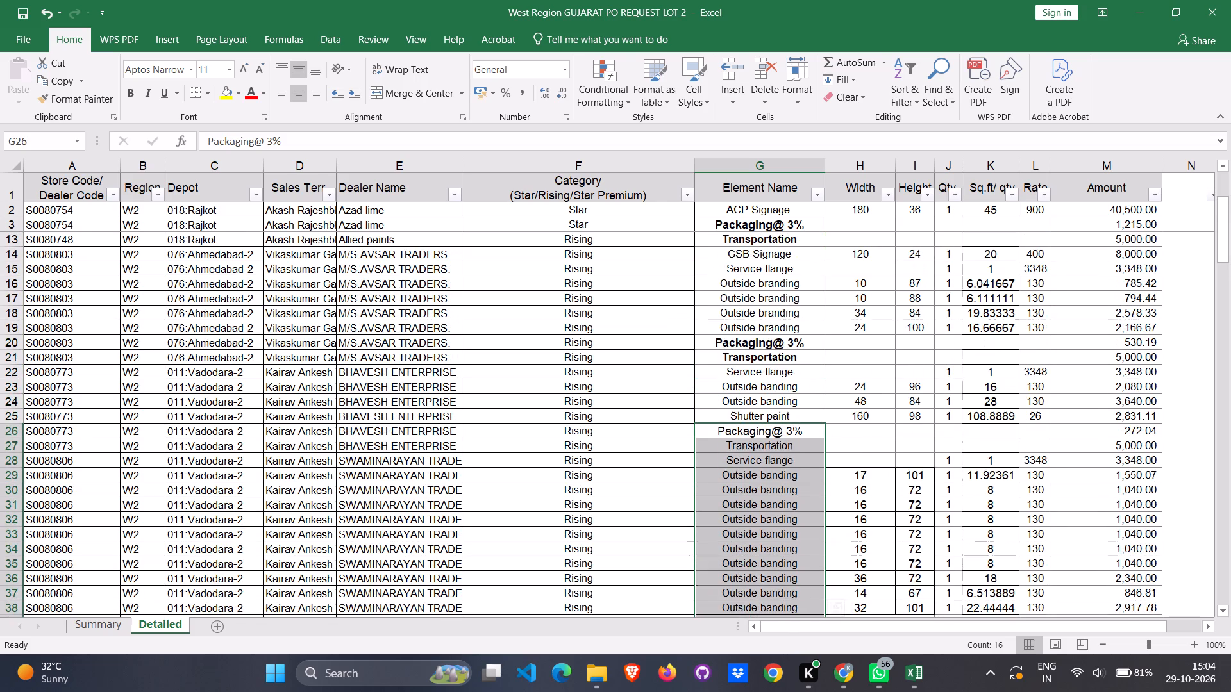
Bold the Packaging@ 3% and Transportation element names for BHAVESH ENTERPRISE in G26:G27.
click(767, 426)
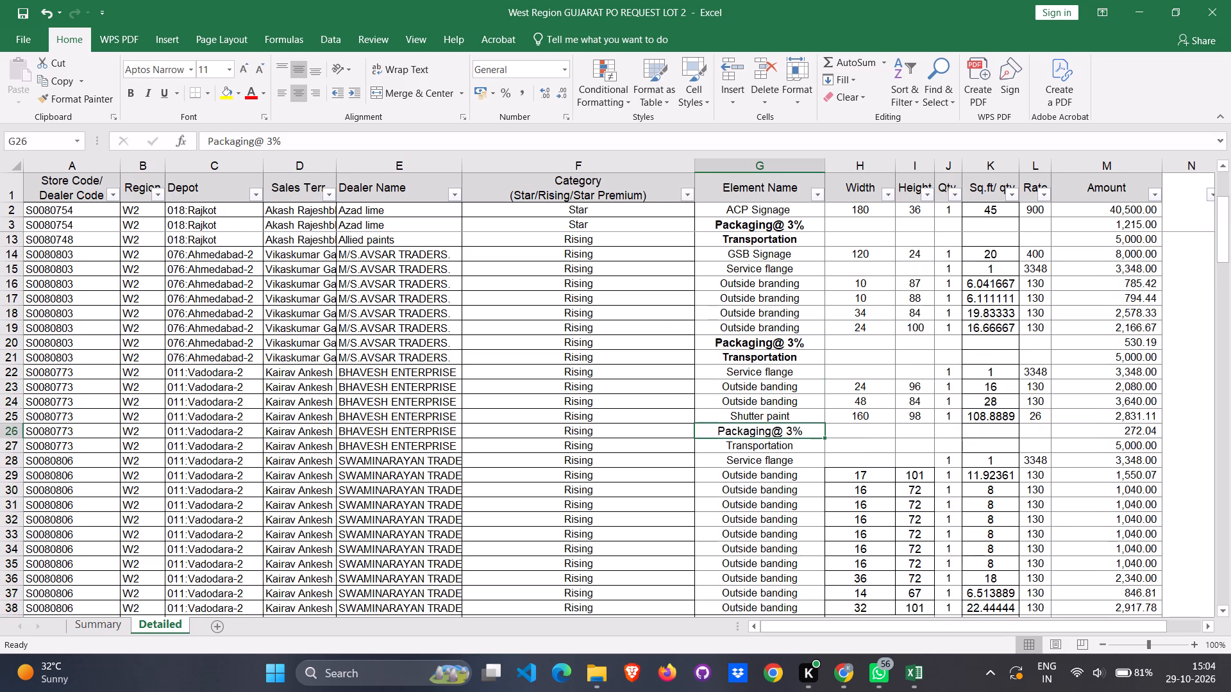
shift+click(766, 445)
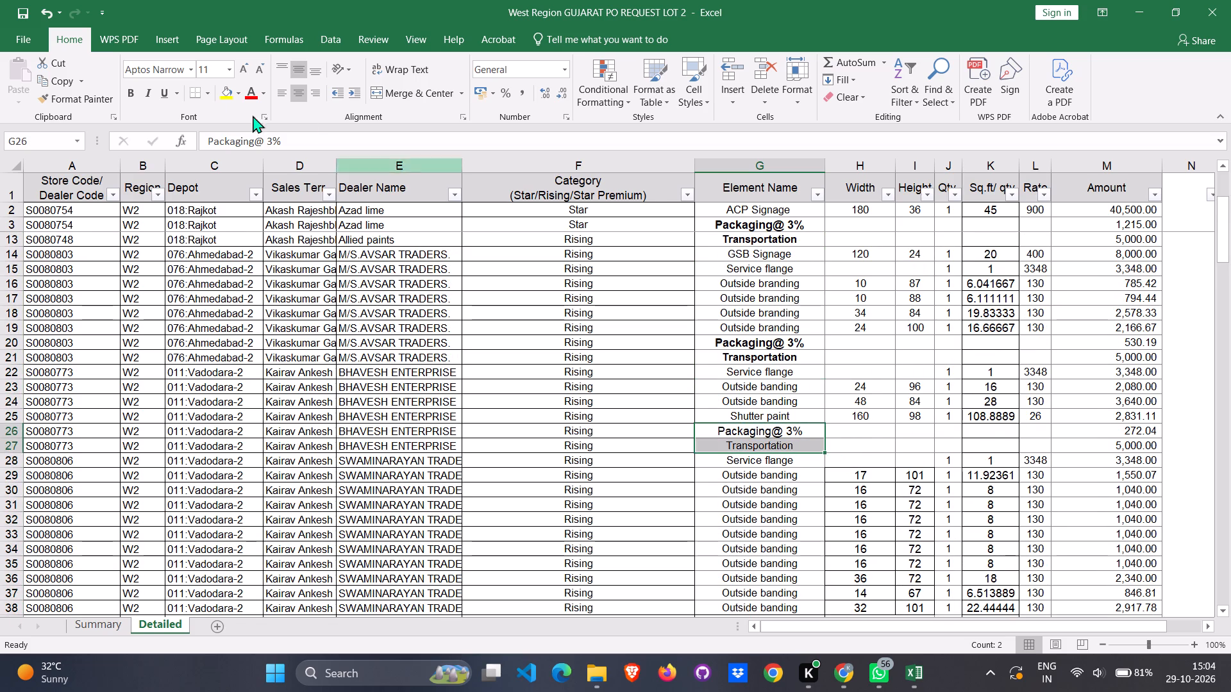
click(132, 94)
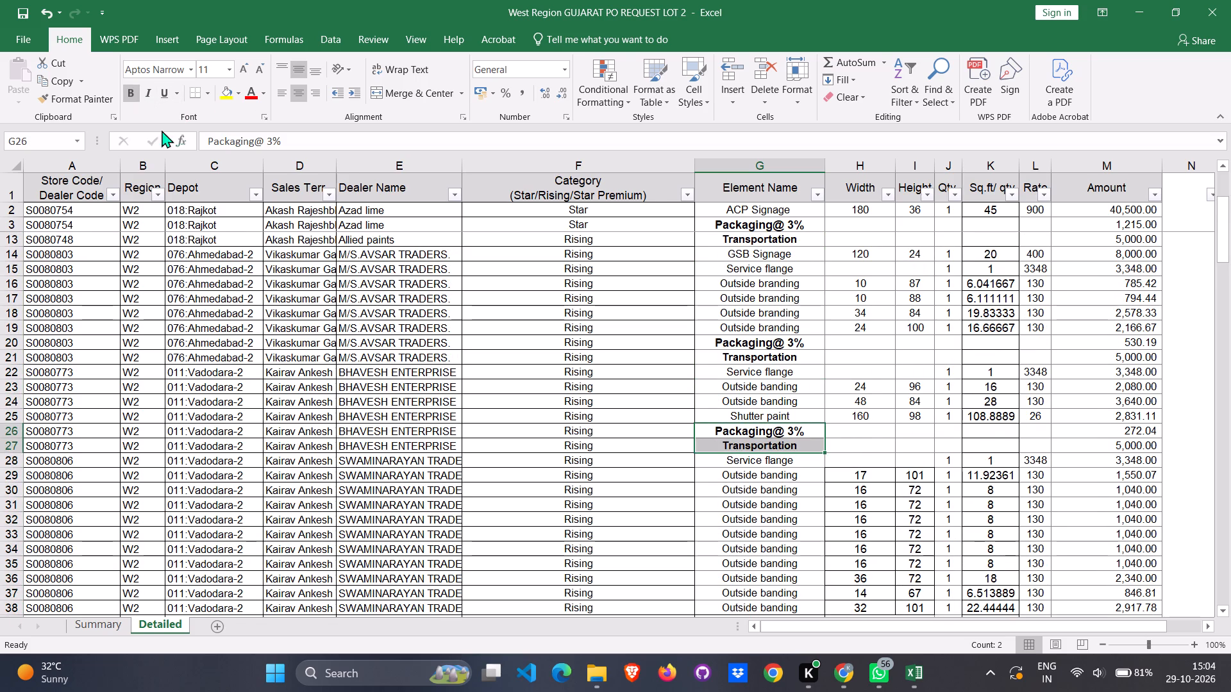
Bold the Packaging@ 3% and Transportation element names for SWAMINARAYAN TRADERS in G41:G42.
scroll(713, 388, down, 9)
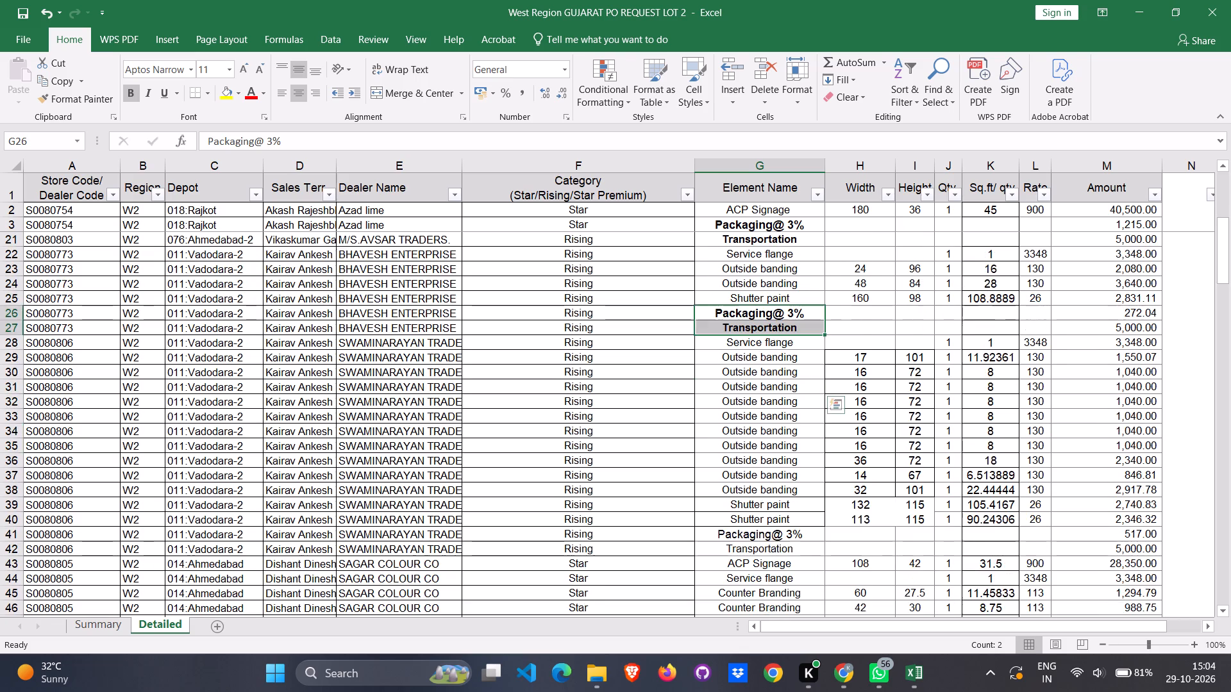
scroll(713, 388, down, 7)
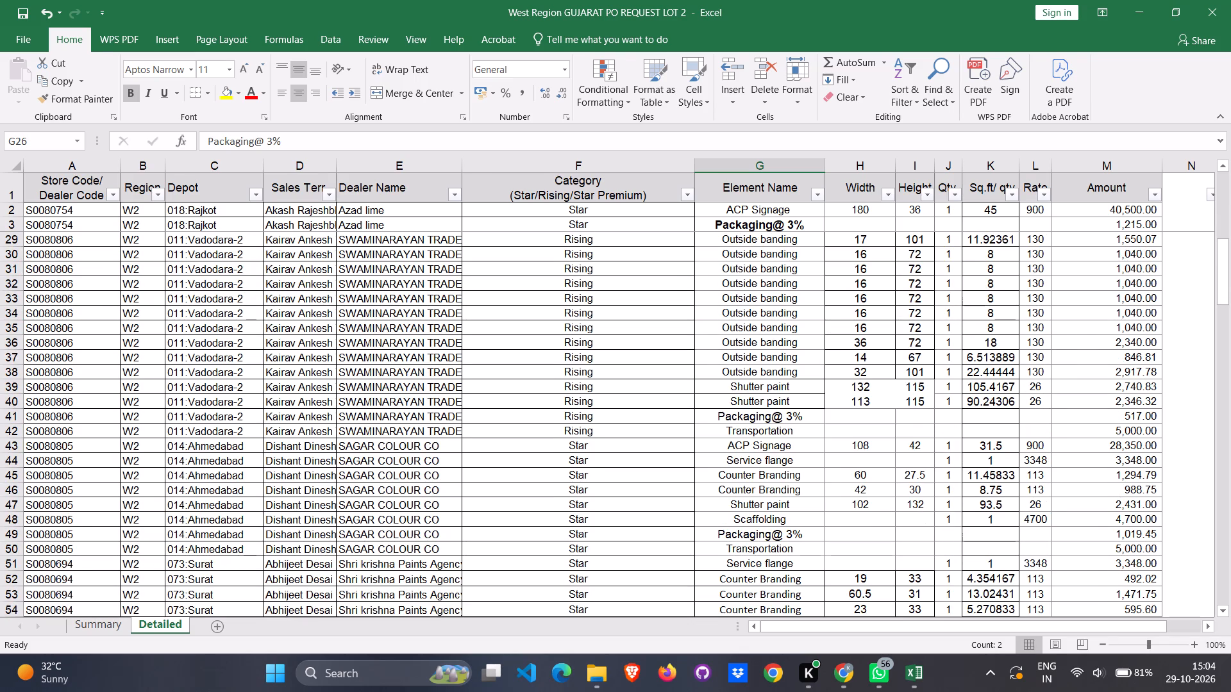
click(735, 418)
shift+click(742, 434)
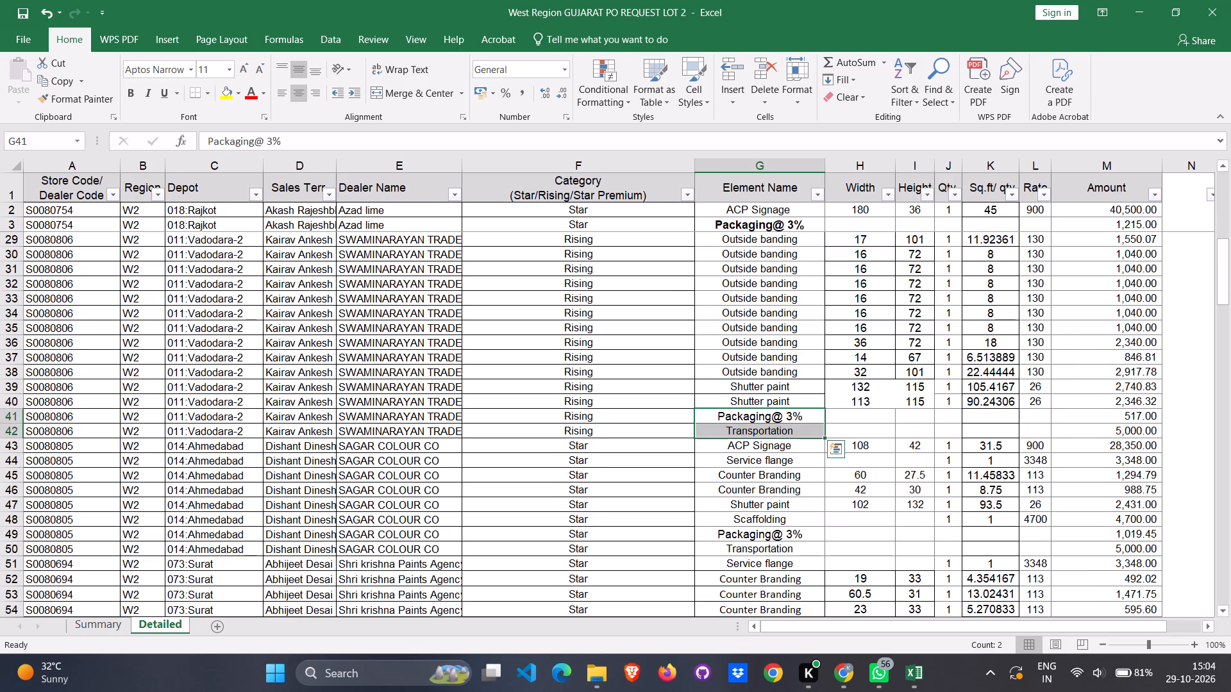
click(128, 94)
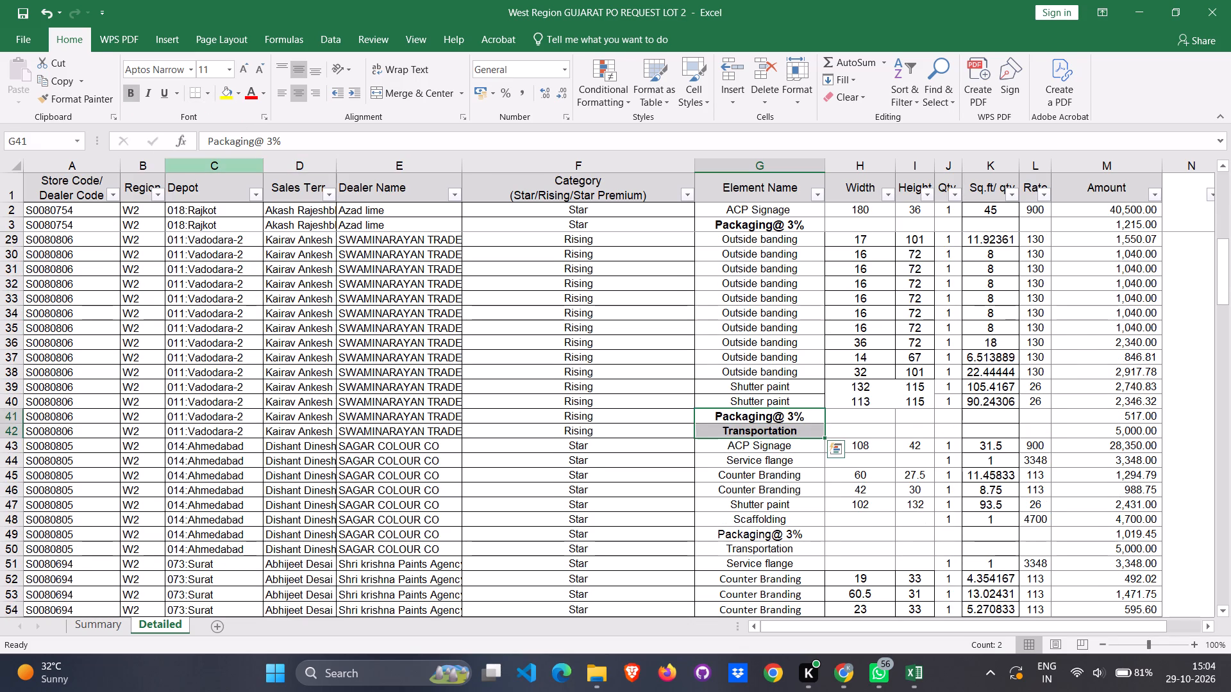
Bold the Packaging@ 3% and Transportation element names for SAGAR COLOUR CO in G49:G50.
scroll(805, 444, down, 7)
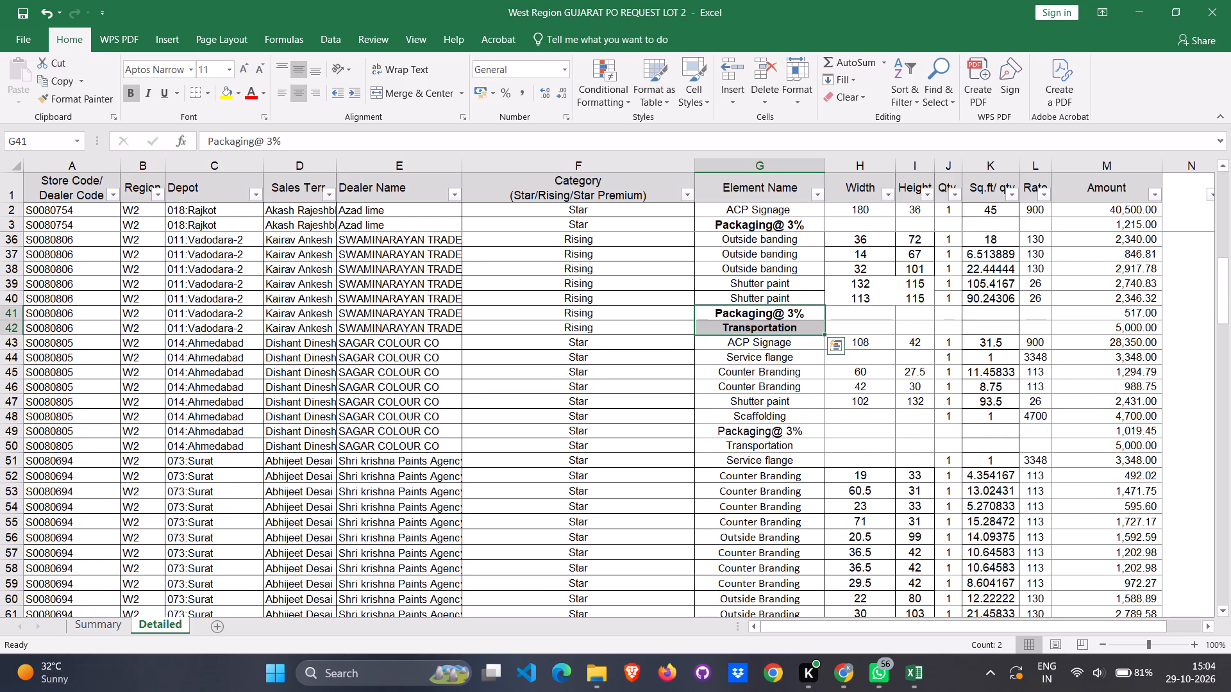
click(742, 431)
shift+click(755, 449)
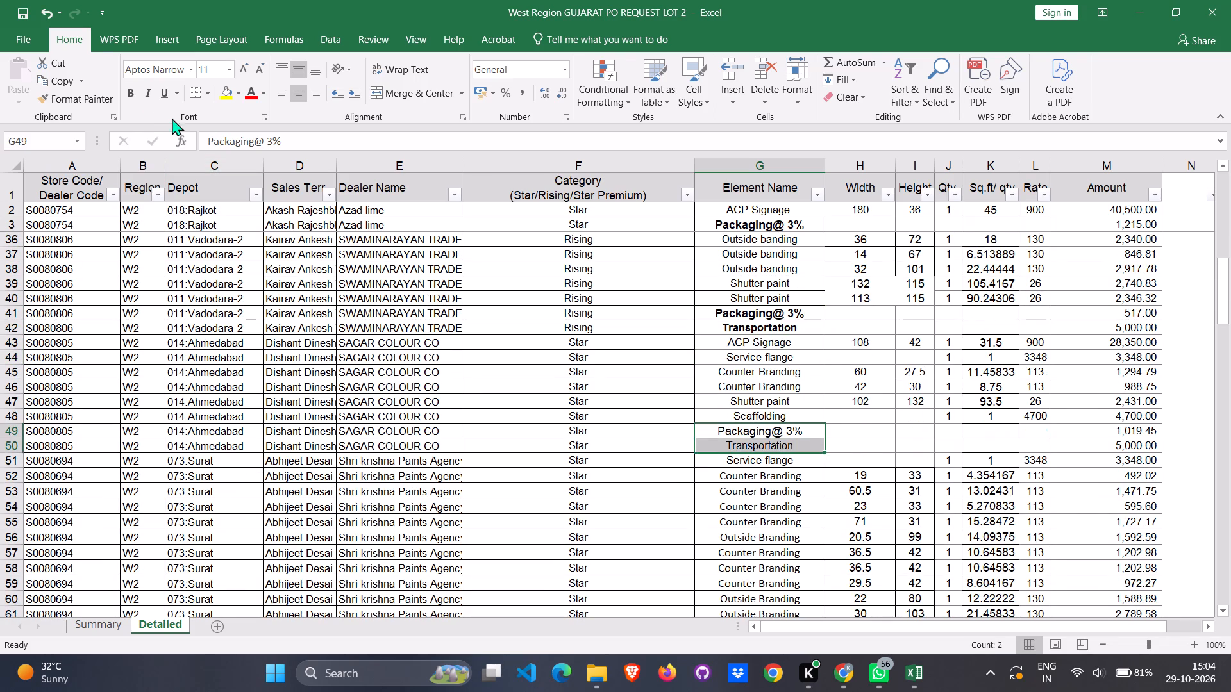
click(128, 99)
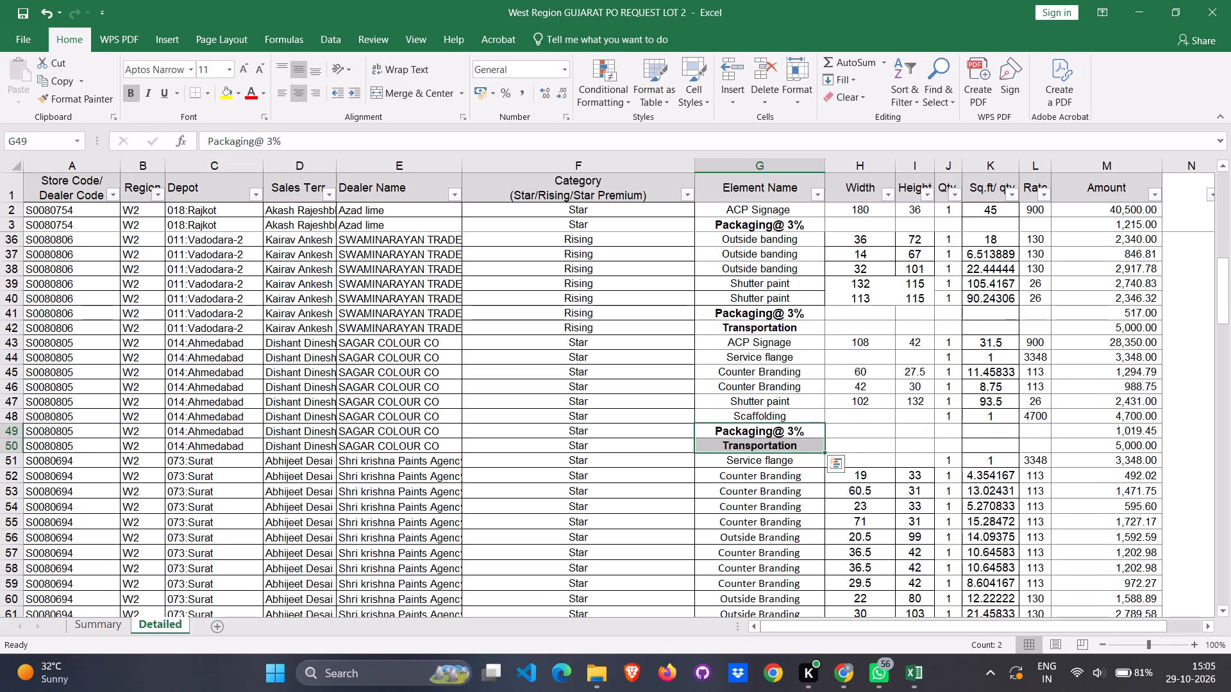
Bold the Packaging@ 3% and Transportation element names for Shri krishna Paints Agency in G70:G71.
scroll(735, 469, down, 20)
click(760, 451)
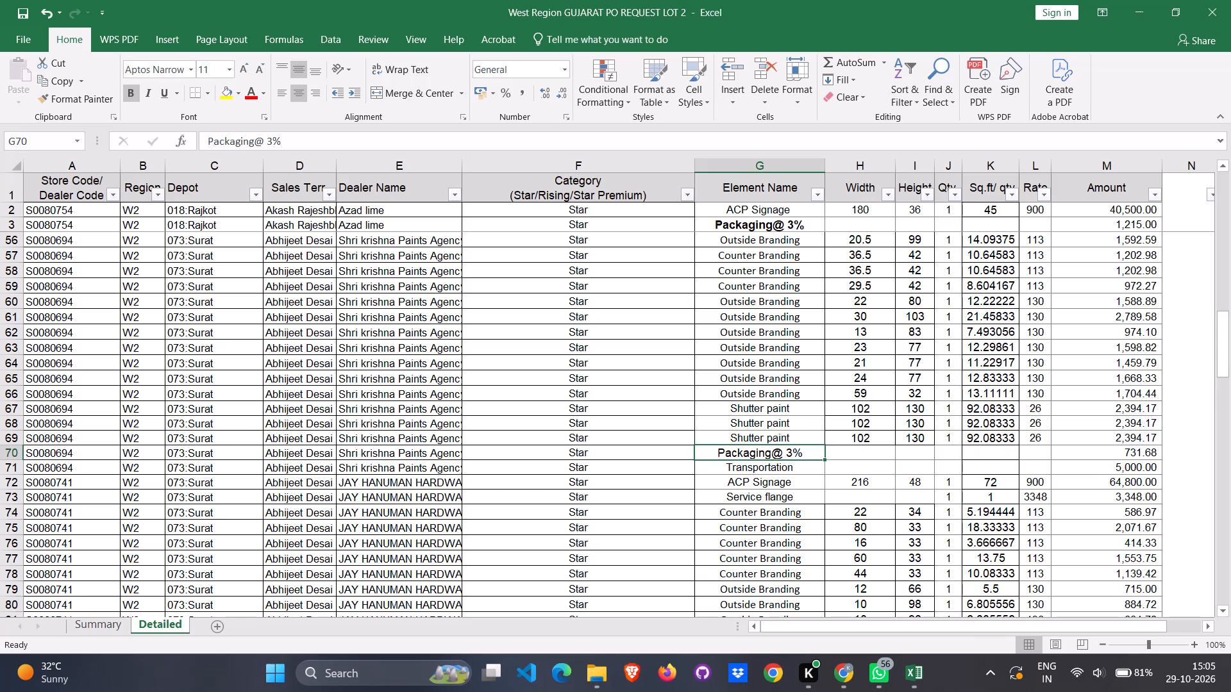
shift+click(763, 466)
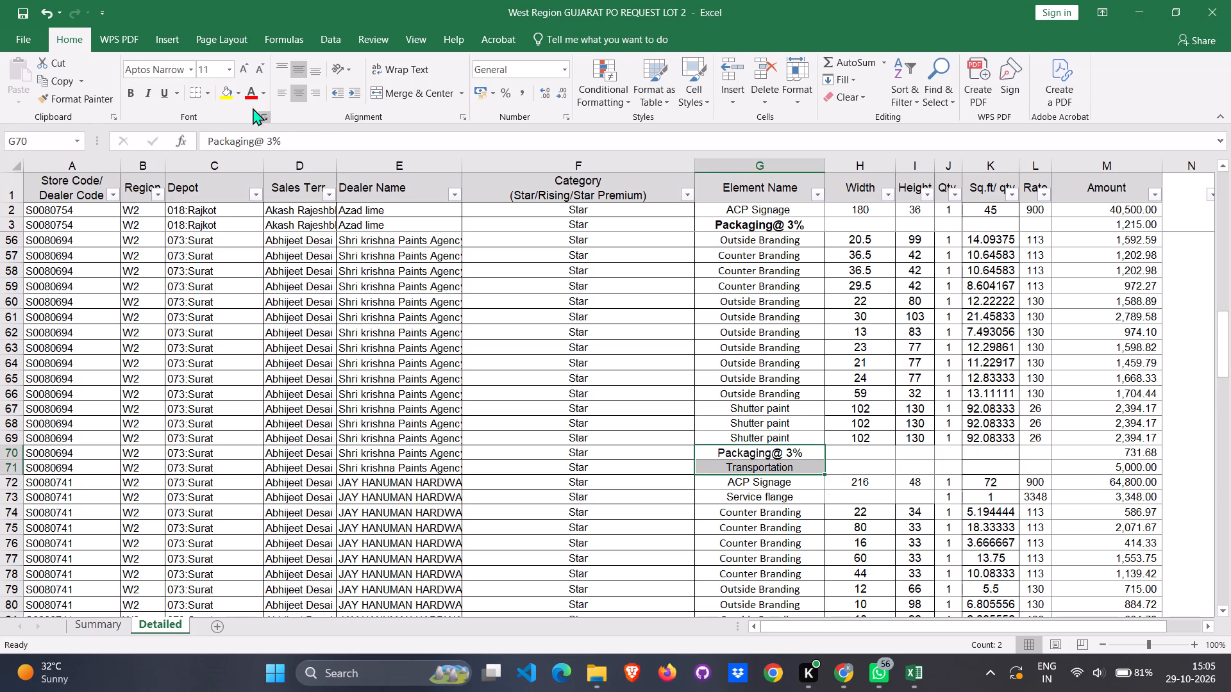
click(128, 97)
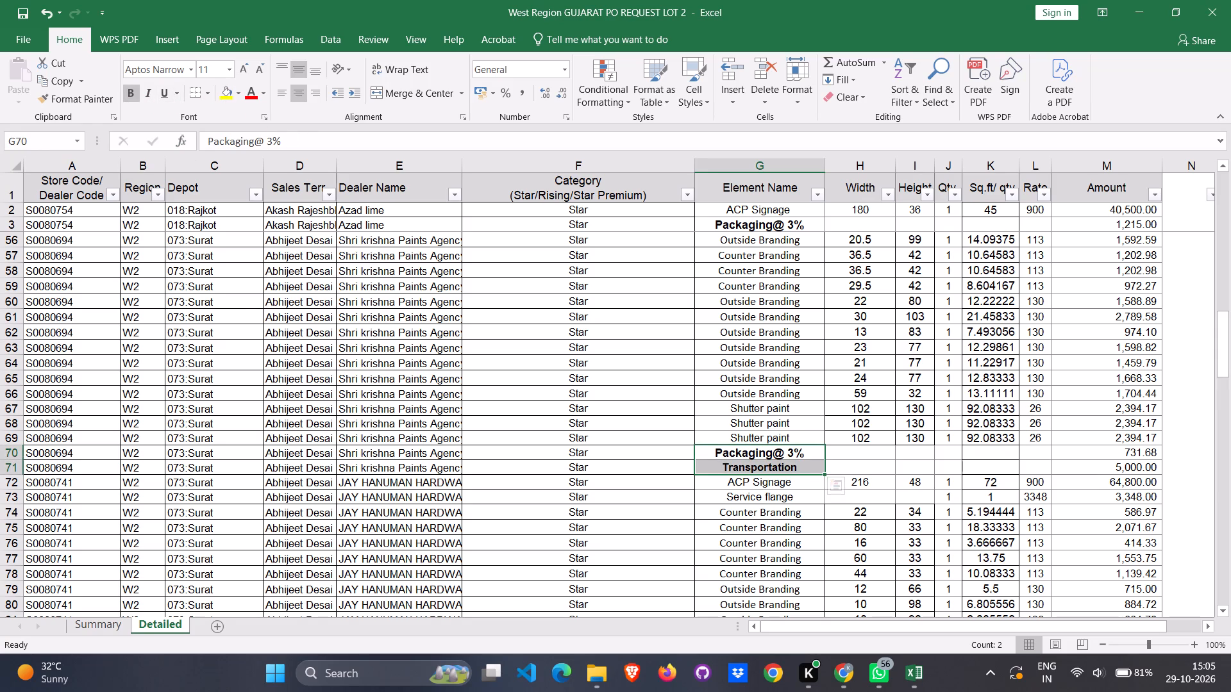
Bold the Packaging@ 3% and Transportation element names for the JAY HANUMAN dealer in G84:G85.
scroll(755, 457, down, 5)
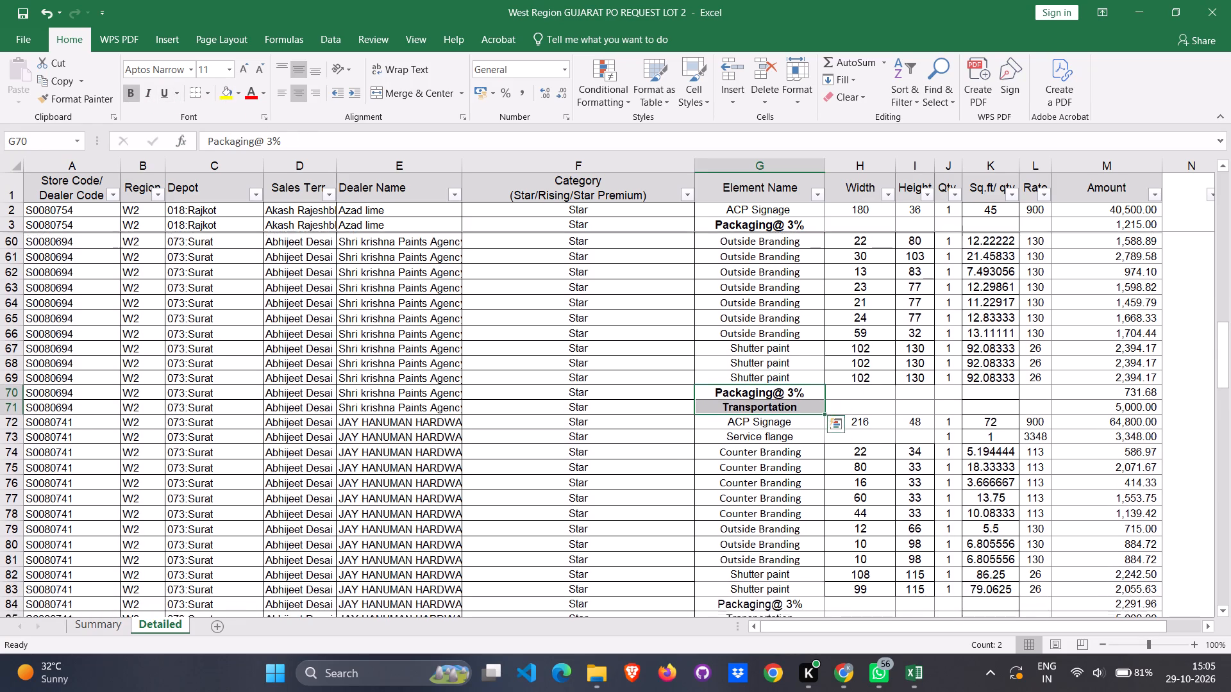
scroll(755, 457, down, 8)
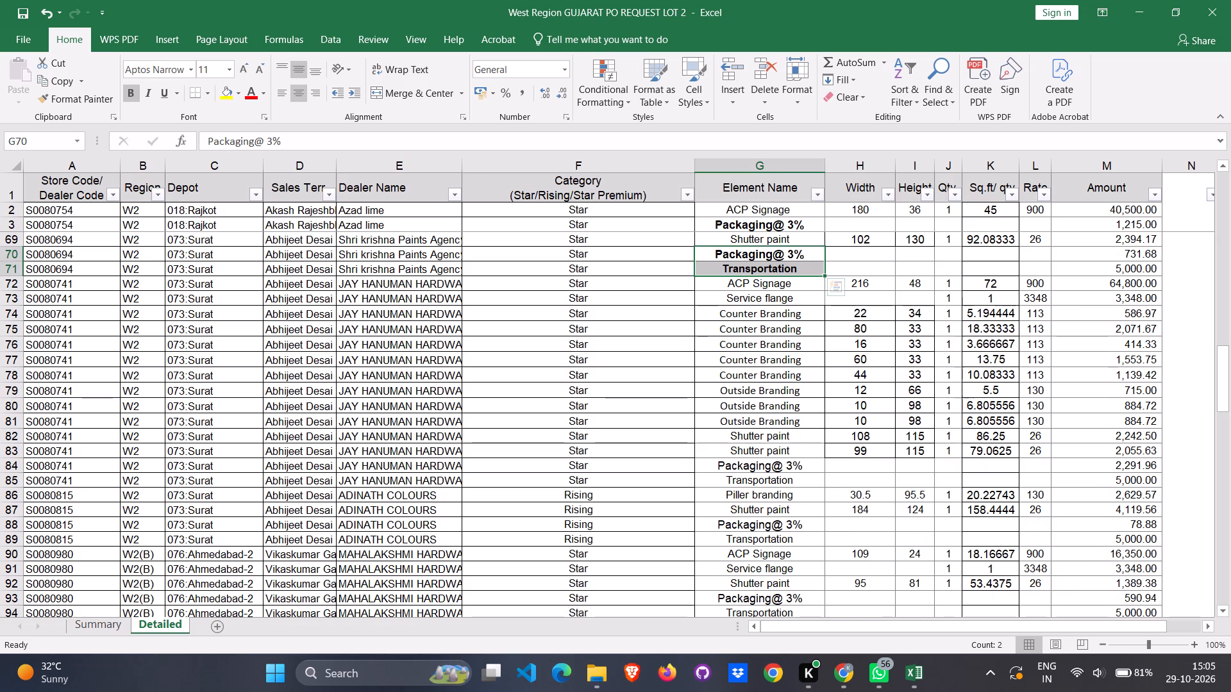
click(758, 465)
shift+click(764, 486)
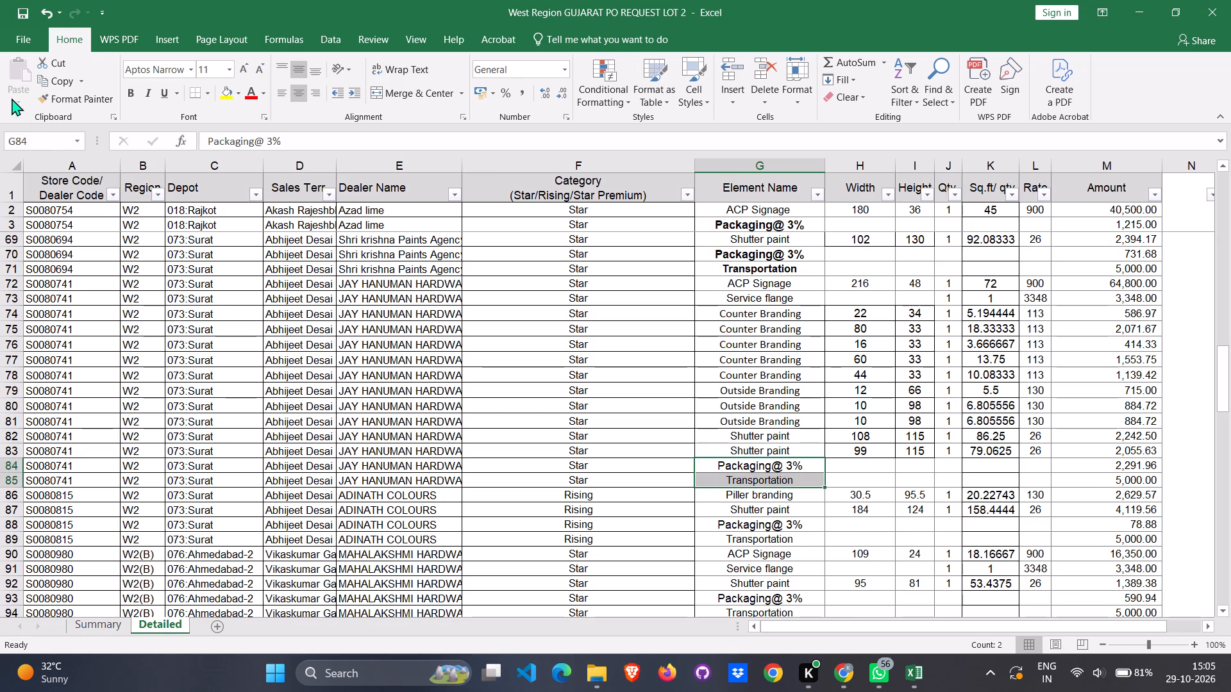
click(123, 99)
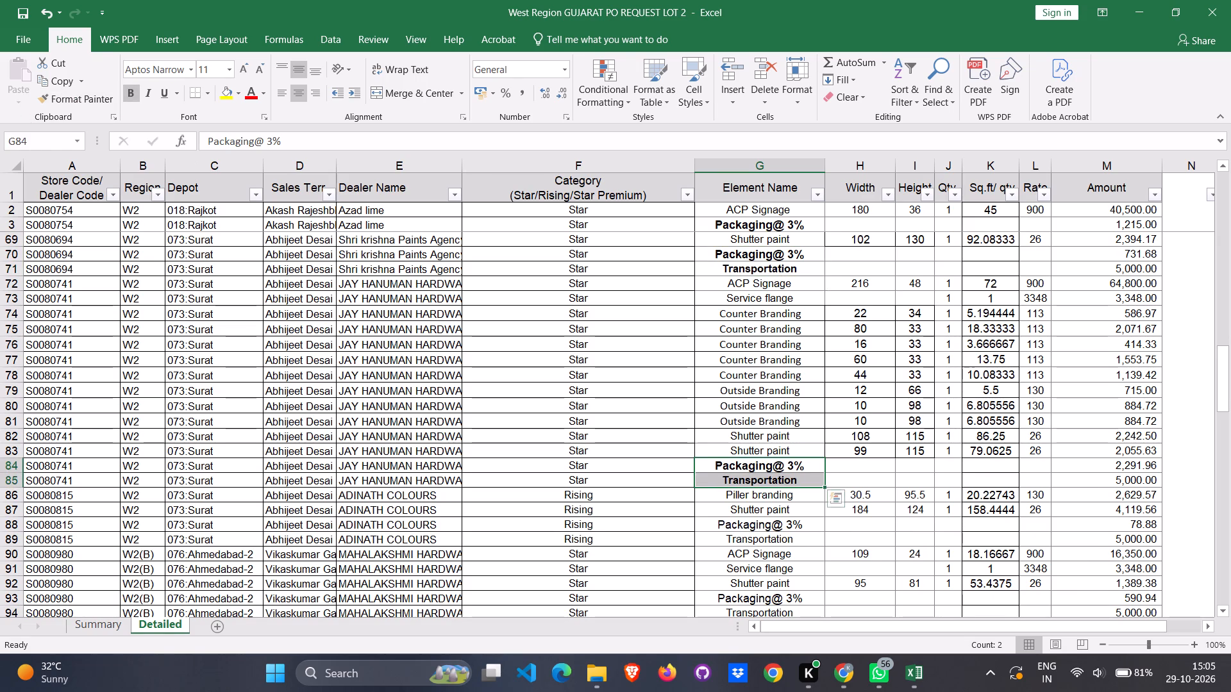
Bold the Packaging@ 3% and Transportation element names for ADINATH COLOURS in G88:G89.
scroll(711, 411, down, 10)
click(753, 373)
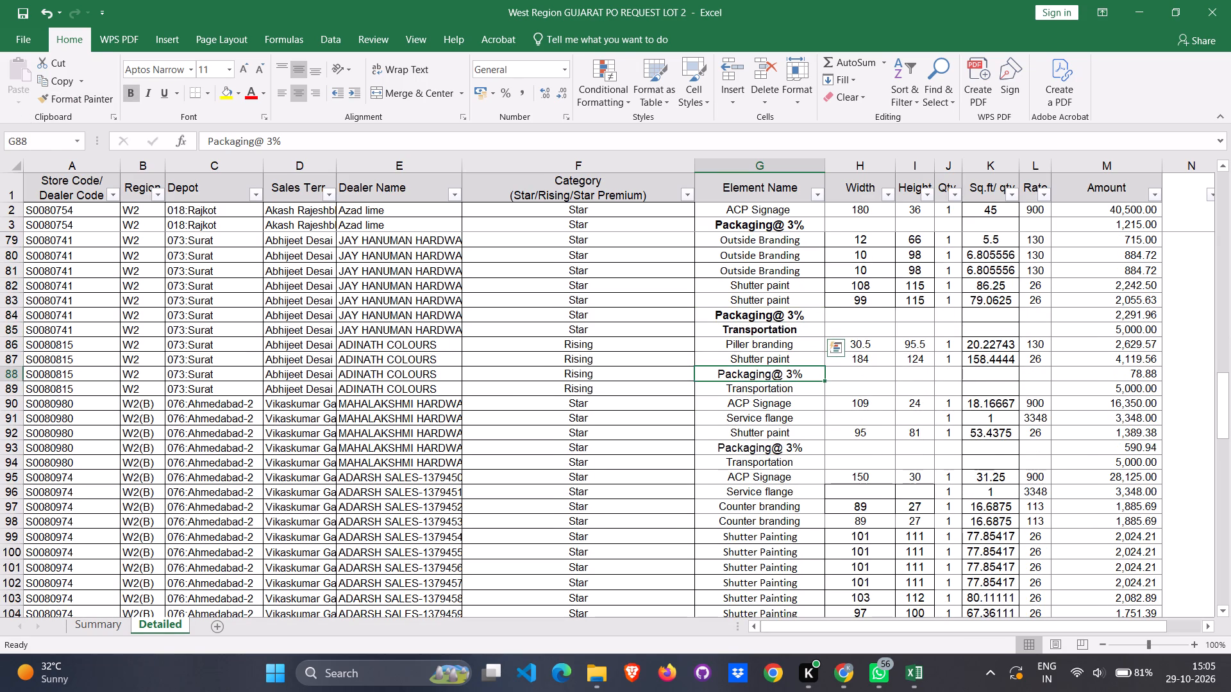
shift+click(753, 391)
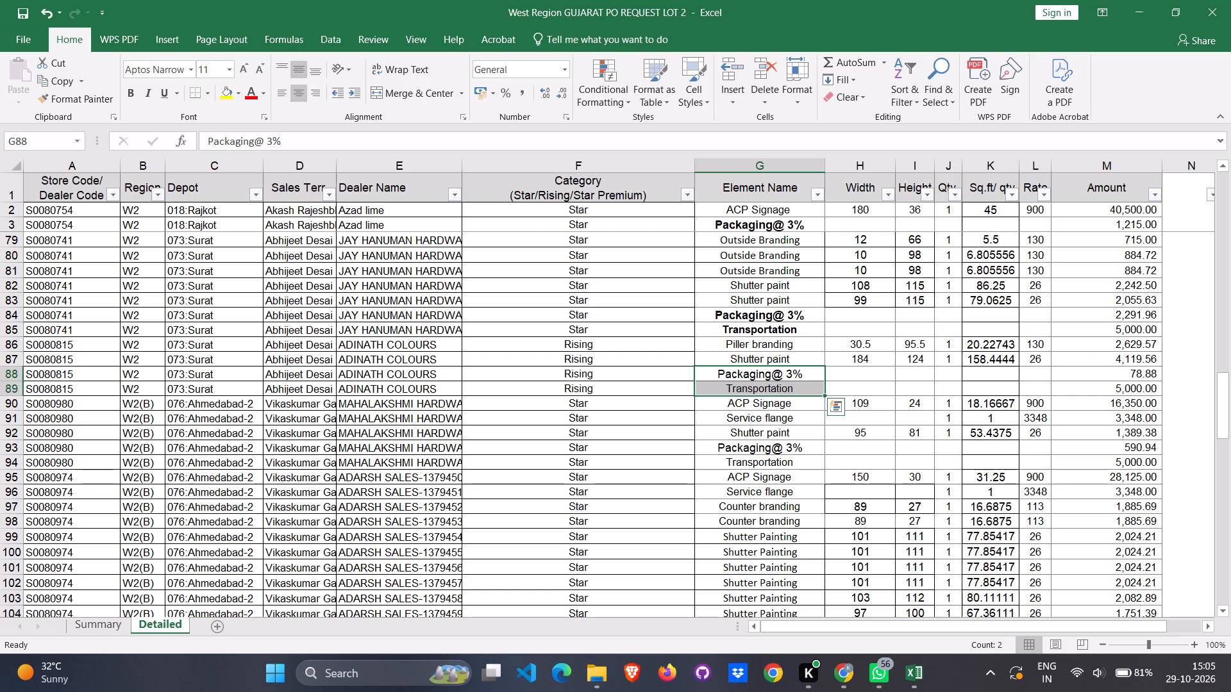
click(133, 85)
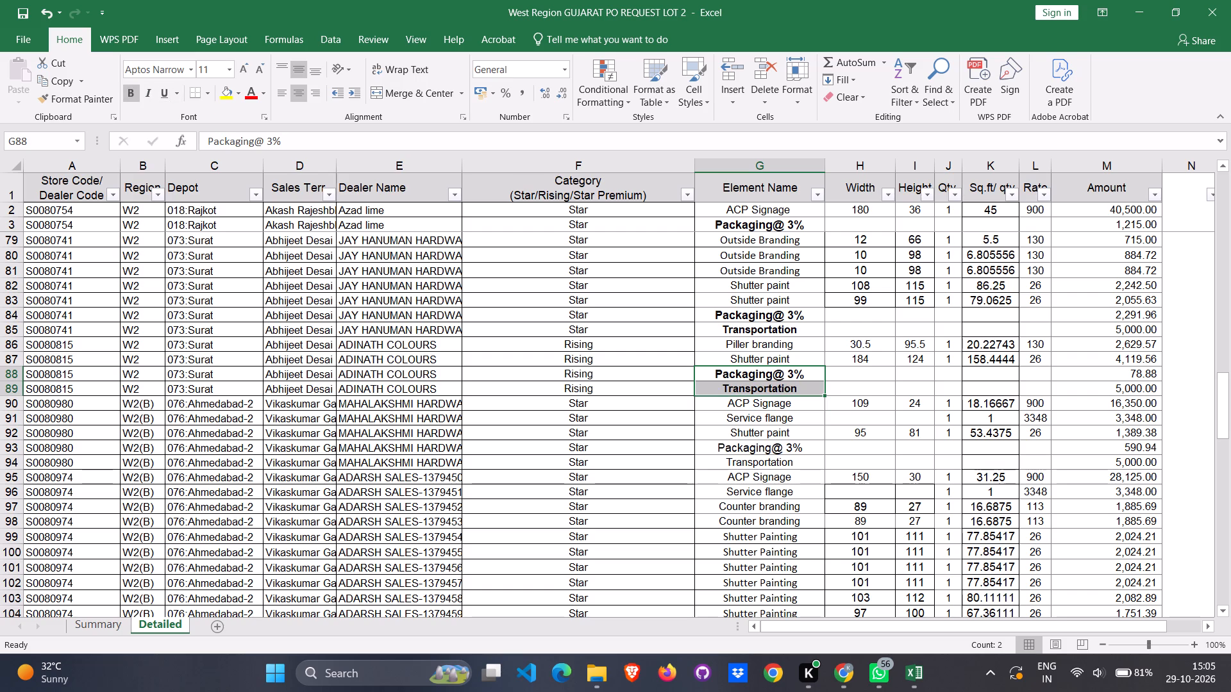
Bold the Packaging@ 3% and Transportation element names for the MAHALAKSHMI dealer in G93:G94.
scroll(745, 425, down, 6)
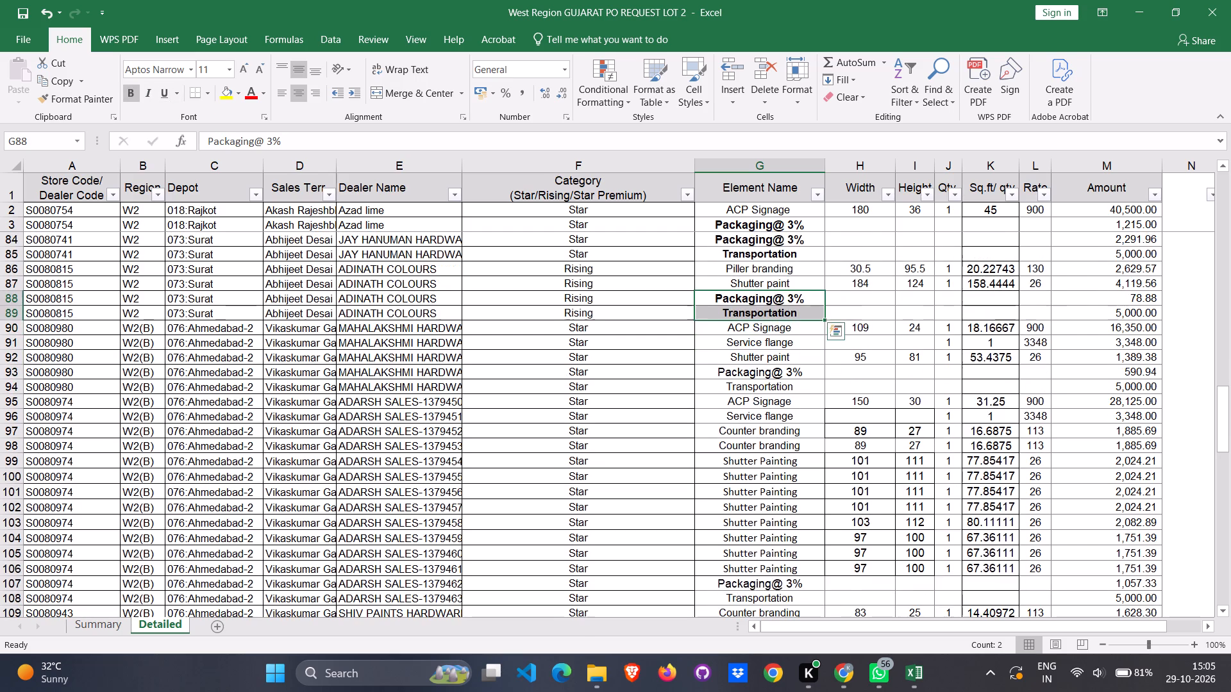
scroll(745, 425, down, 3)
click(755, 312)
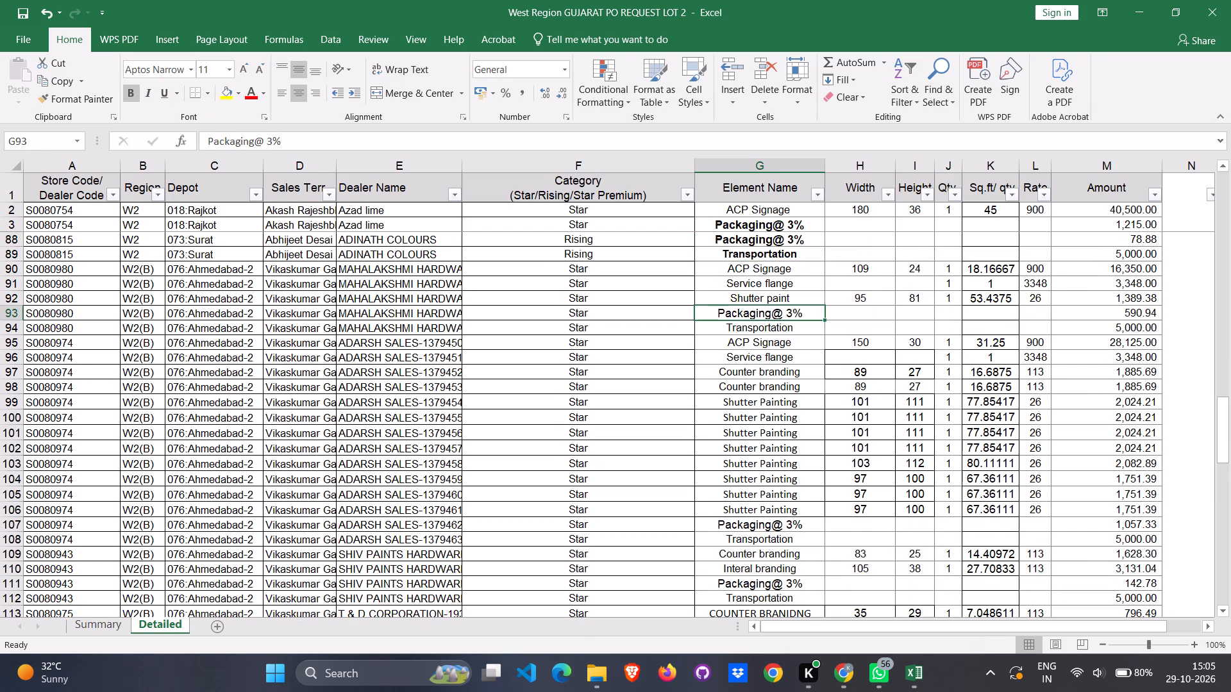
shift+click(755, 328)
click(126, 95)
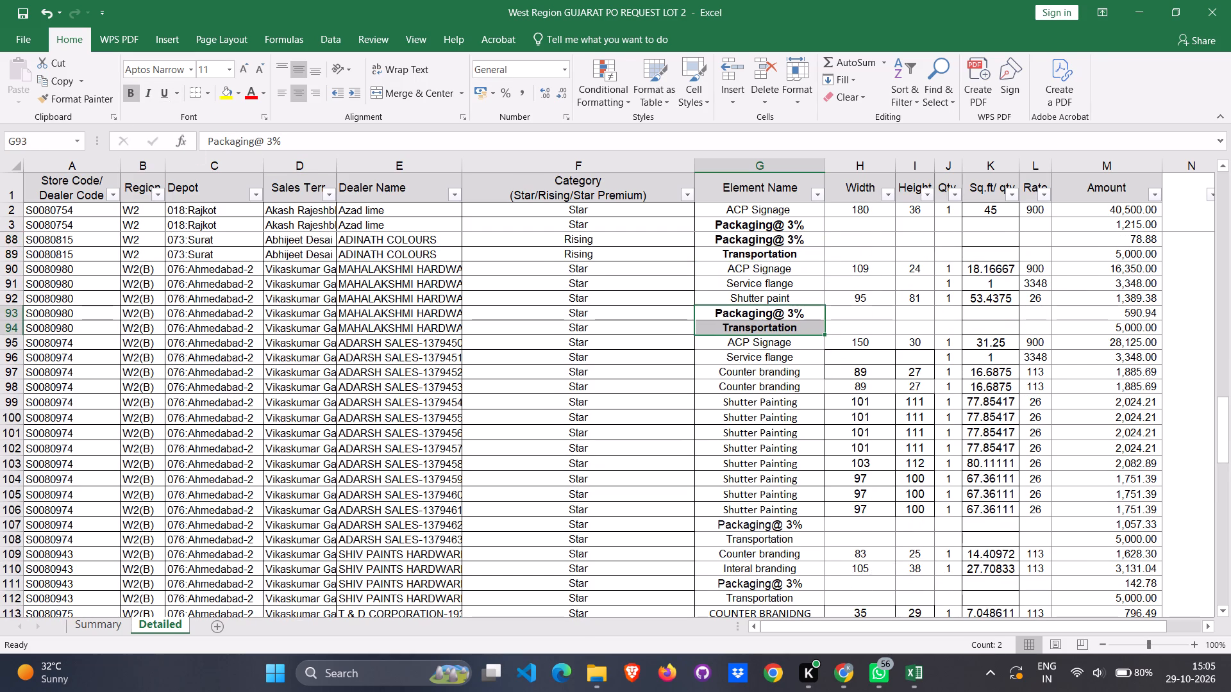
Bold the Packaging@ 3% and Transportation element names for ADARSH SALES in G107:G108.
scroll(757, 381, down, 13)
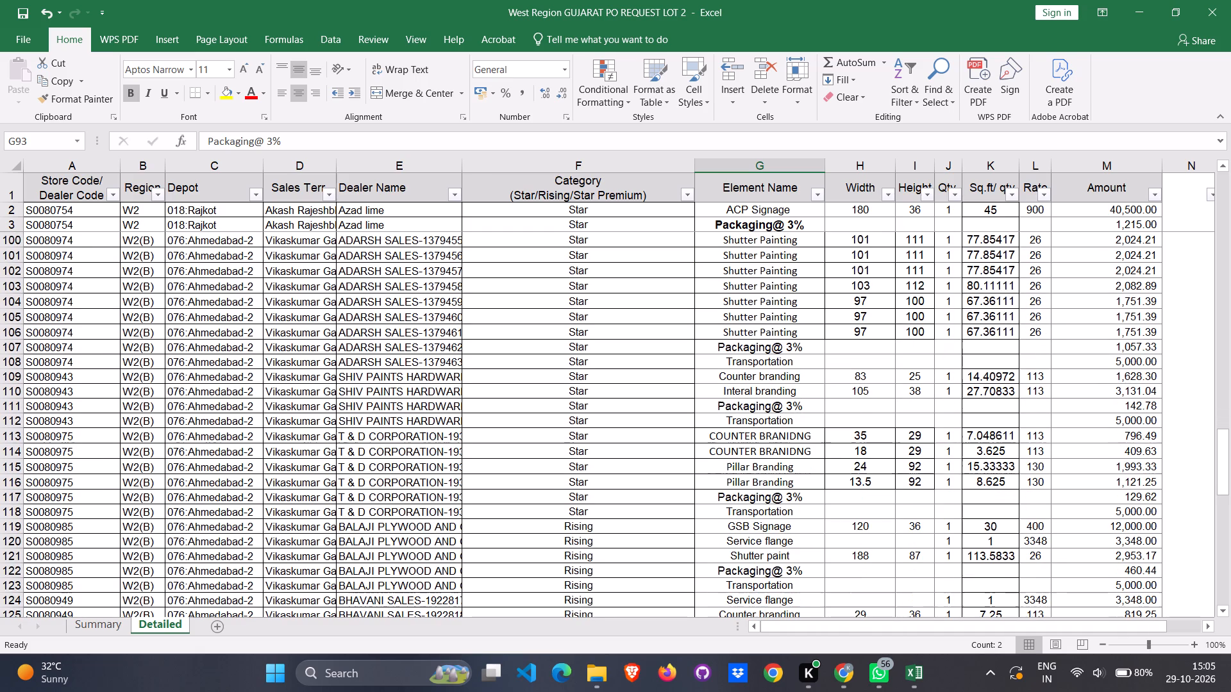
click(747, 330)
shift+click(753, 349)
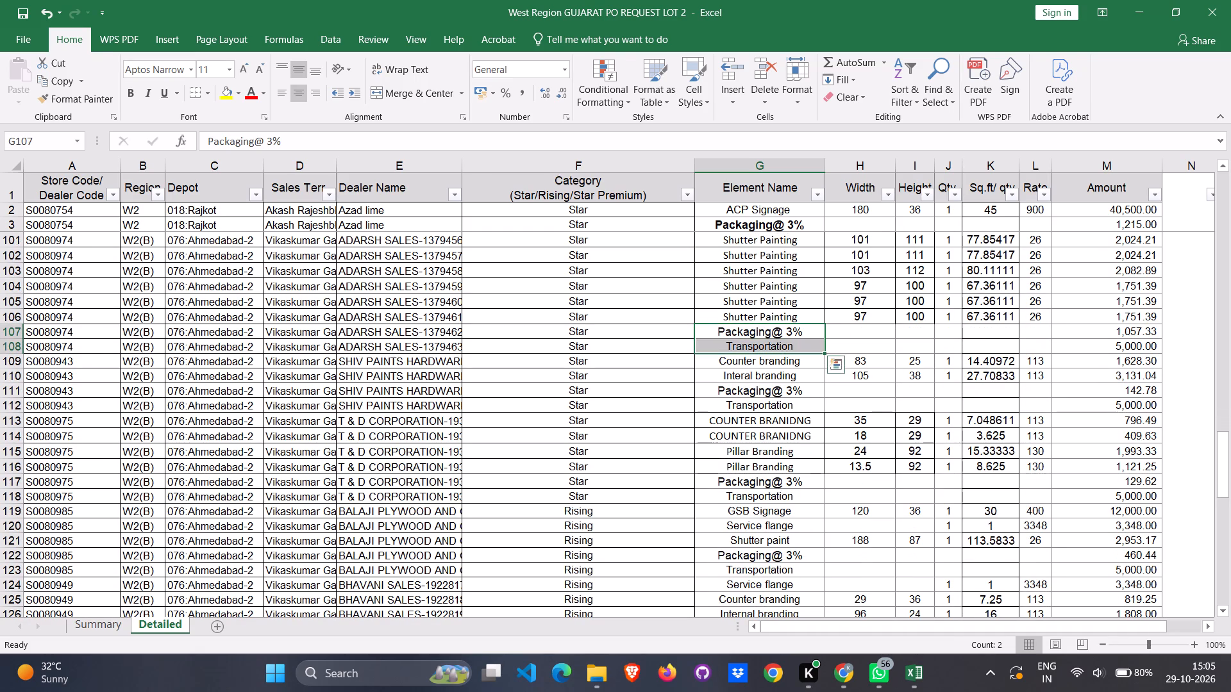
click(125, 92)
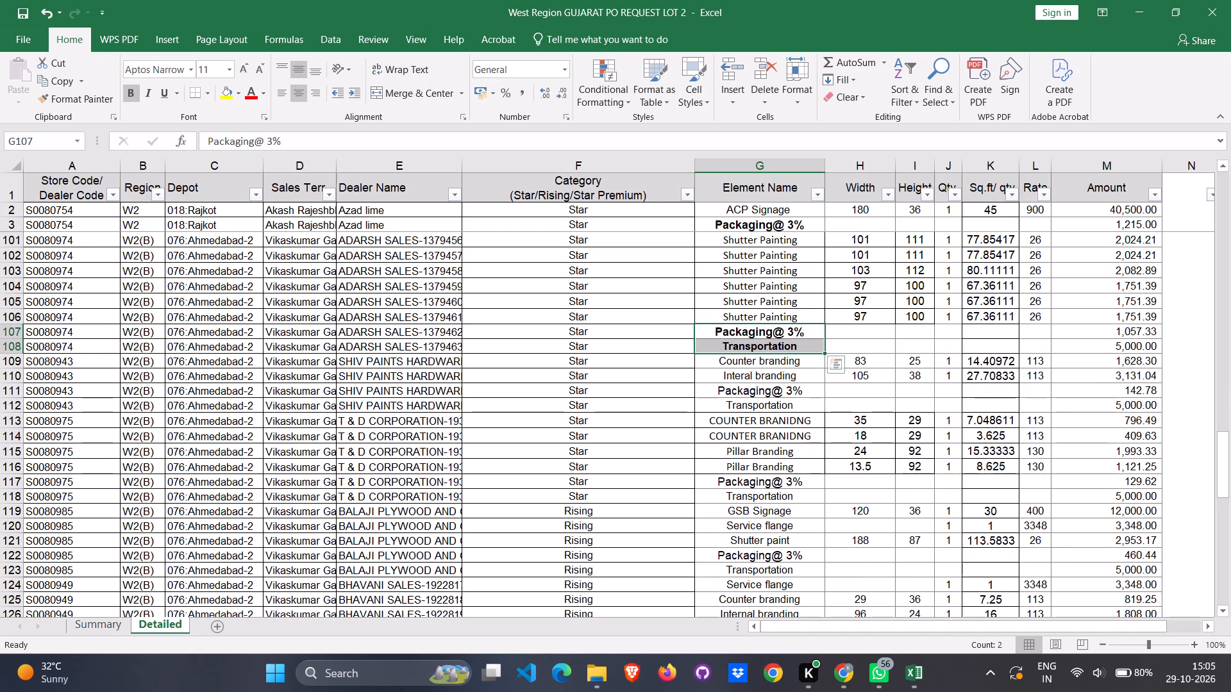
Bold the Packaging@ 3% and Transportation element names for the SHIV PAINTS dealer in G111:G112.
scroll(723, 391, down, 7)
click(756, 278)
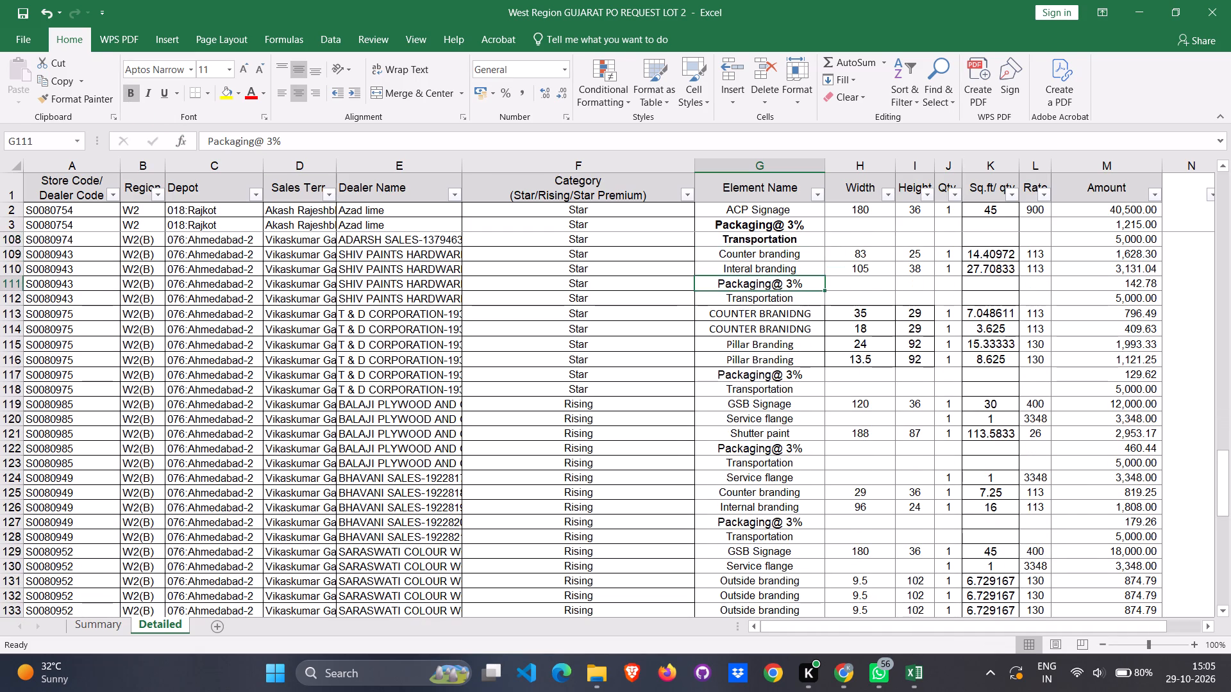
shift+click(760, 299)
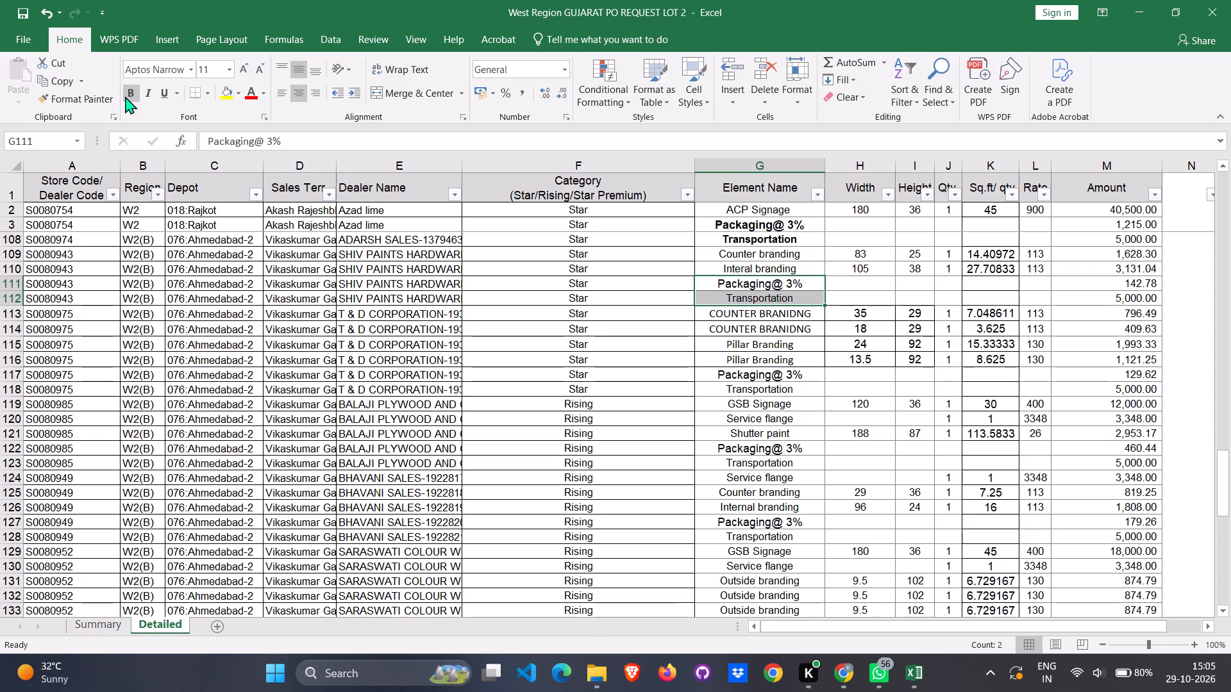
click(125, 96)
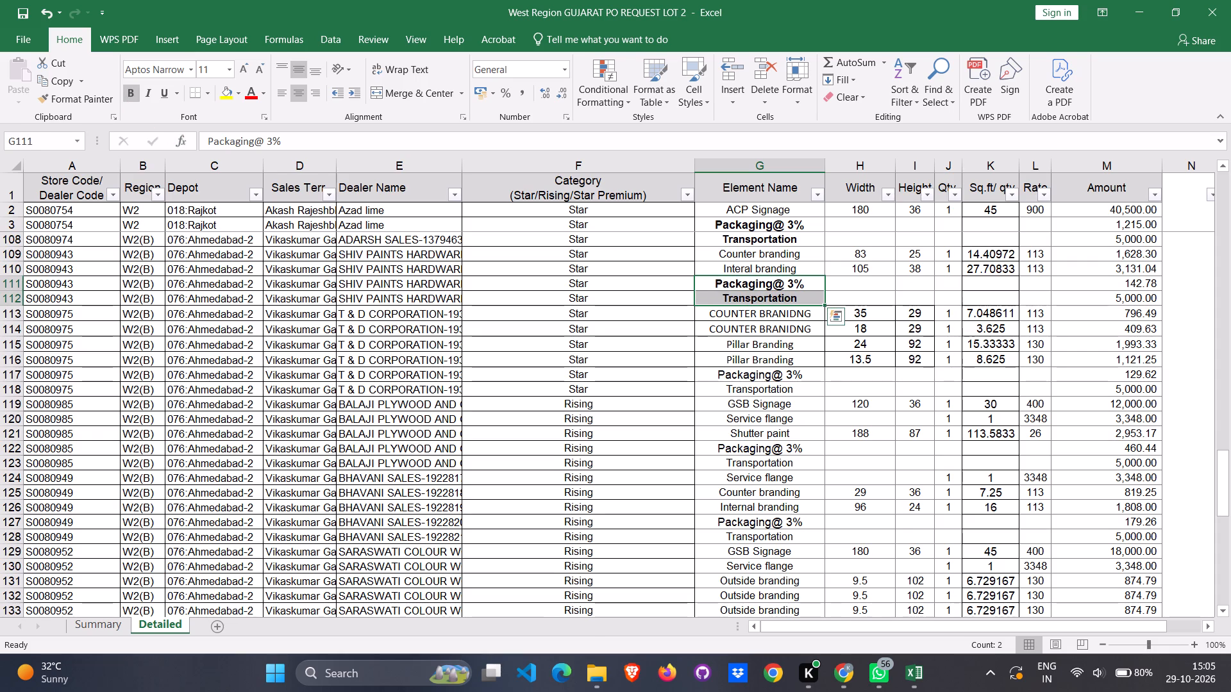
Bold the Packaging@ 3% and Transportation element names for T & D CORPORATION in G117:G118.
click(744, 375)
shift+click(745, 393)
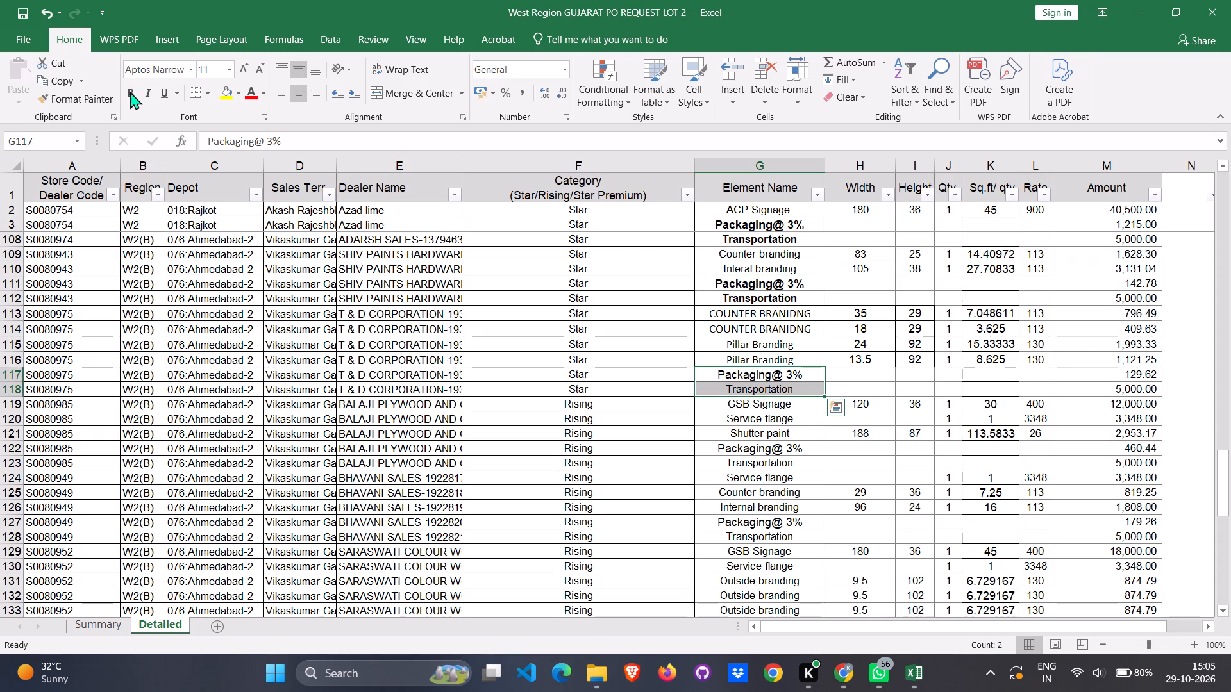
click(128, 92)
Bold the Packaging@ 3% and Transportation element names for the BALAJI PLYWOOD dealer in G122:G123.
click(756, 449)
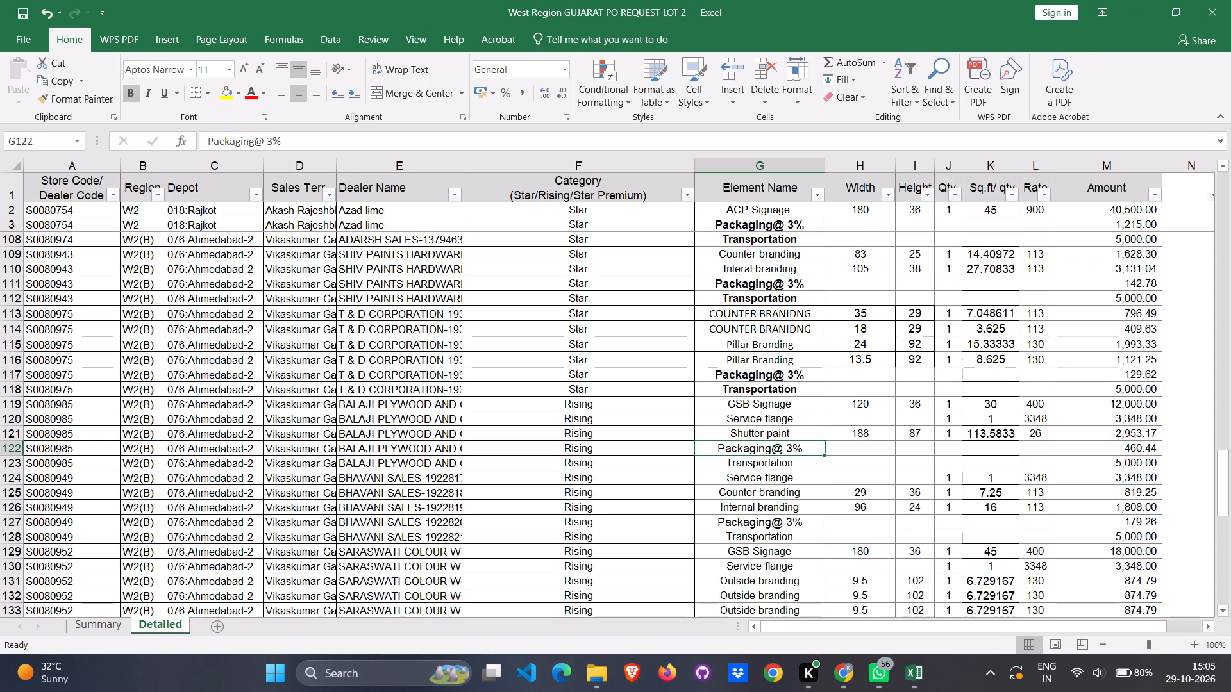
shift+click(757, 468)
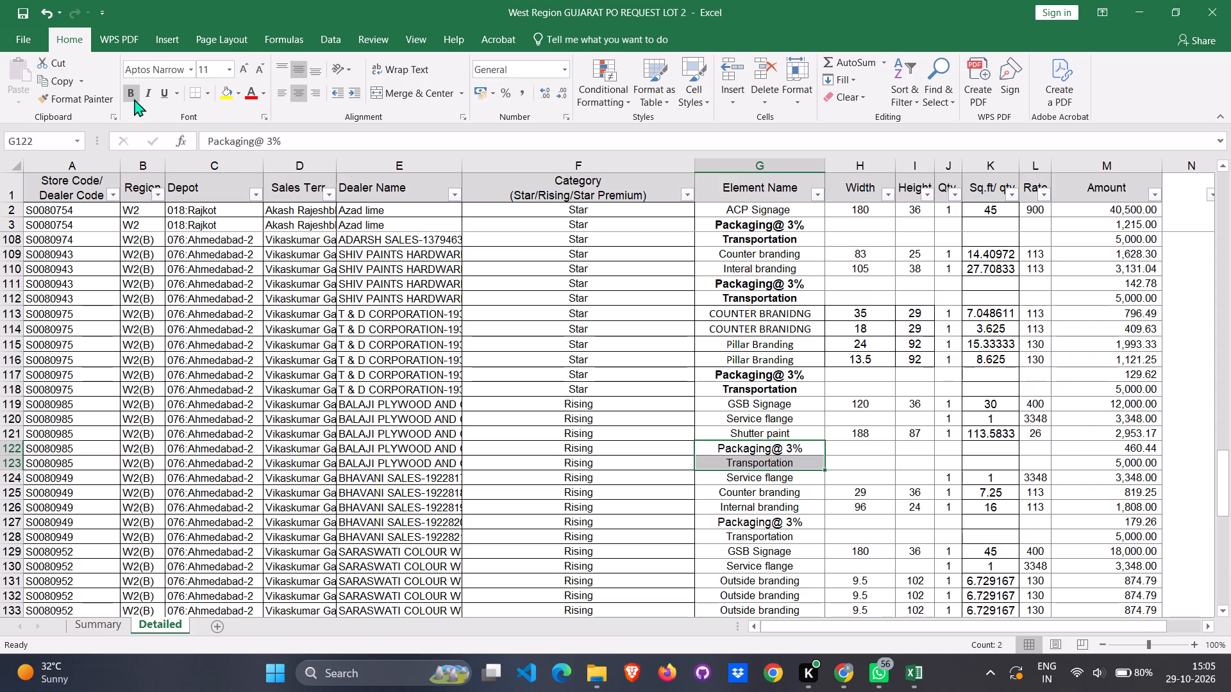
click(128, 94)
Bold the Packaging@ 3% and Transportation element names for BHAVANI SALES in G127:G128.
click(773, 522)
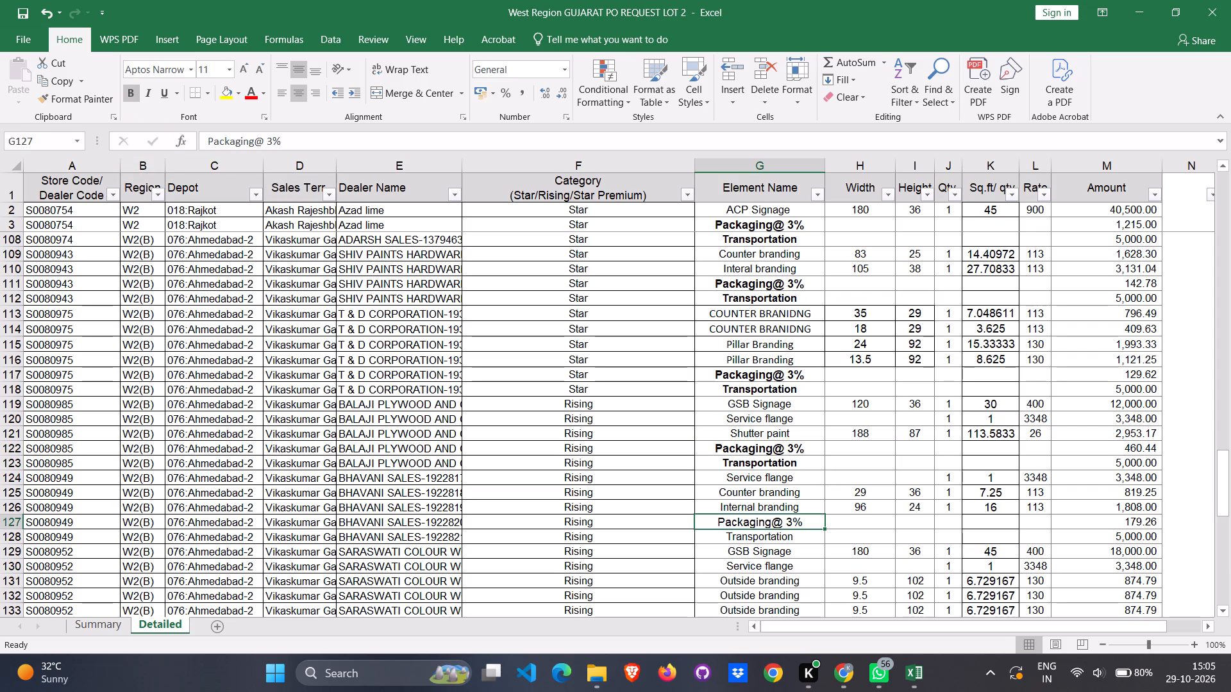
shift+click(762, 540)
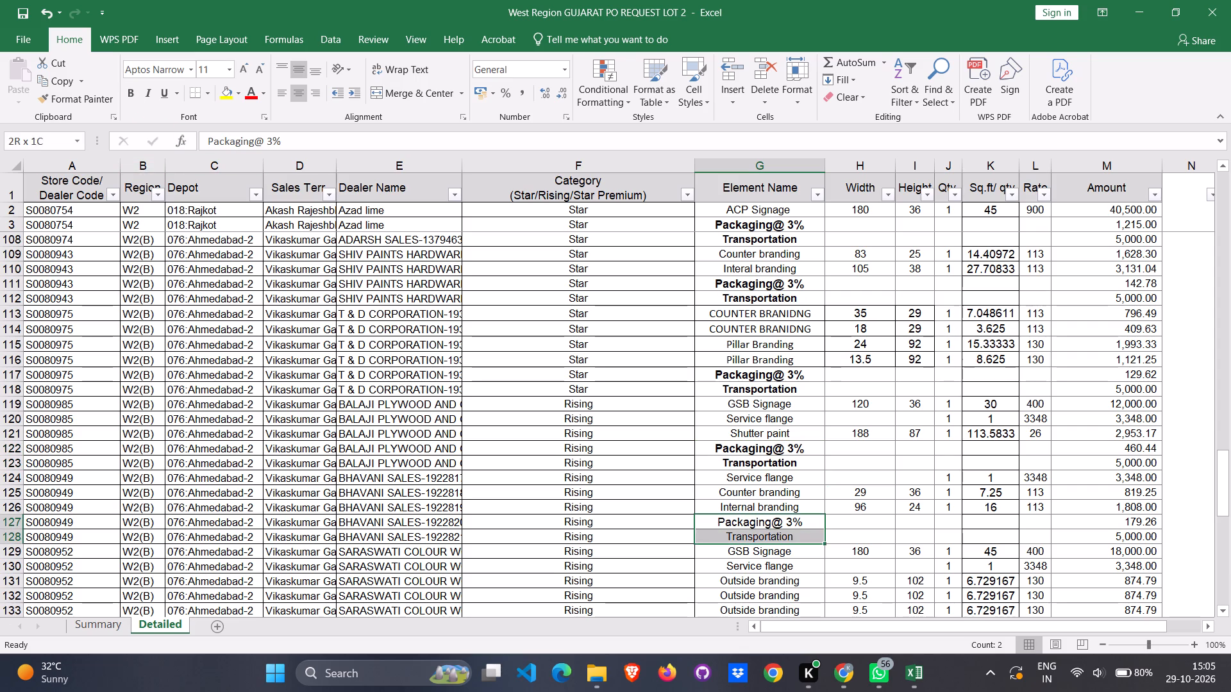
click(131, 95)
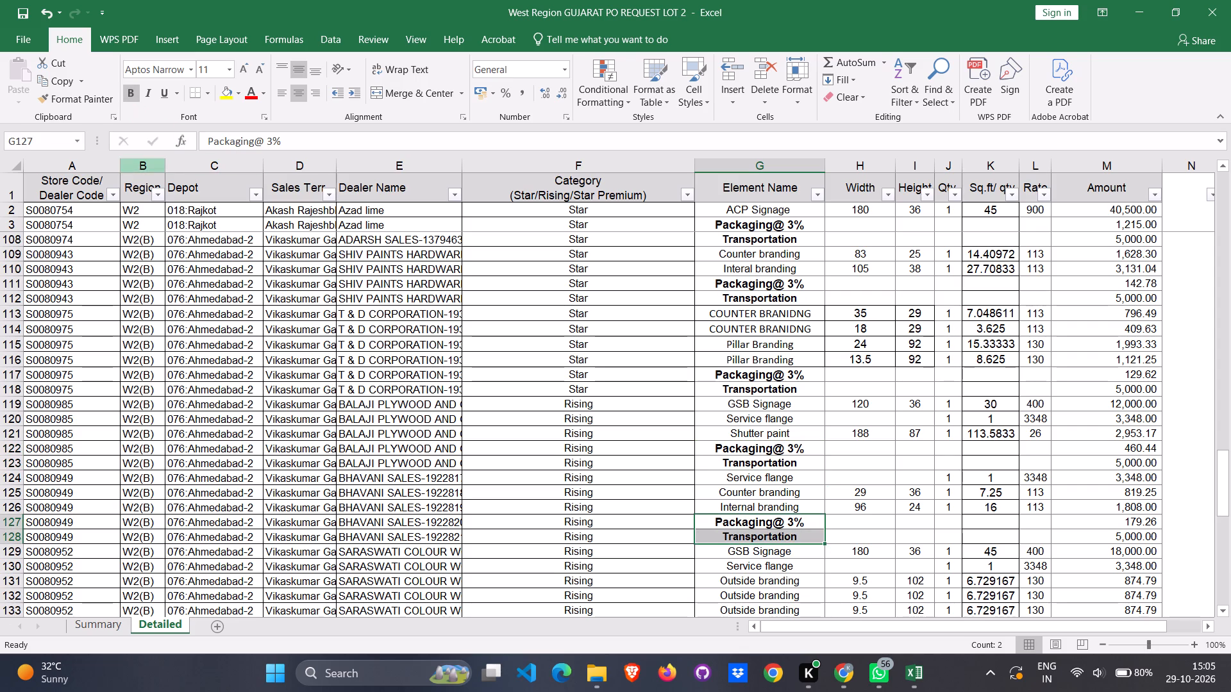
Bold the Packaging@ 3% and Transportation element names for the SARASWATI COLOUR dealer in G136:G137.
scroll(697, 490, down, 14)
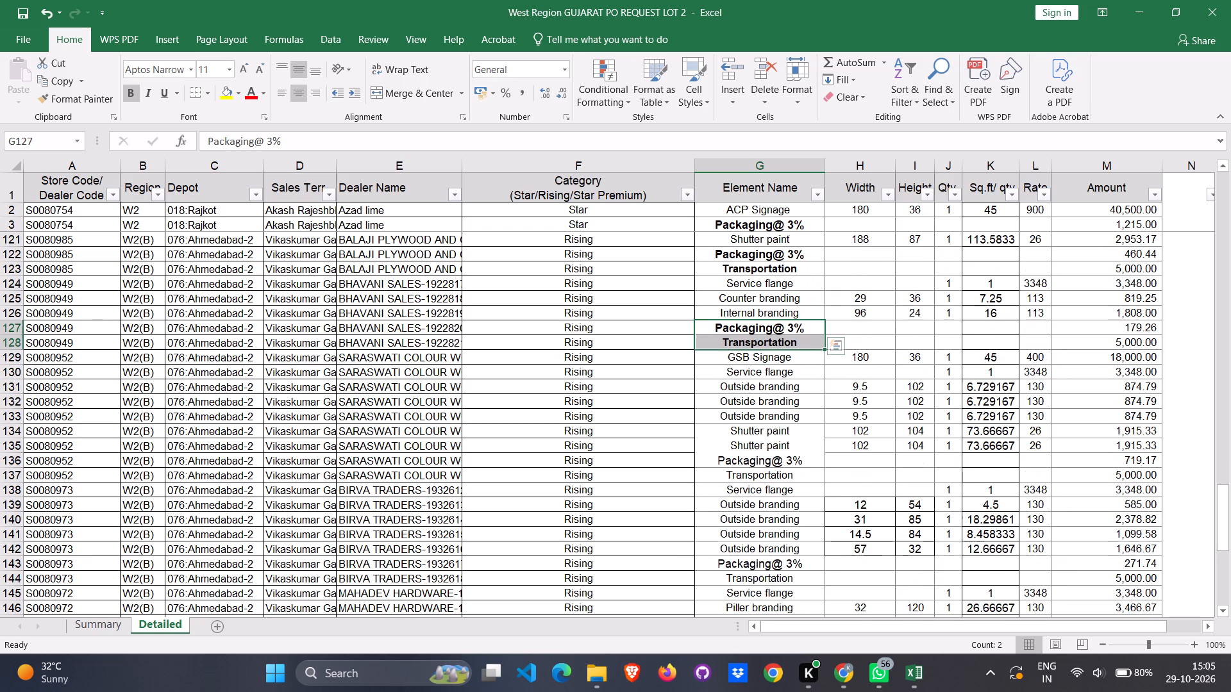
click(748, 450)
shift+click(748, 465)
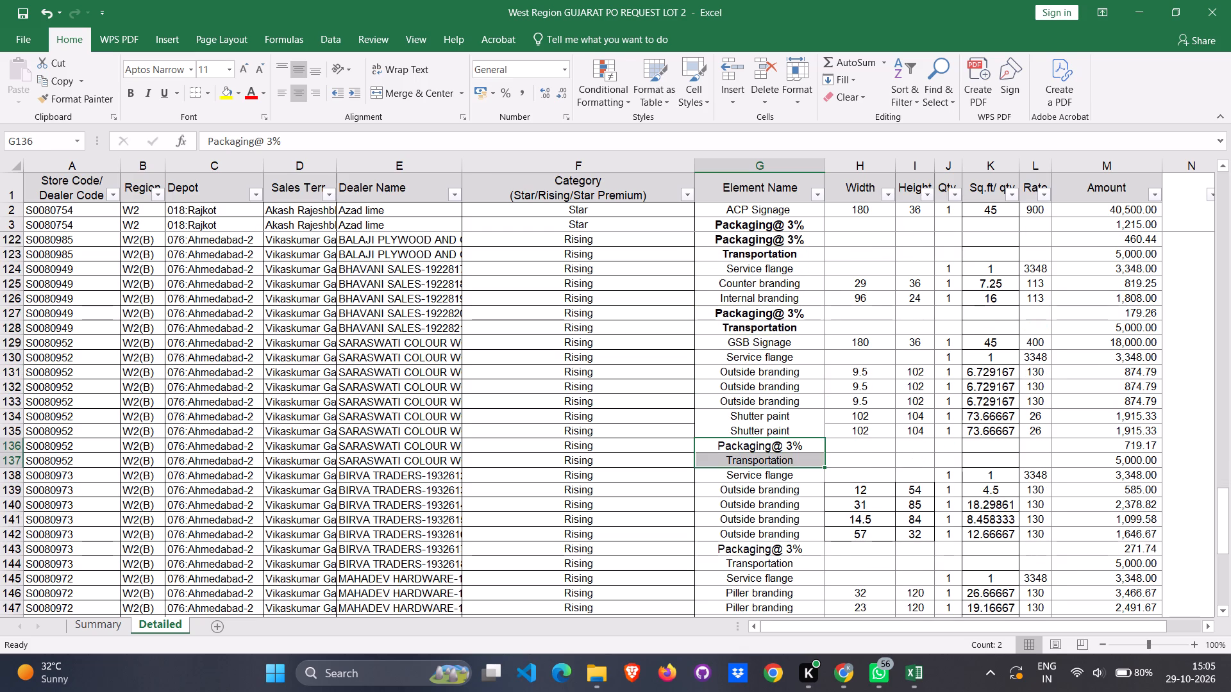
click(124, 90)
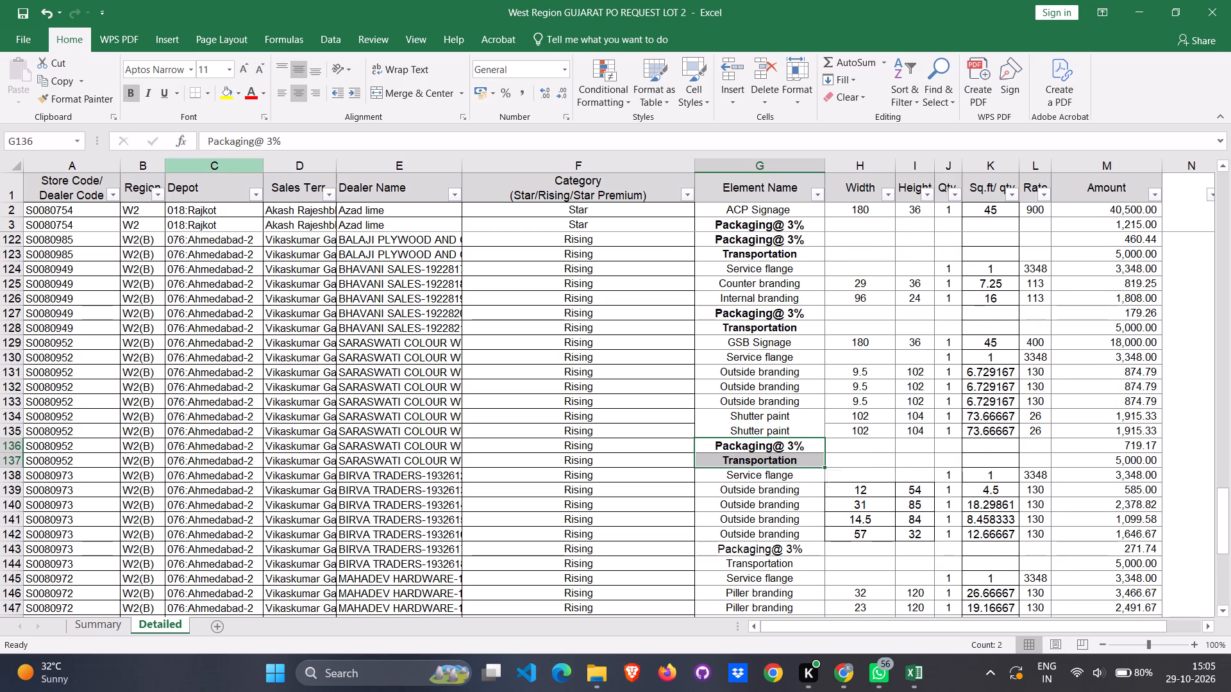
Bold the Packaging@ 3% and Transportation element names for BIRVA TRADERS in G143:G144.
scroll(715, 475, down, 9)
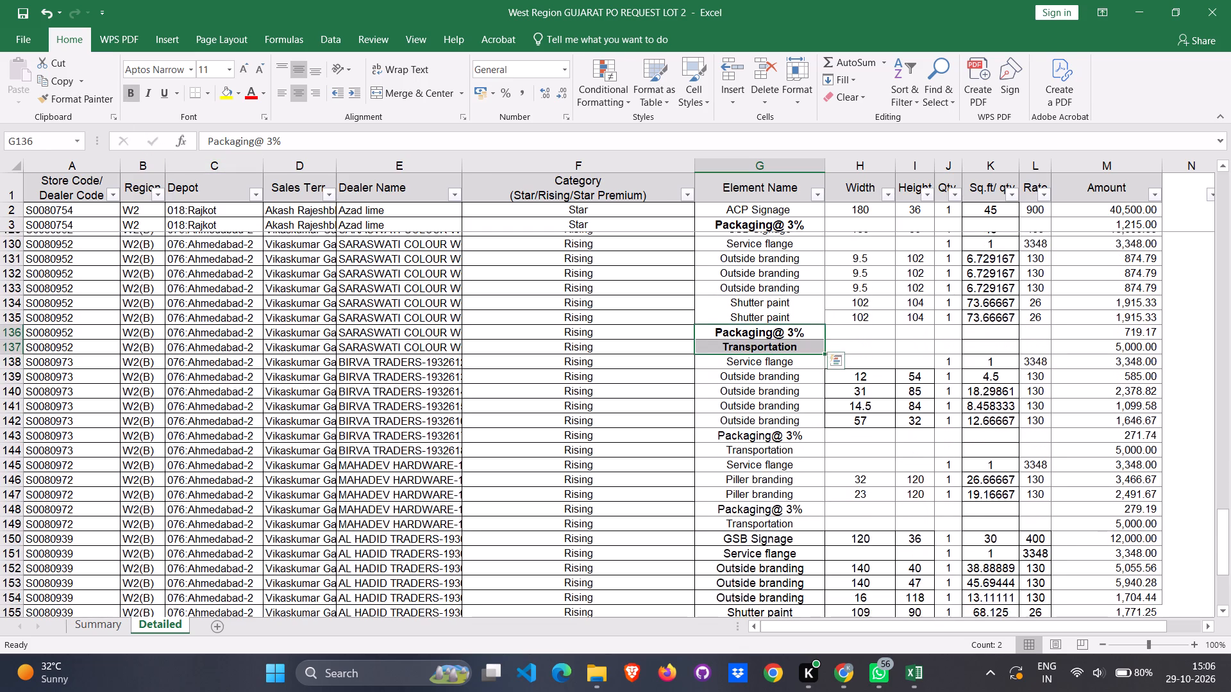
click(749, 414)
shift+click(754, 432)
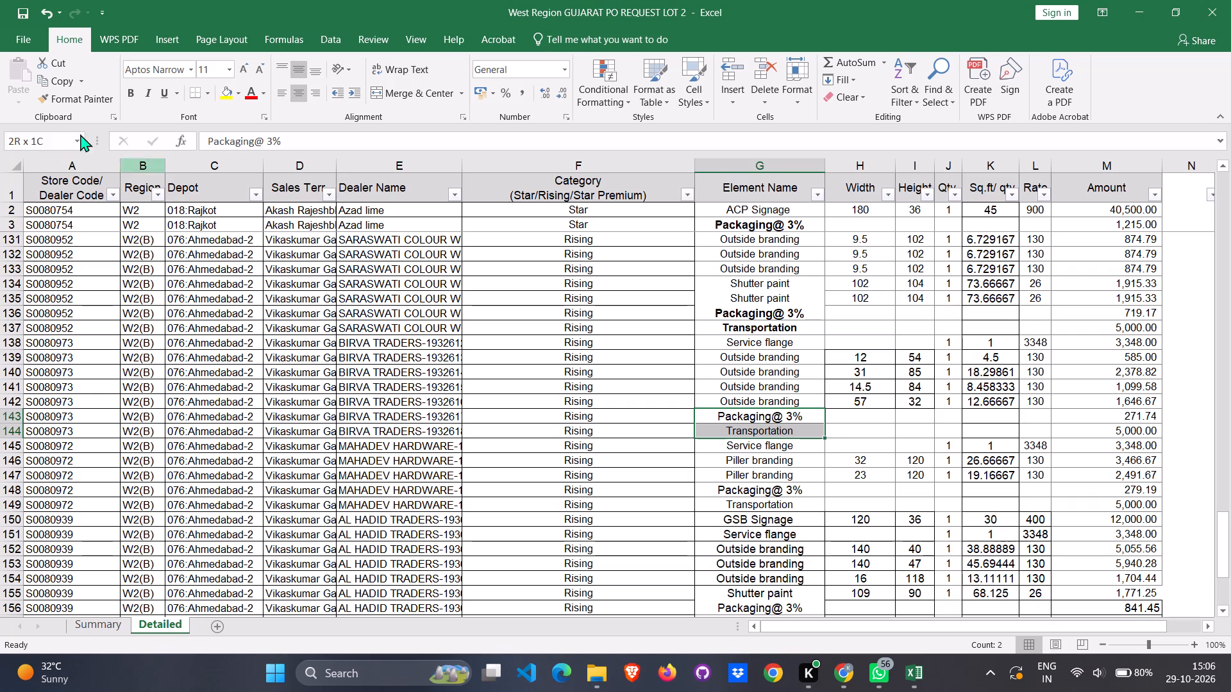
click(131, 95)
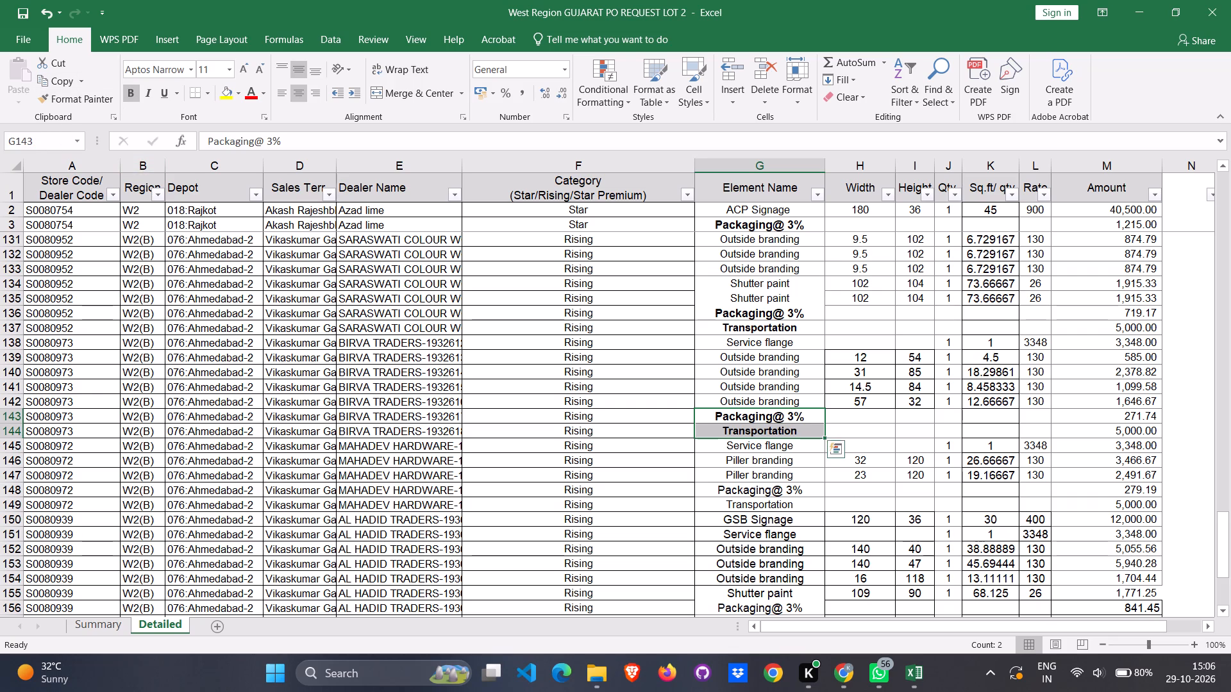
Bold the Packaging@ 3% and Transportation element names for MAHADEV HARDWARE in G148:G149.
click(766, 488)
shift+click(766, 508)
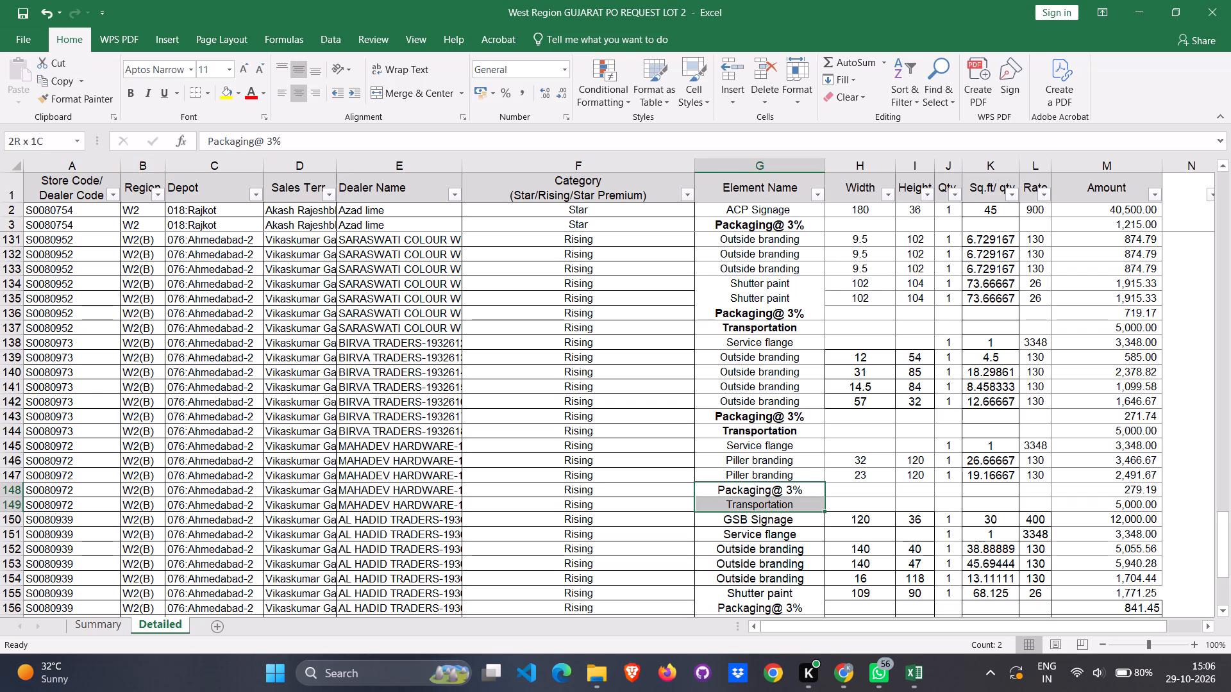
click(124, 92)
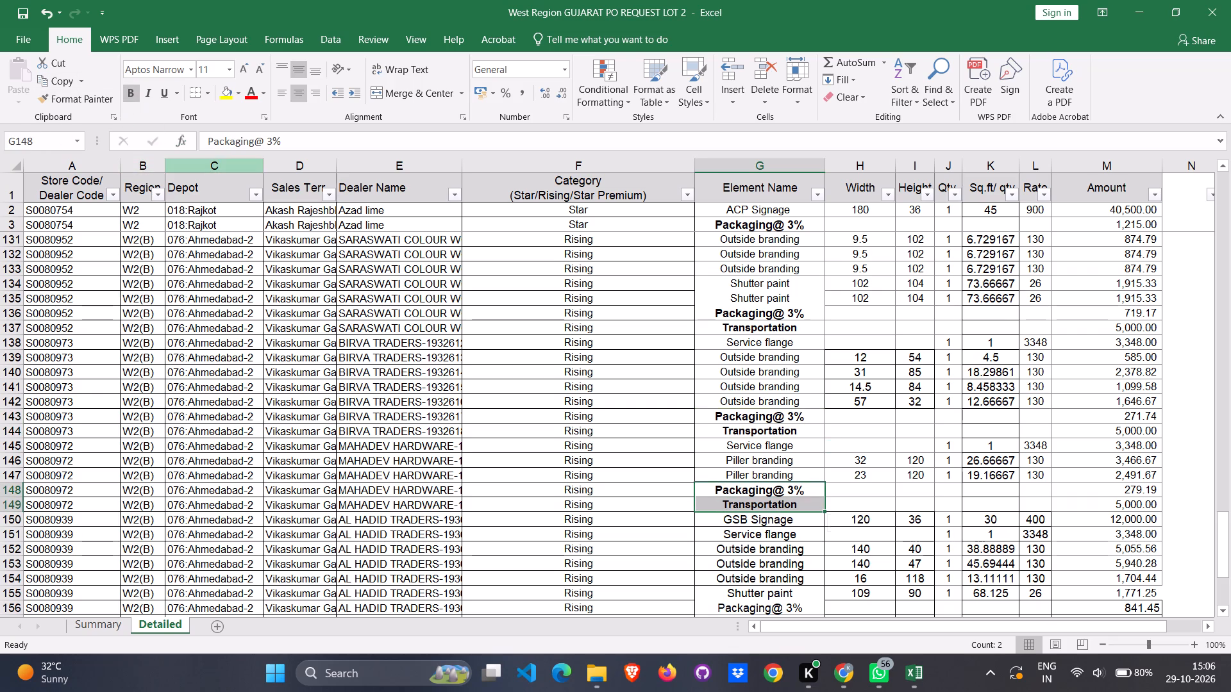
Bold the Packaging@ 3% and Transportation element names for AL HADID TRADERS in G156:G157.
scroll(682, 399, down, 8)
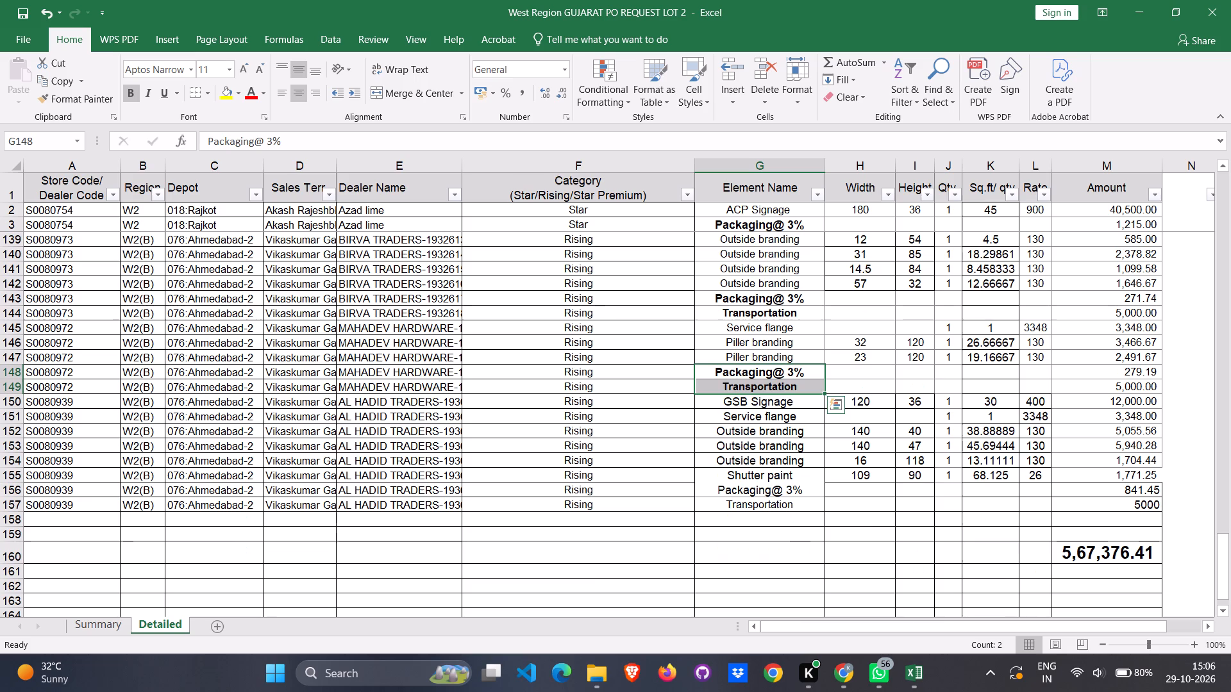
click(751, 493)
shift+click(751, 502)
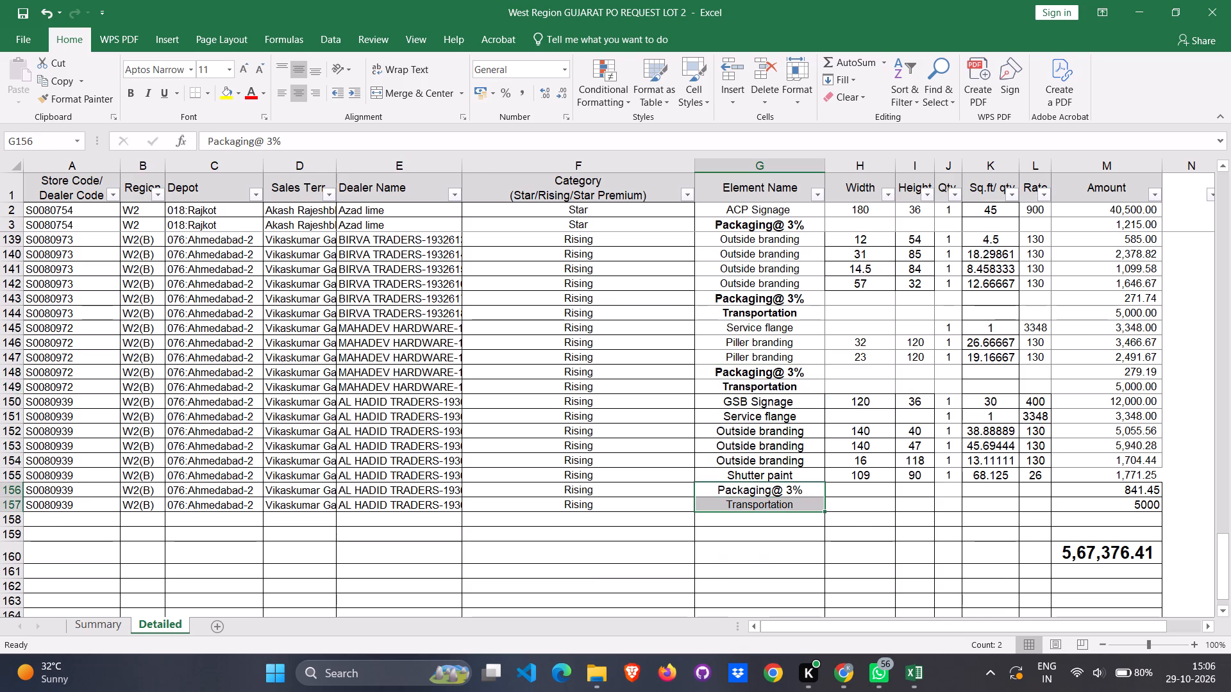
click(130, 89)
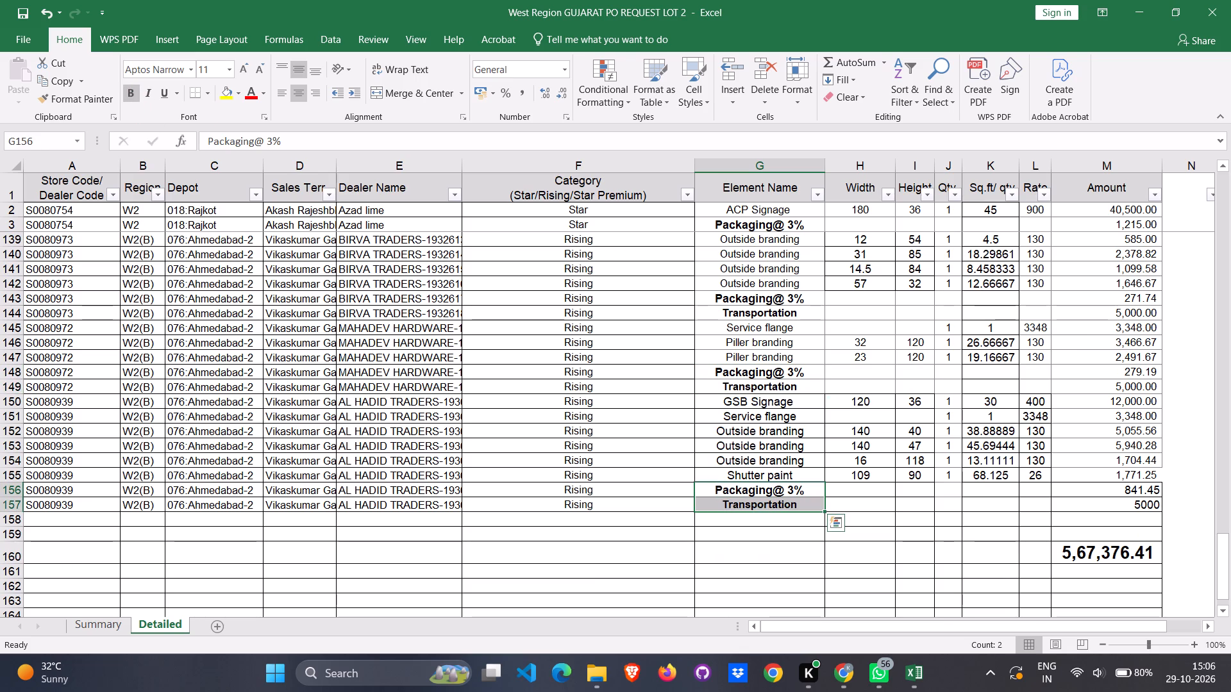
Insert a blank row at row 157, between AL HADID TRADERS' Packaging@ 3% and Transportation rows.
click(691, 482)
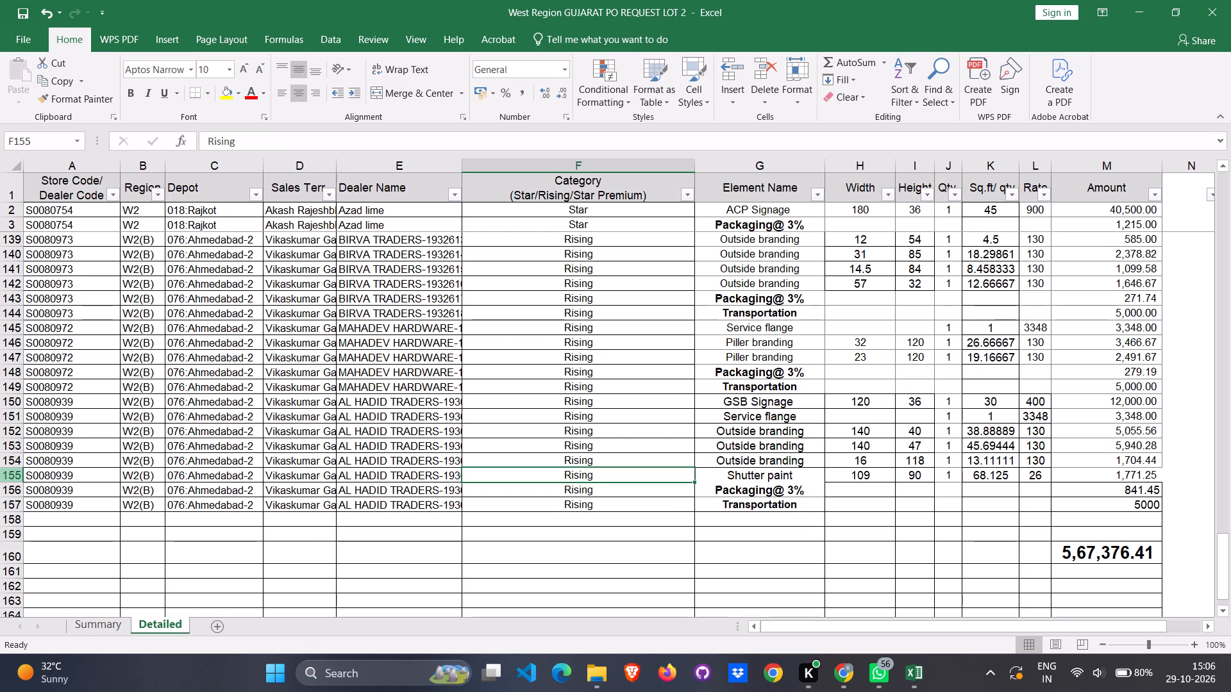
click(19, 475)
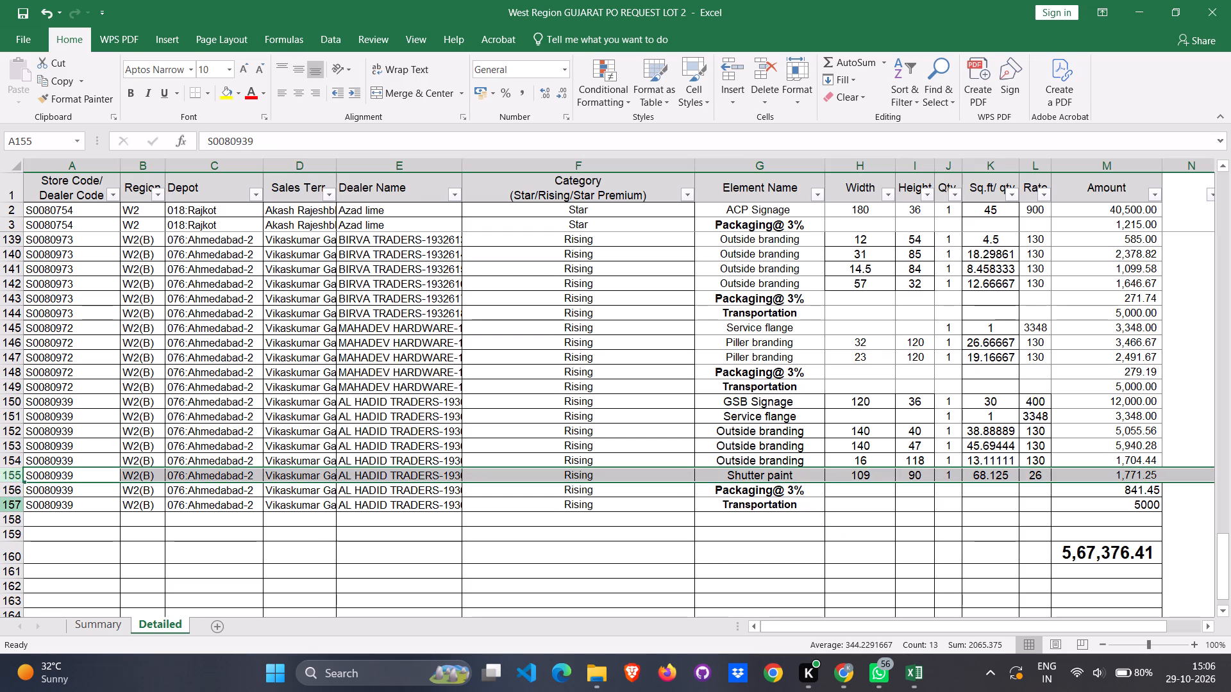
click(20, 505)
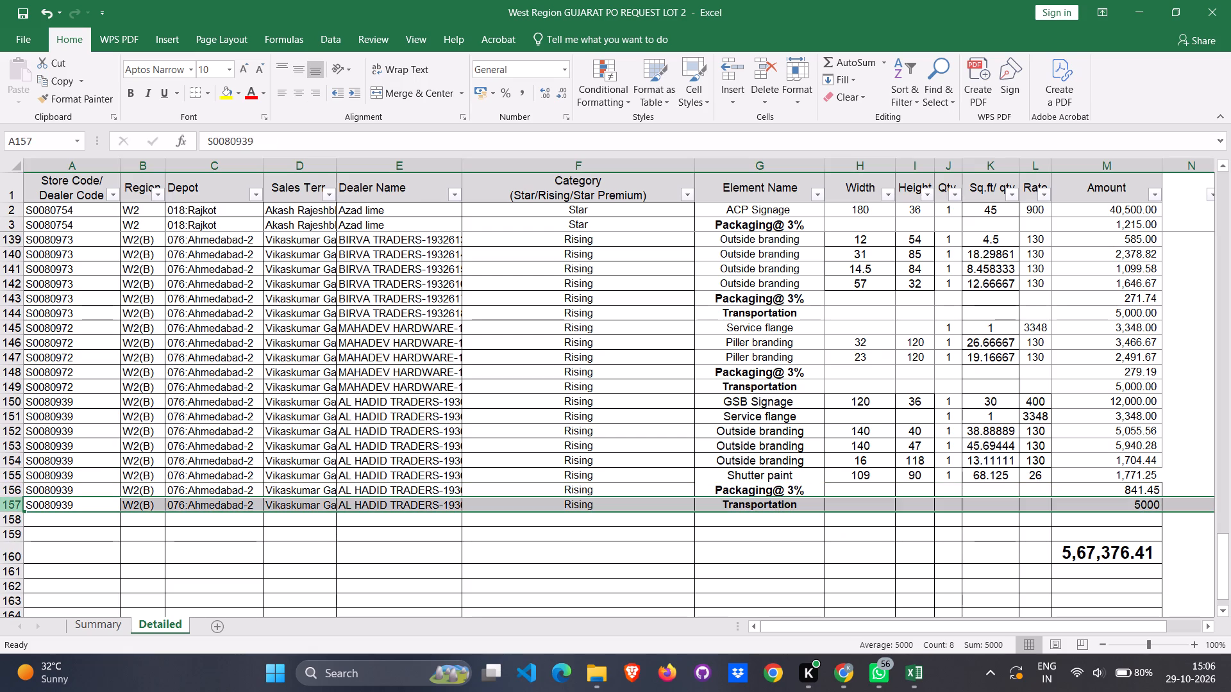
right_click(89, 507)
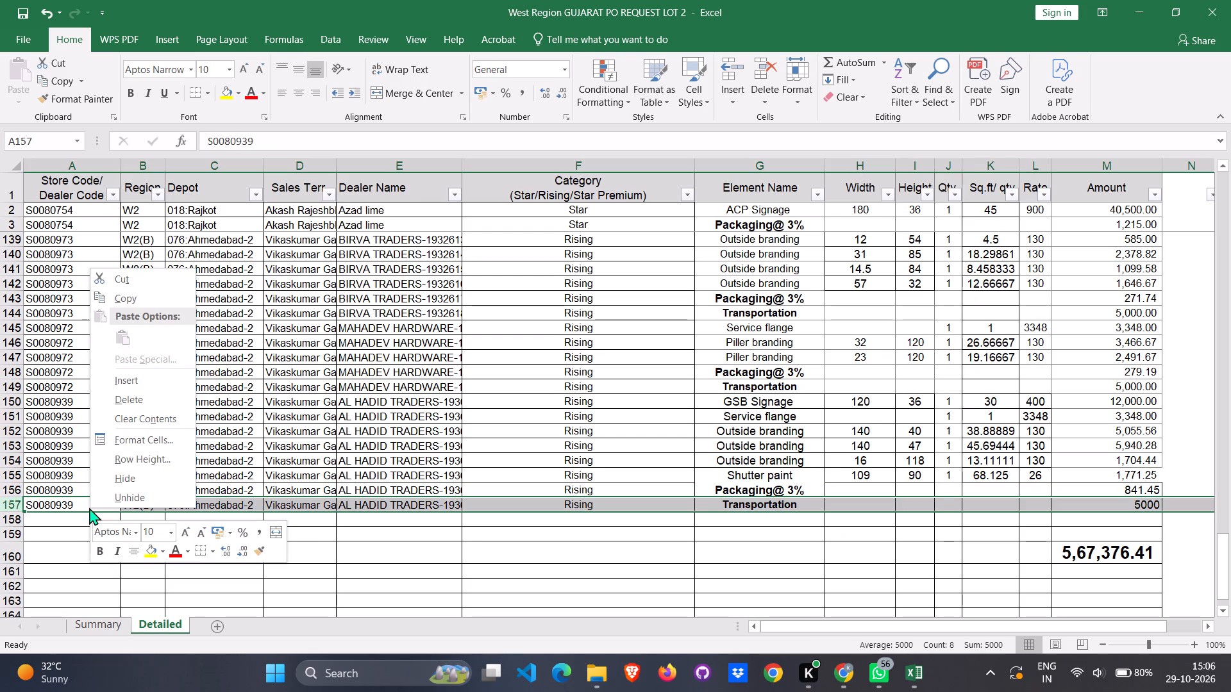
click(142, 381)
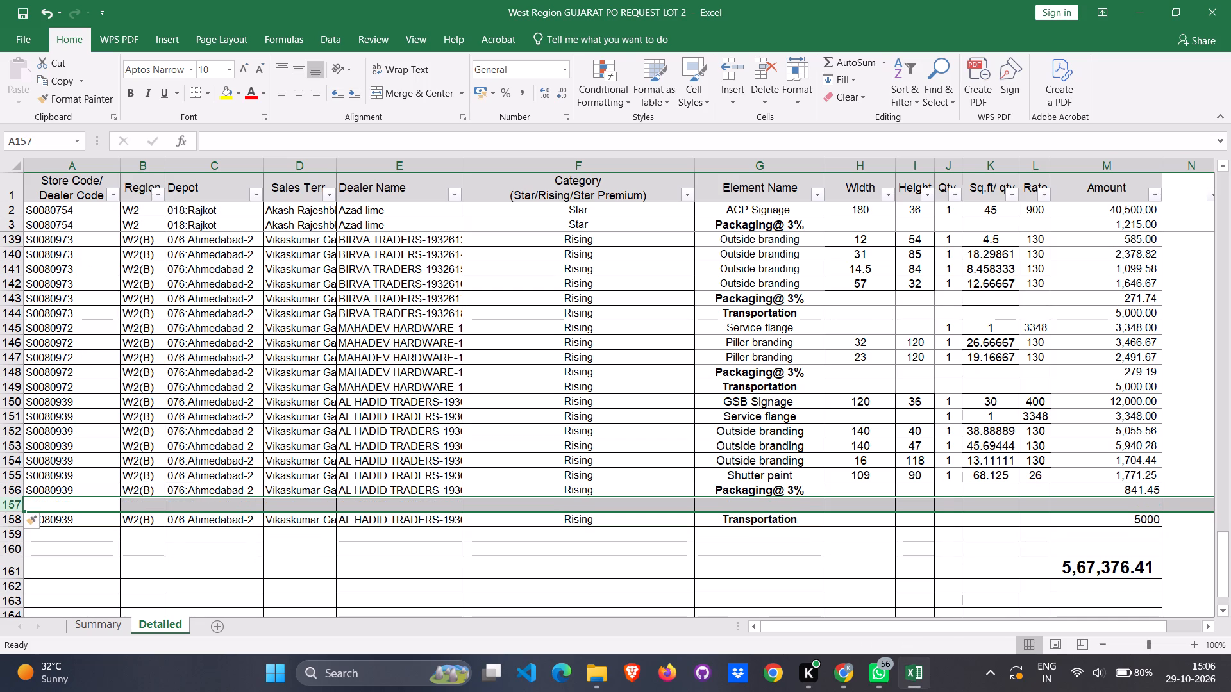
Move AL HADID TRADERS' Shutter paint row from row 155 into the blank row 157.
click(15, 474)
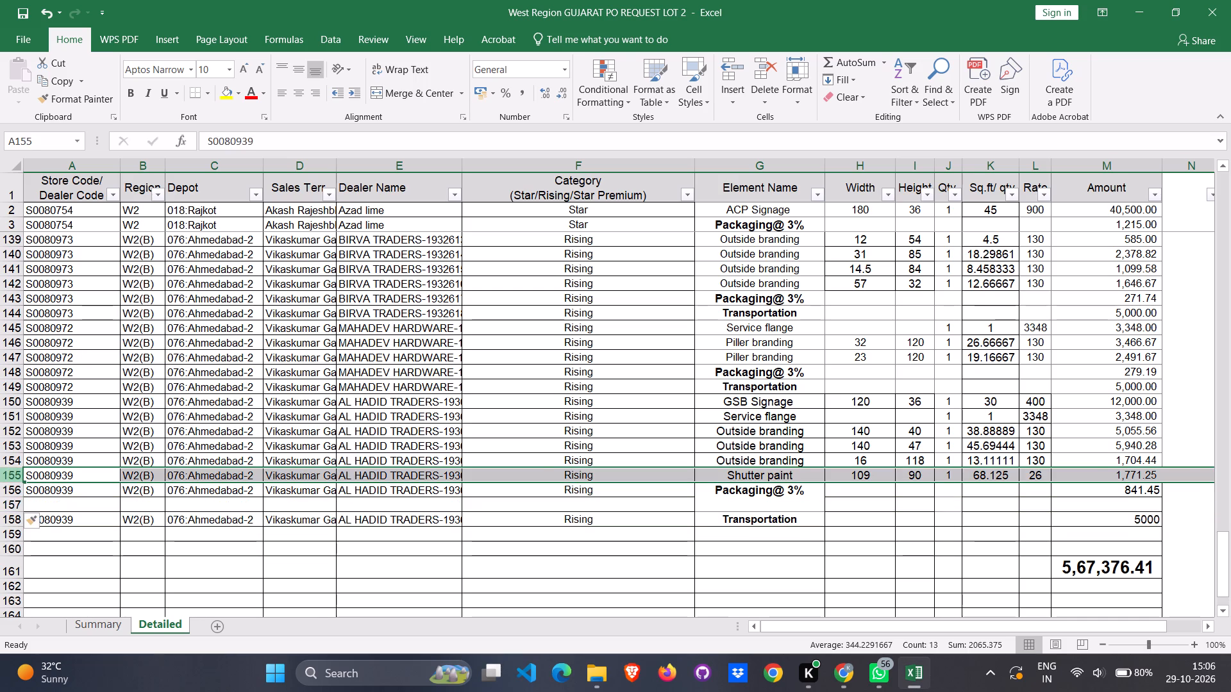
key(ctrl+x)
click(36, 507)
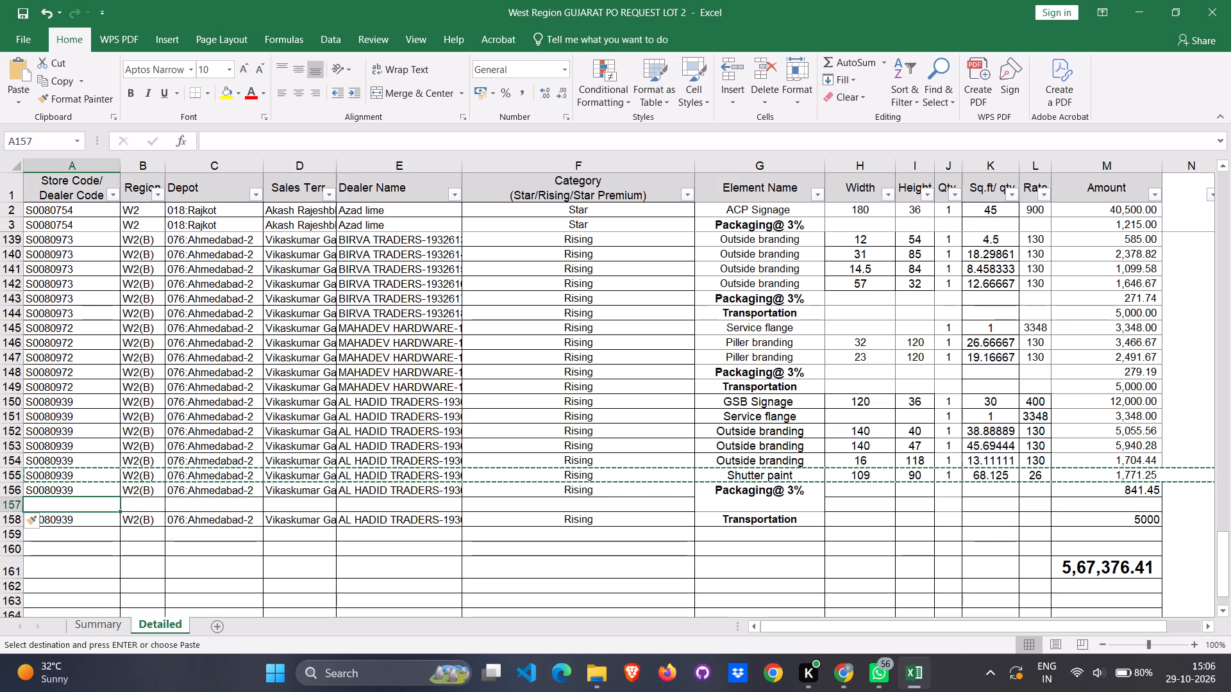
key(ctrl+v)
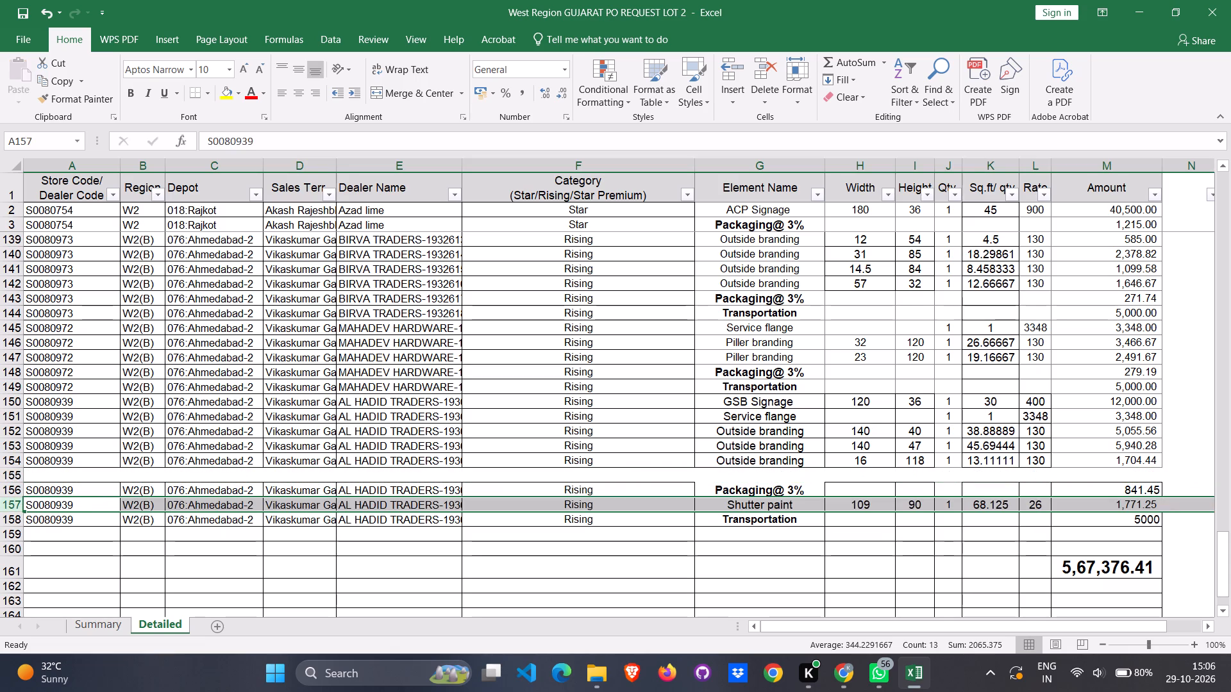
Delete the entire emptied row 155 above AL HADID TRADERS' Packaging@ 3% row and save the workbook.
click(34, 474)
right_click(34, 474)
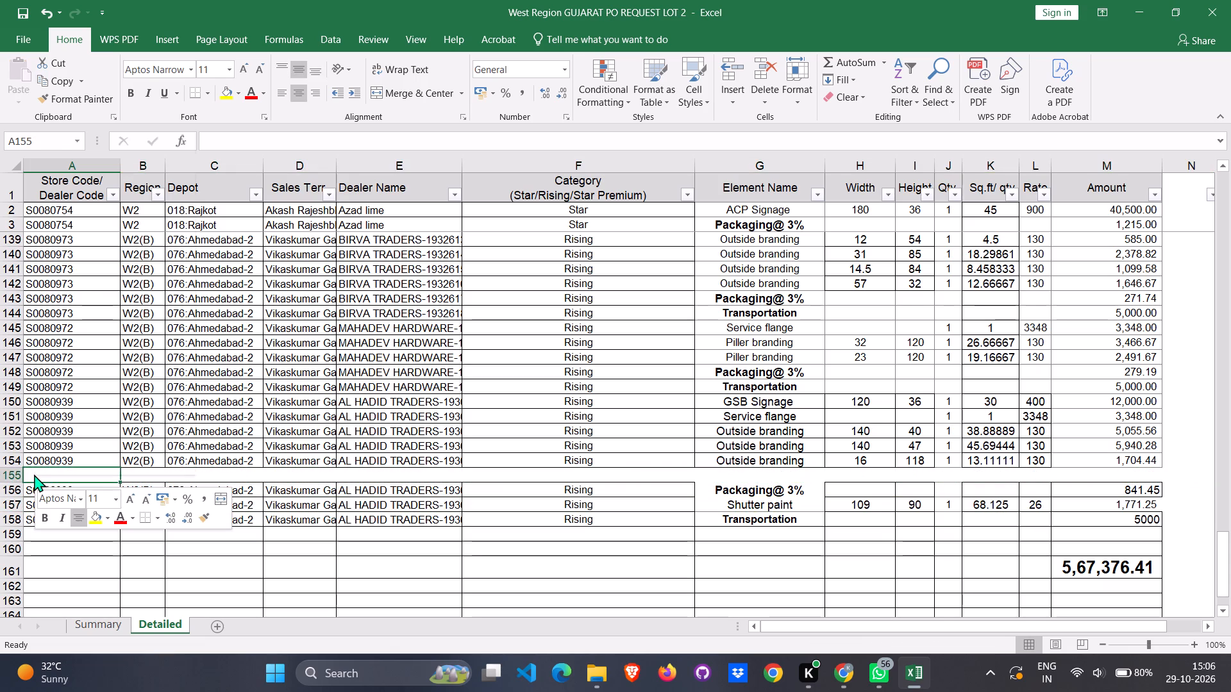
click(88, 292)
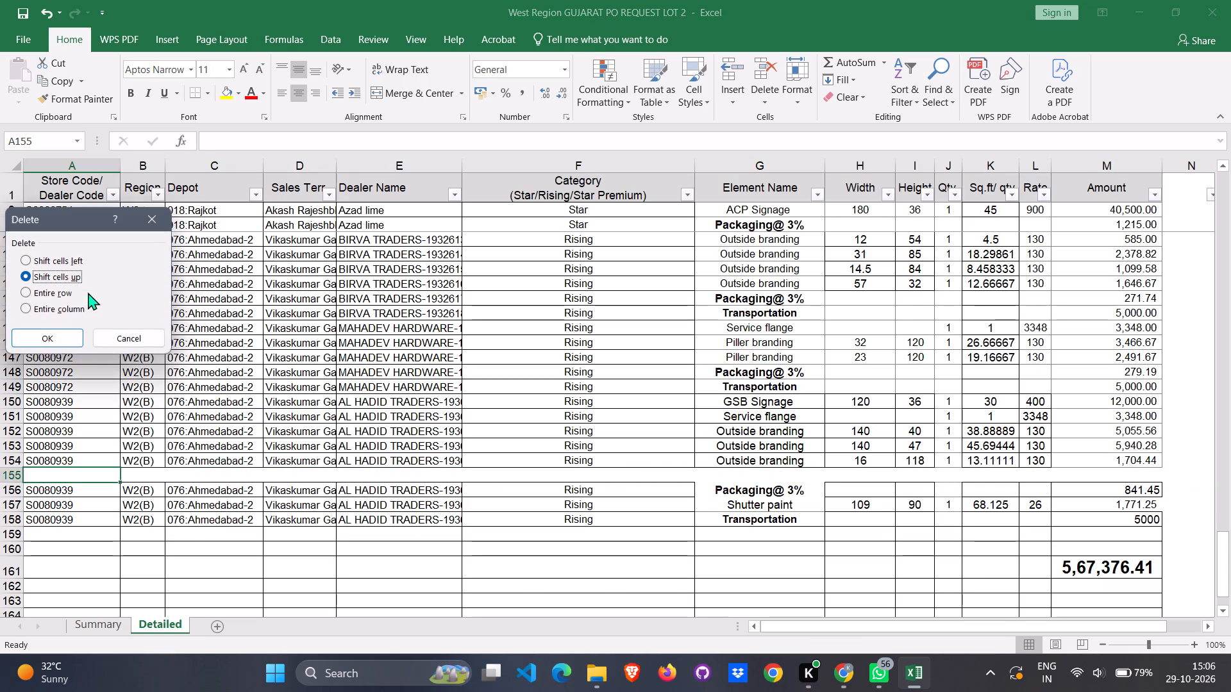
click(44, 290)
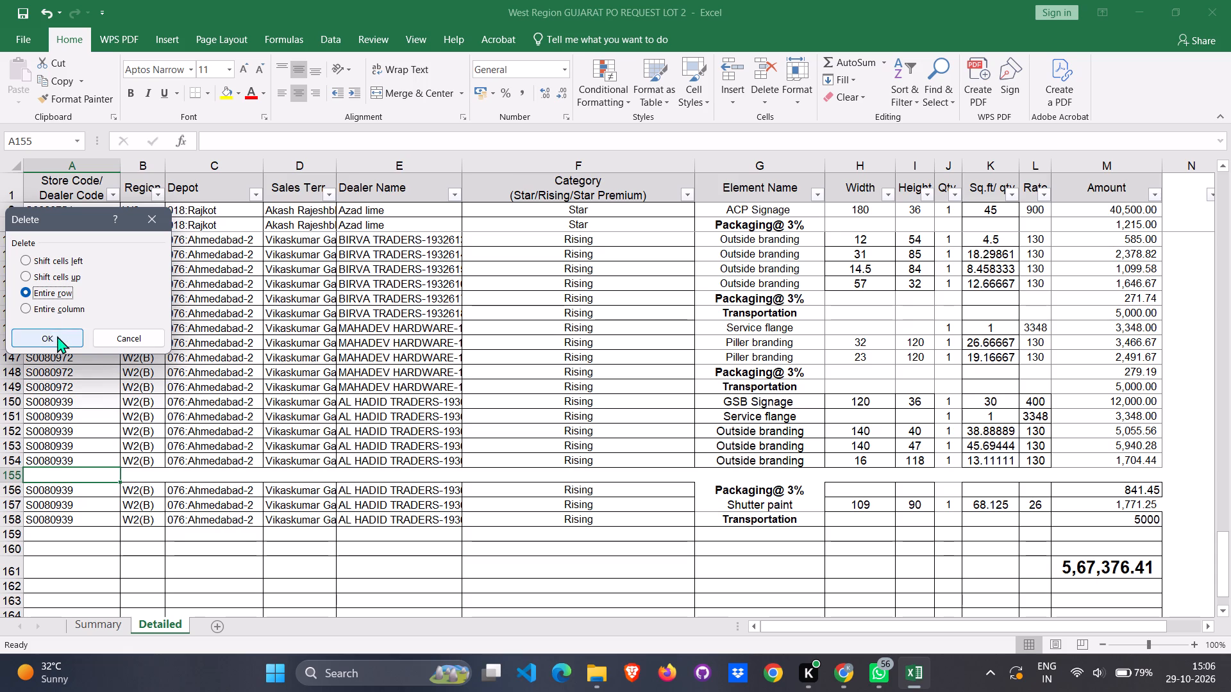
click(57, 336)
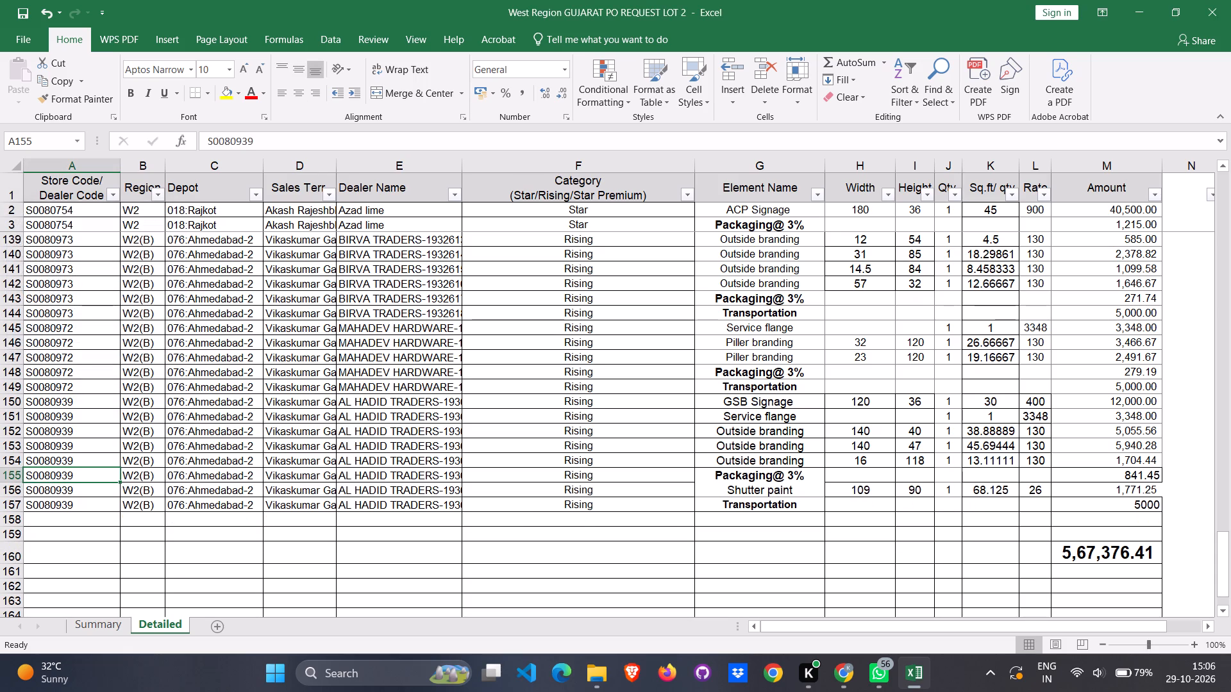
key(ctrl+s)
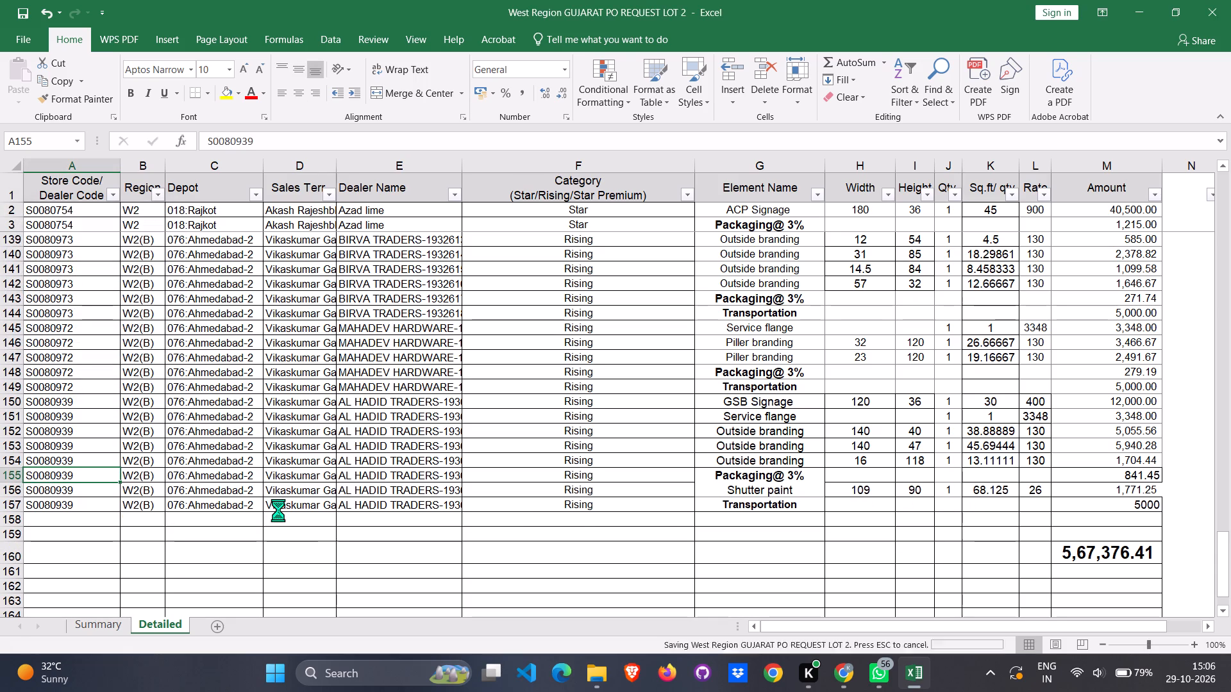
Insert two blank rows at 137 and 138, between the SARASWATI COLOUR dealer's Packaging@ 3% and Transportation rows.
scroll(546, 547, up, 3)
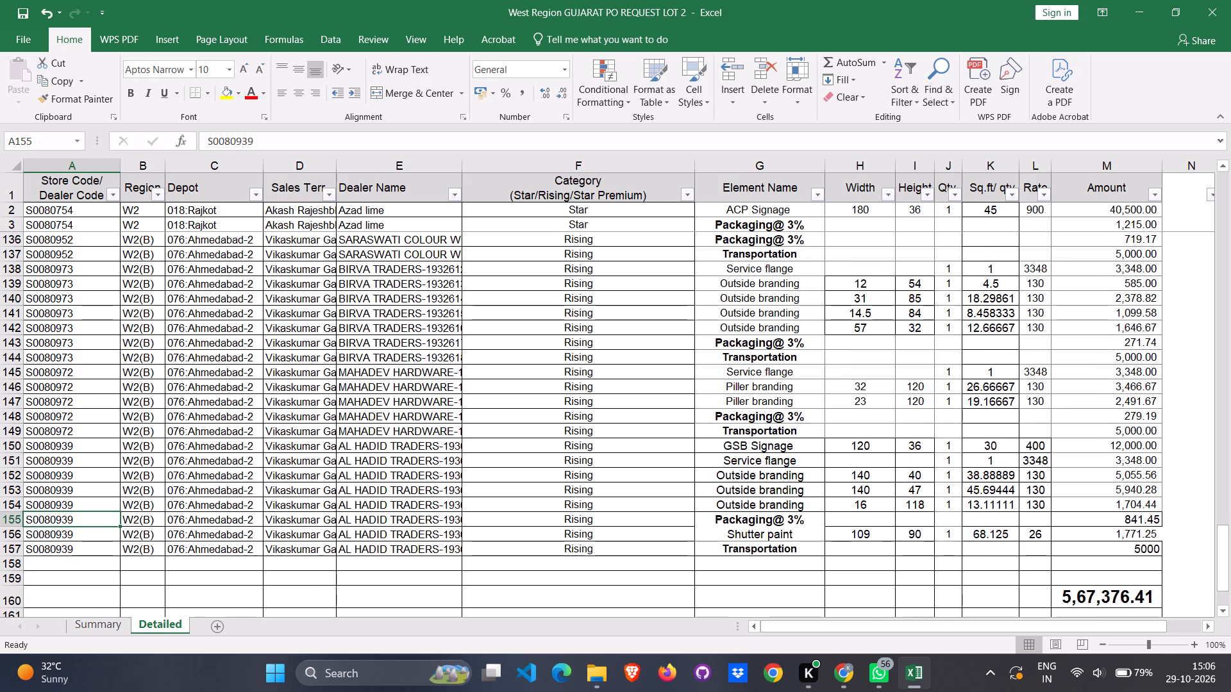
scroll(546, 547, up, 2)
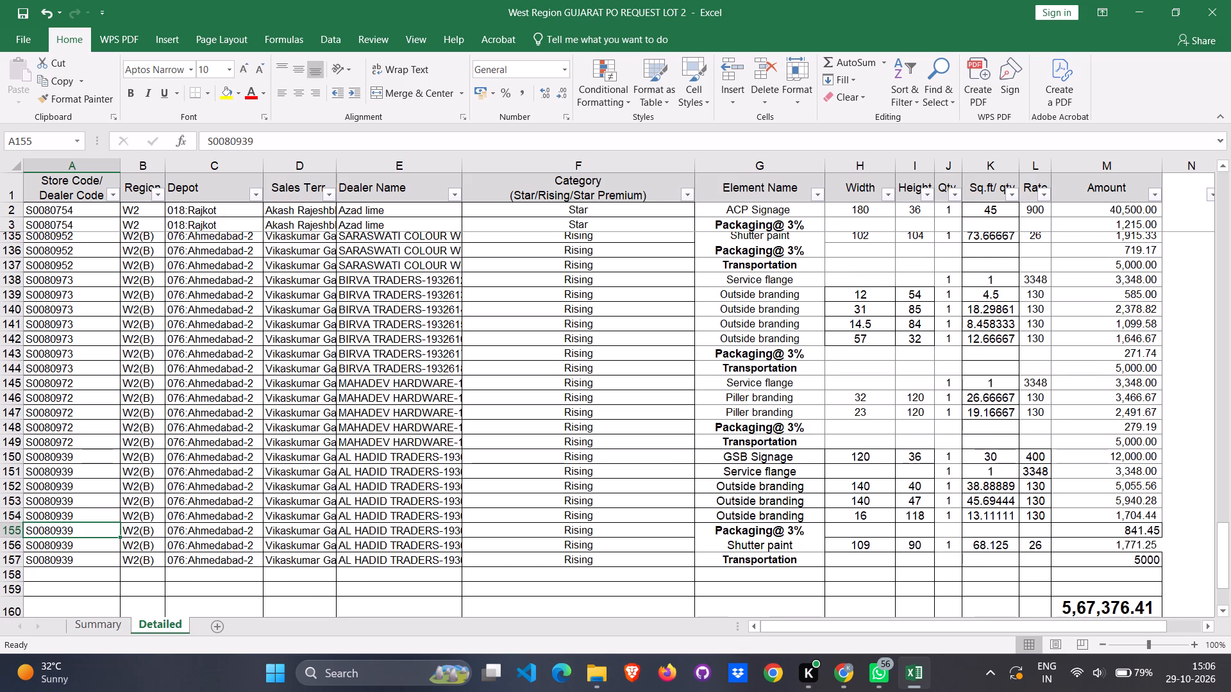
scroll(753, 544, up, 4)
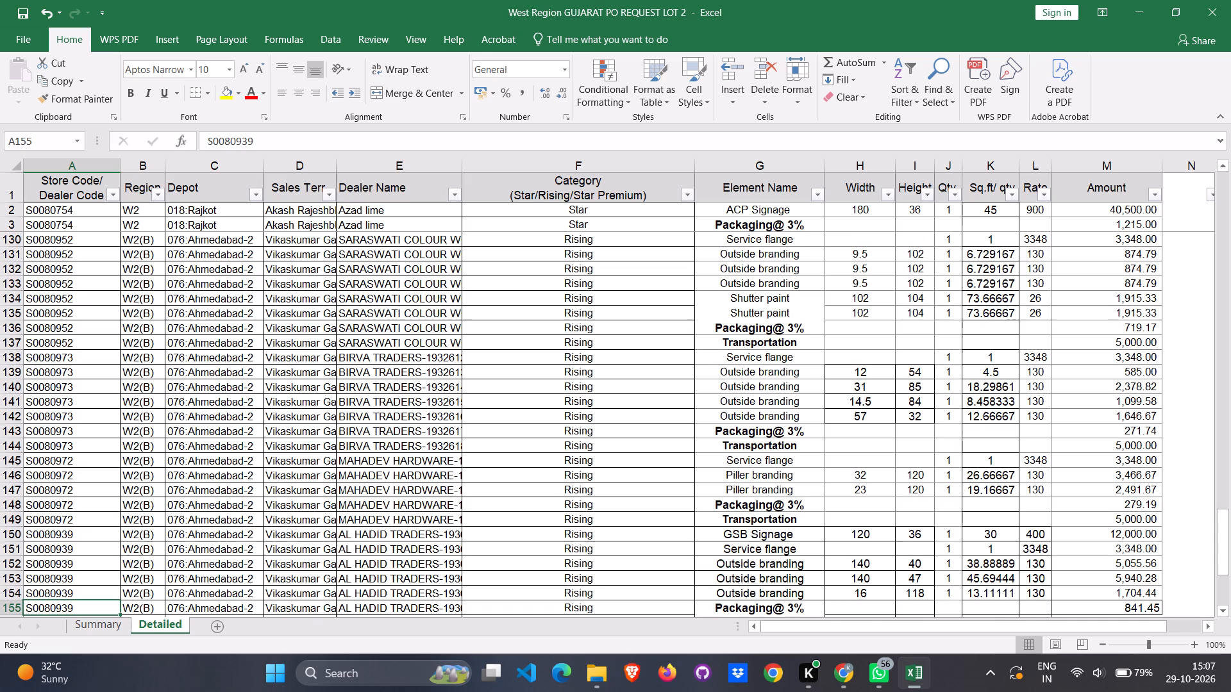
scroll(753, 544, up, 5)
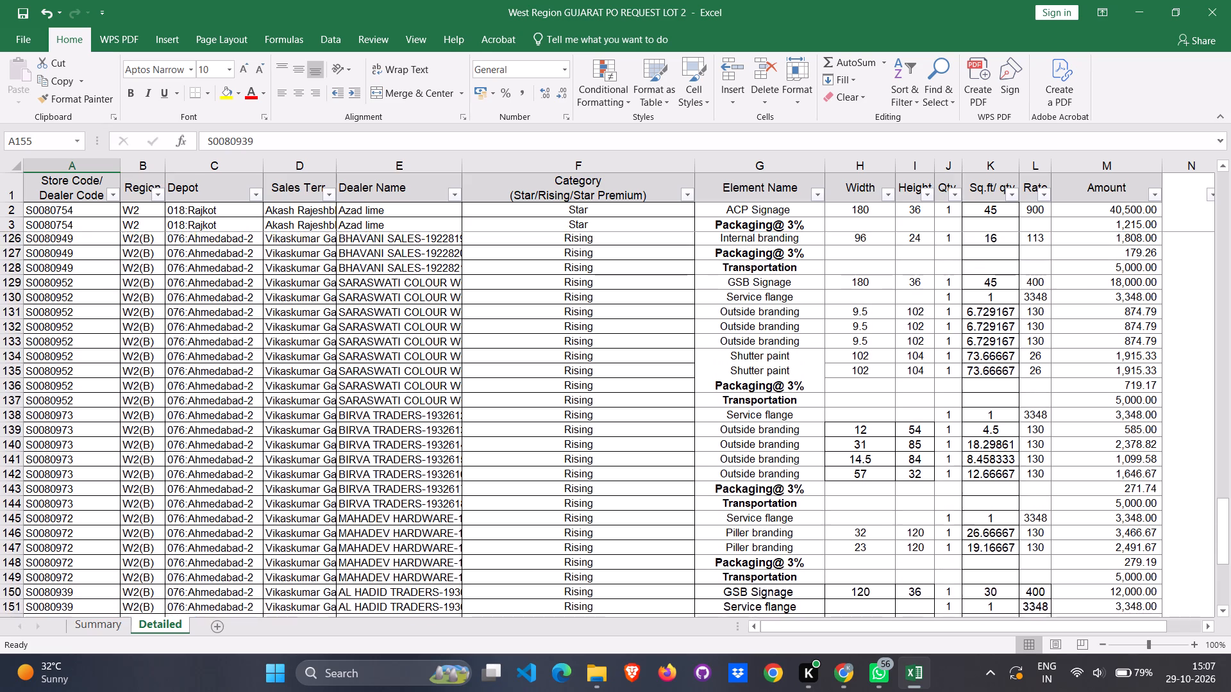
scroll(753, 544, up, 4)
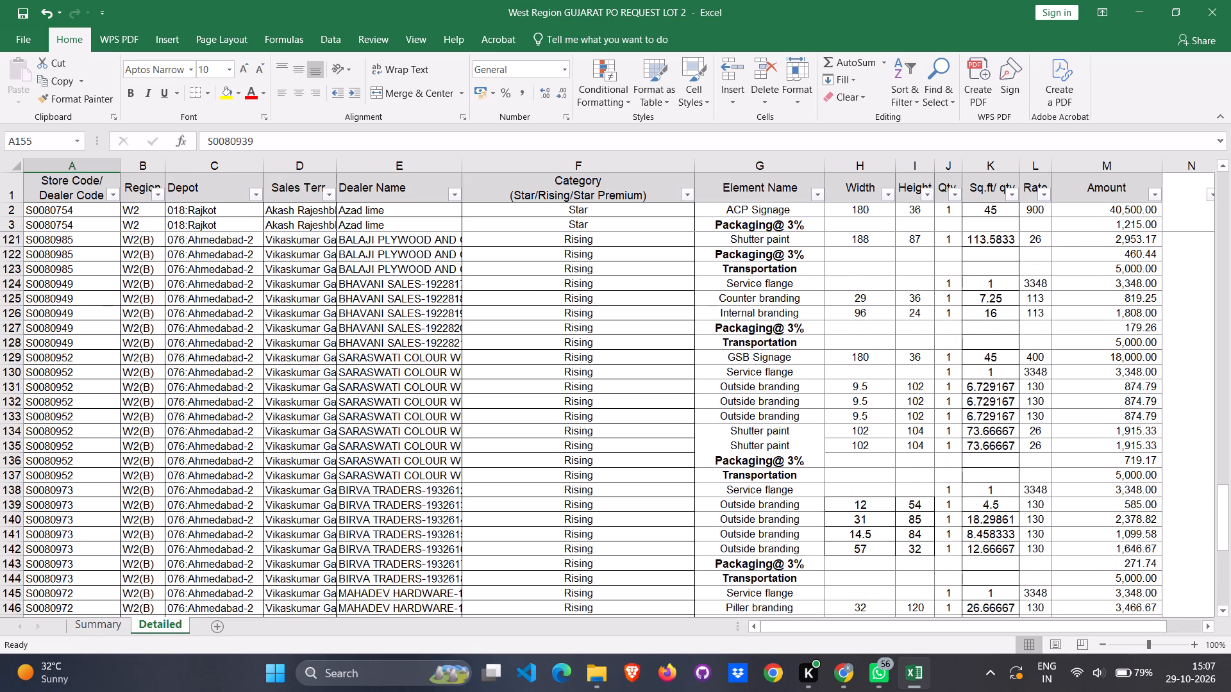
click(679, 474)
right_click(679, 474)
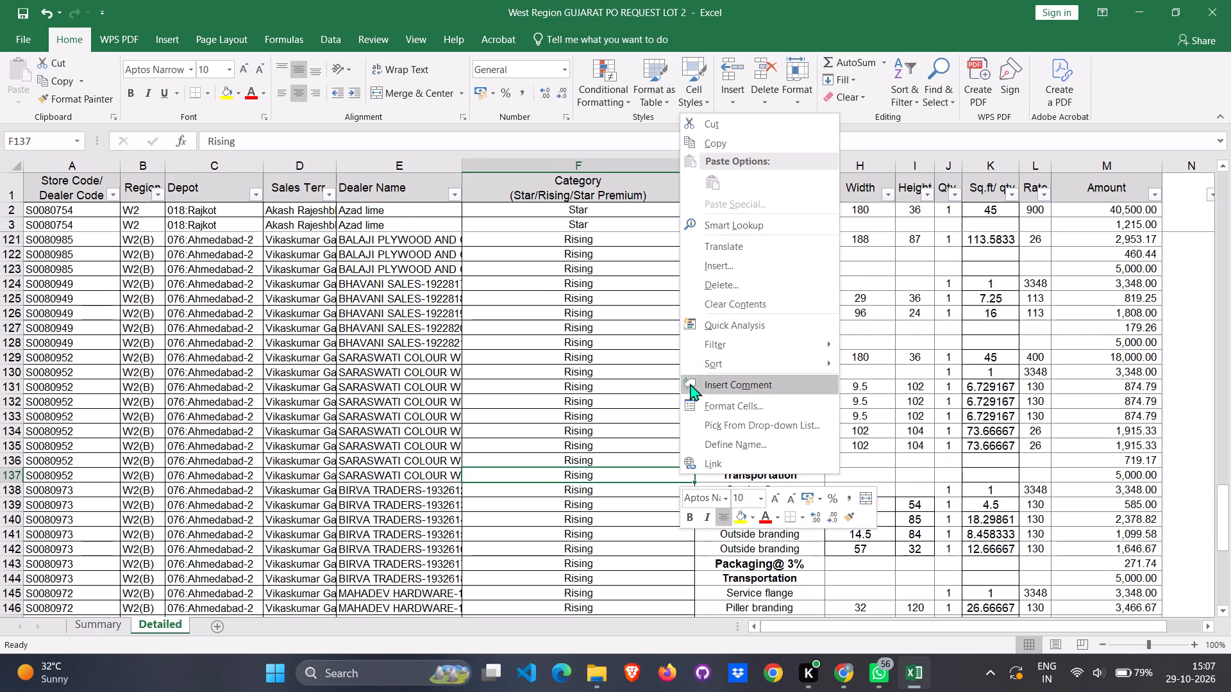
click(718, 268)
click(687, 268)
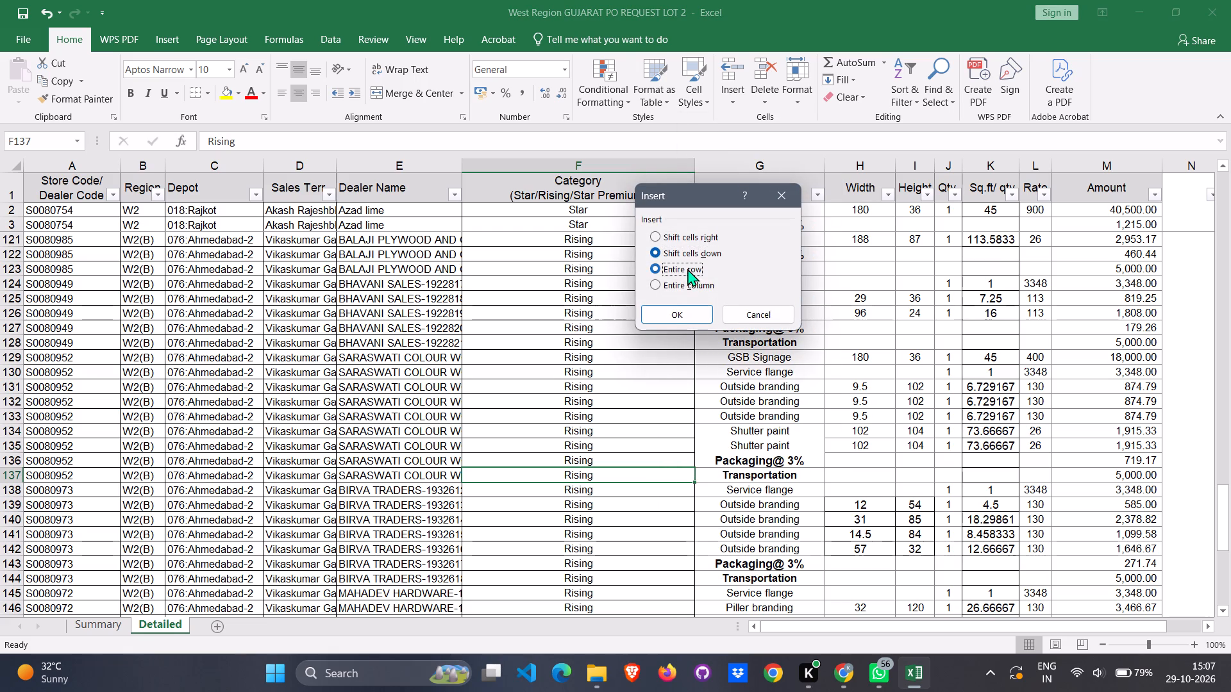
click(667, 313)
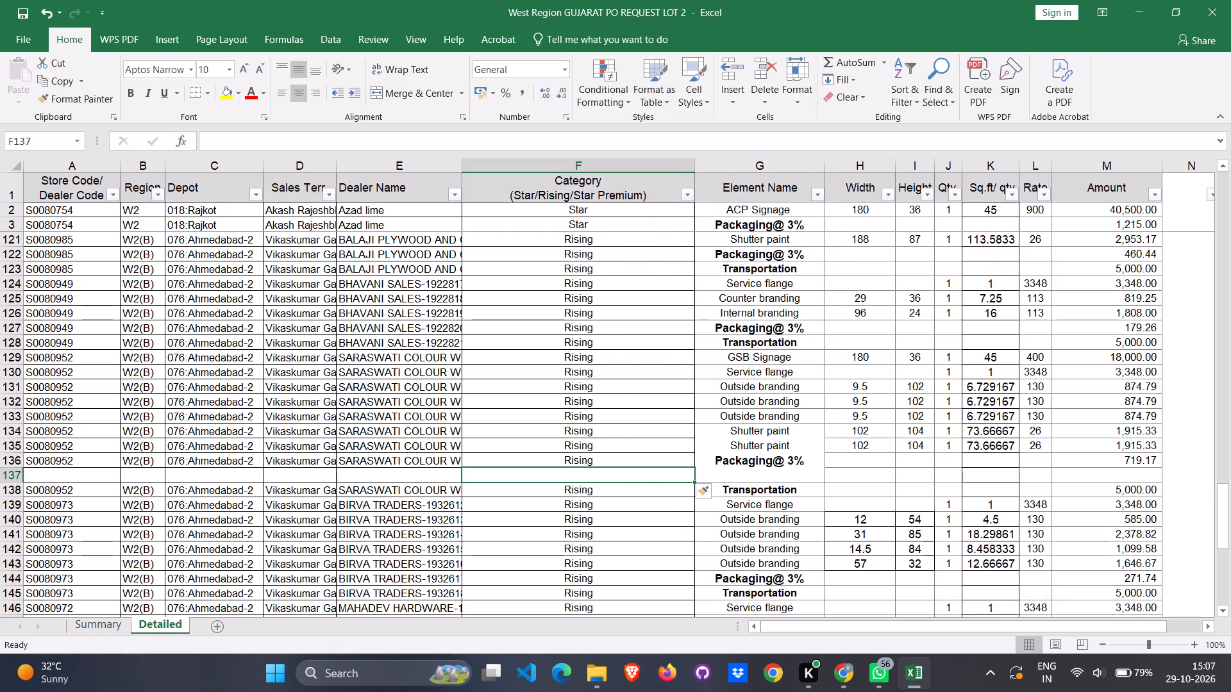
click(675, 493)
right_click(675, 493)
click(733, 288)
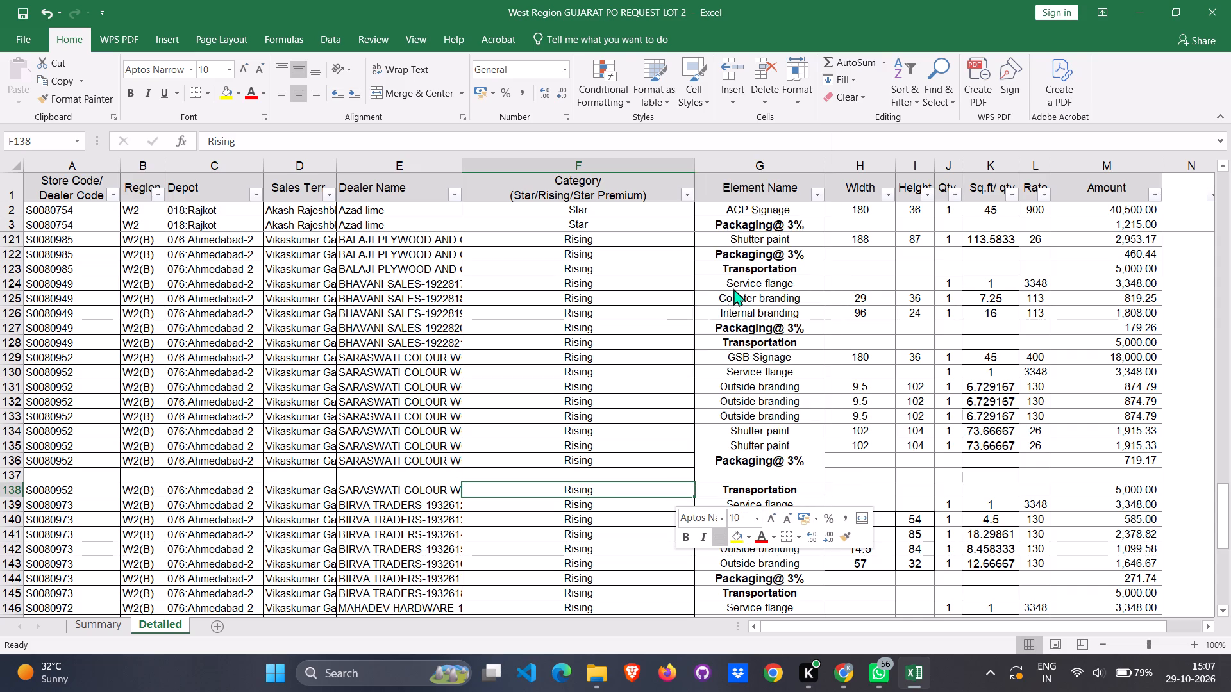
click(698, 287)
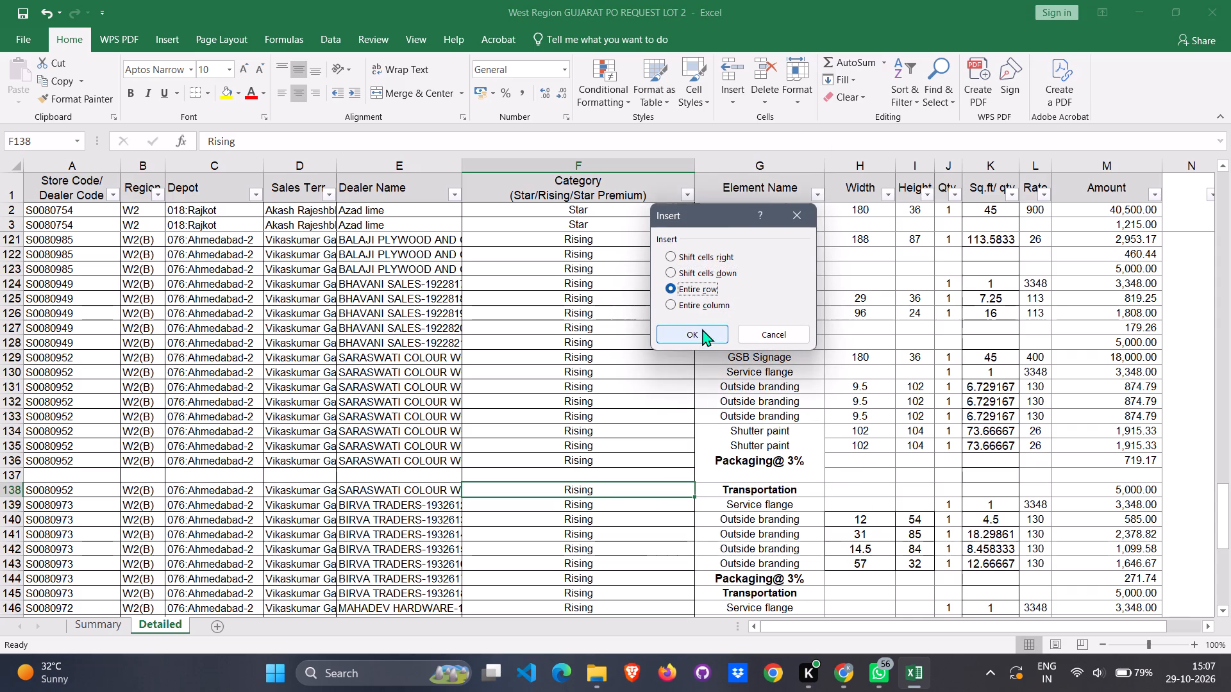
click(703, 334)
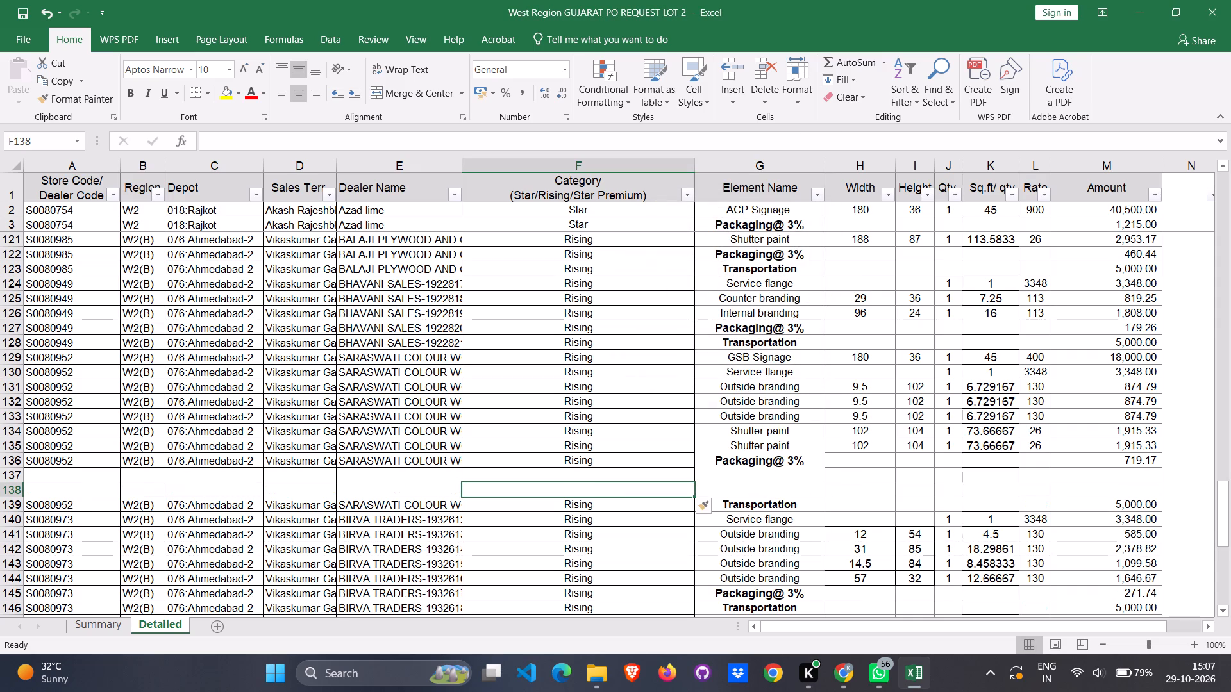
Move the SARASWATI COLOUR dealer's two Shutter paint rows from 134:135 into blank rows 137:138 and save the workbook.
click(715, 430)
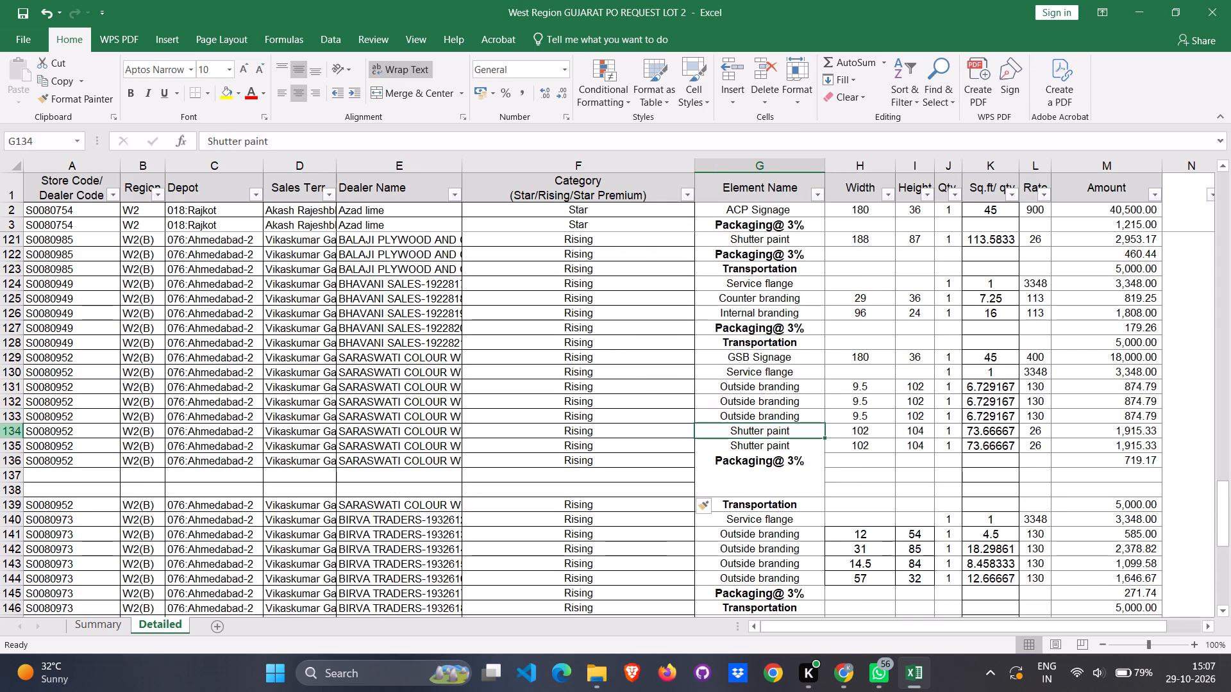
click(16, 432)
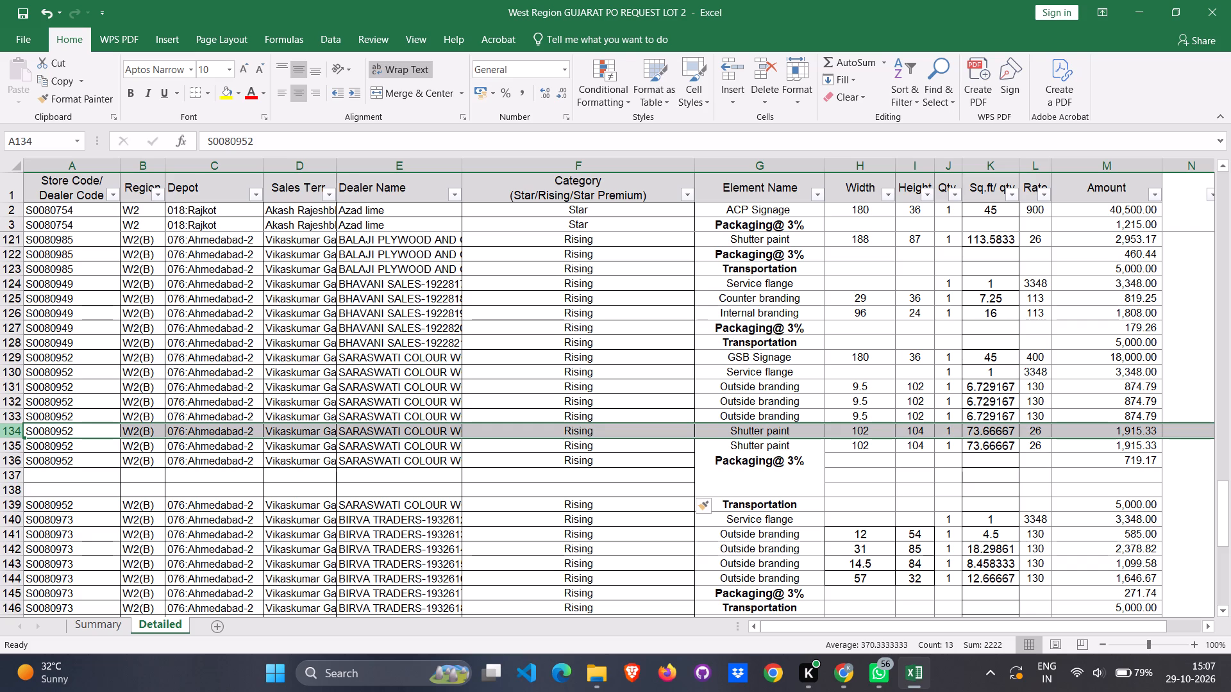
key(shift+Down)
key(ctrl+x)
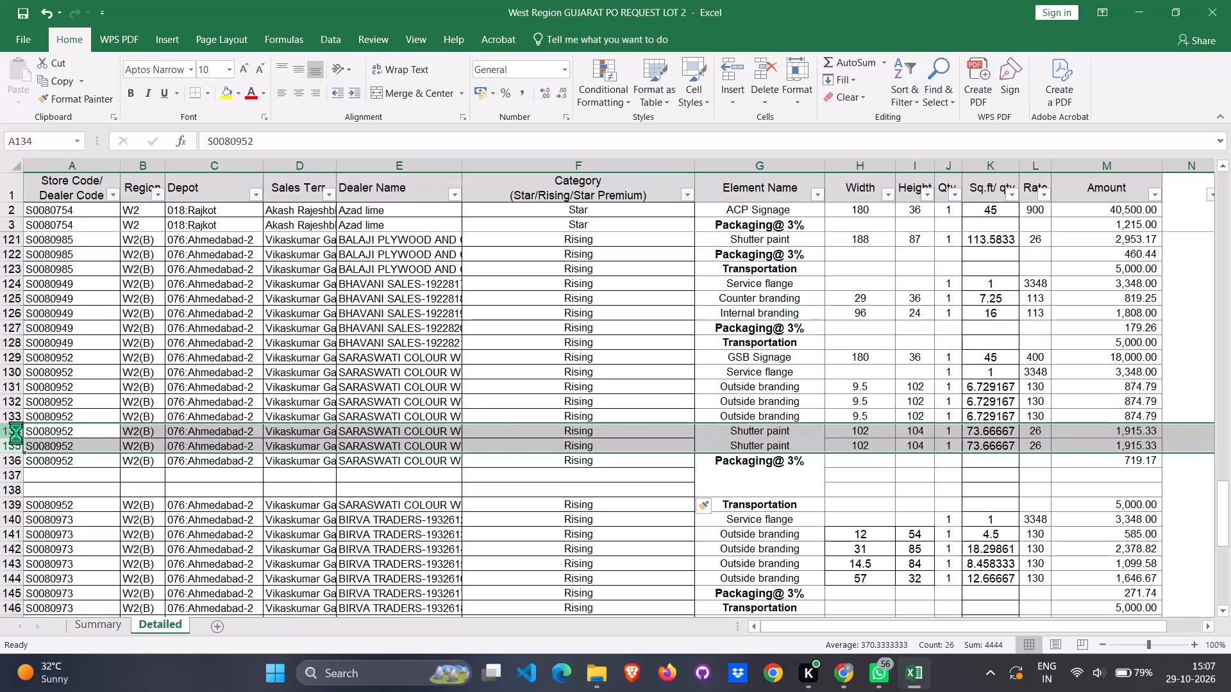
click(14, 476)
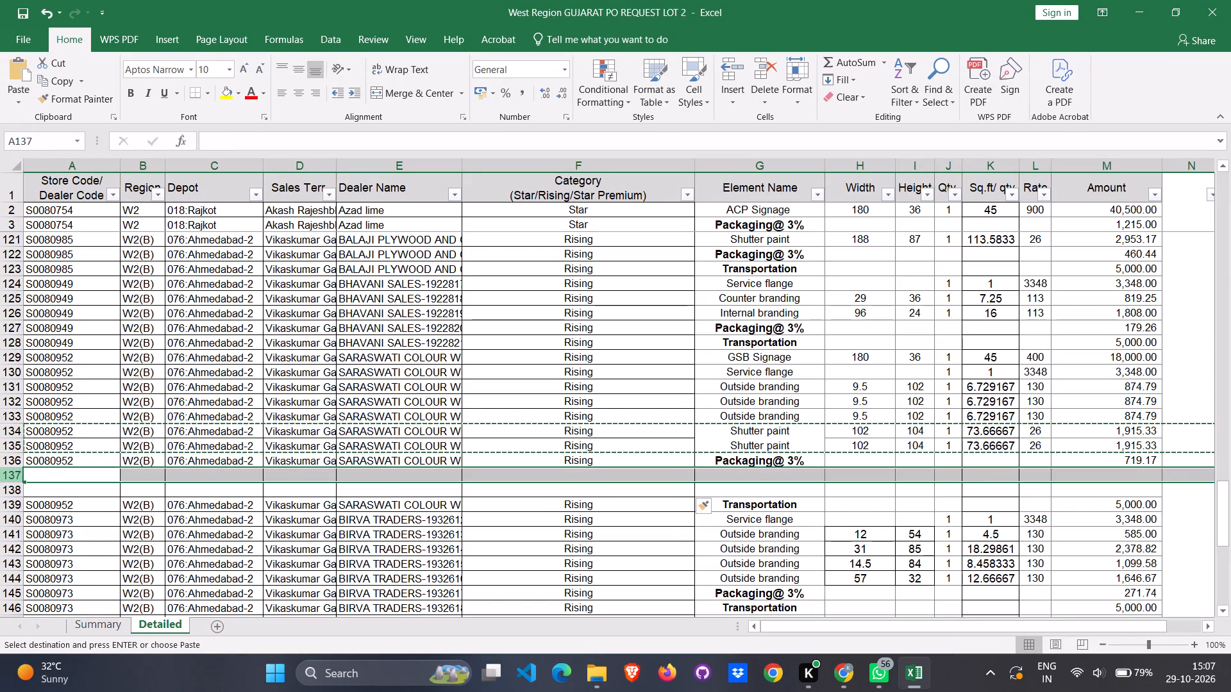
key(shift+Down)
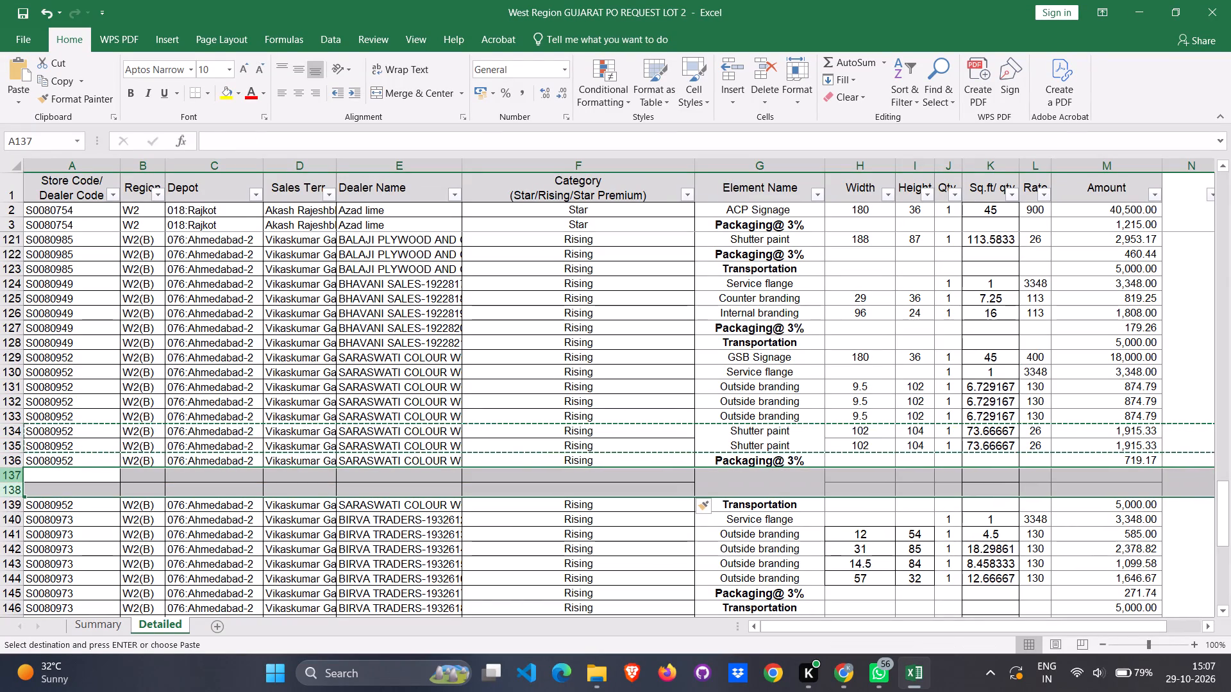
key(ctrl+v)
key(ctrl+s)
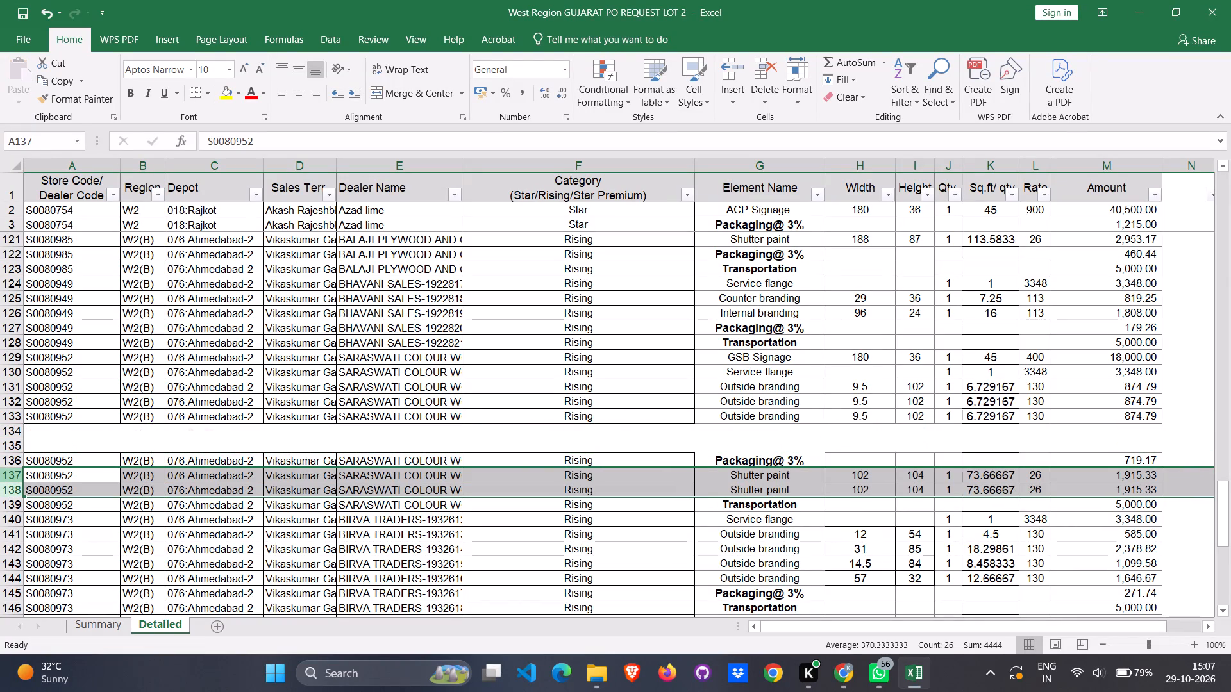
Delete the emptied rows 134 and 135 above the SARASWATI COLOUR dealer's Packaging@ 3% row.
click(9, 431)
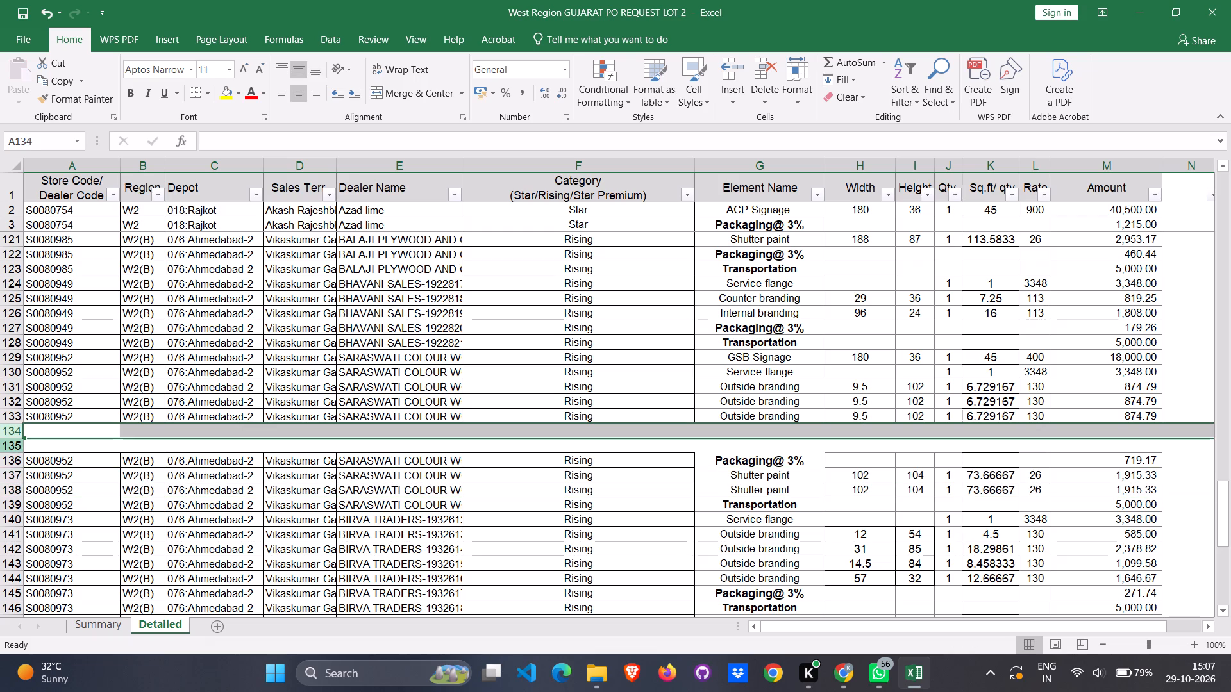
shift+click(20, 448)
right_click(110, 439)
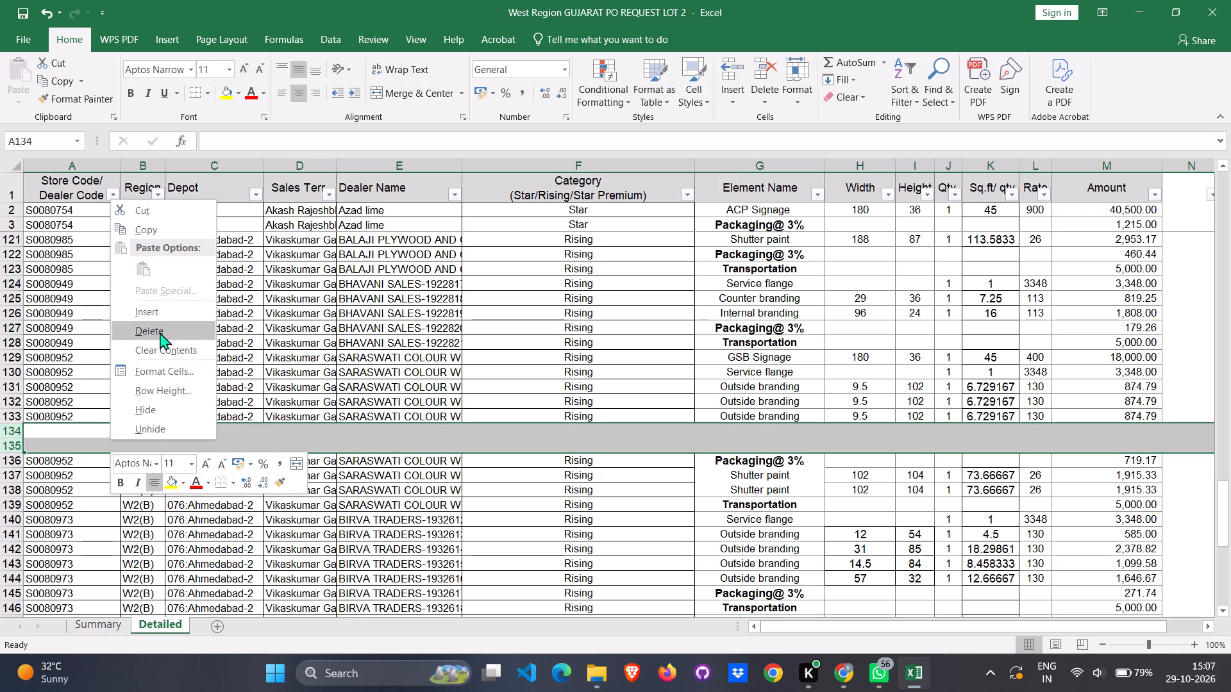
click(160, 330)
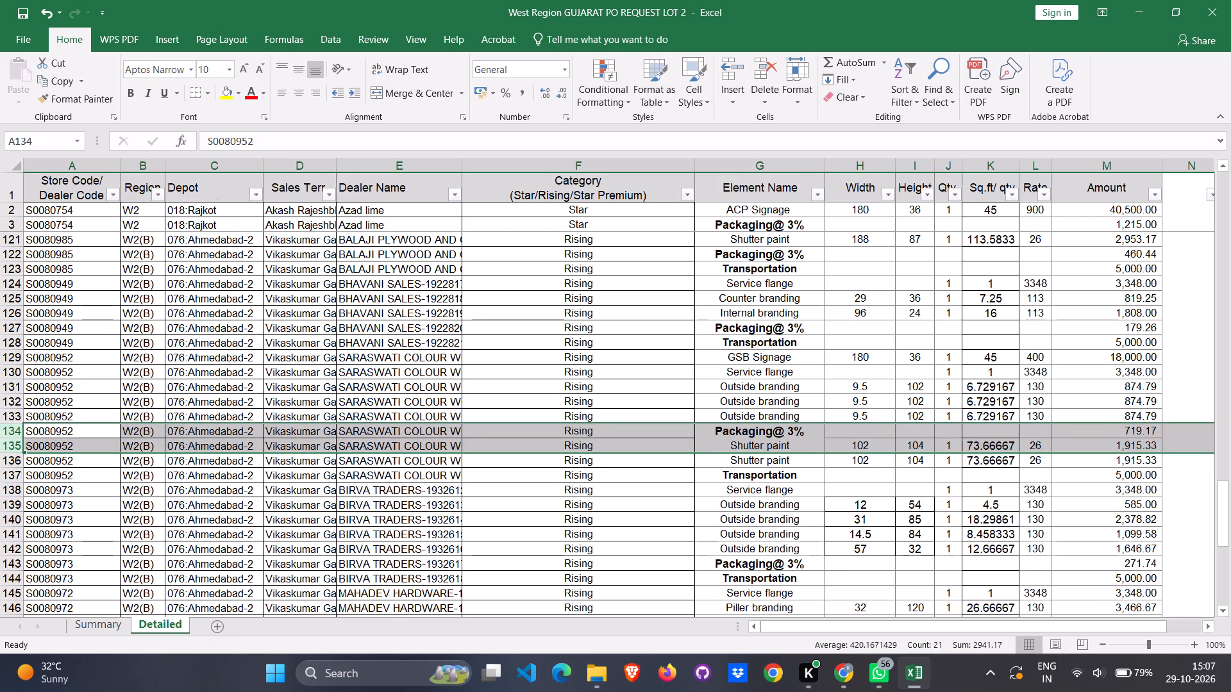
click(628, 432)
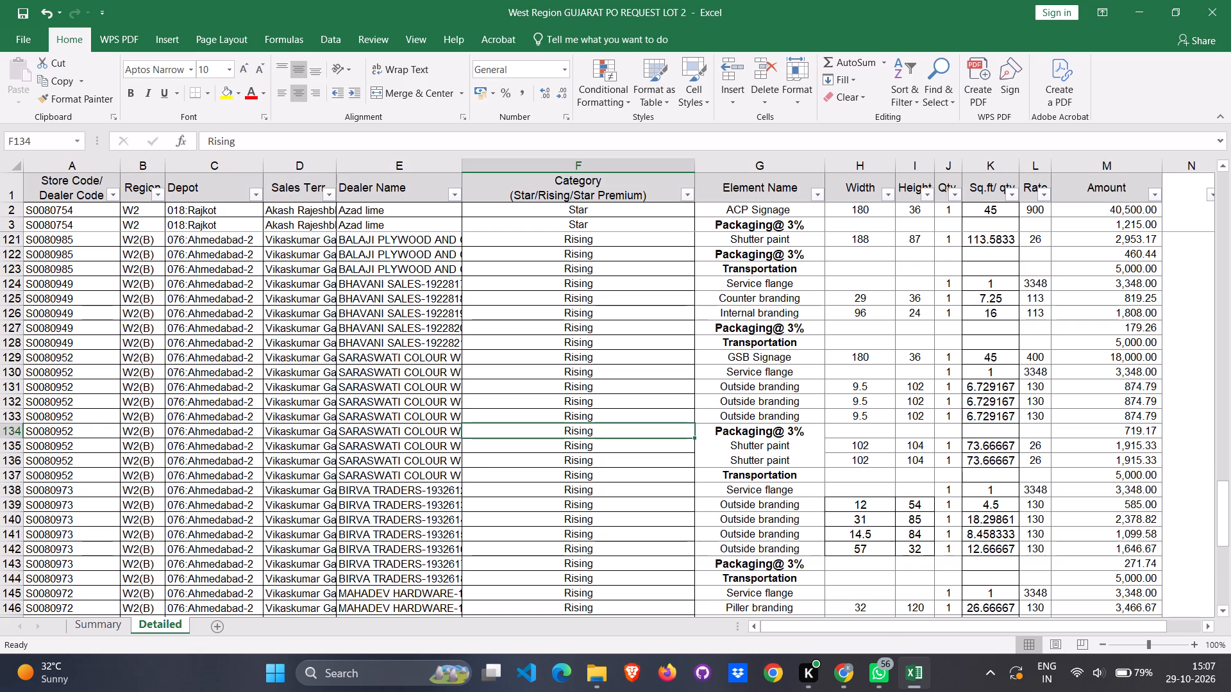
Apply All Borders to the SARASWATI COLOUR dealer's first Shutter paint cell, G135.
click(702, 440)
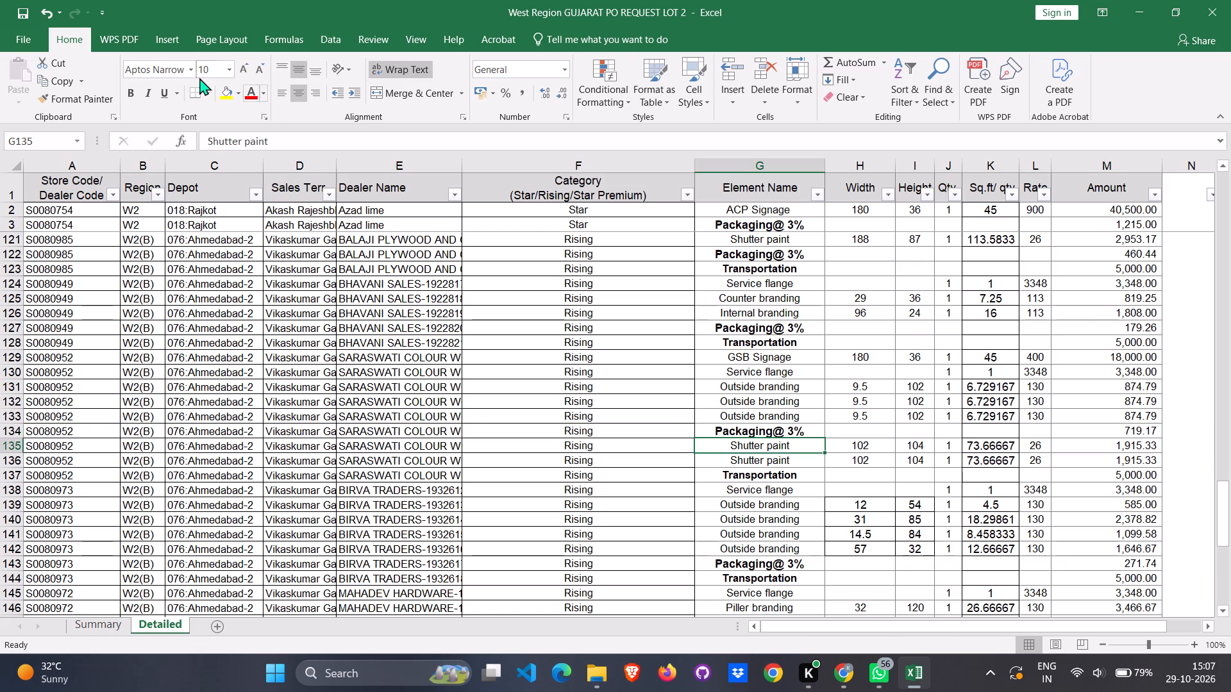
click(208, 98)
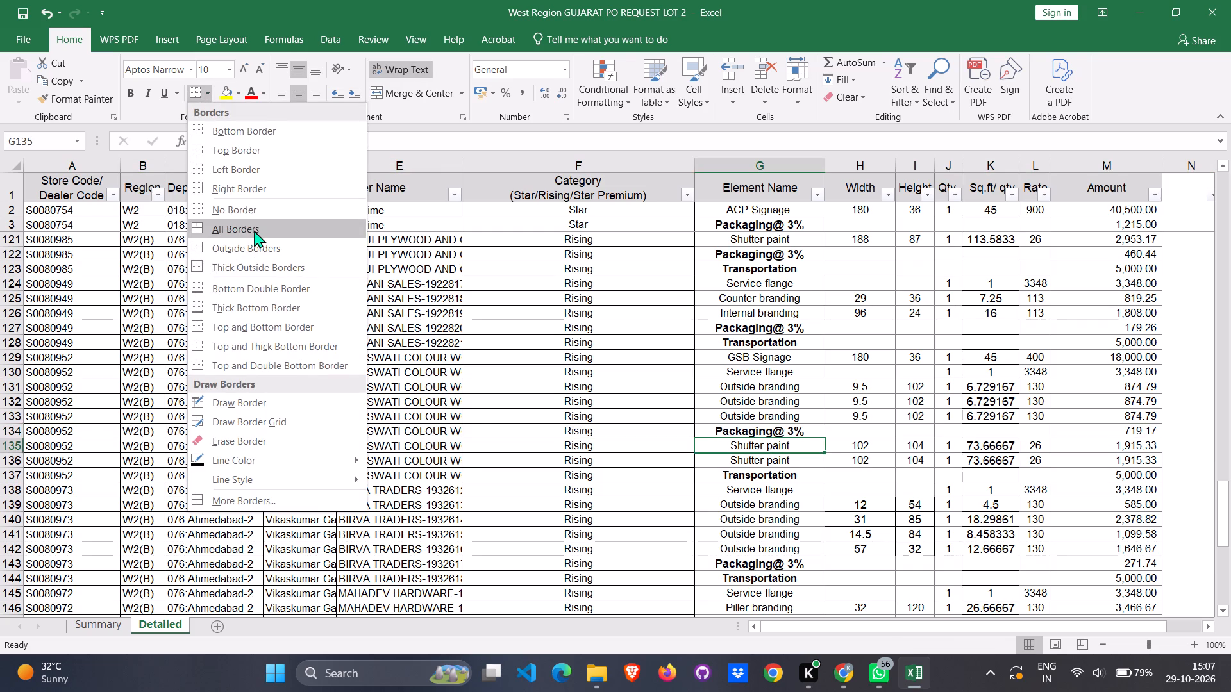
click(254, 230)
click(641, 443)
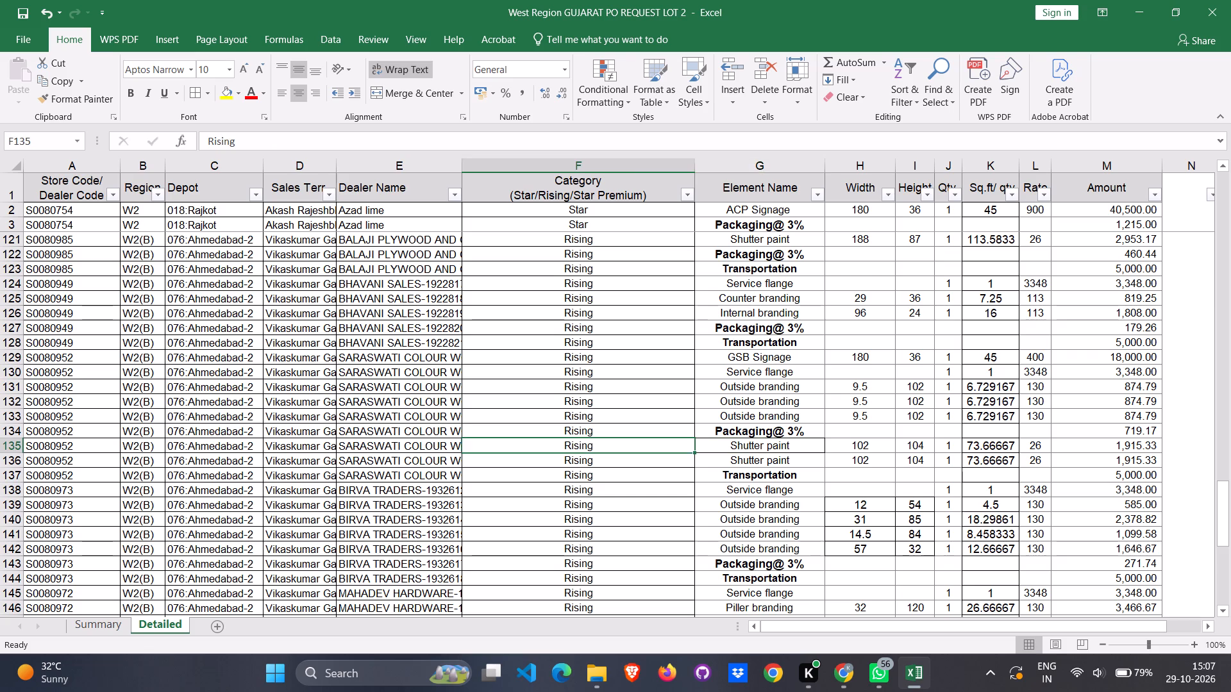
Review the dealer rows above row 135 up to ADARSH SALES, checking element order and the Packaging@ 3% and Transportation entries.
scroll(641, 465, up, 3)
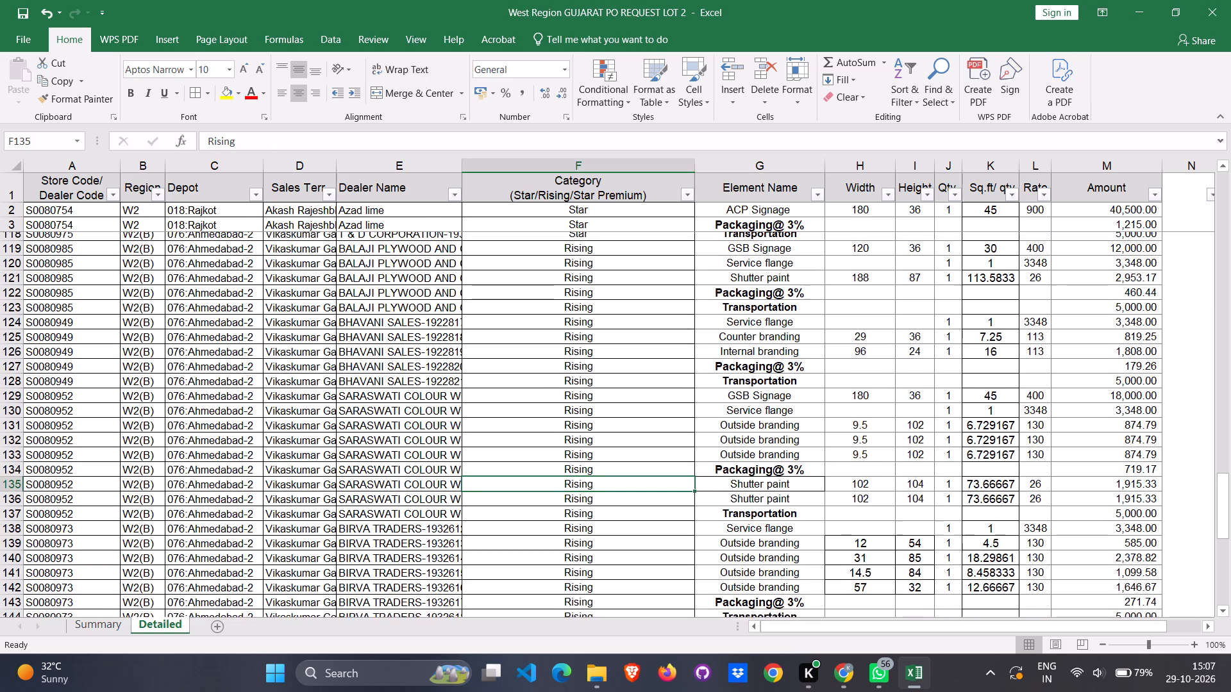
scroll(641, 465, up, 4)
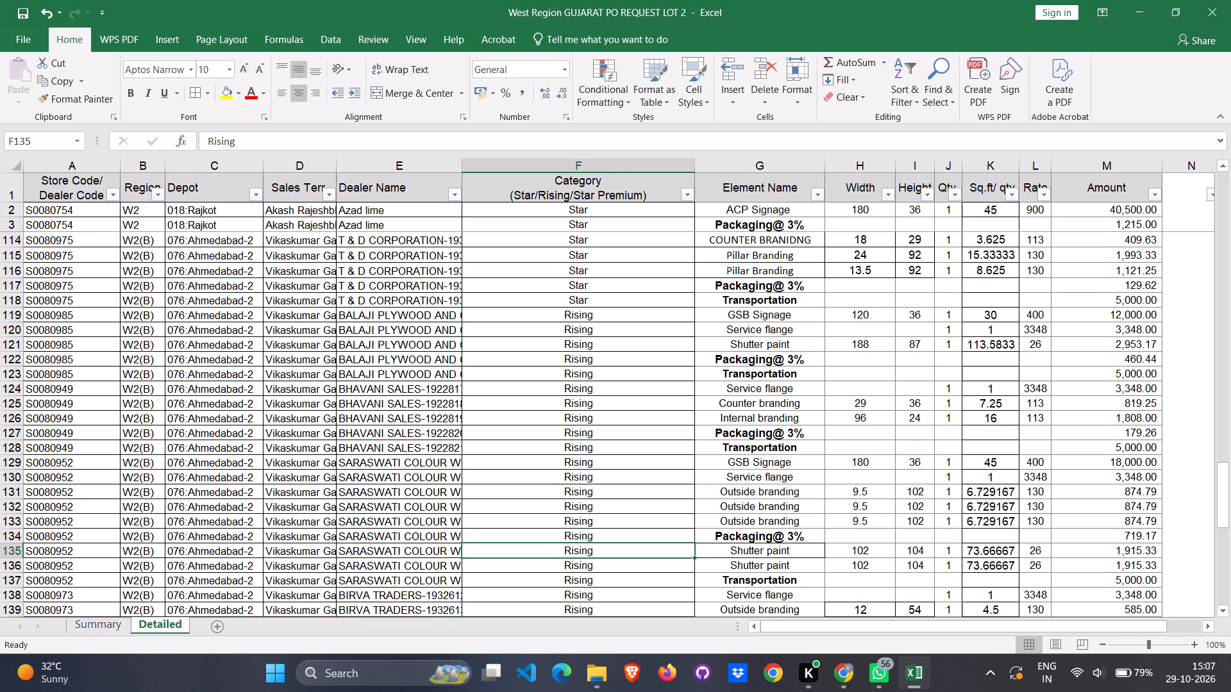
scroll(654, 462, up, 3)
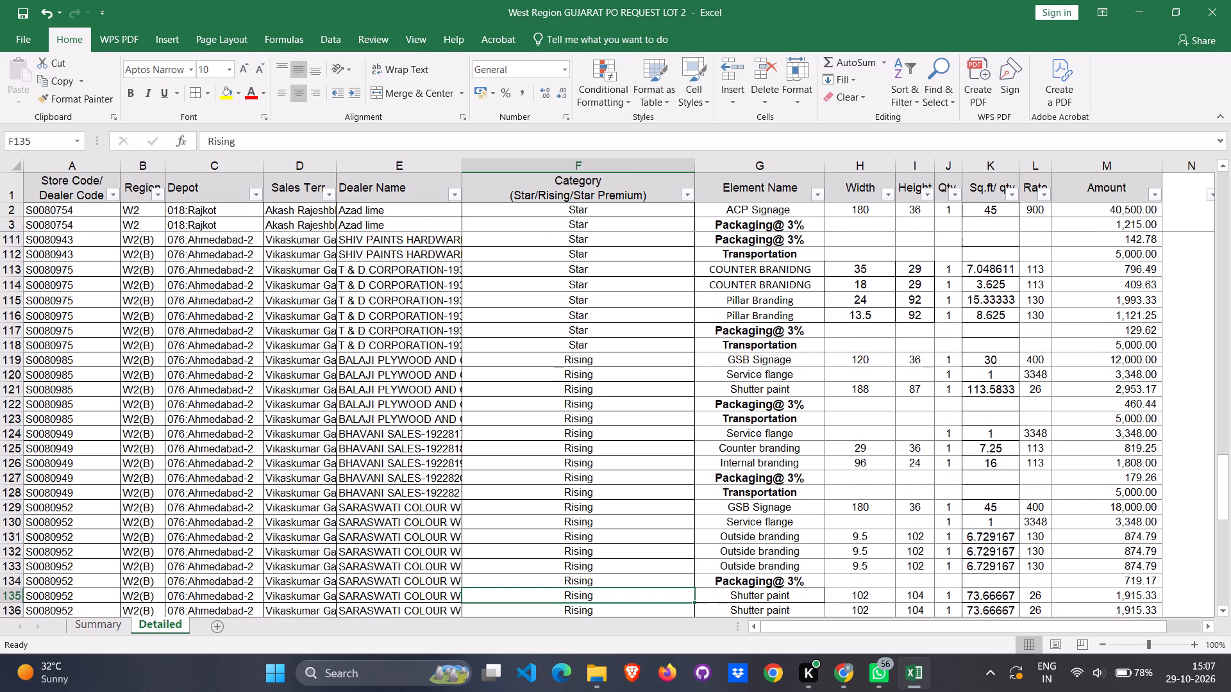
scroll(654, 462, up, 5)
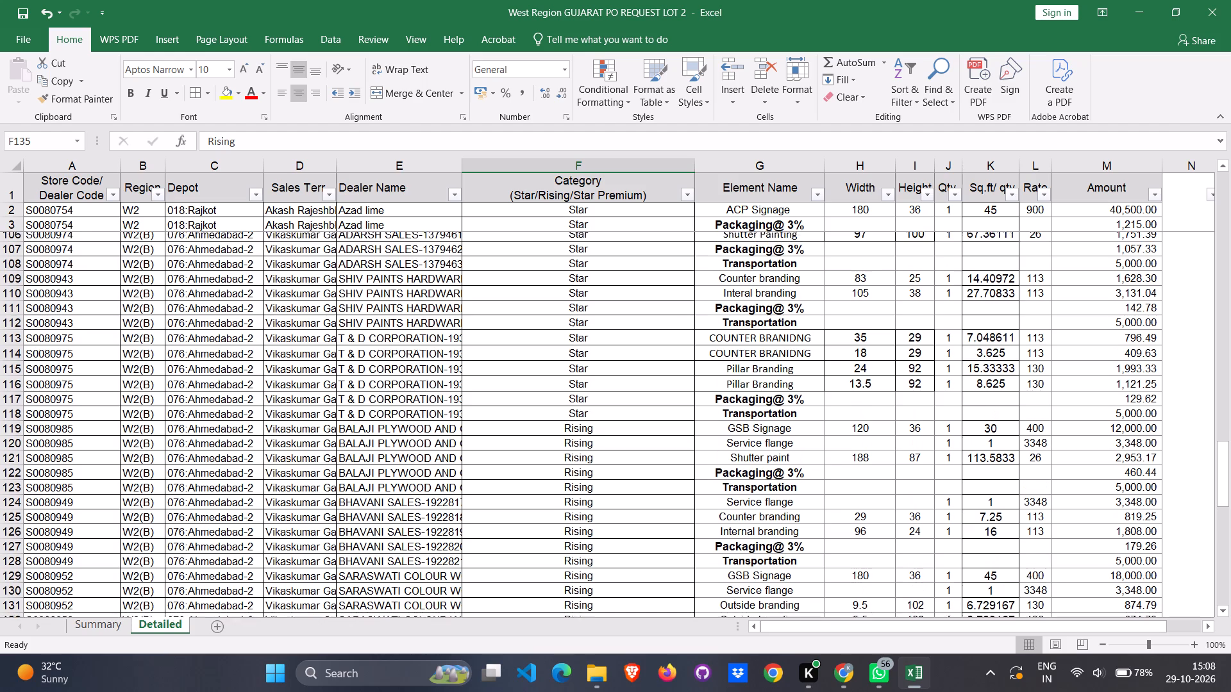
scroll(654, 462, up, 1)
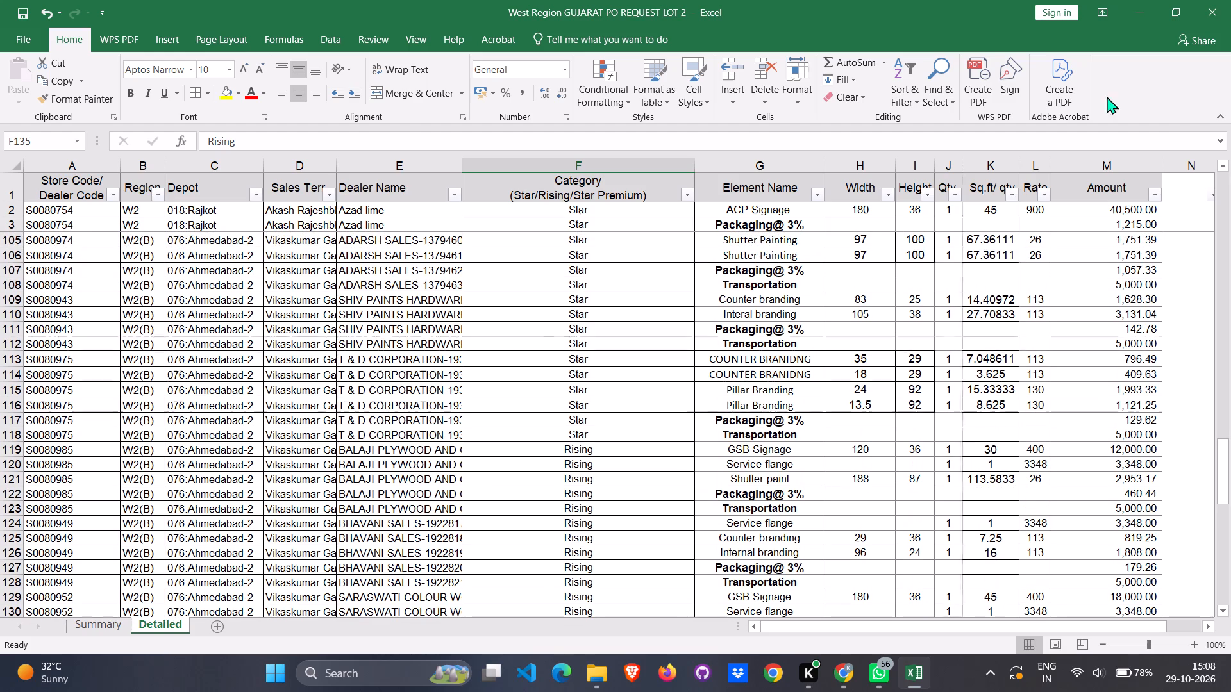
Switch to File Explorer, search Berger 2026's inner SEPARATAION ESTIMATE folder for INDIA, and open the INDIA SALES workbook.
click(1144, 0)
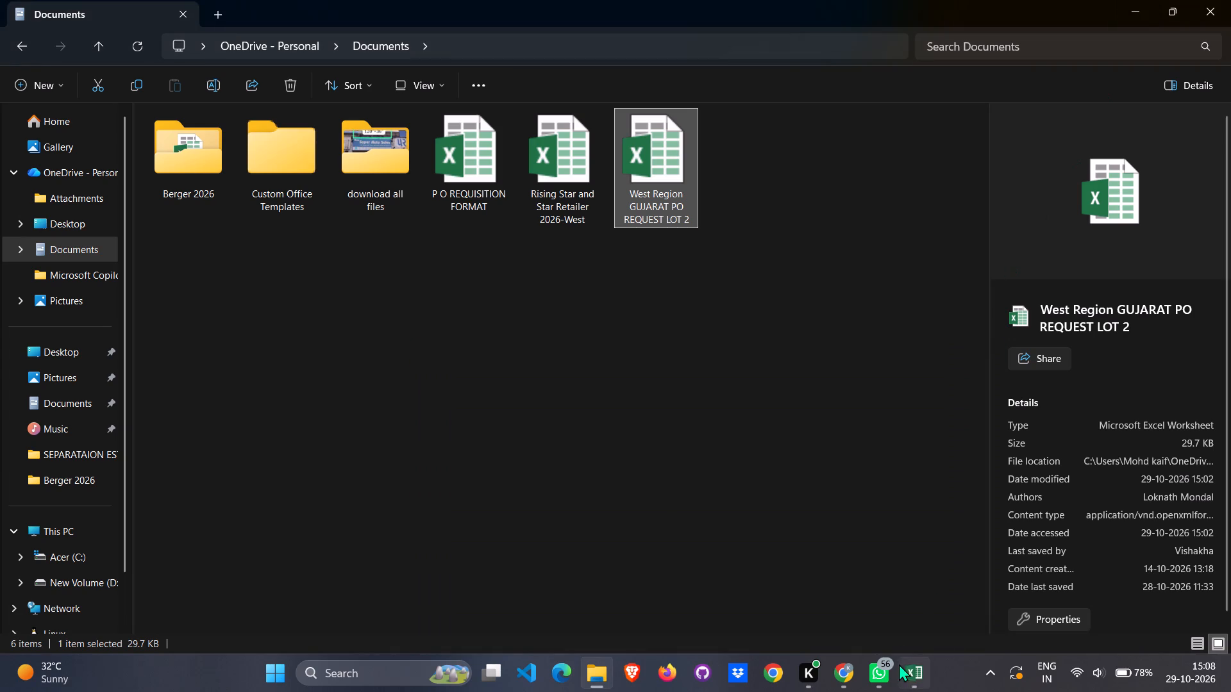
double_click(201, 181)
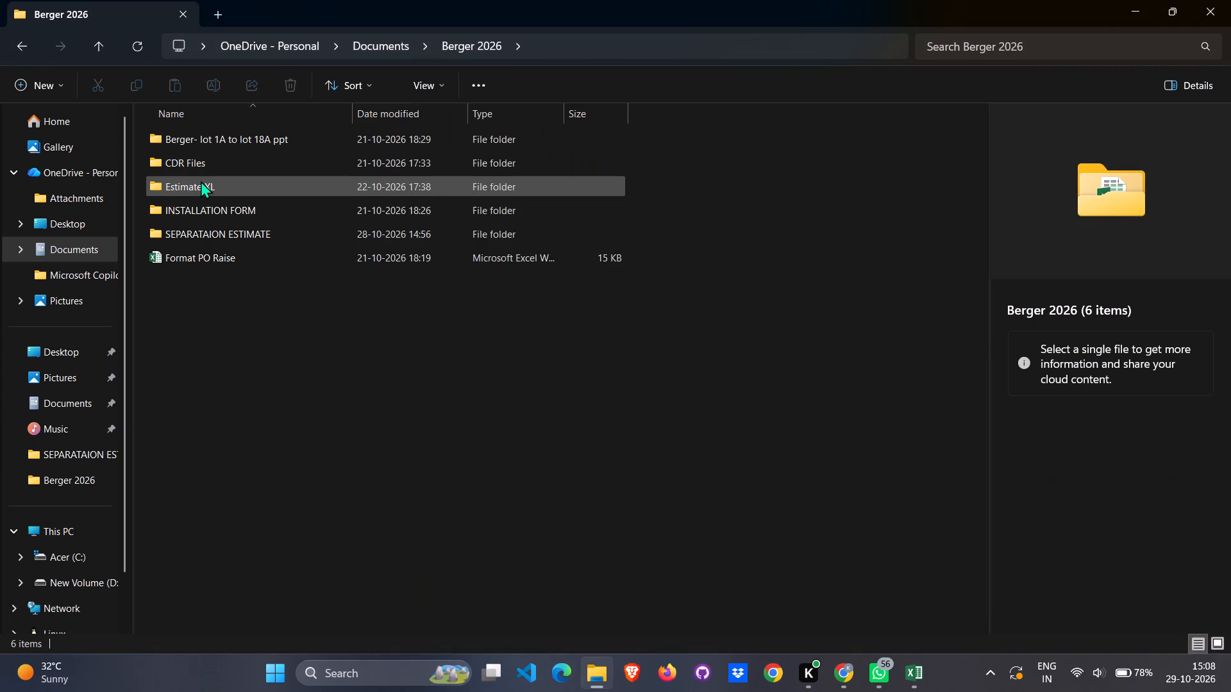
double_click(247, 231)
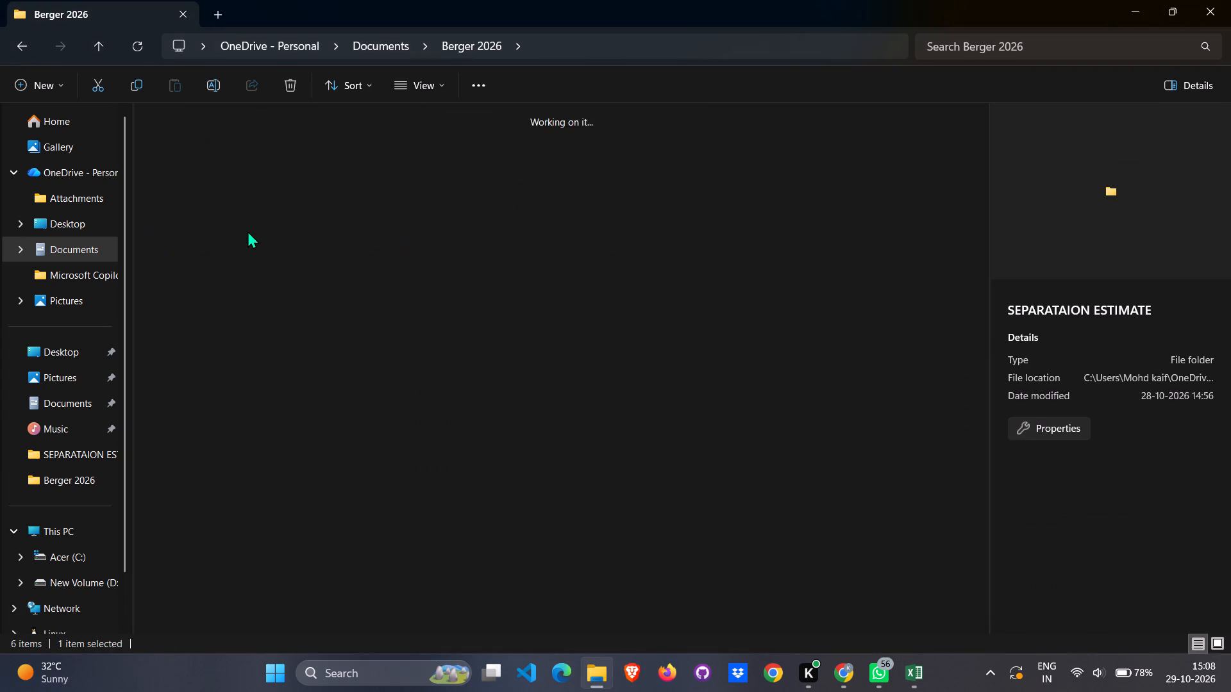
double_click(244, 204)
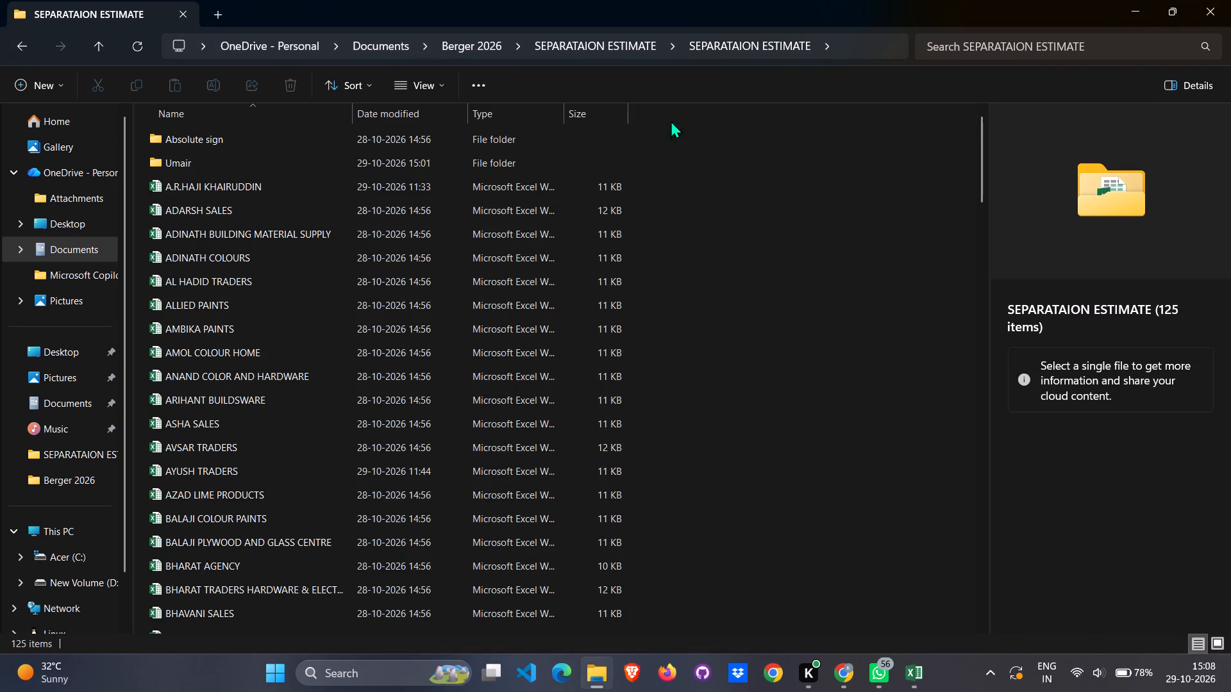
click(1048, 49)
text(INDIA)
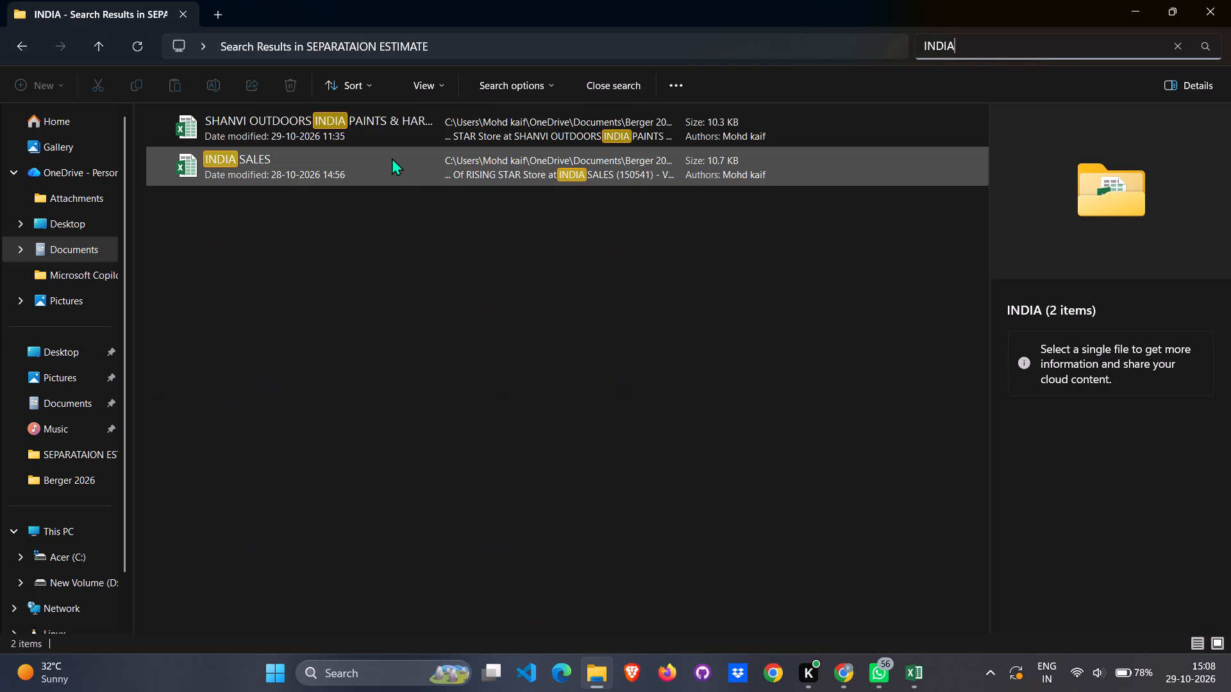
double_click(381, 158)
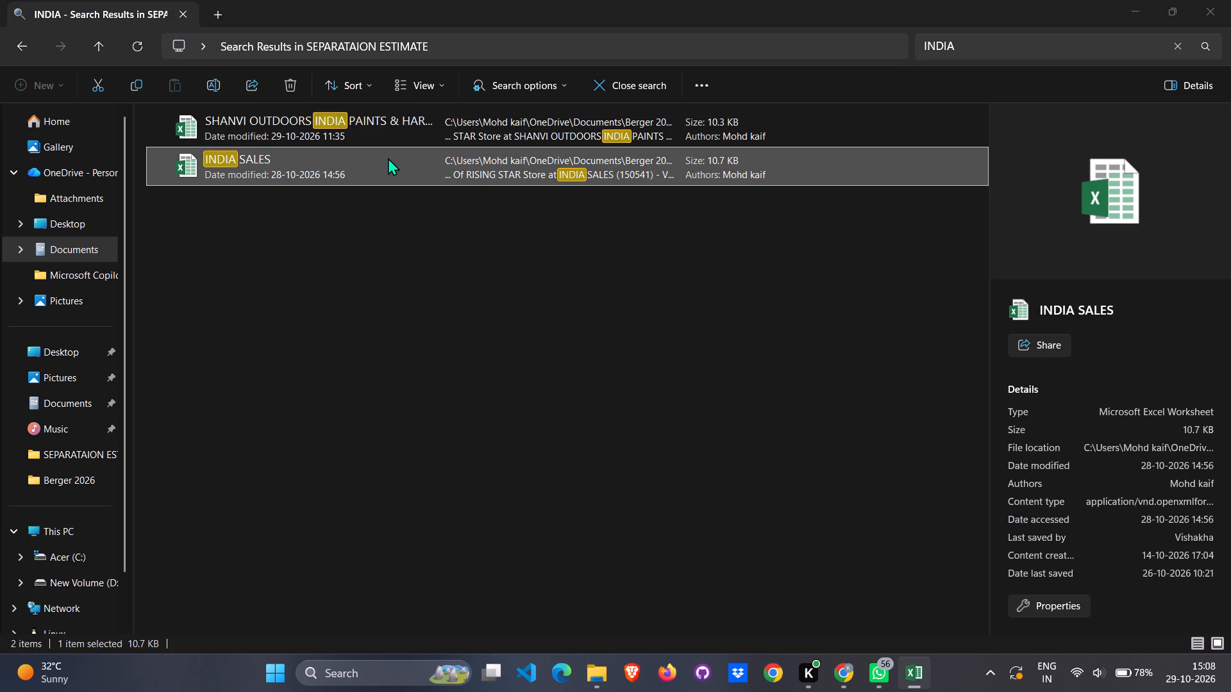
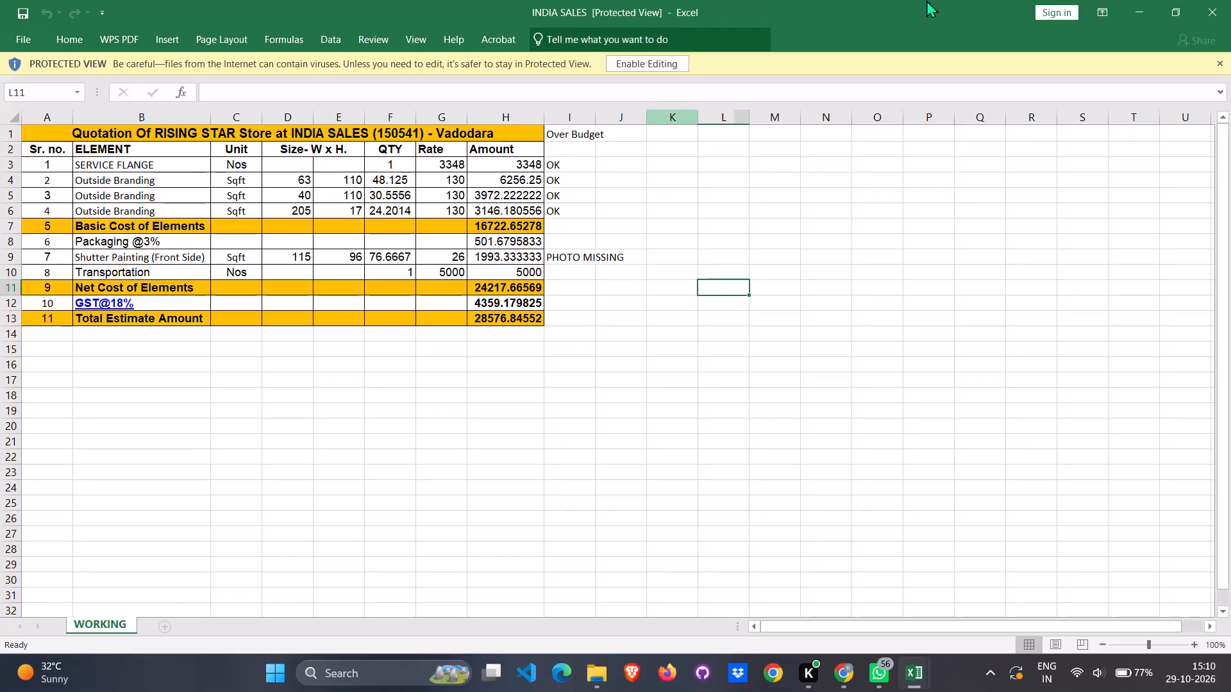
Close INDIA SALES, search the SEPARATAION ESTIMATE folder in File Explorer for BURHANI, and open the BURHANI HARDWARE AND PAINTS workbook.
click(1226, 4)
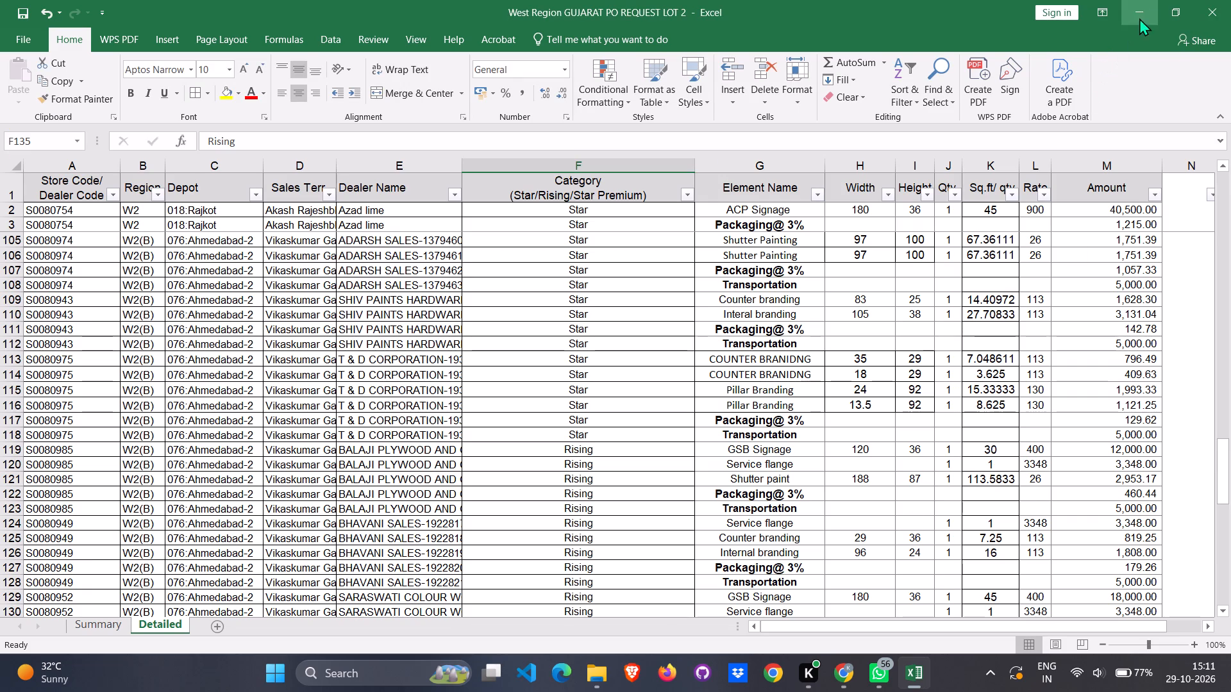
click(1138, 12)
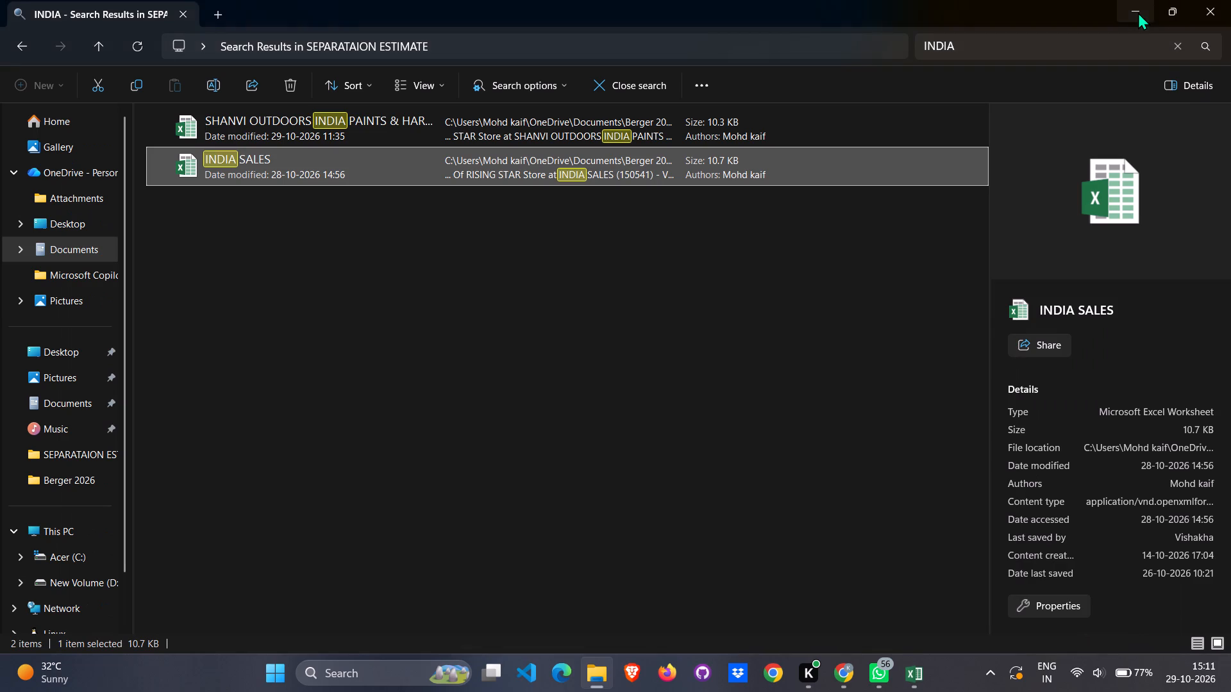
click(1184, 43)
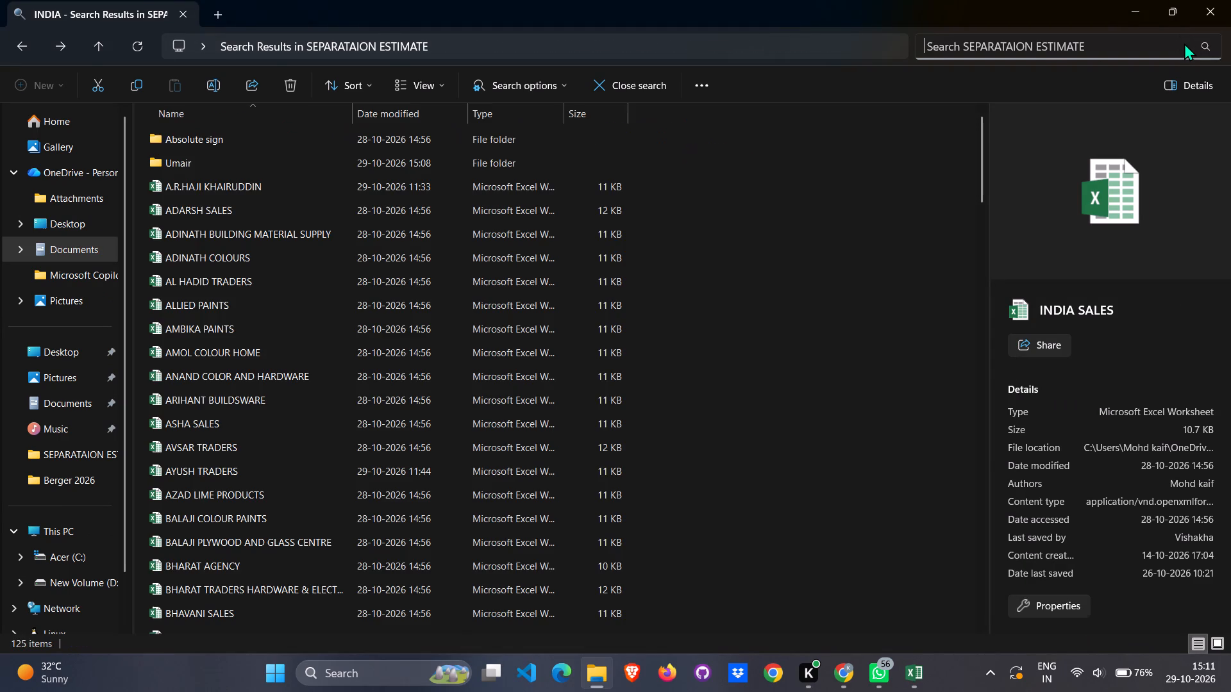
text(BURHANI)
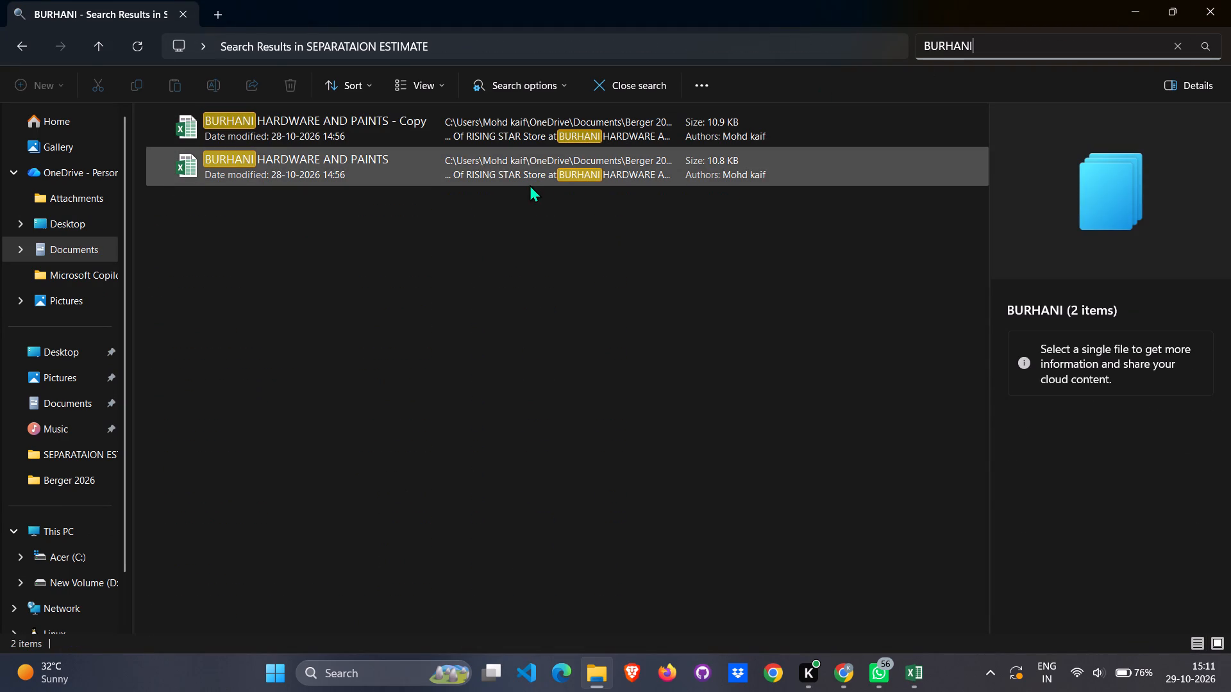
double_click(406, 170)
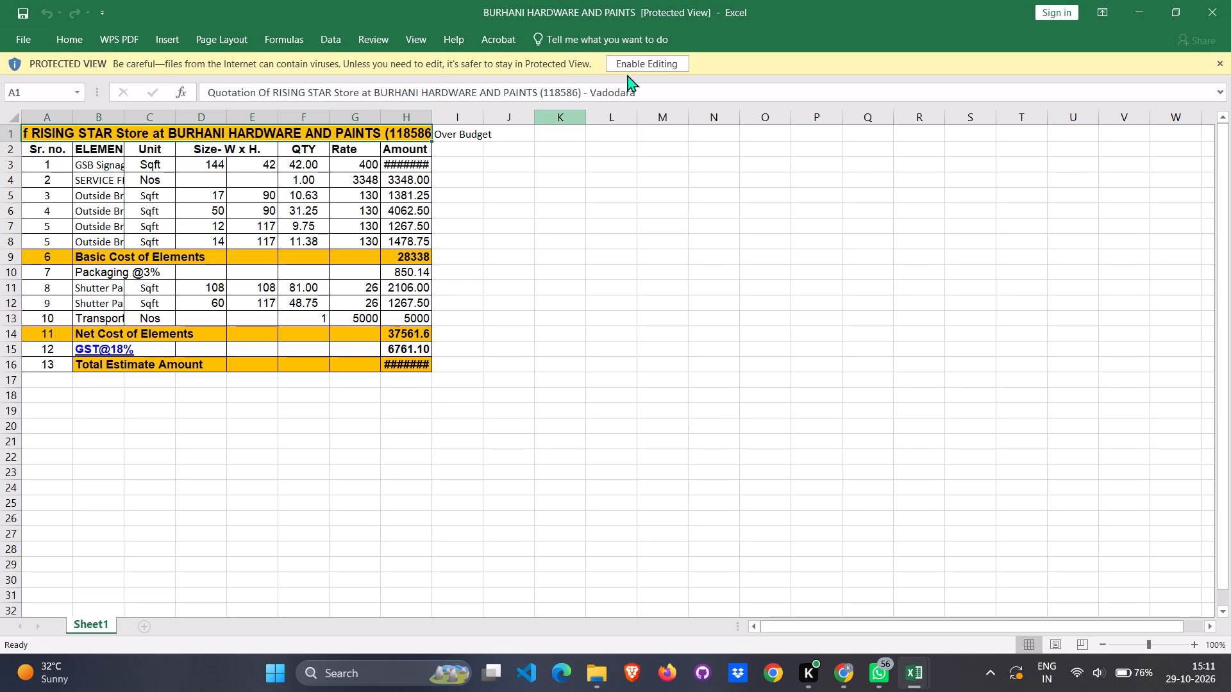
Enable editing in the BURHANI HARDWARE AND PAINTS workbook and widen its Amount column so the full figures show.
click(642, 63)
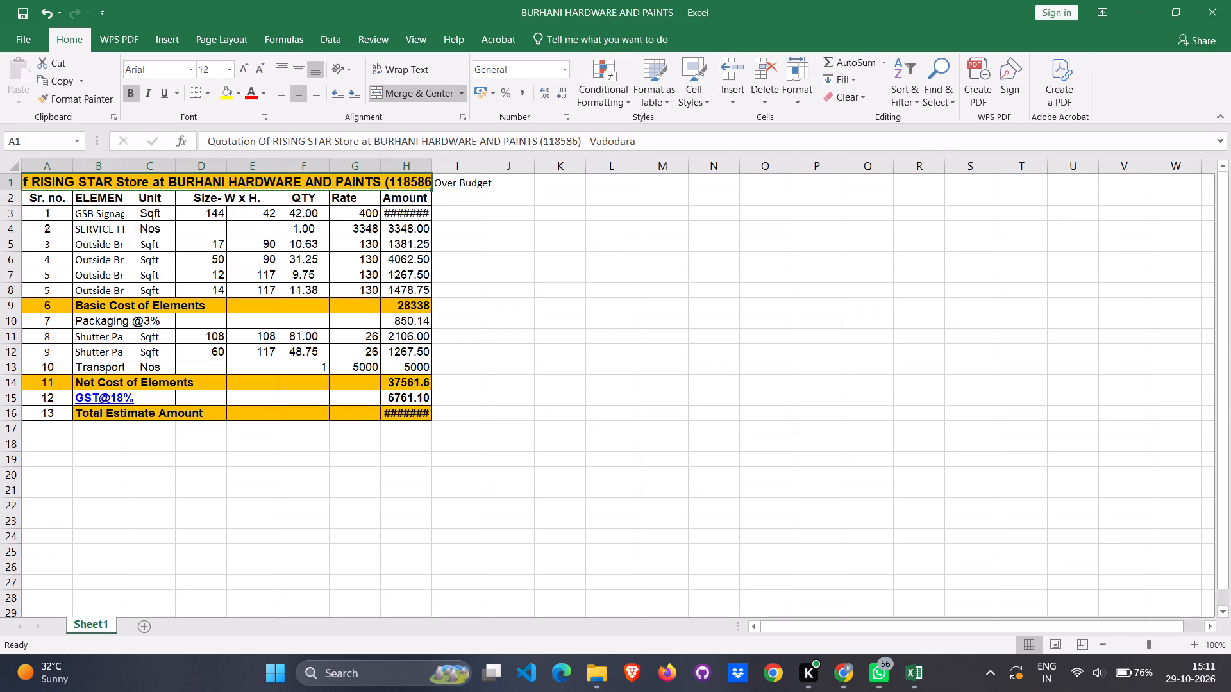
drag(430, 167, 469, 166)
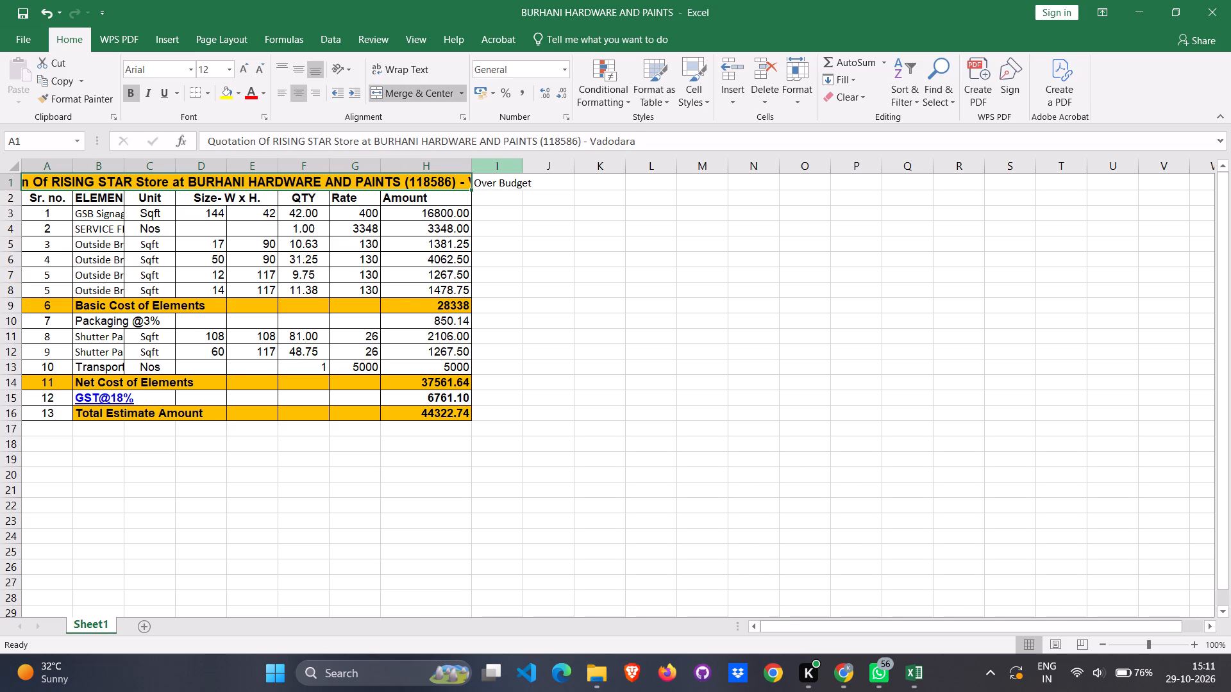
Switch back to West Region GUJARAT PO REQUEST LOT 2 and review the Detailed sheet's dealer rows from BIRVA TRADERS up to ADARSH SALES.
key(alt+Tab)
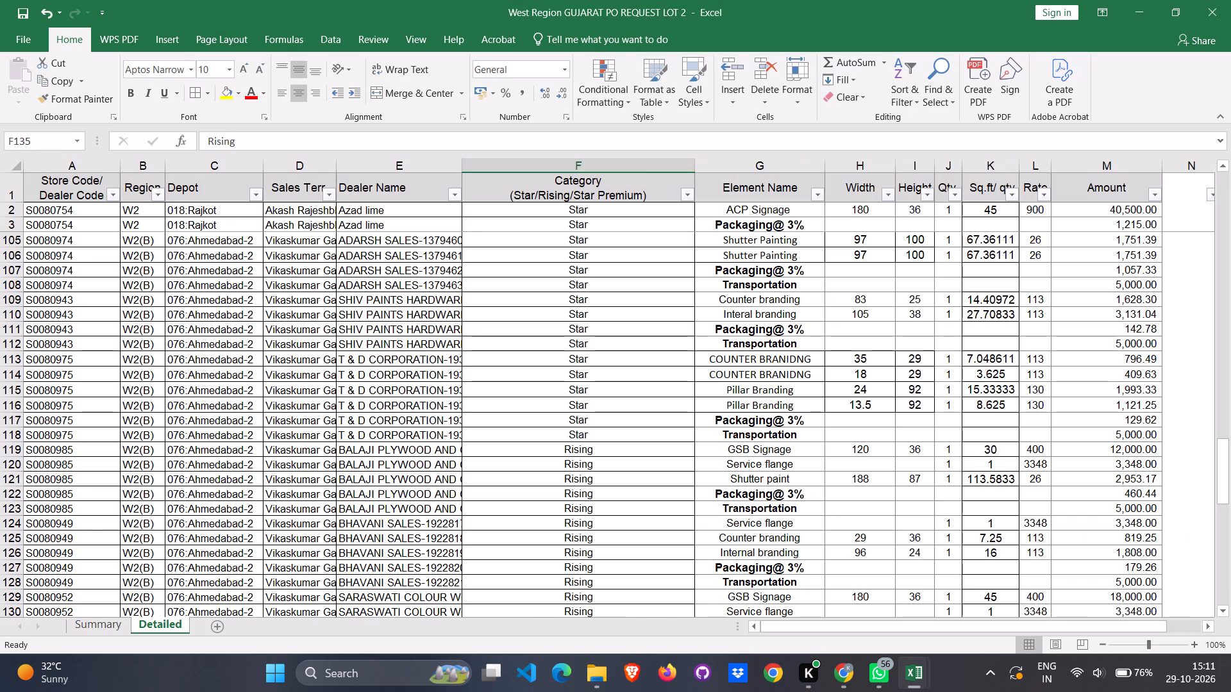
scroll(758, 472, down, 6)
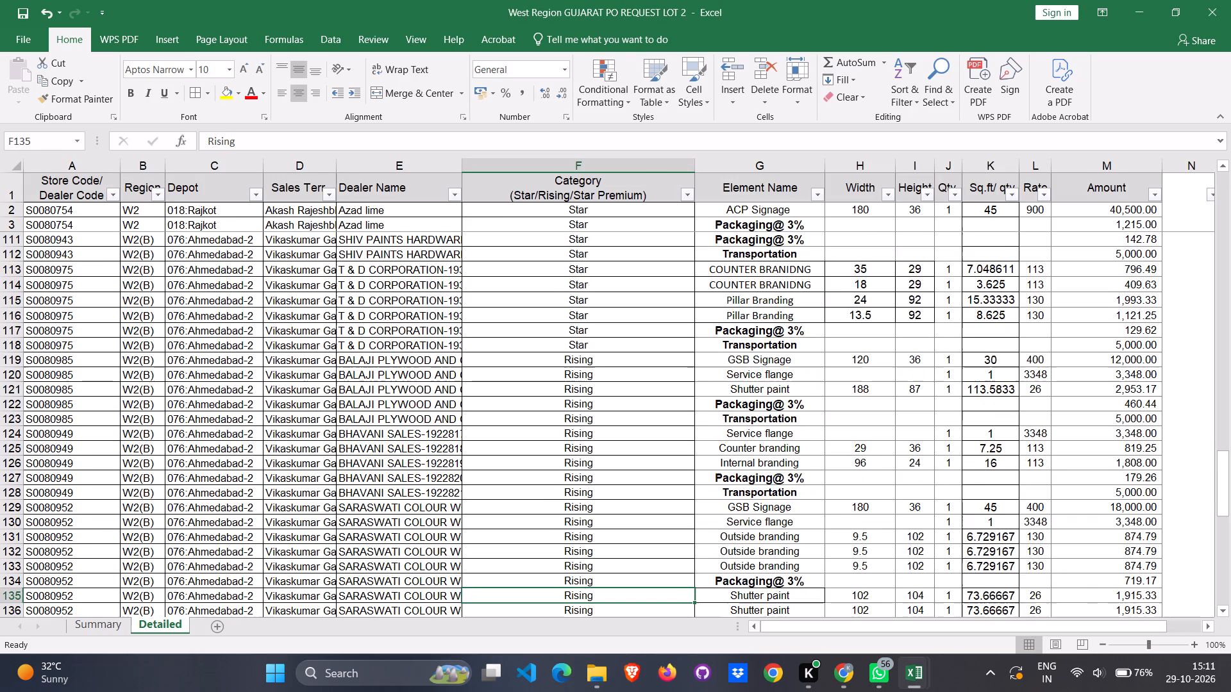
scroll(758, 472, down, 4)
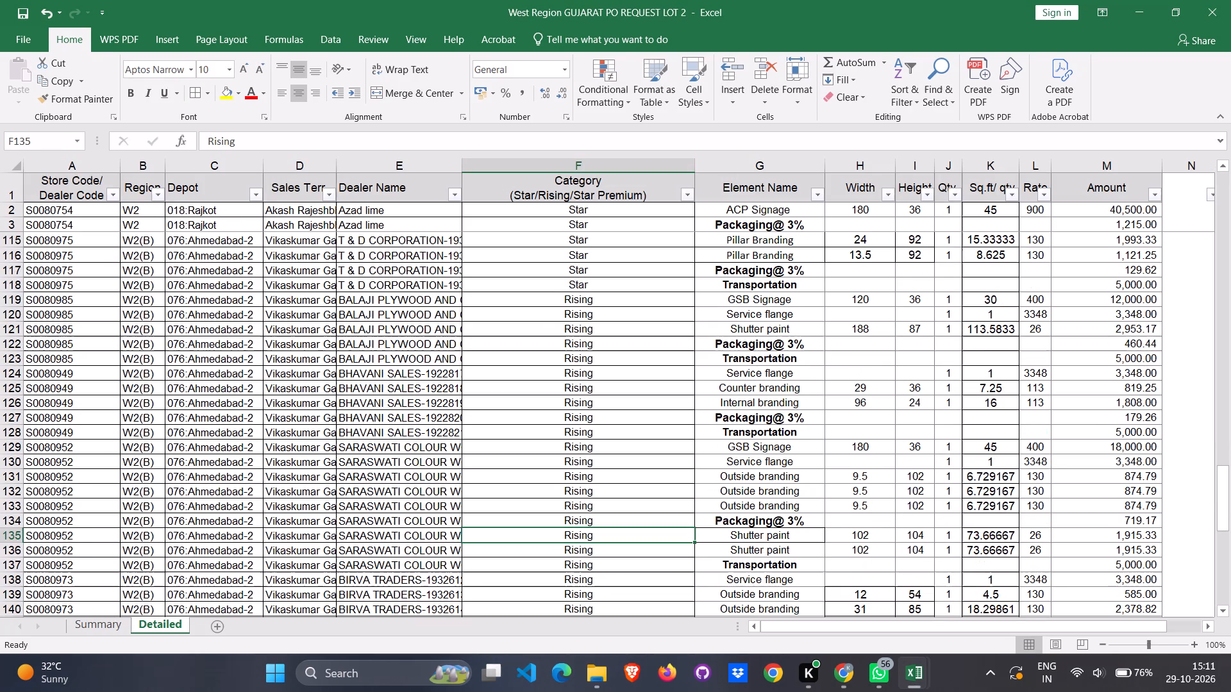
scroll(758, 472, up, 2)
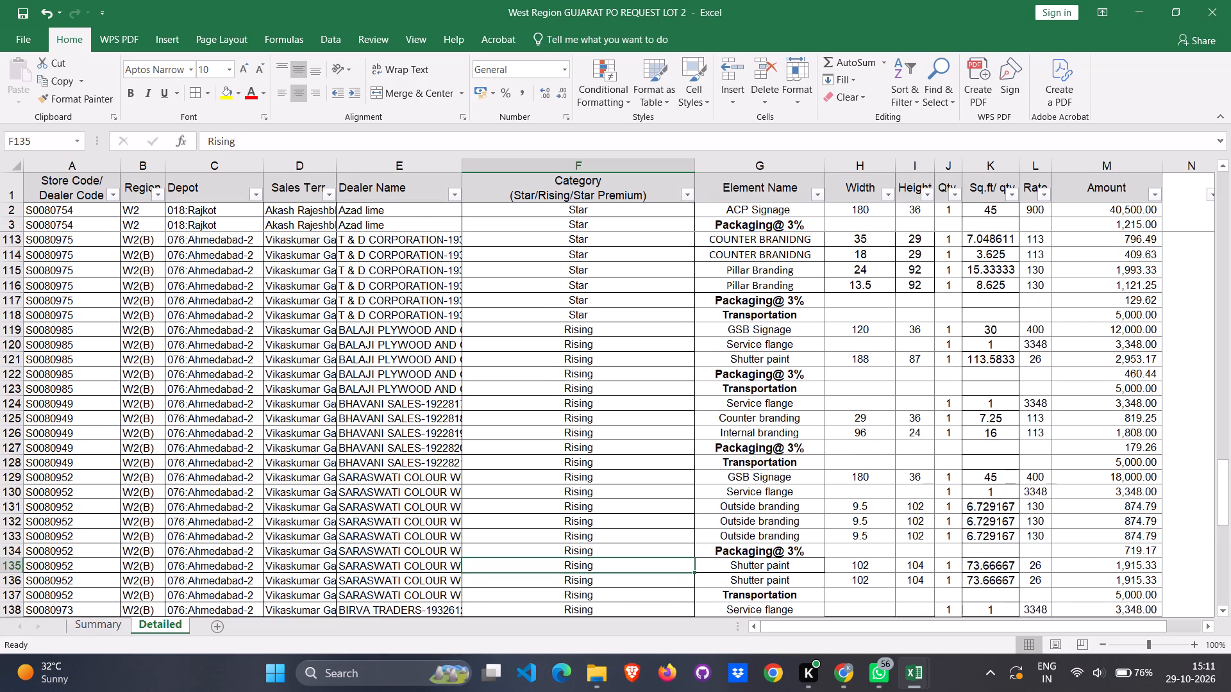
scroll(758, 472, up, 4)
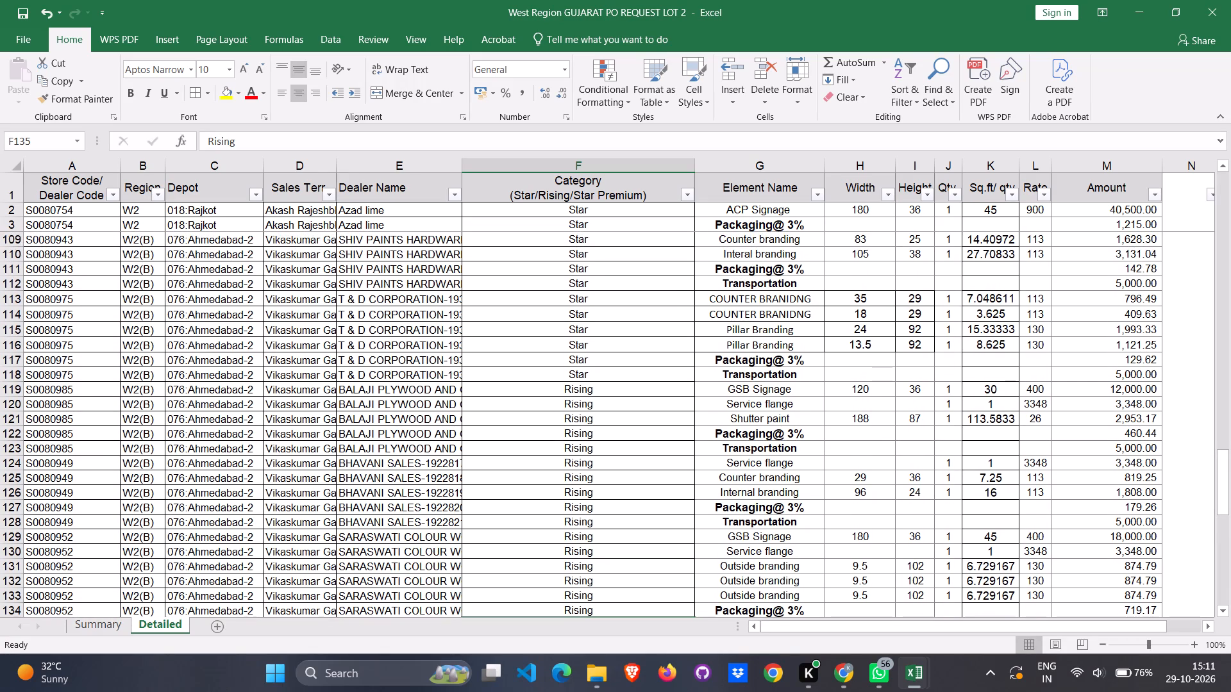
scroll(758, 472, up, 4)
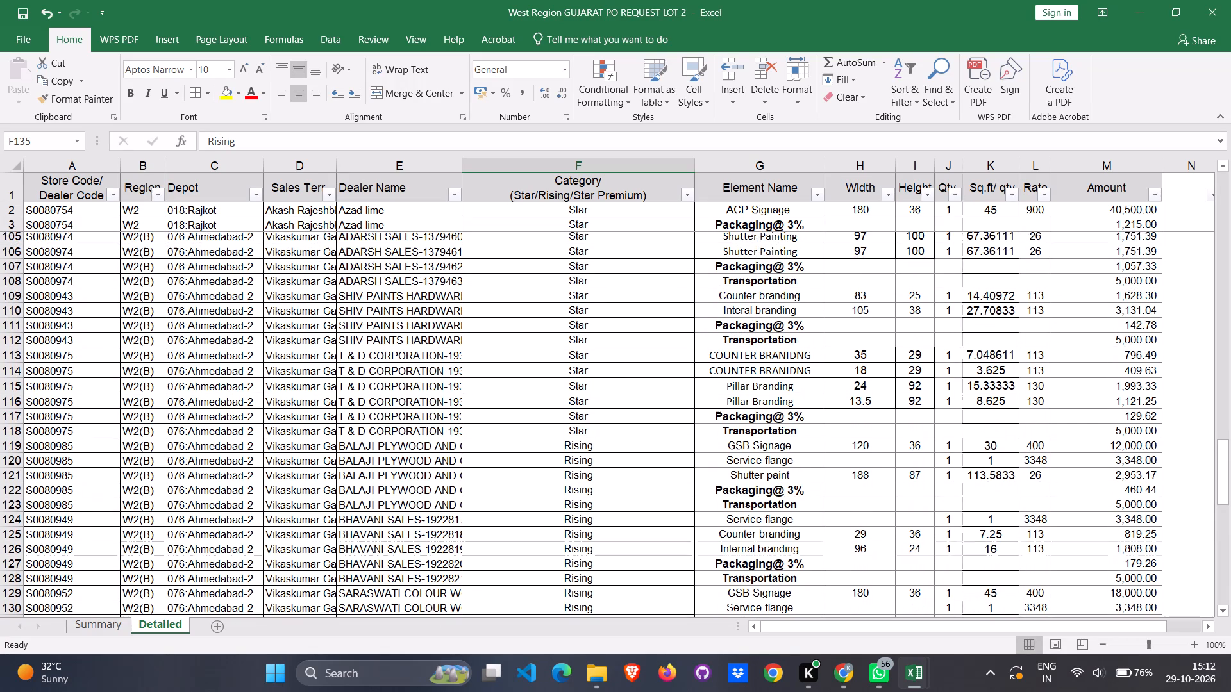
scroll(758, 472, up, 3)
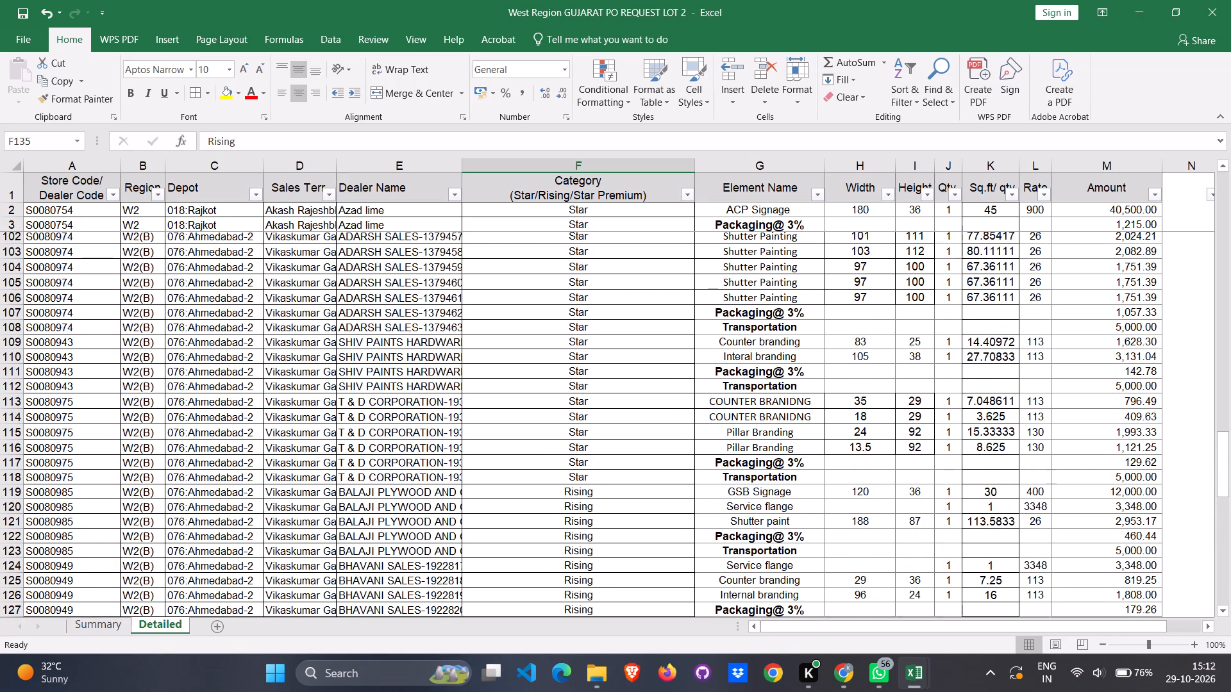
scroll(758, 472, up, 3)
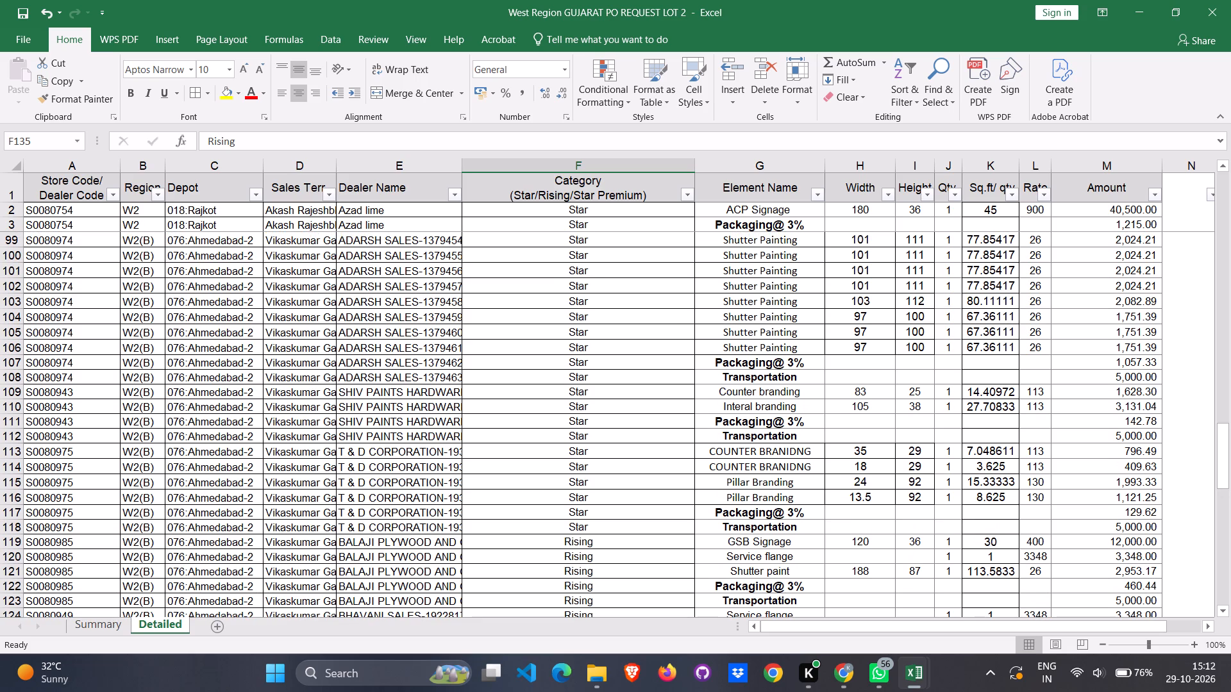
scroll(769, 474, up, 3)
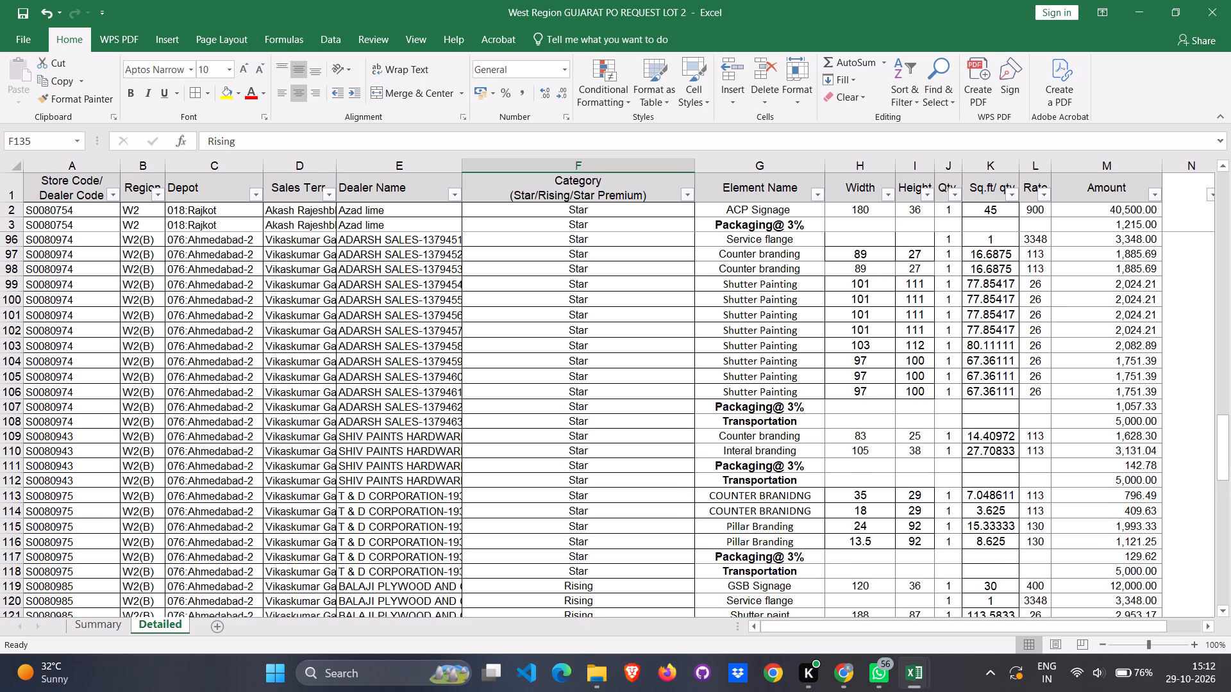
Check through ADARSH SALES's Shutter Painting rows above its Packaging@ 3% row, from row 106 up to row 99.
click(755, 388)
key(Up)
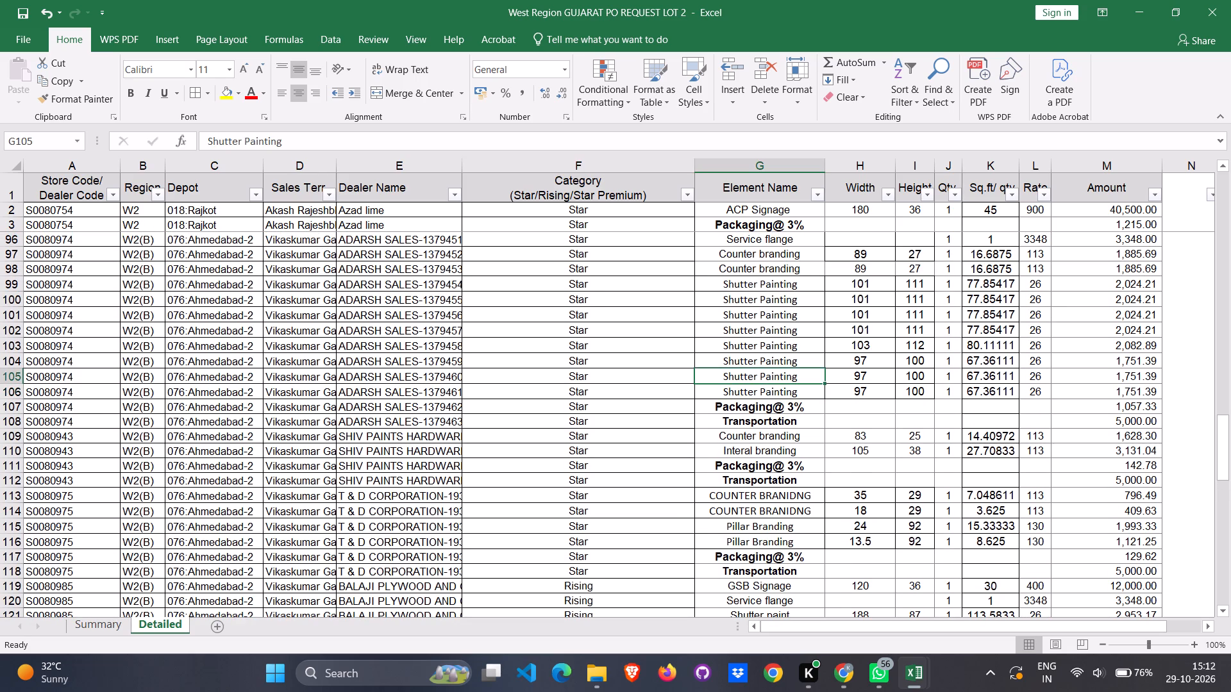
key(Up)
key(Up)
key(Up)
key(Up)
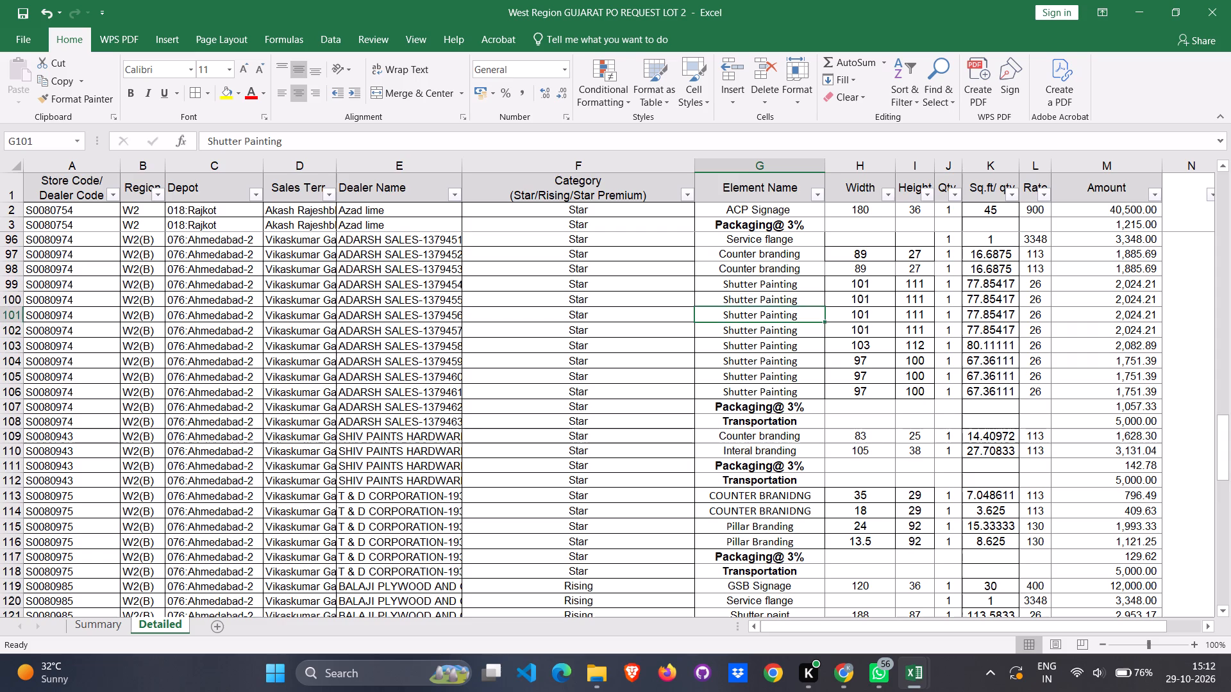
key(Up)
key(Up)
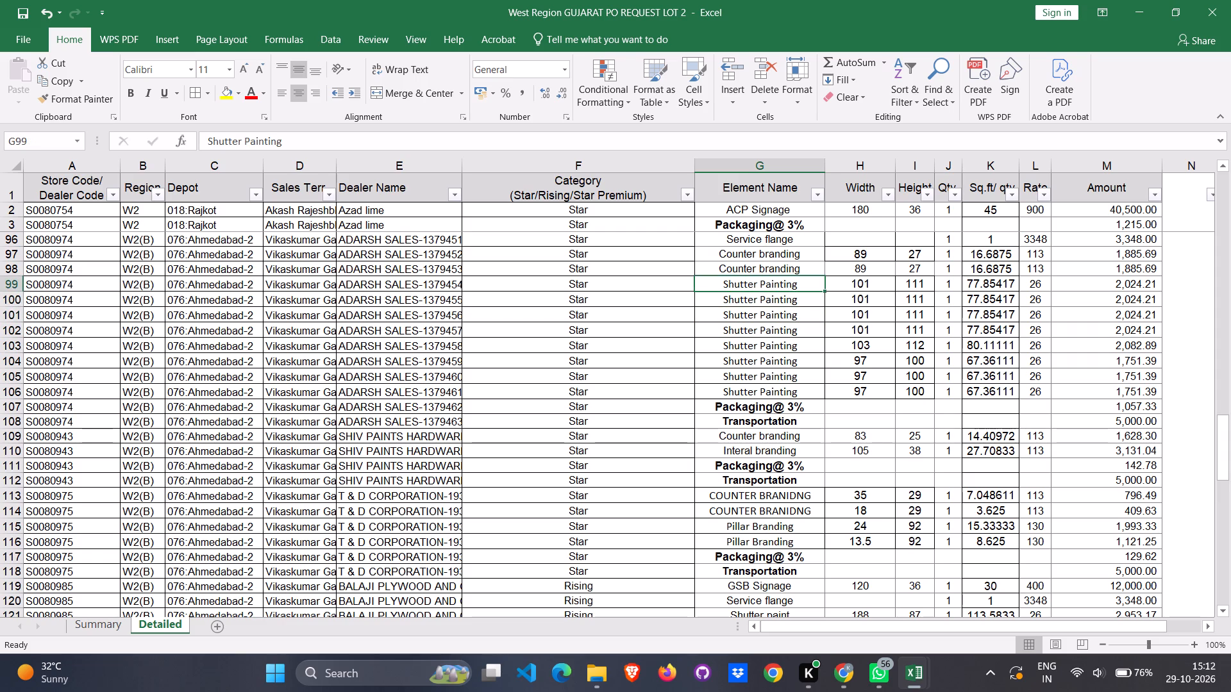
Insert two blank entire rows between ADARSH SALES's Packaging@ 3% row and its Transportation row.
click(667, 420)
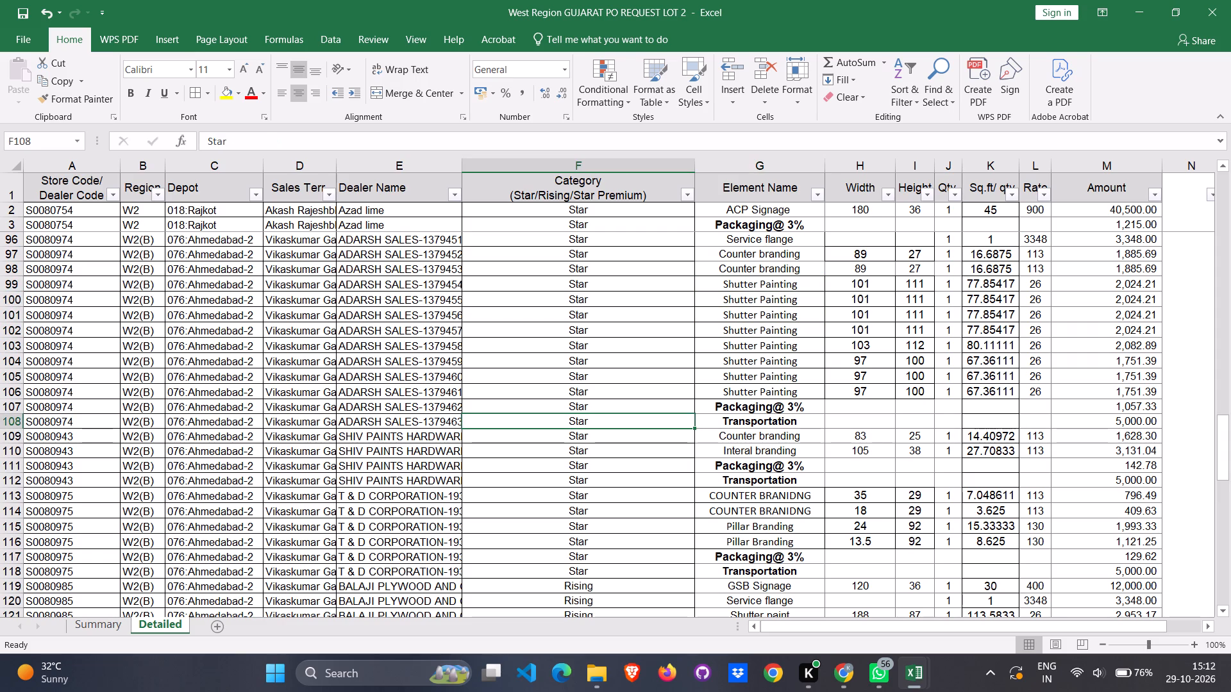
right_click(667, 420)
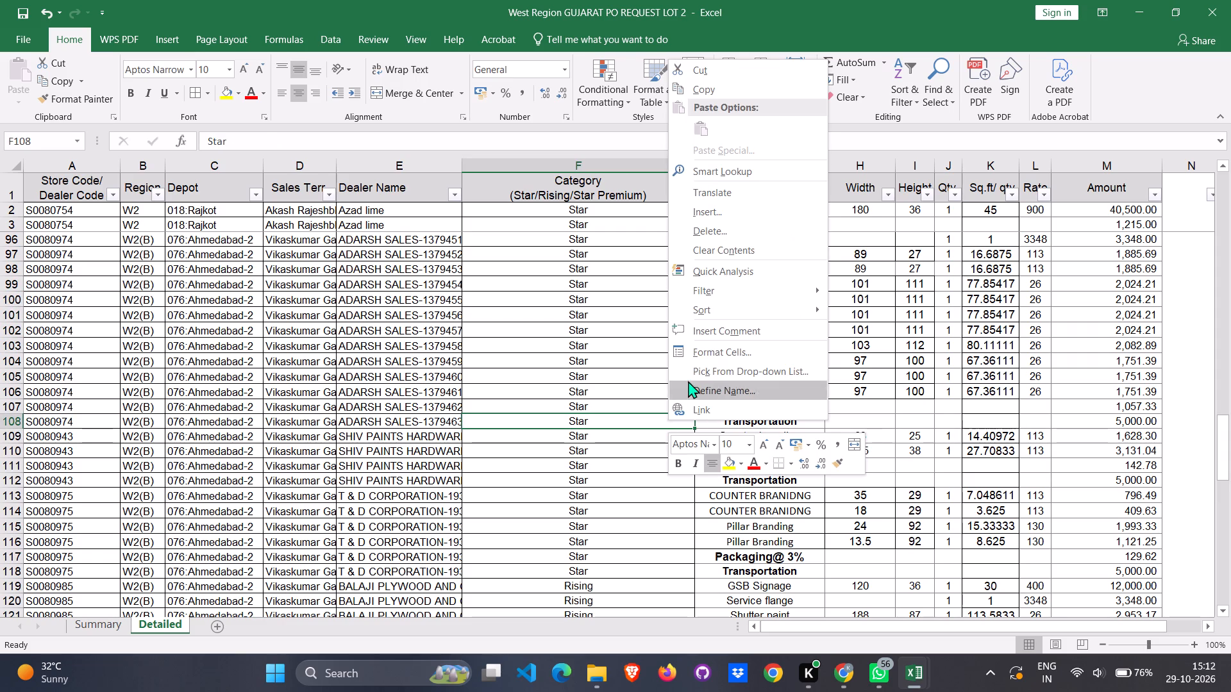
click(737, 206)
click(676, 204)
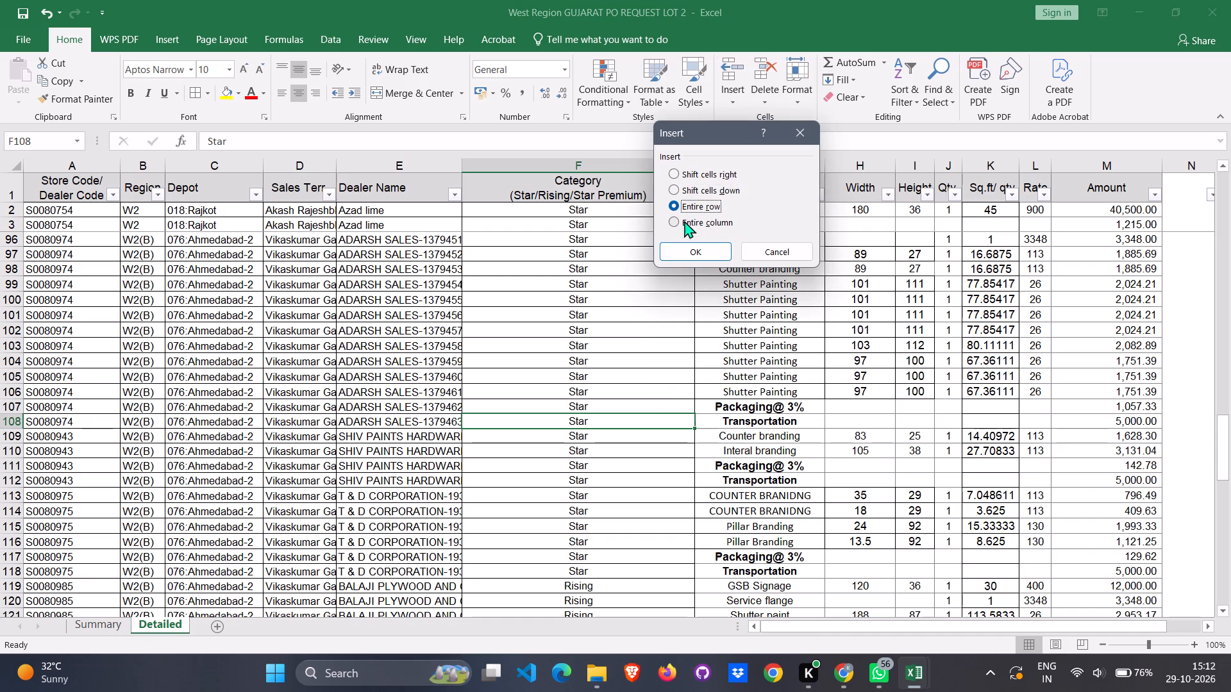
click(698, 251)
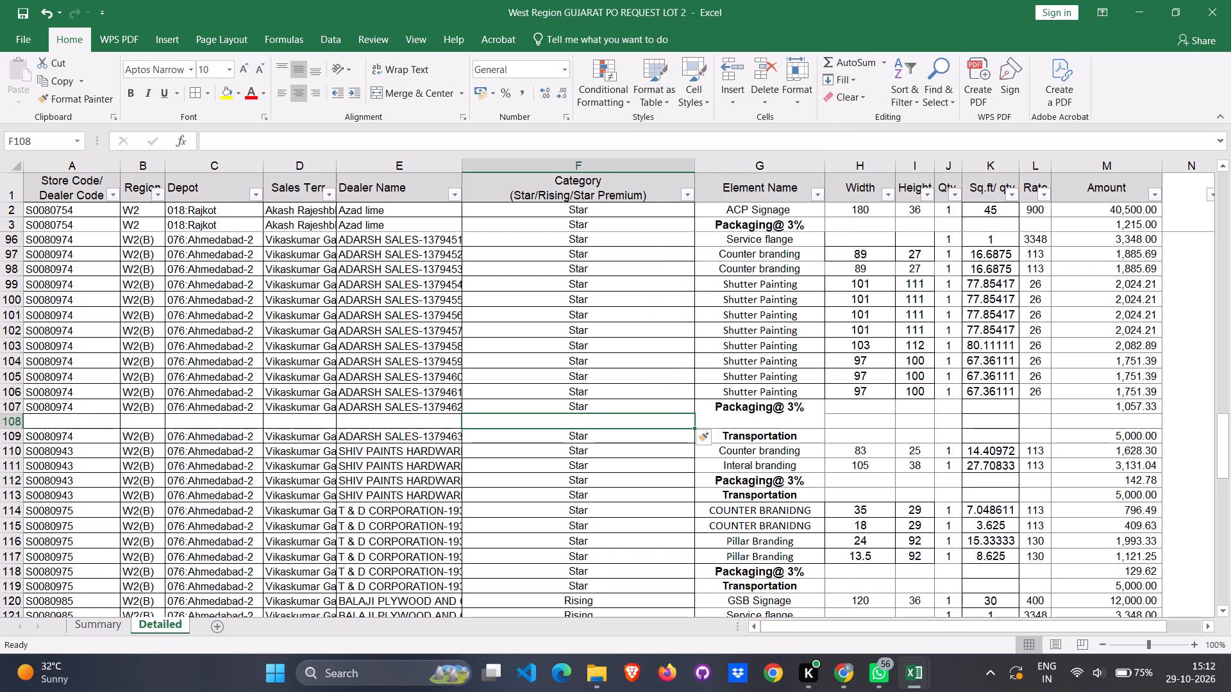
click(678, 441)
right_click(678, 441)
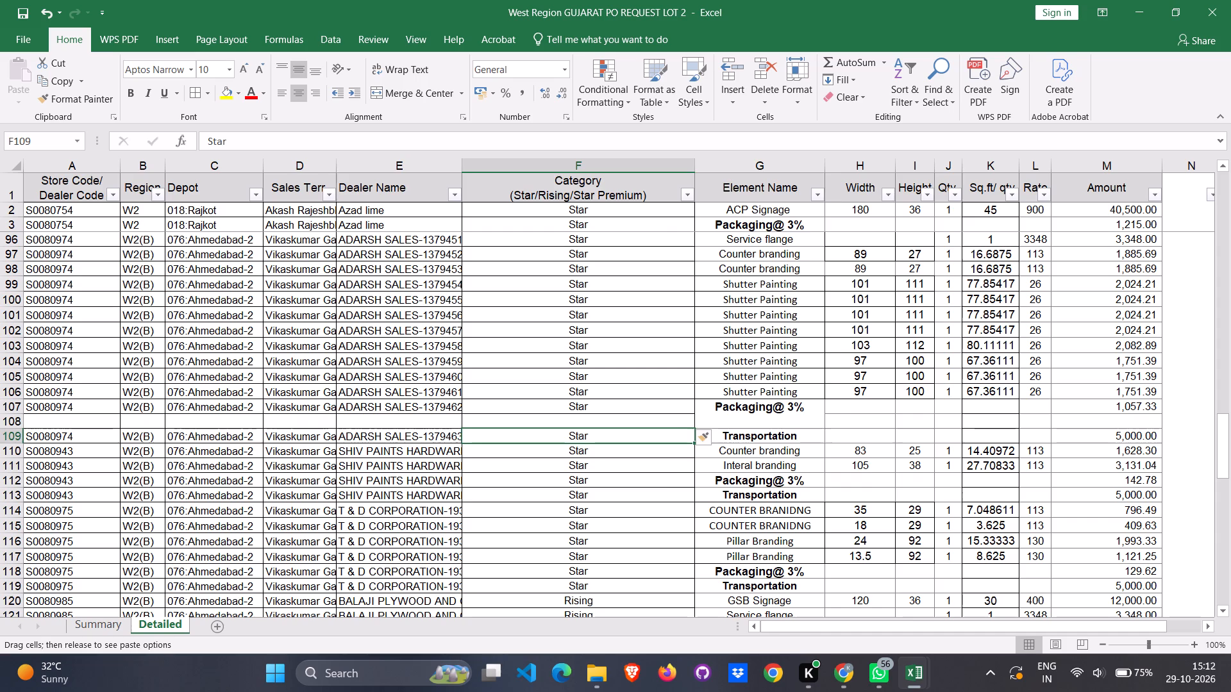
right_click(674, 437)
click(725, 227)
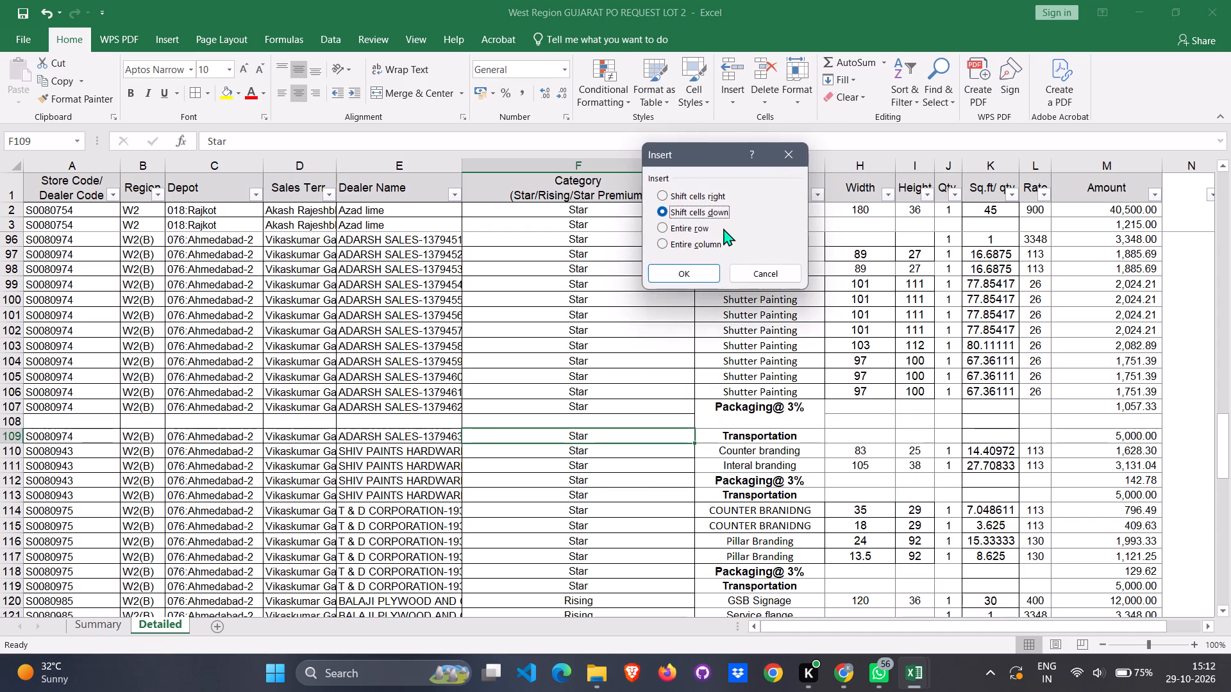
click(694, 229)
click(688, 273)
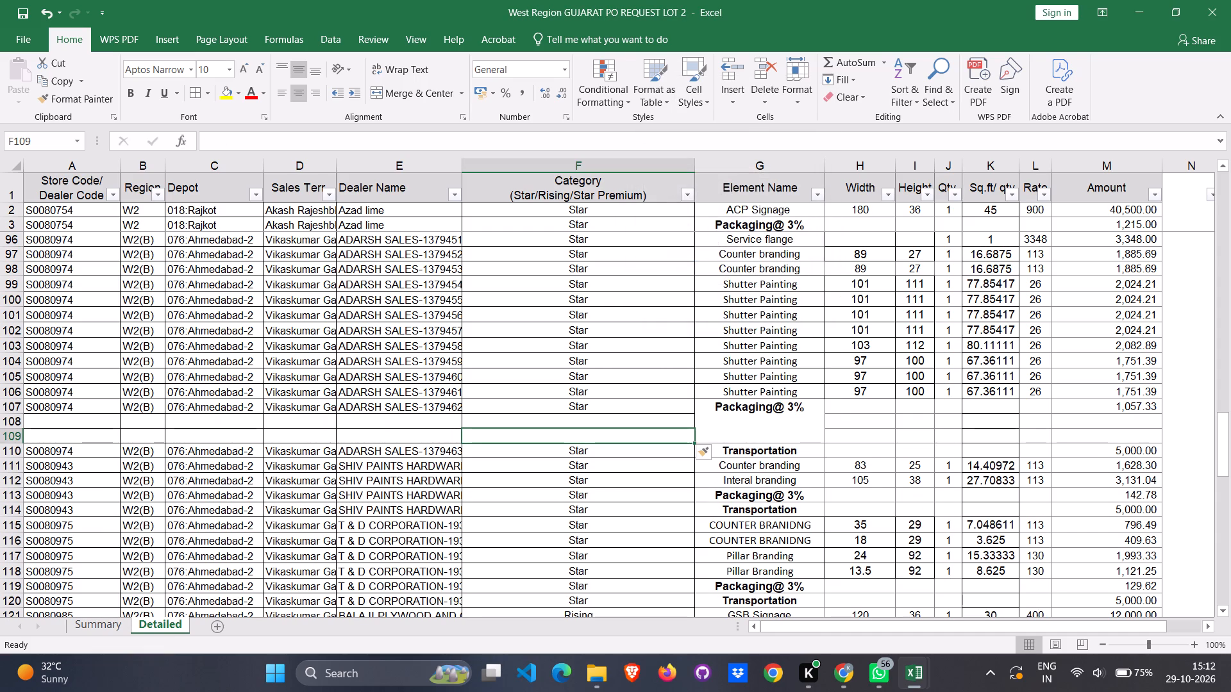
Insert three more blank entire rows at row 109, above ADARSH SALES's Transportation row.
right_click(659, 434)
click(720, 227)
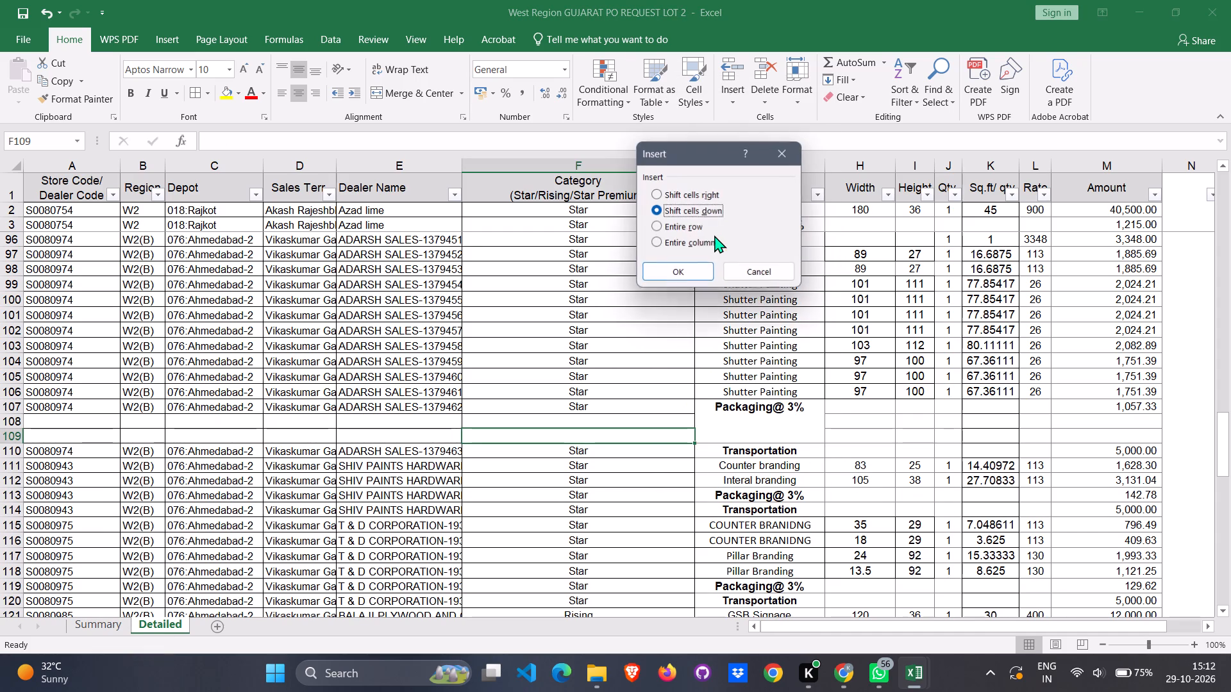
click(686, 224)
click(677, 271)
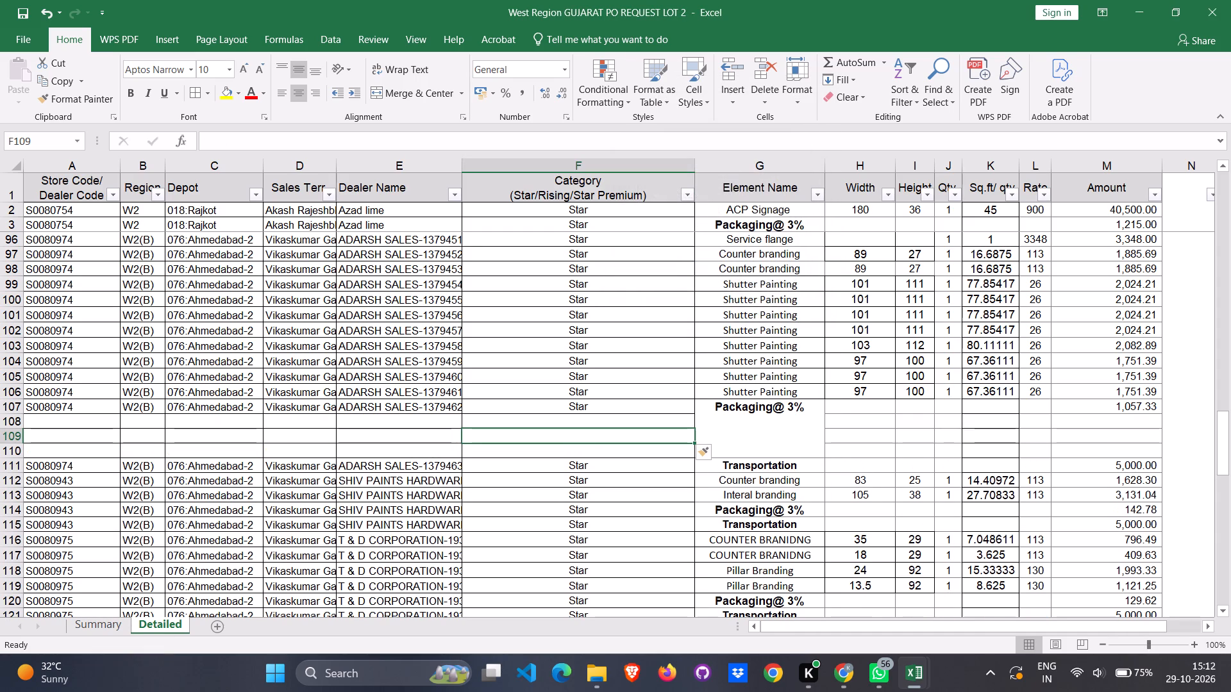
right_click(676, 443)
right_click(671, 433)
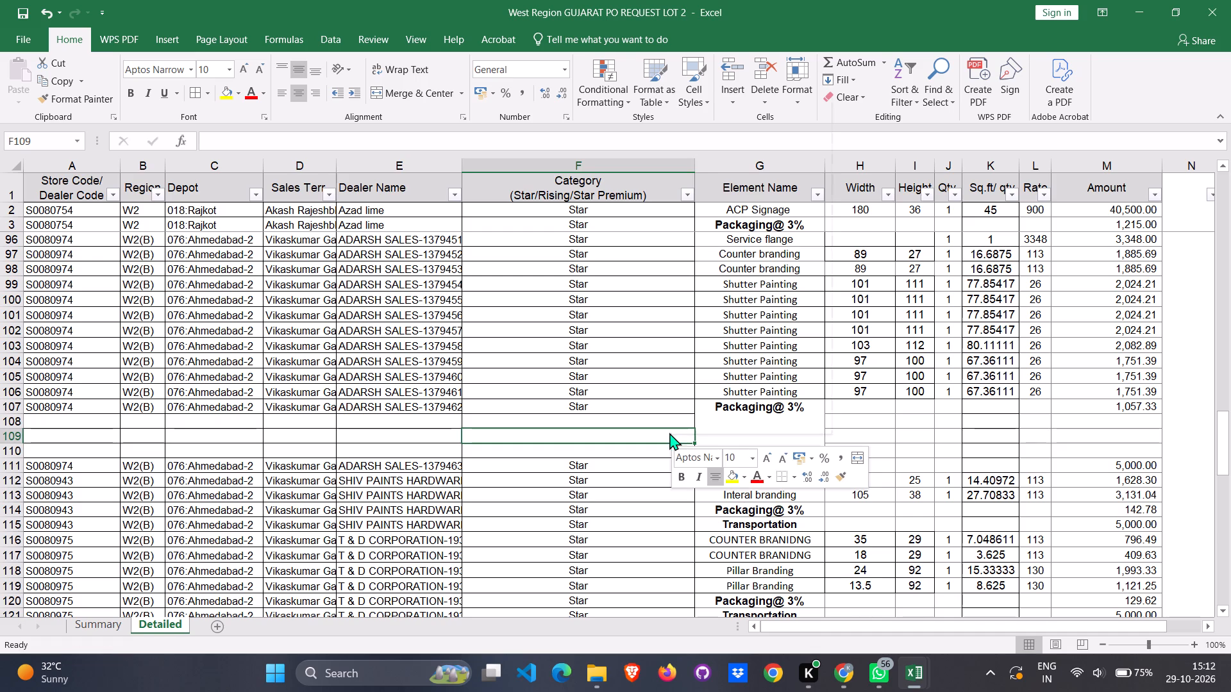
click(705, 229)
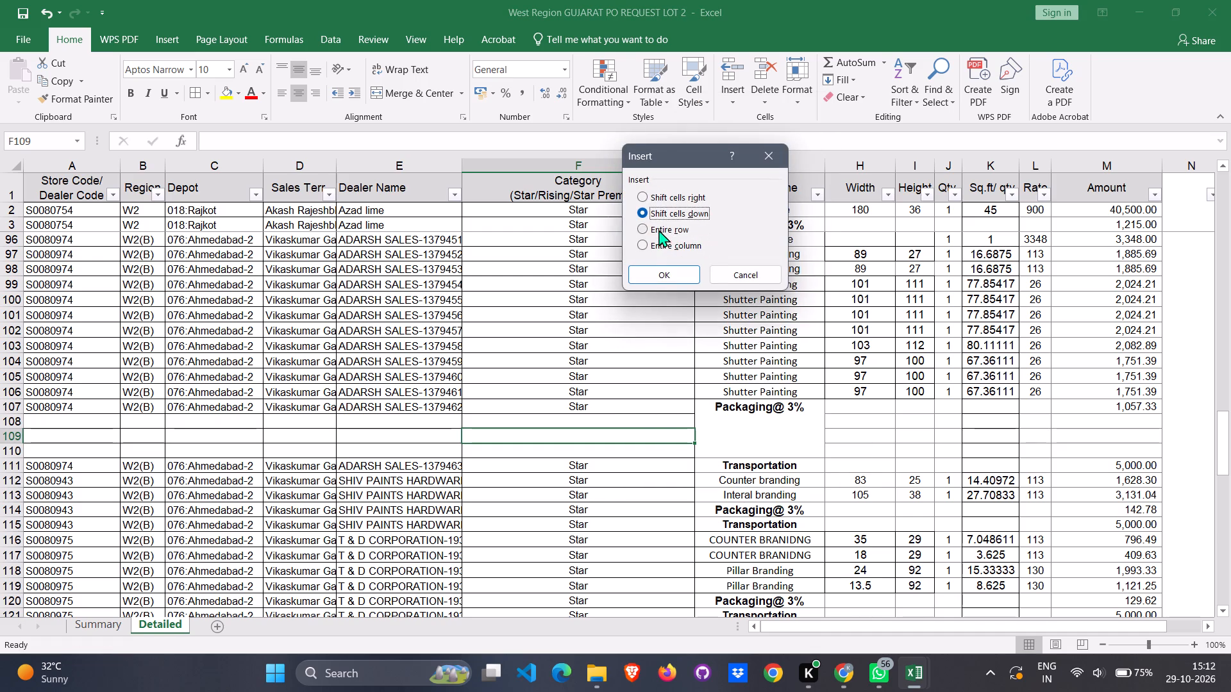
click(658, 229)
click(673, 274)
right_click(668, 435)
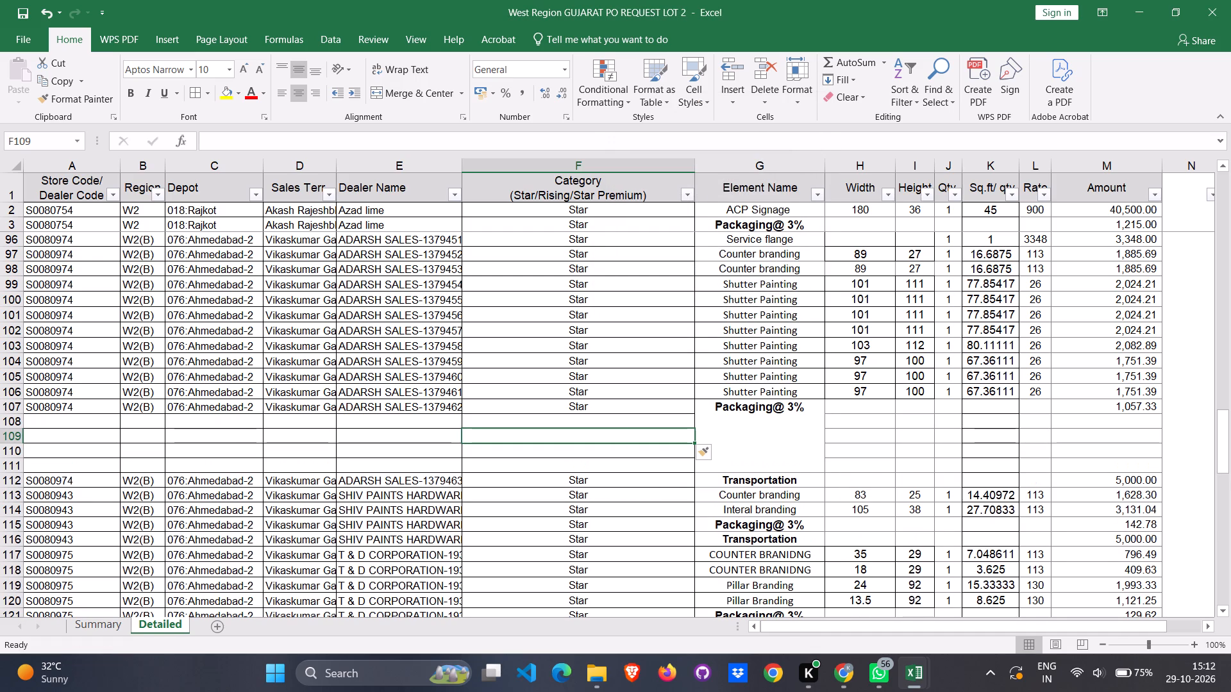
click(702, 232)
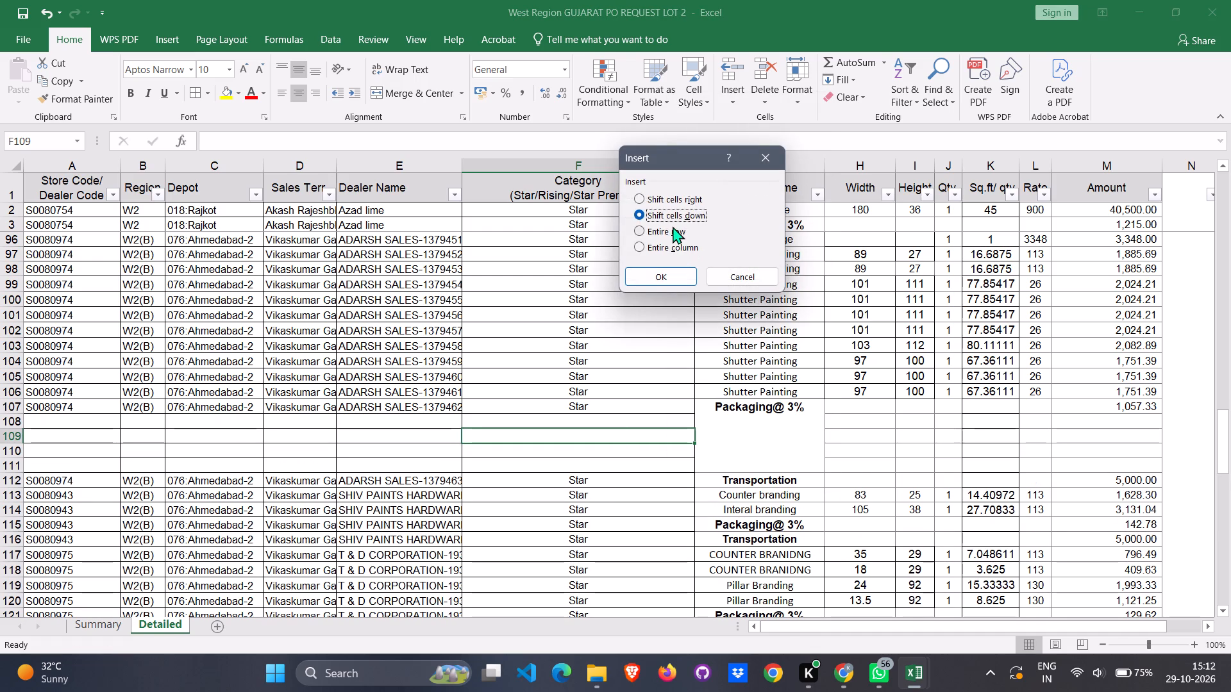
click(671, 226)
click(658, 281)
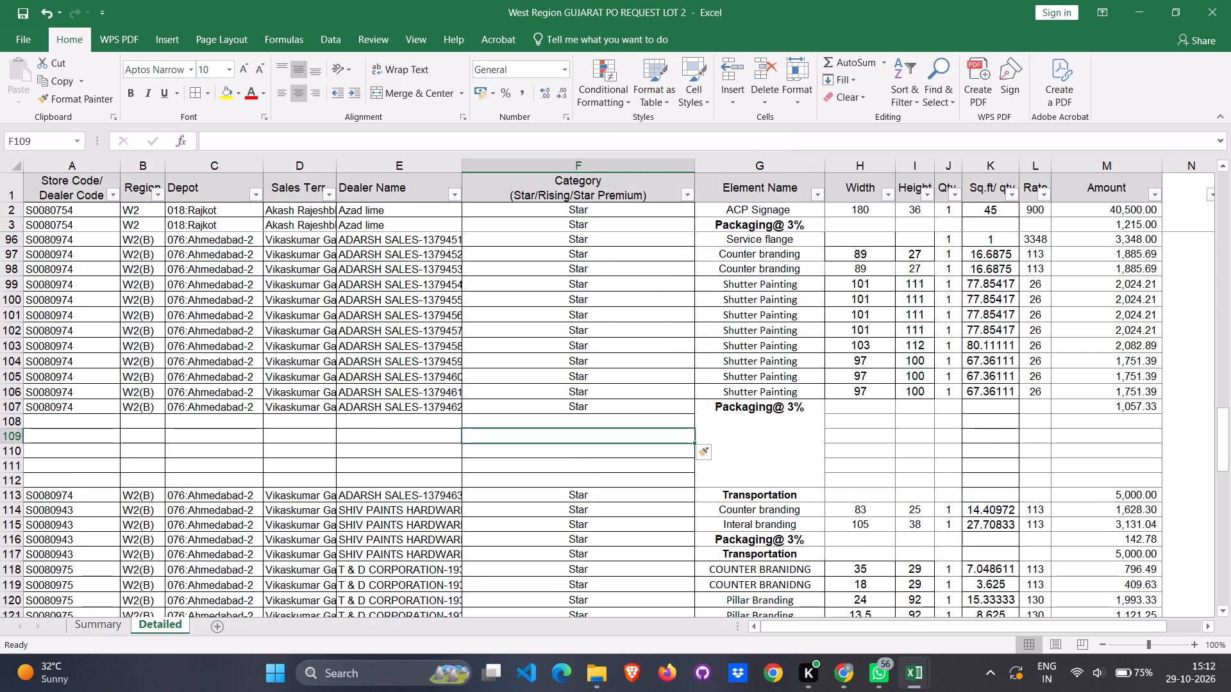
Insert three more blank entire rows in the gap between ADARSH SALES's Packaging@ 3% row and its Transportation row.
right_click(662, 436)
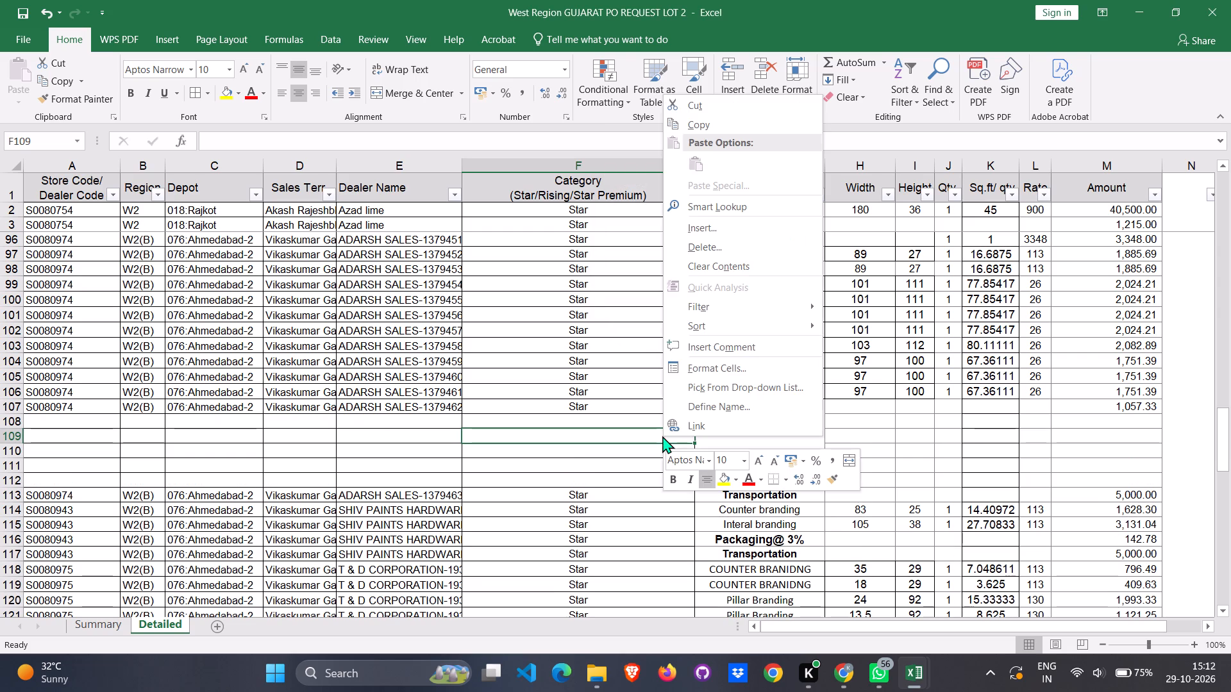
click(712, 231)
click(680, 231)
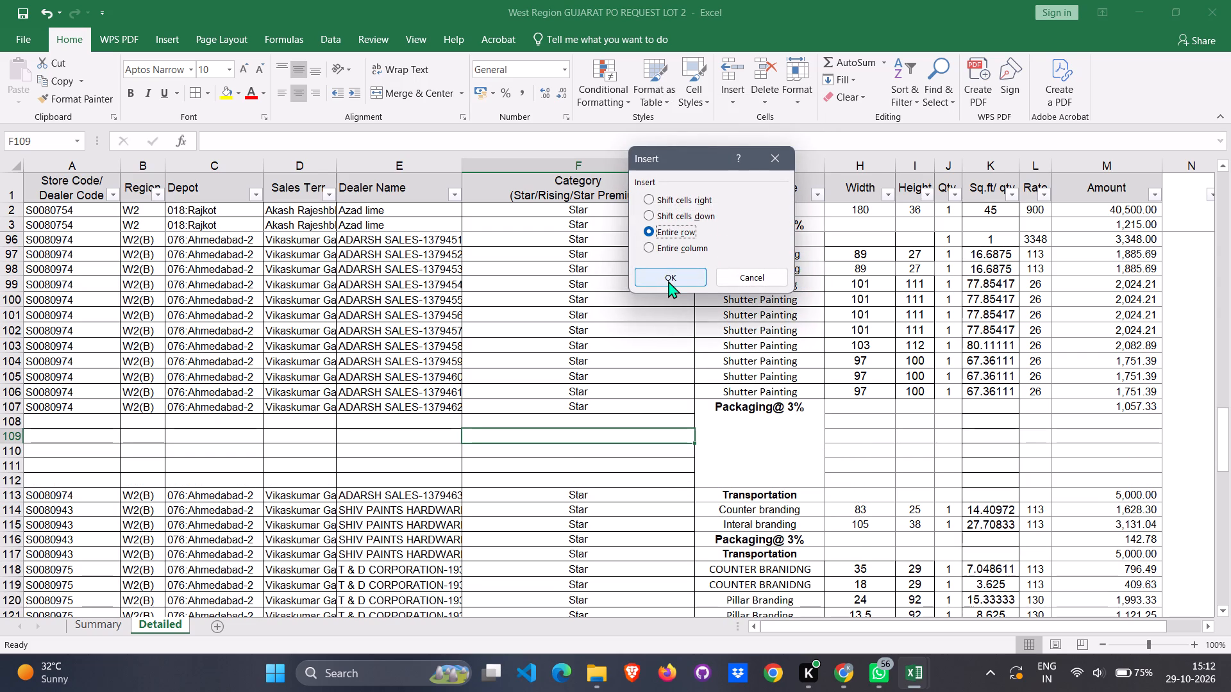
click(668, 281)
right_click(668, 433)
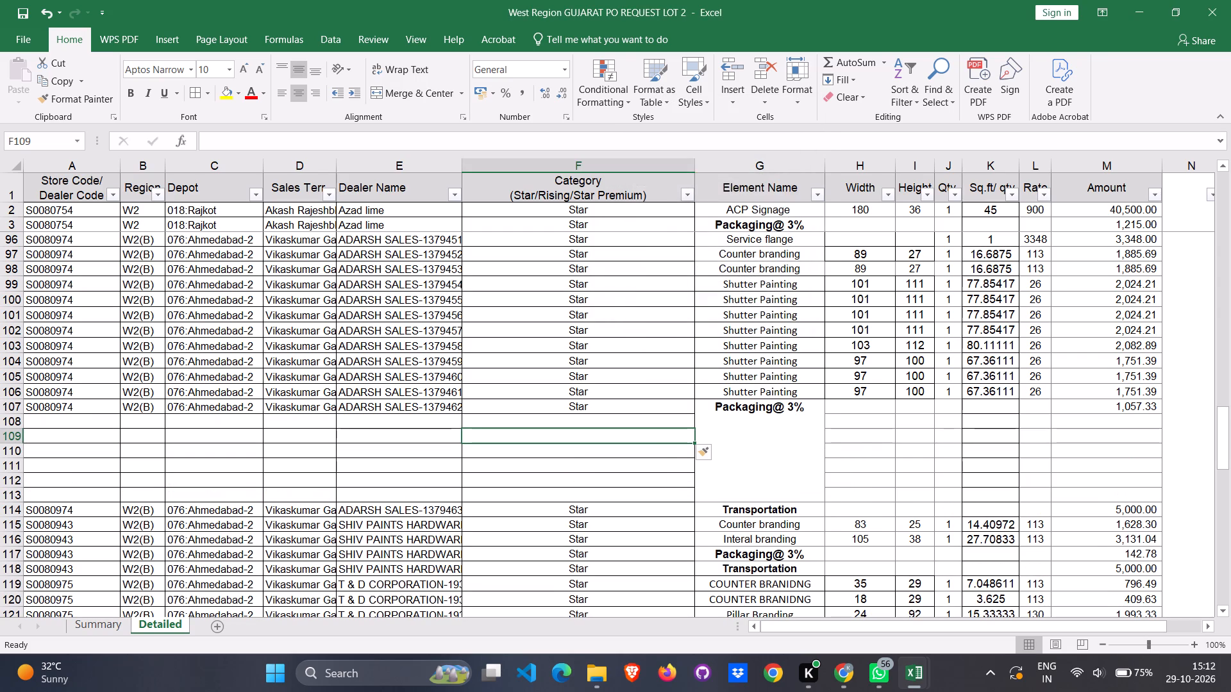
click(703, 228)
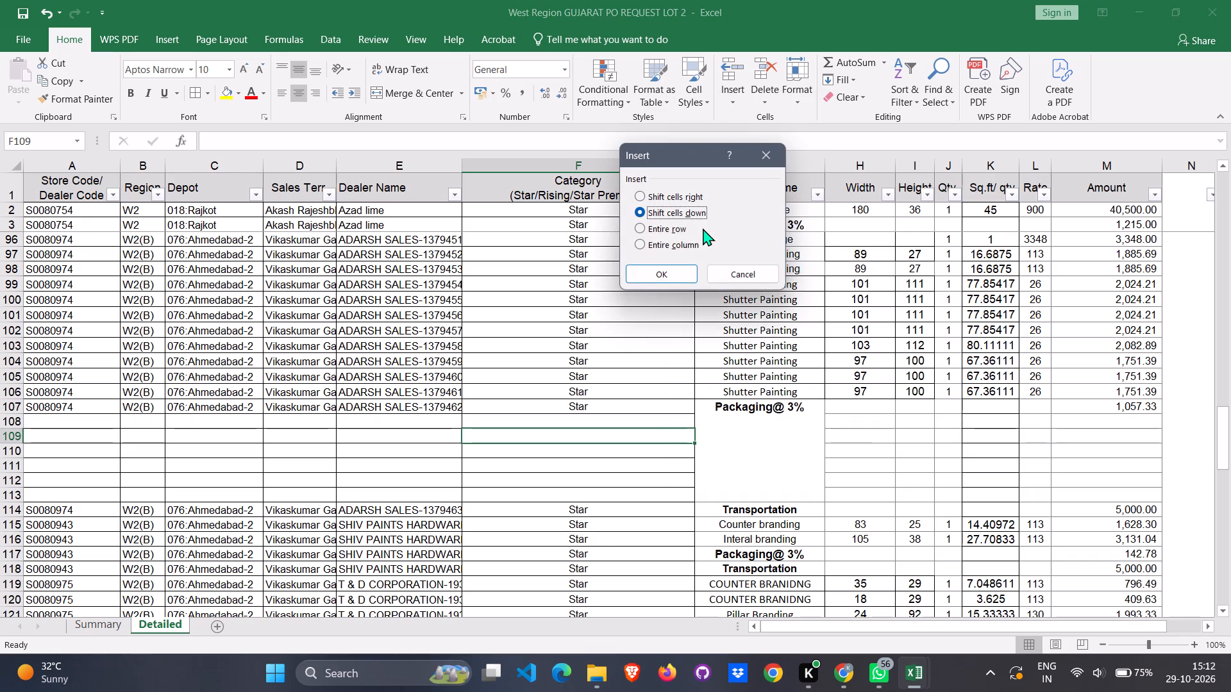
click(666, 227)
click(664, 270)
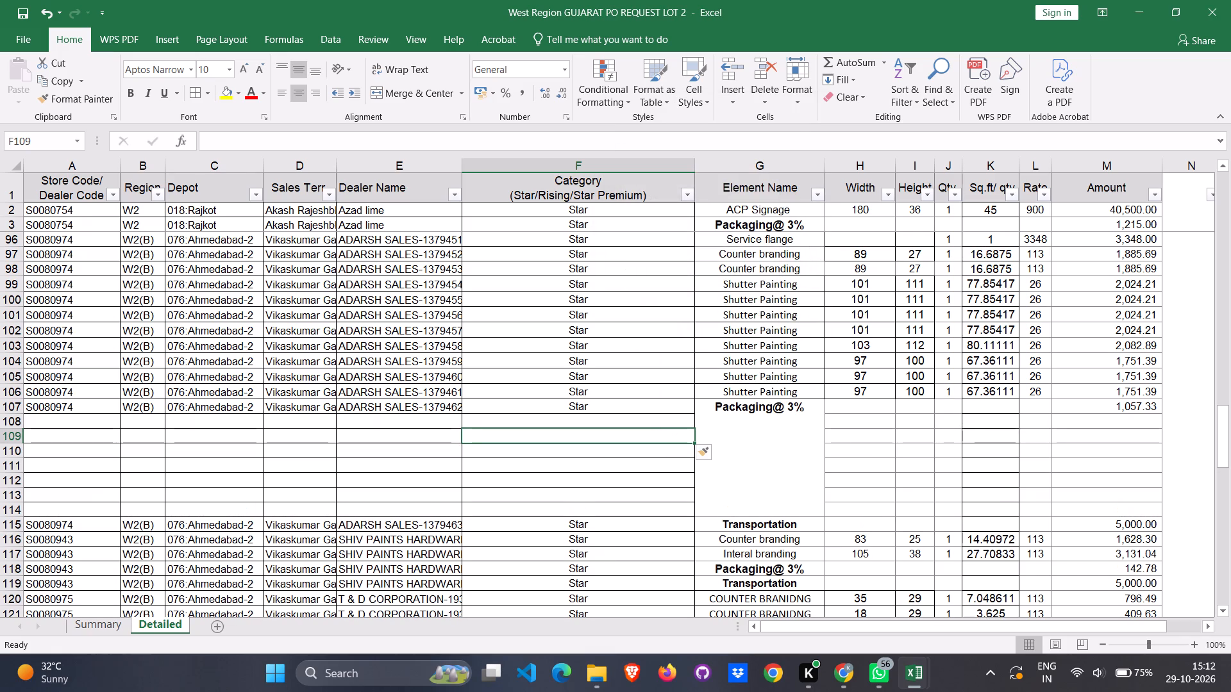
right_click(648, 450)
click(668, 249)
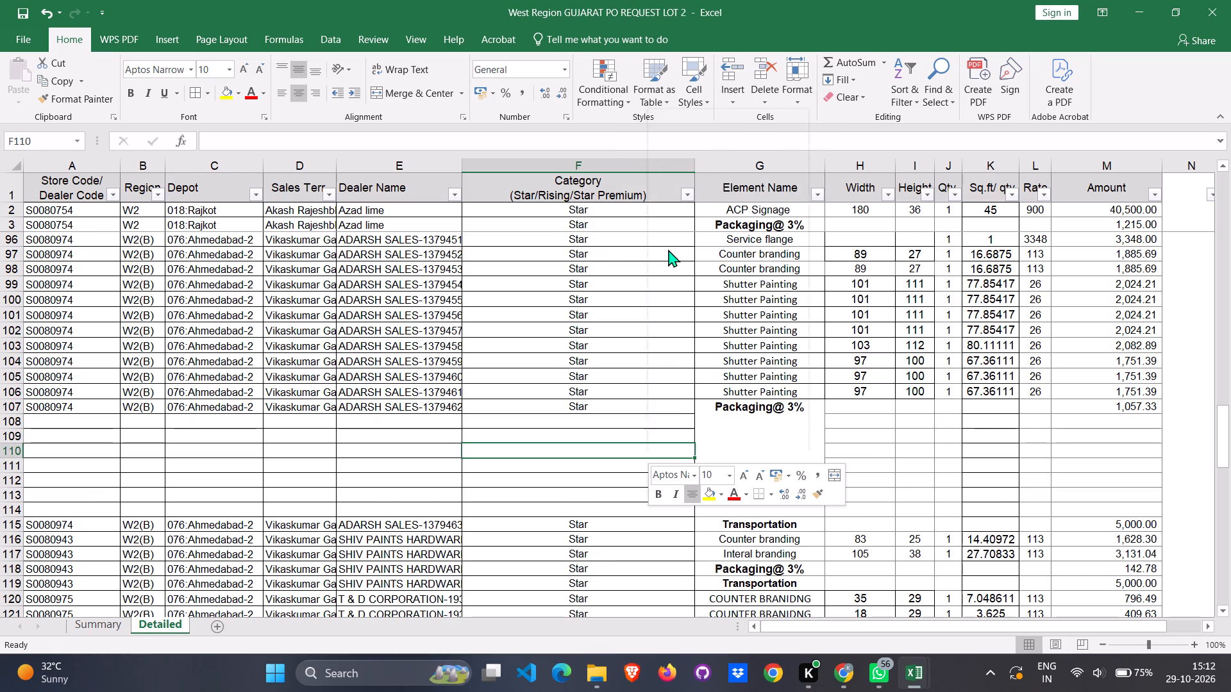
click(646, 251)
click(642, 298)
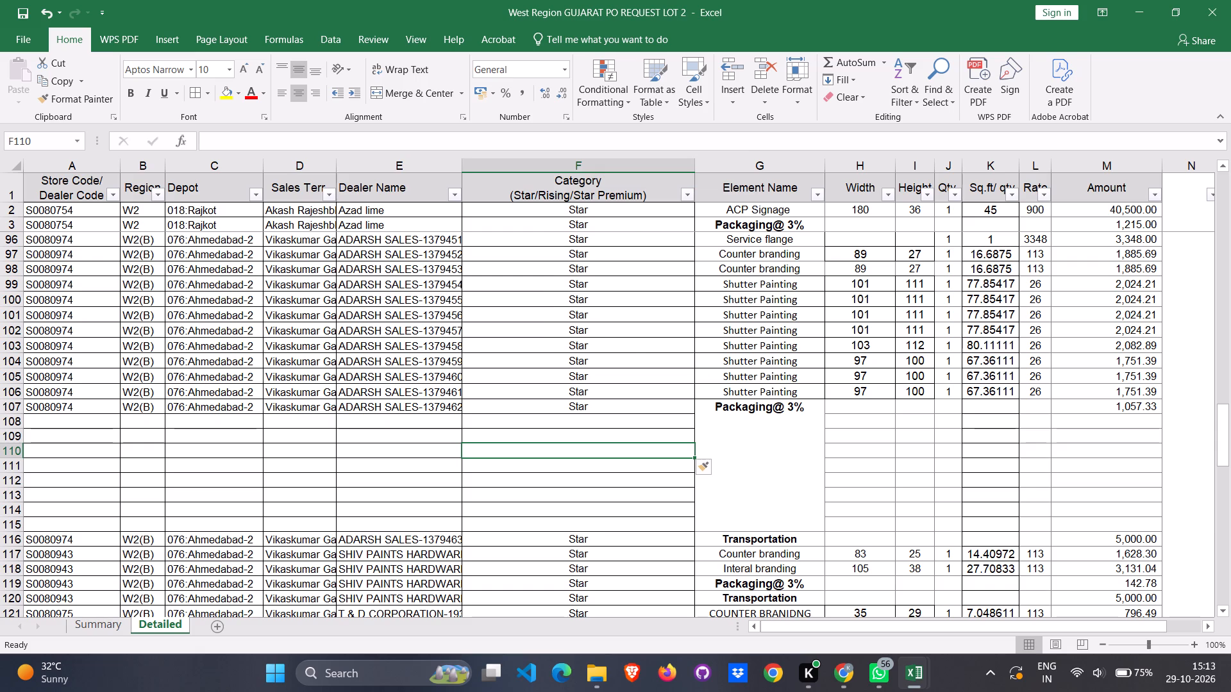
Move ADARSH SALES's eight Shutter Painting rows, 99 to 106, into the blank rows 108 to 115 below its Packaging@ 3% row.
click(720, 285)
click(10, 286)
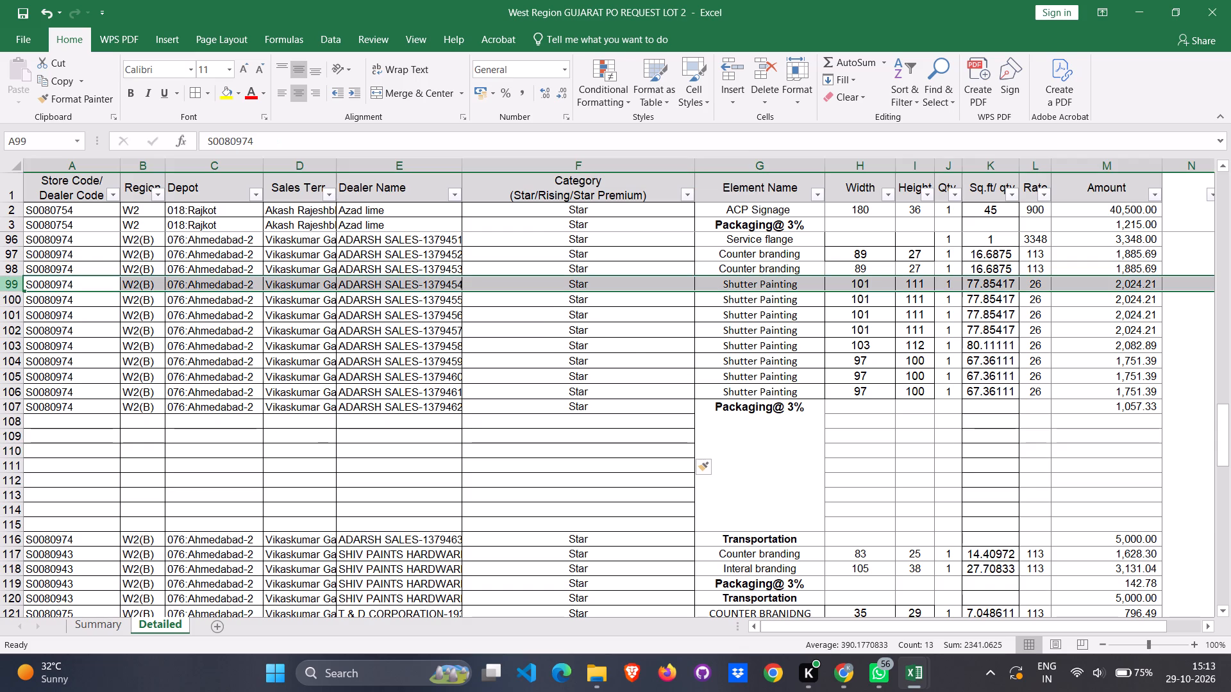
key(shift+Down)
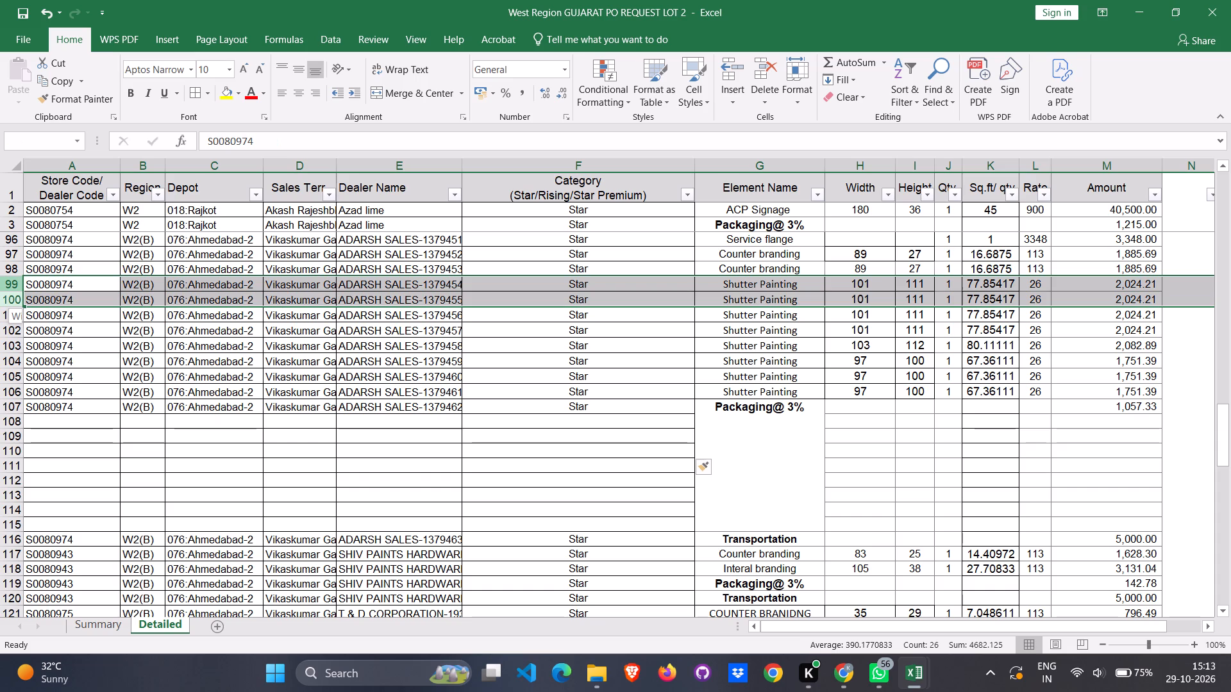
key(shift+Down)
key(shift+Down)
key(shift+Down)
key(shift+Down)
key(shift+Down)
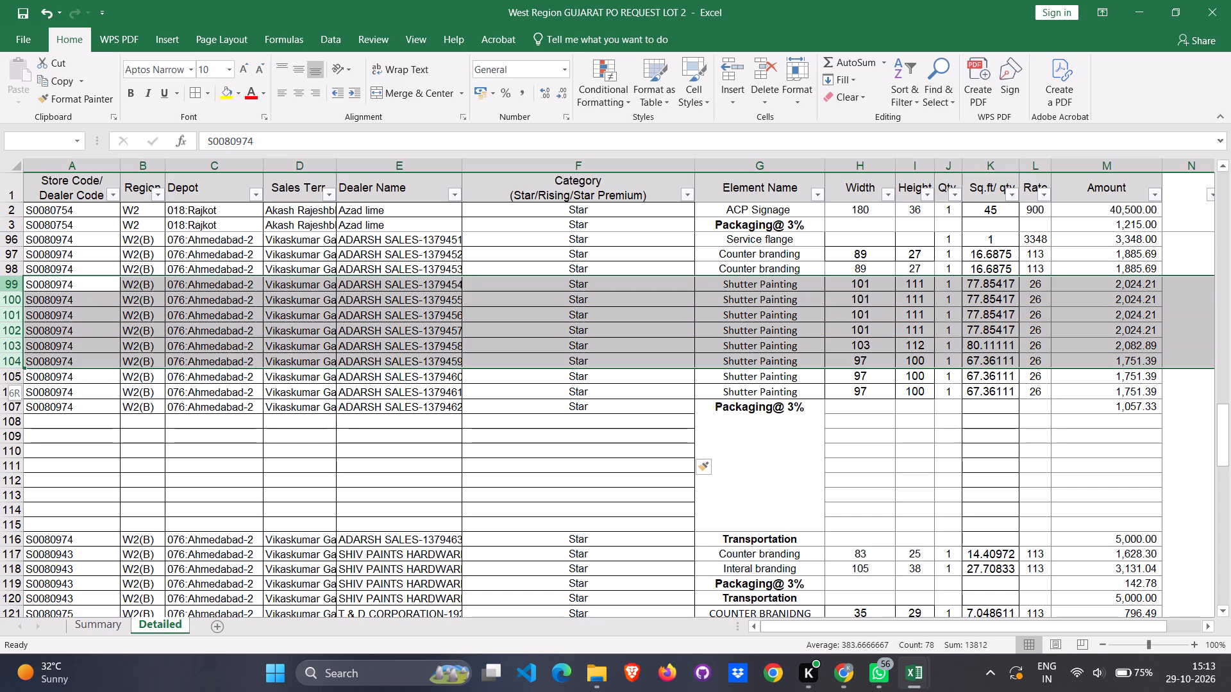
key(shift+Down)
key(ctrl+x)
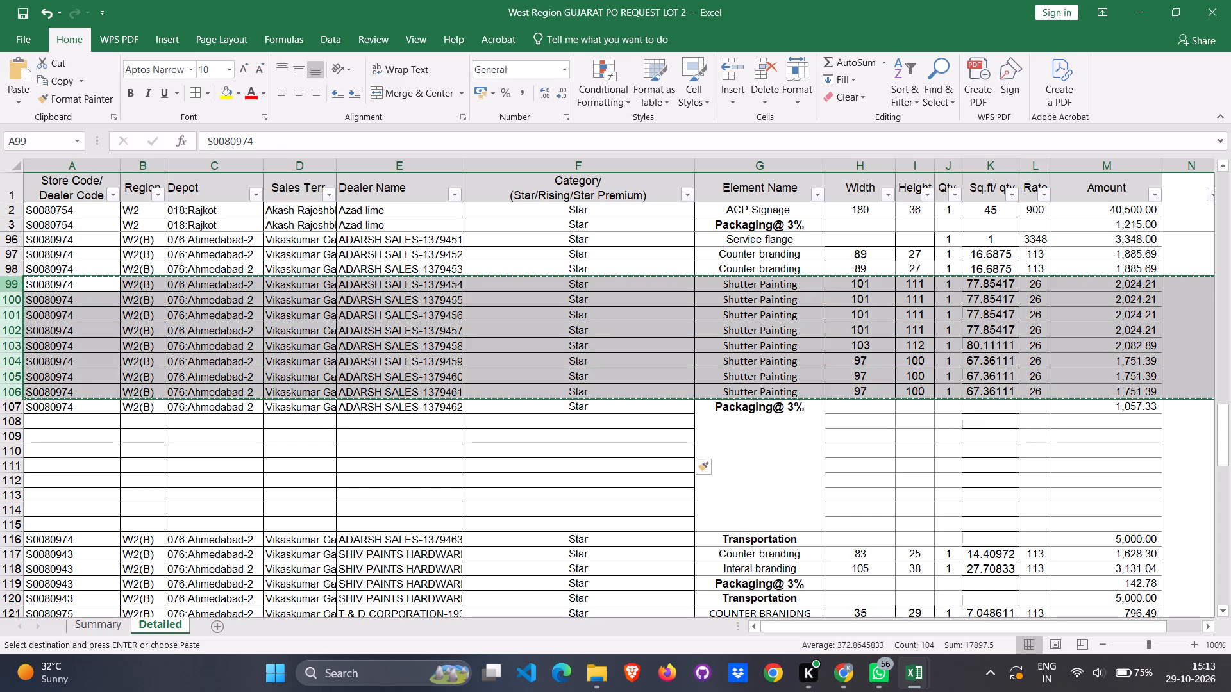
key(Down)
key(Down)
key(Down)
key(Down)
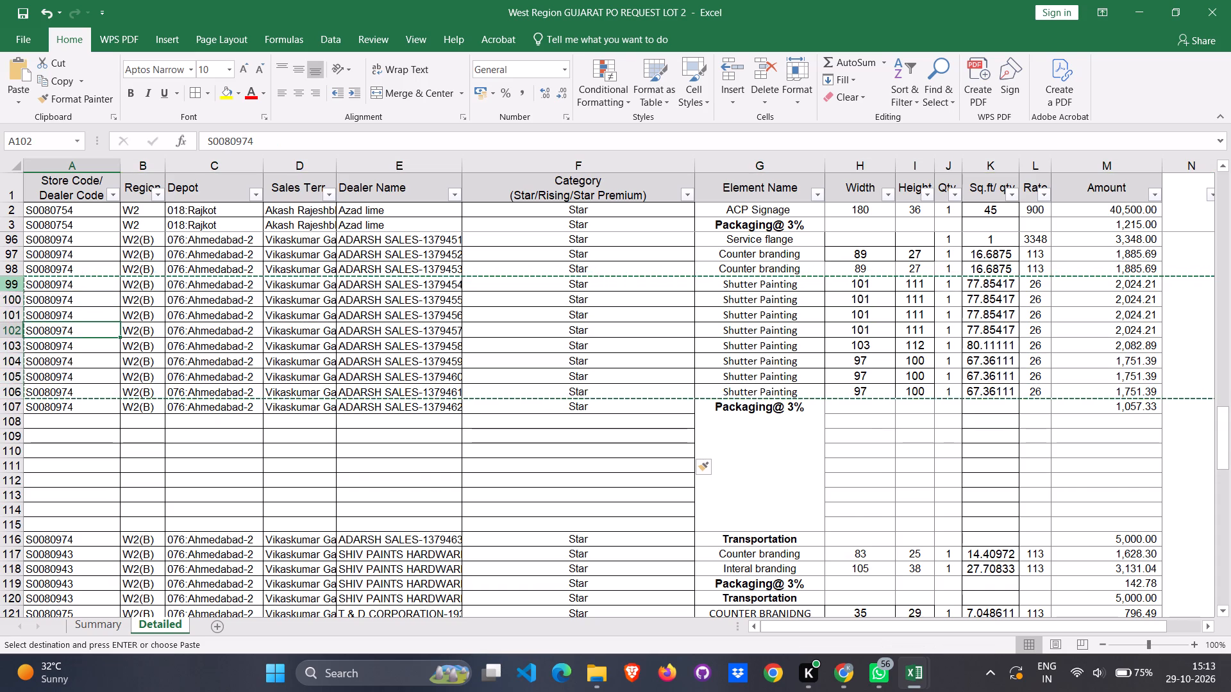
key(Down)
key(Down)
key(Down)
key(Down)
key(Down)
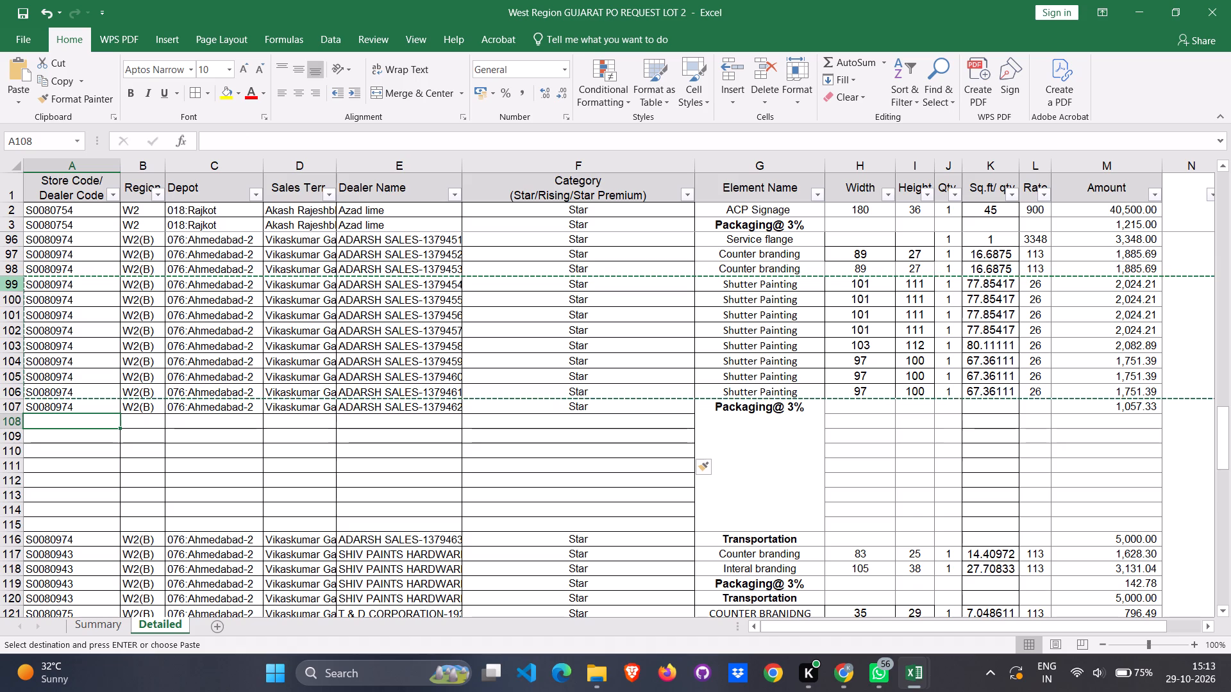
key(shift+Down)
key(shift+Down)
key(shift+Down)
key(shift+Down)
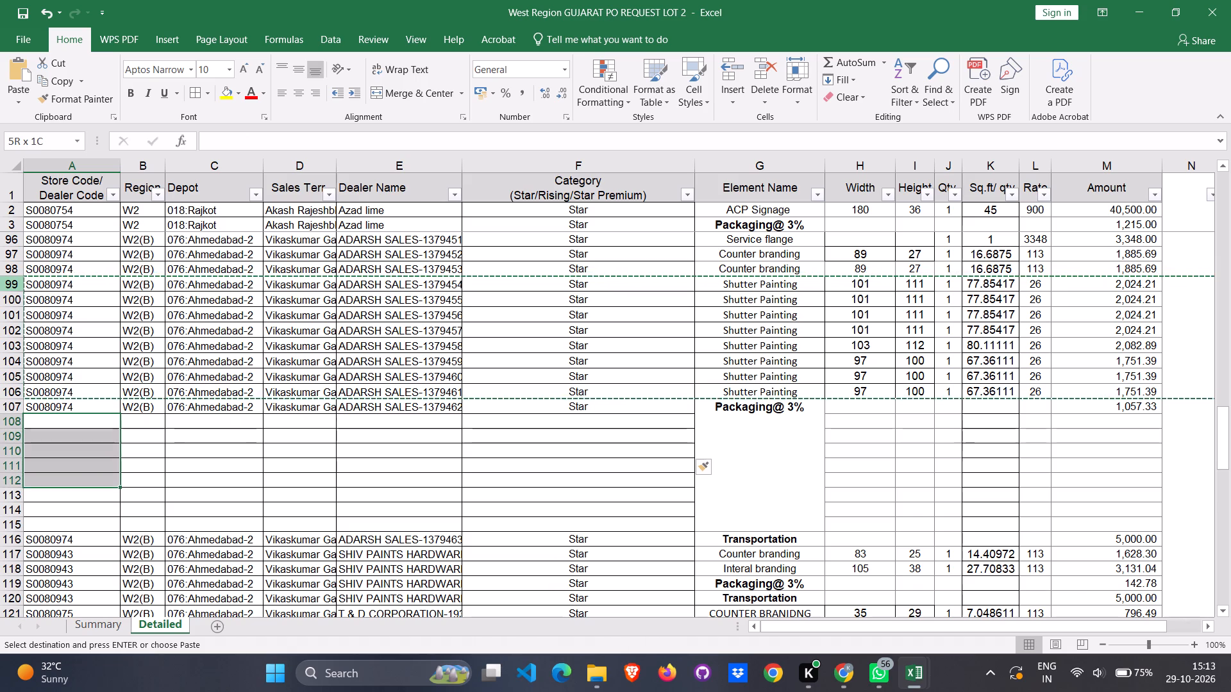
key(shift+Down)
key(shift+Down)
key(shift+Down)
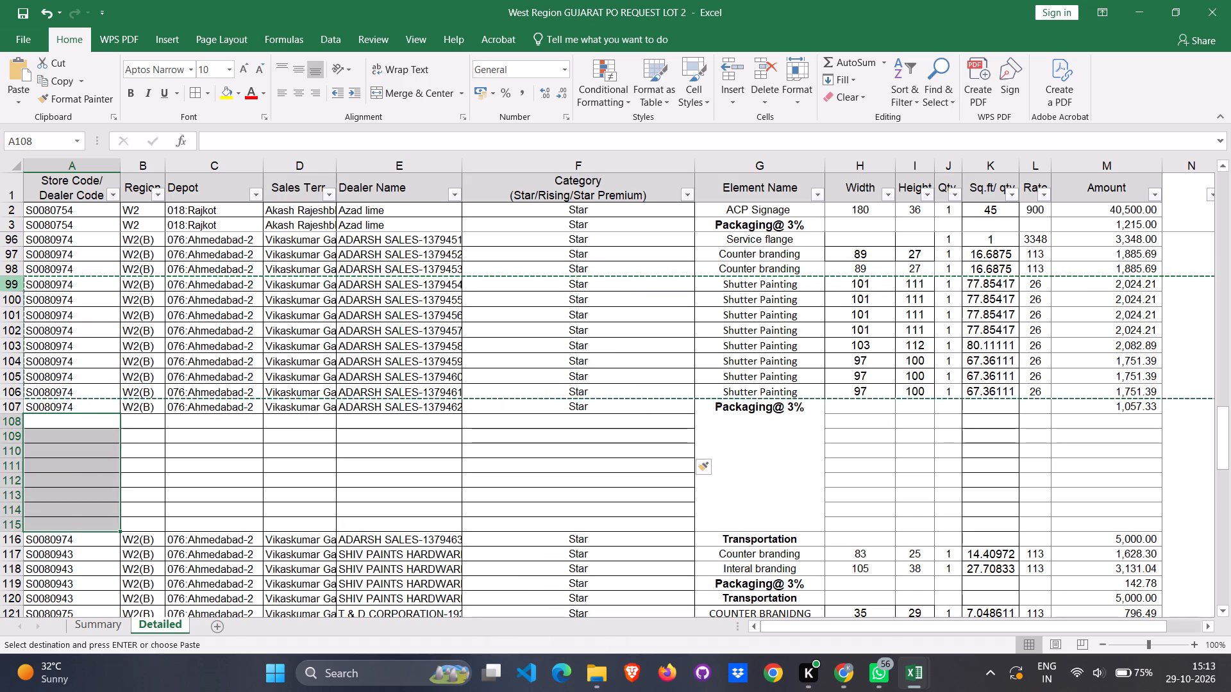
key(ctrl+v)
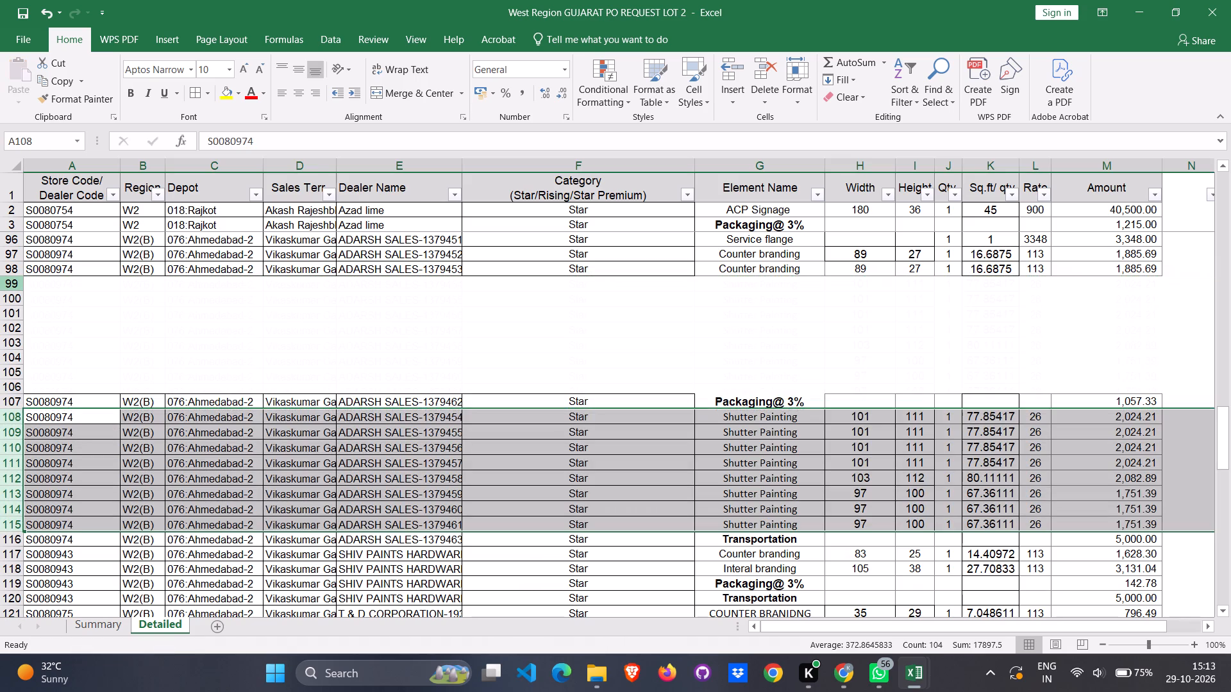
Delete the emptied rows 99 to 106 above ADARSH SALES's Packaging@ 3% row.
click(12, 285)
key(shift+Down)
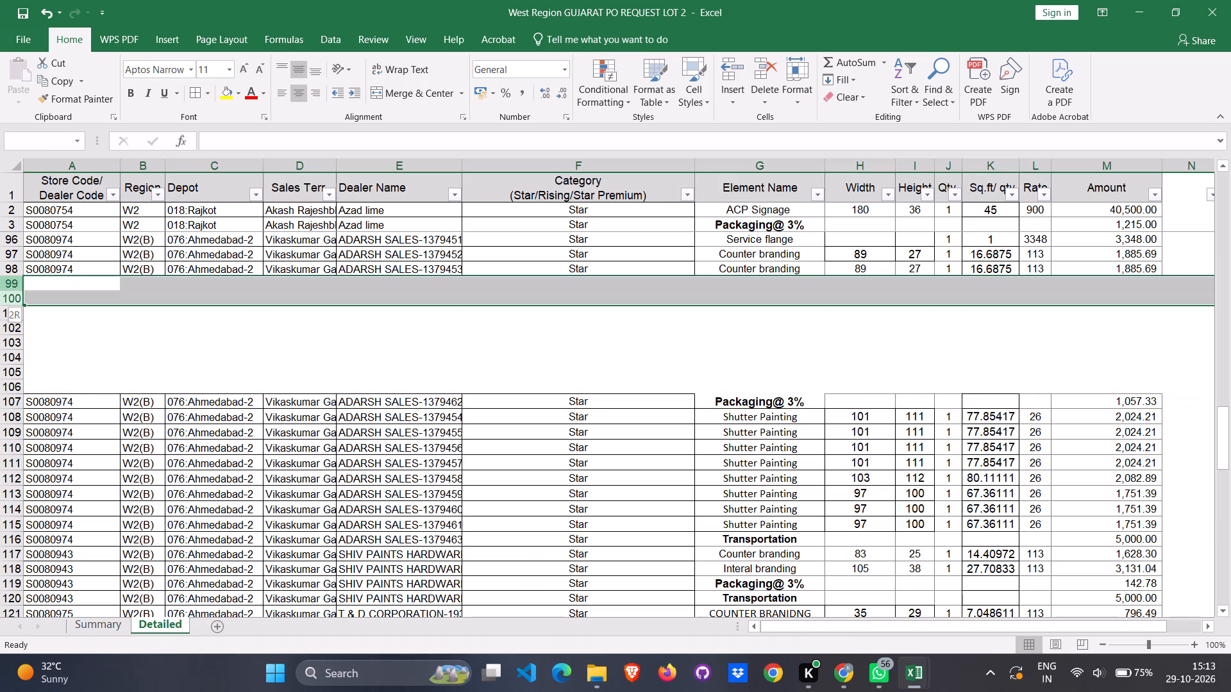
key(shift+Down)
key(shift+Down)
key(shift+Down)
key(shift+Down)
key(shift+Down)
key(shift+Down)
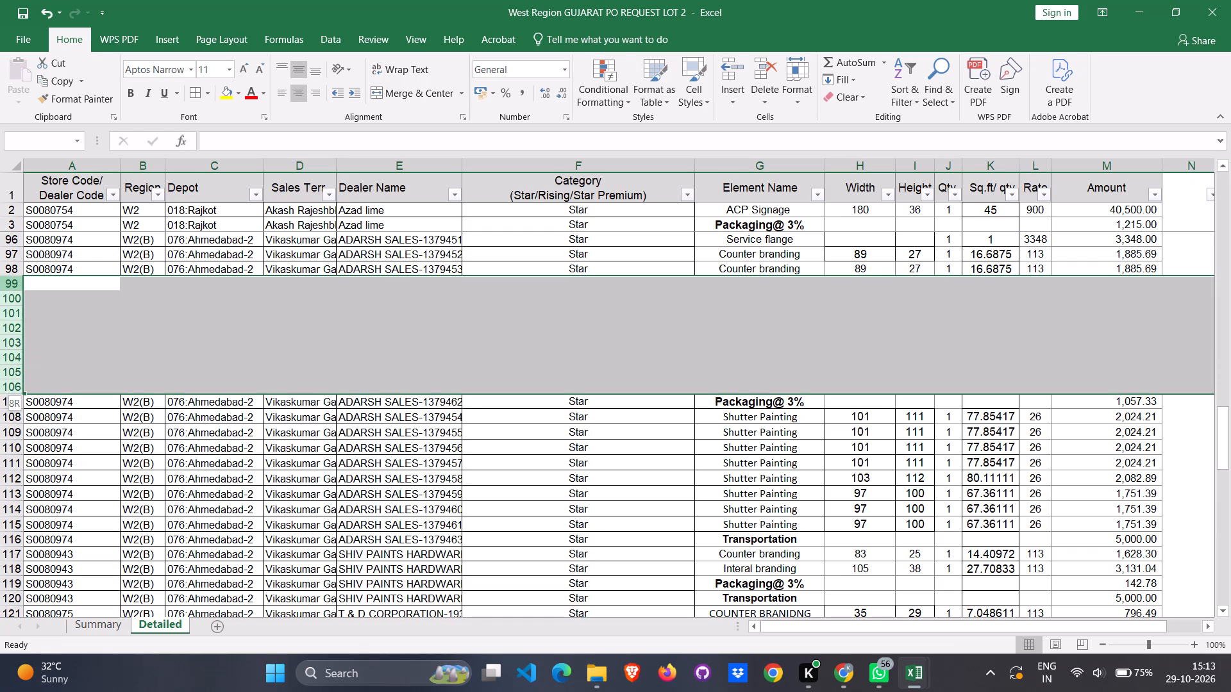
key(Delete)
right_click(339, 333)
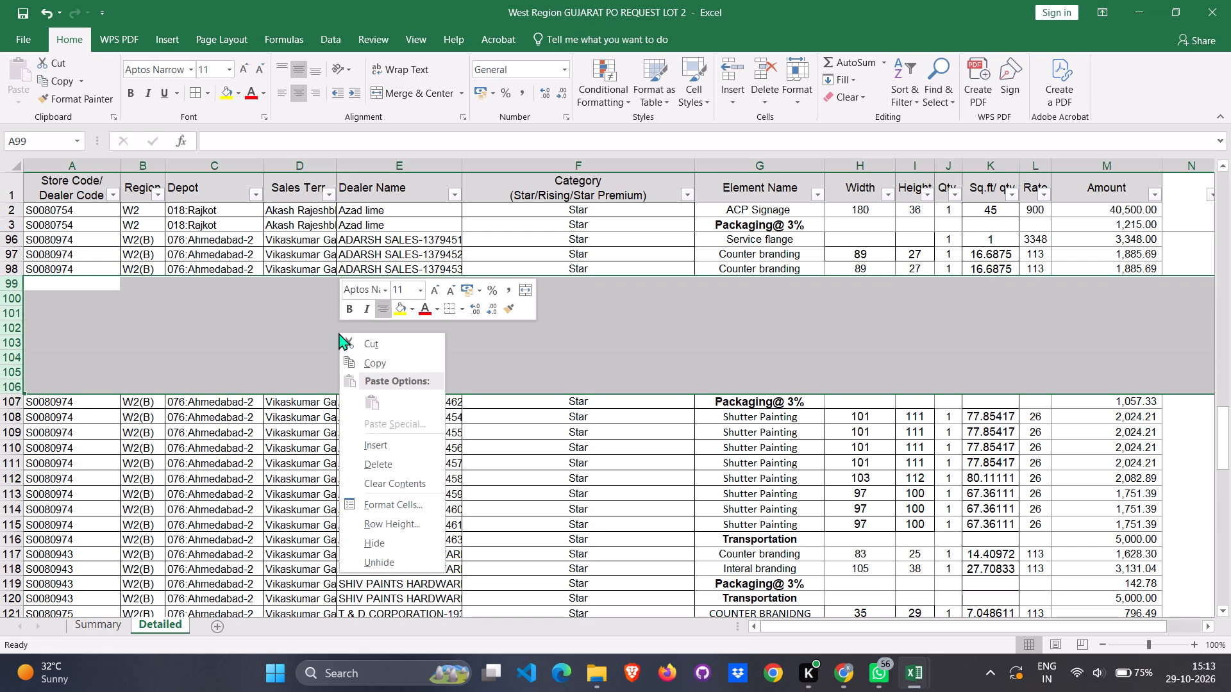
click(381, 461)
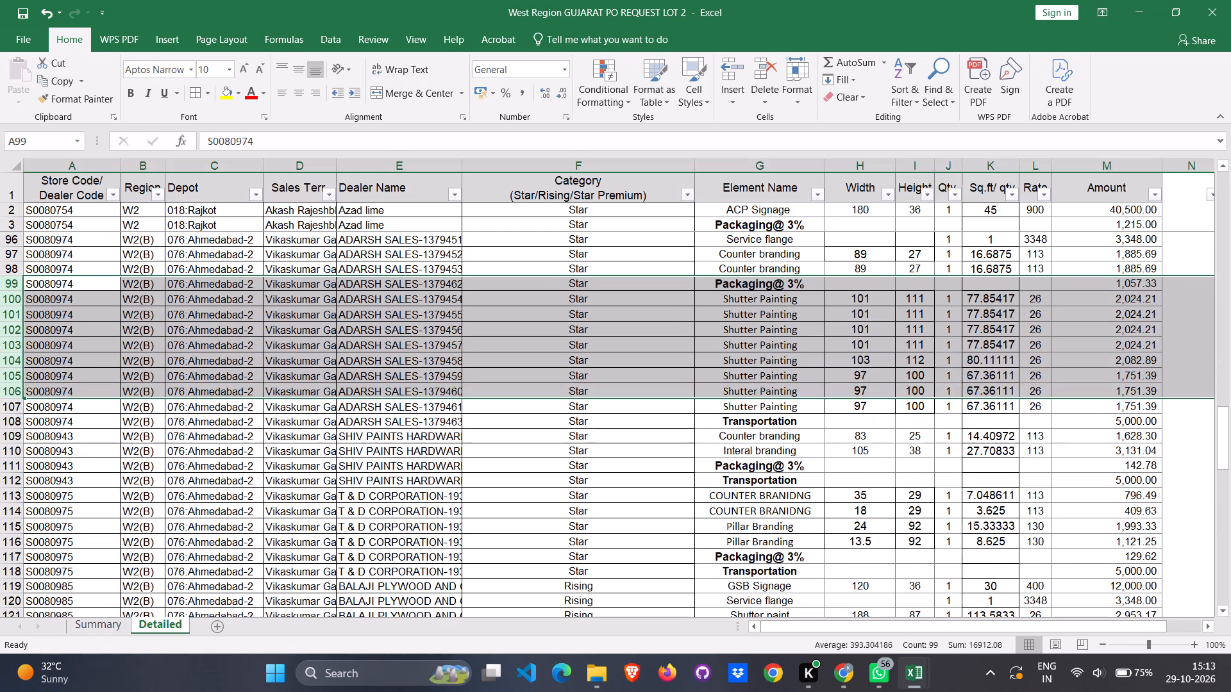
Save the West Region GUJARAT PO REQUEST LOT 2 workbook.
scroll(483, 434, up, 1)
key(ctrl+s)
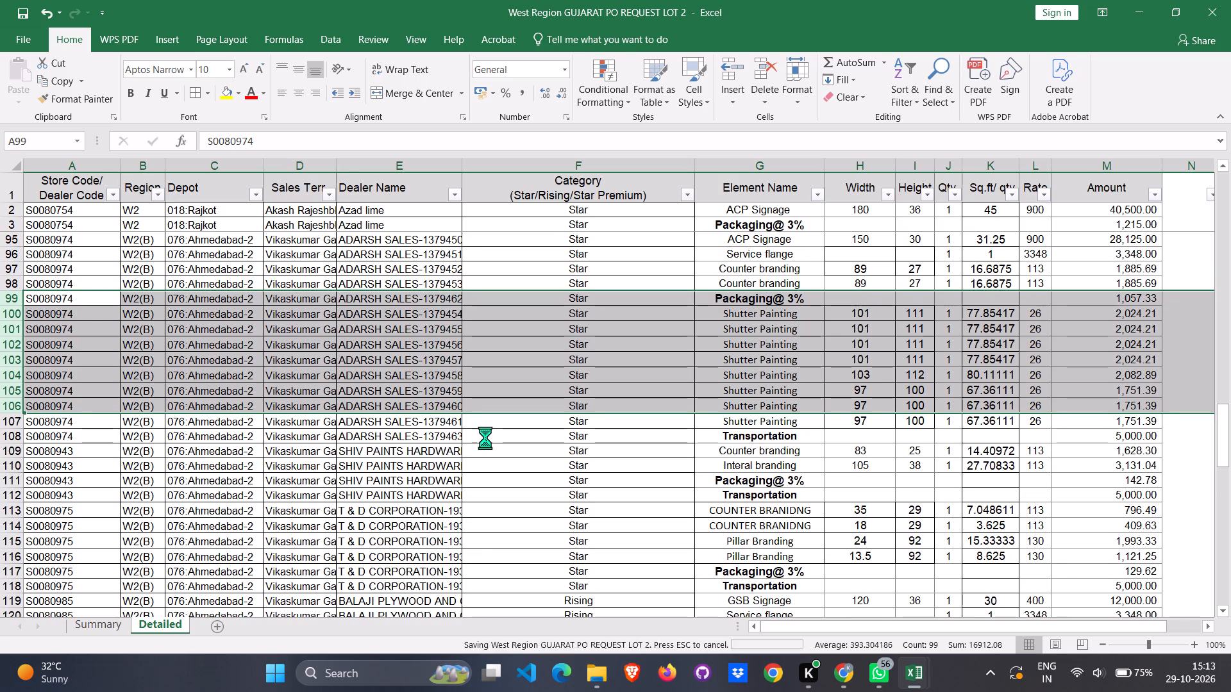
click(21, 10)
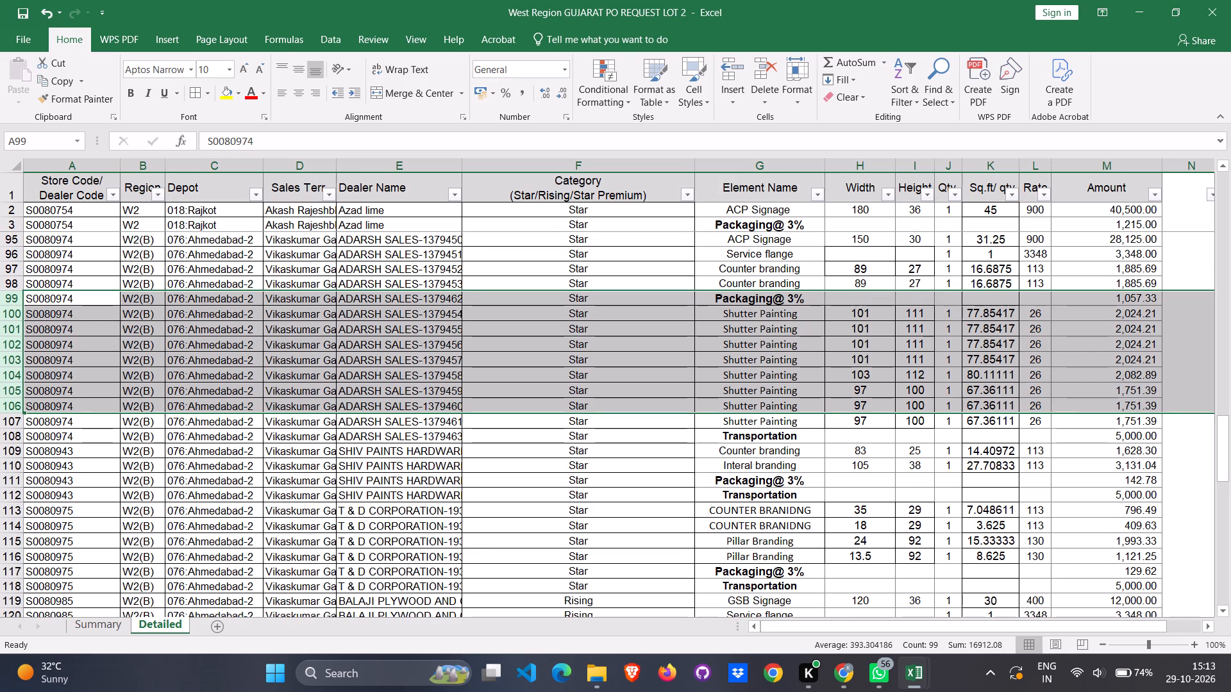
Check through ADARSH SALES's Shutter Painting rows below its Packaging@ 3% row, from row 100 down to row 107.
click(678, 315)
key(Down)
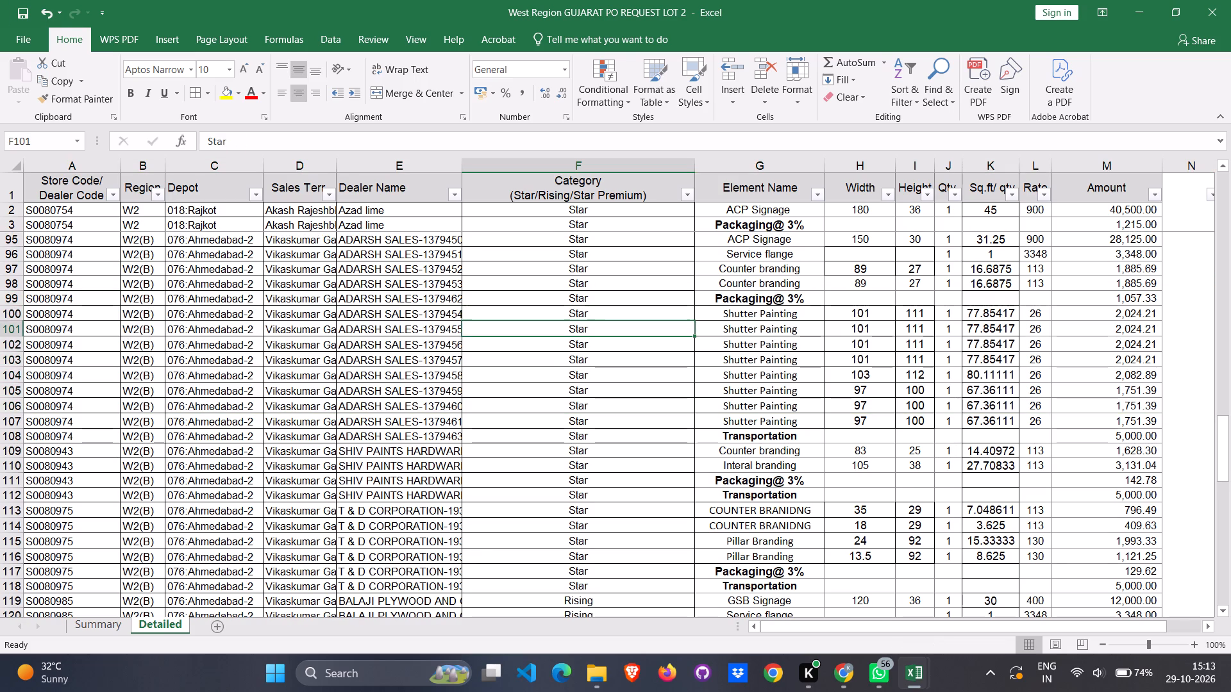
key(Down)
key(Down)
key(Down)
key(Down)
key(Down)
key(Down)
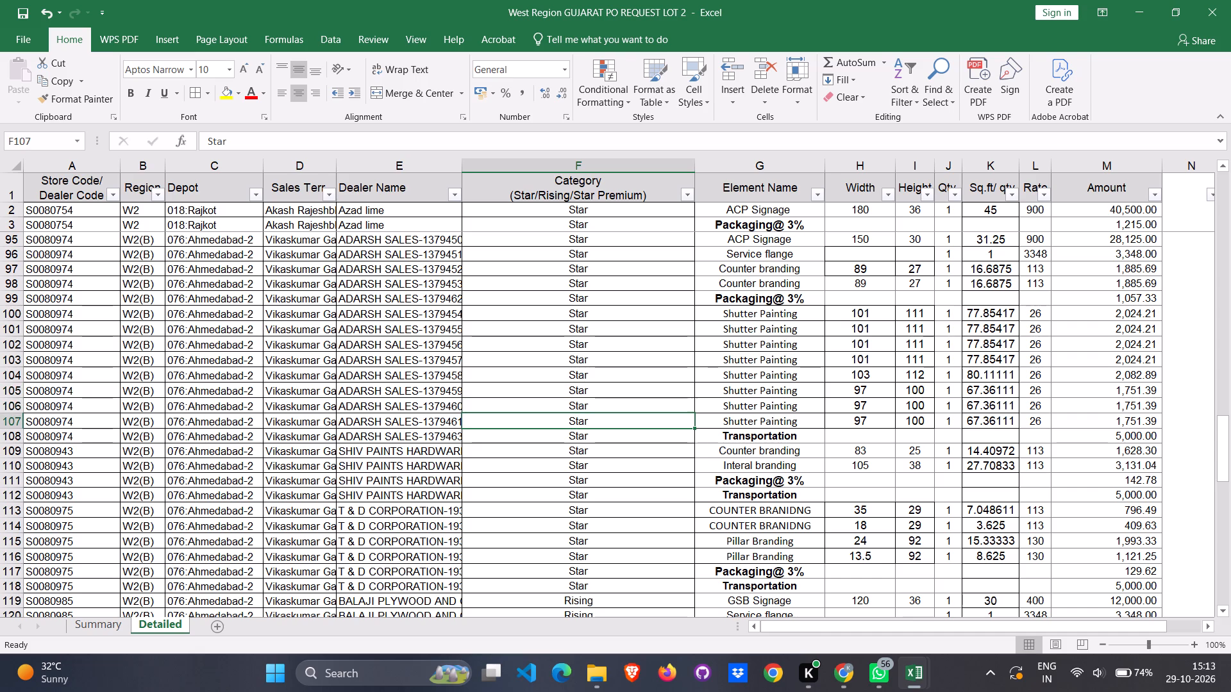
Insert one blank entire row at row 94, between the MAHALAKSHMI dealer's Packaging@ 3% row and its Transportation row.
scroll(692, 313, up, 5)
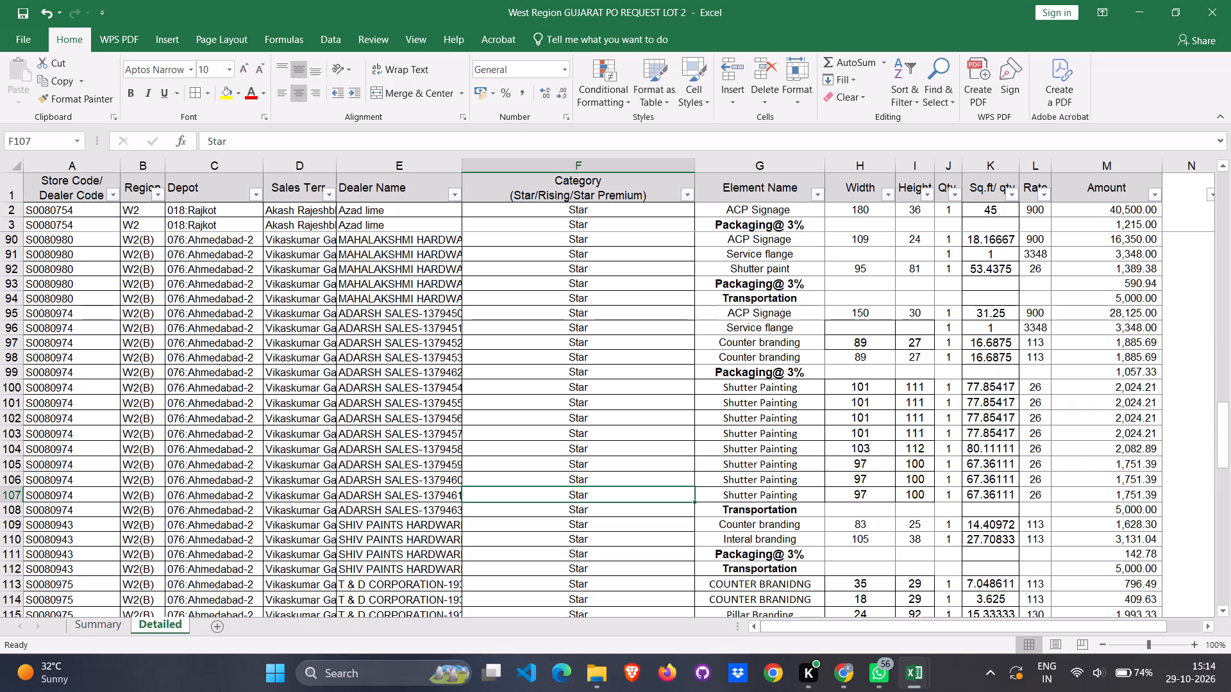
scroll(641, 421, up, 7)
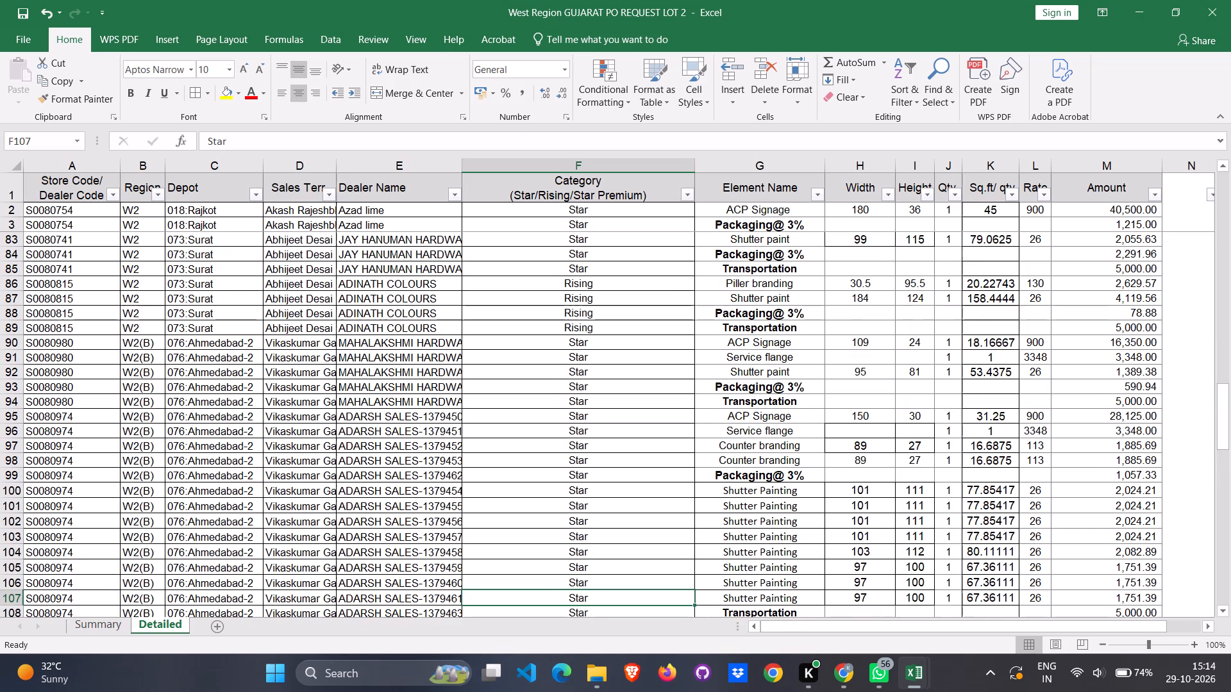
click(692, 404)
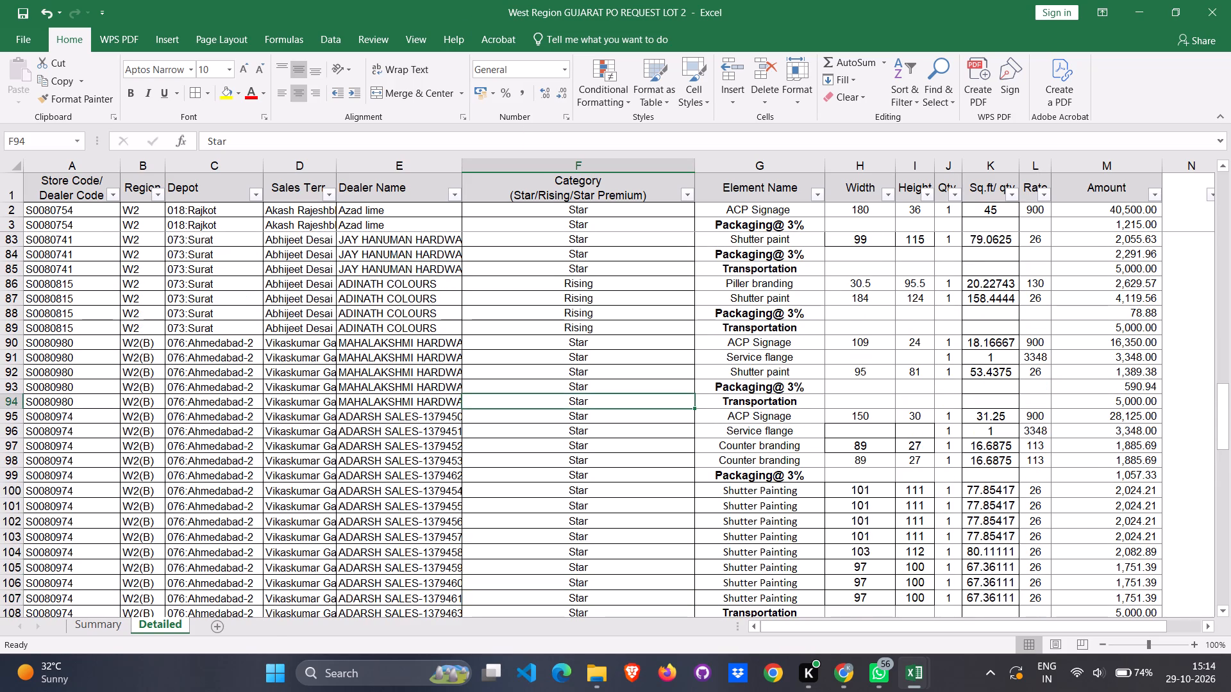
right_click(692, 404)
right_click(671, 400)
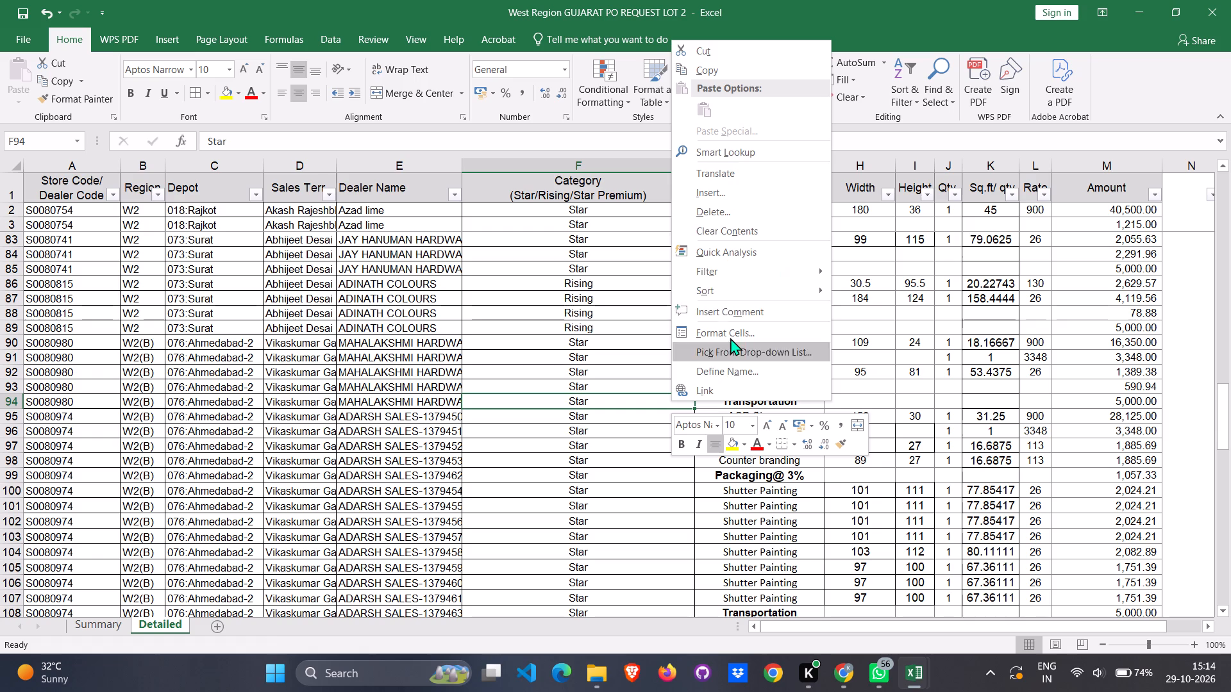
click(739, 192)
click(703, 186)
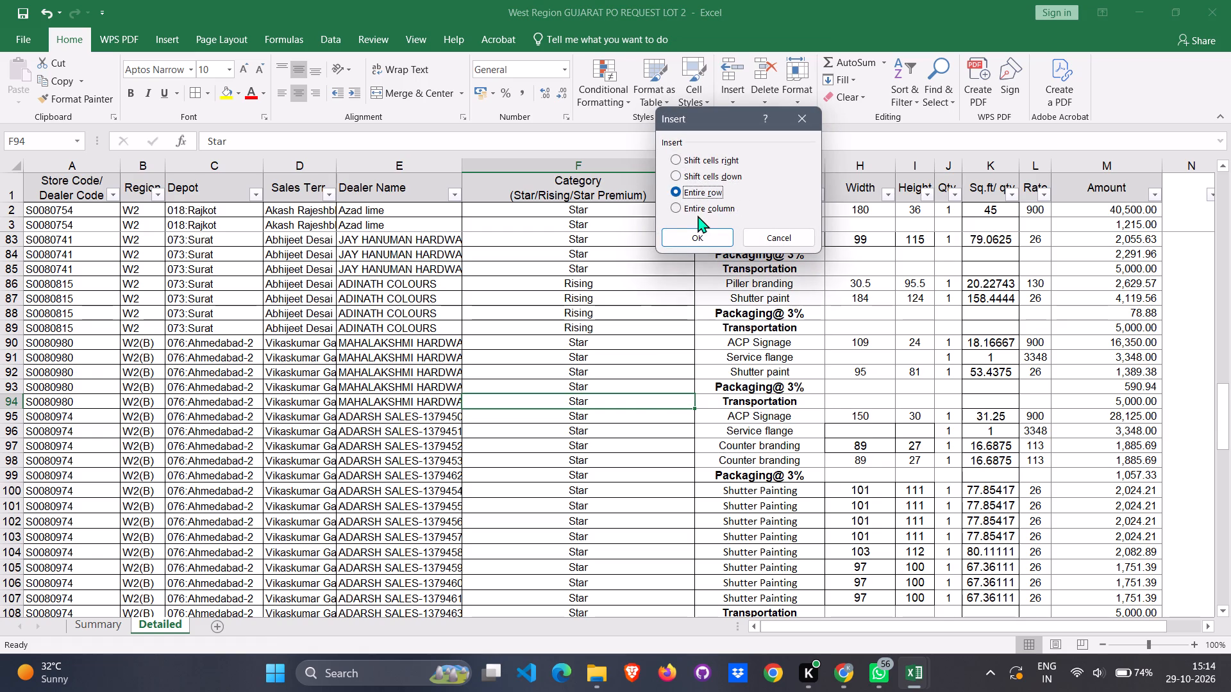
click(702, 233)
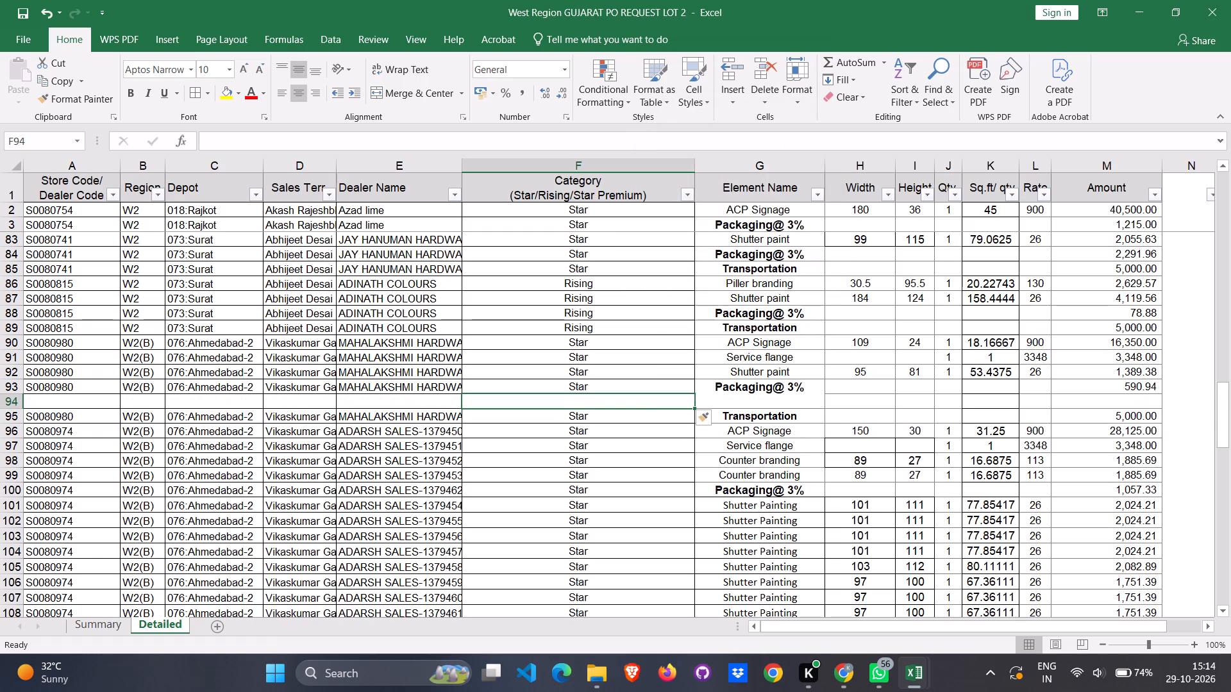
Move the MAHALAKSHMI dealer's Shutter paint row 92 into the blank row 94 below its Packaging@ 3% row.
click(746, 377)
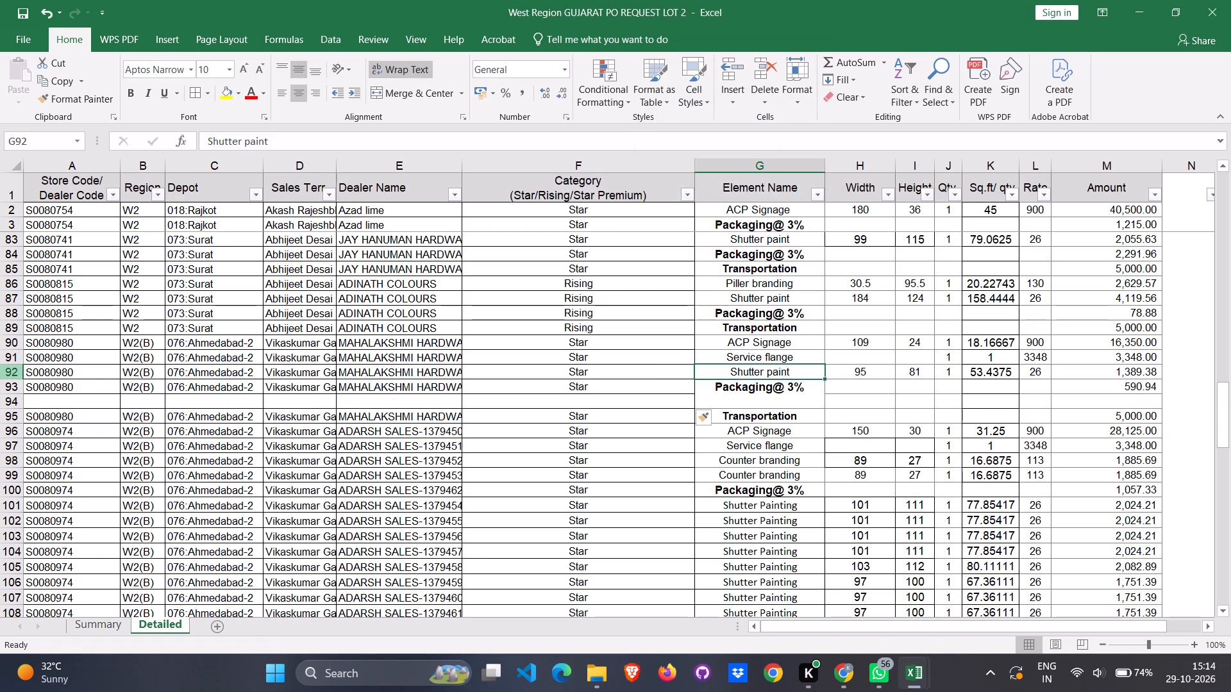
click(15, 372)
key(ctrl+x)
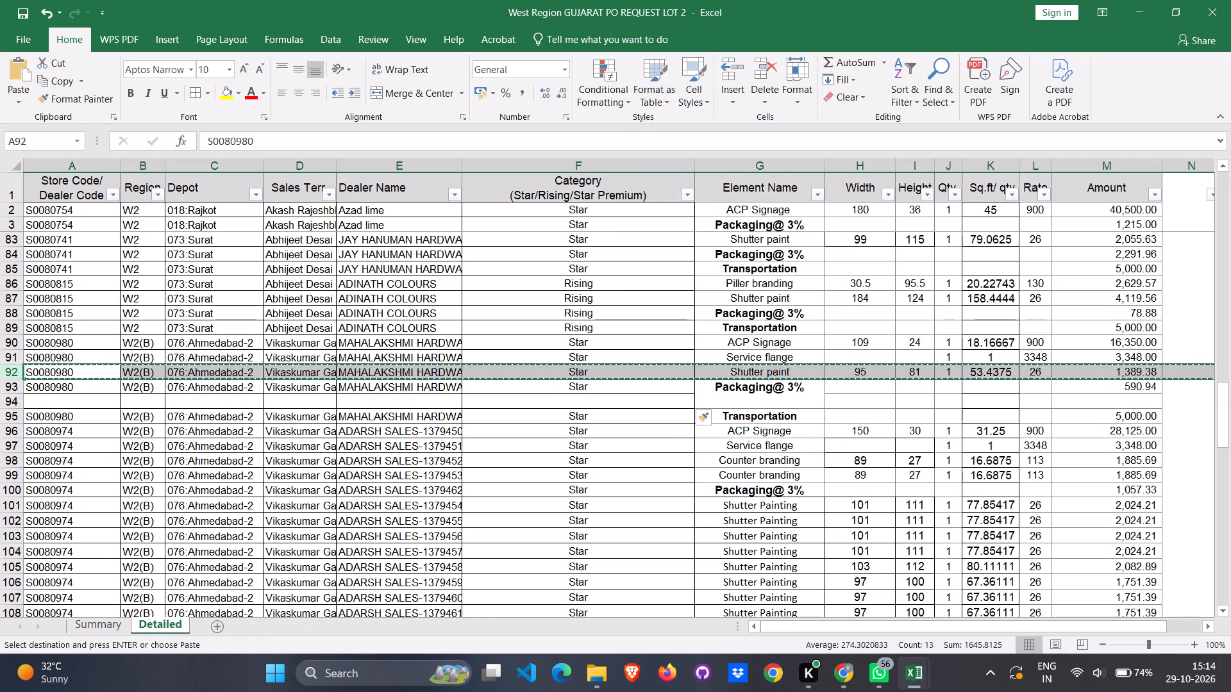
click(14, 403)
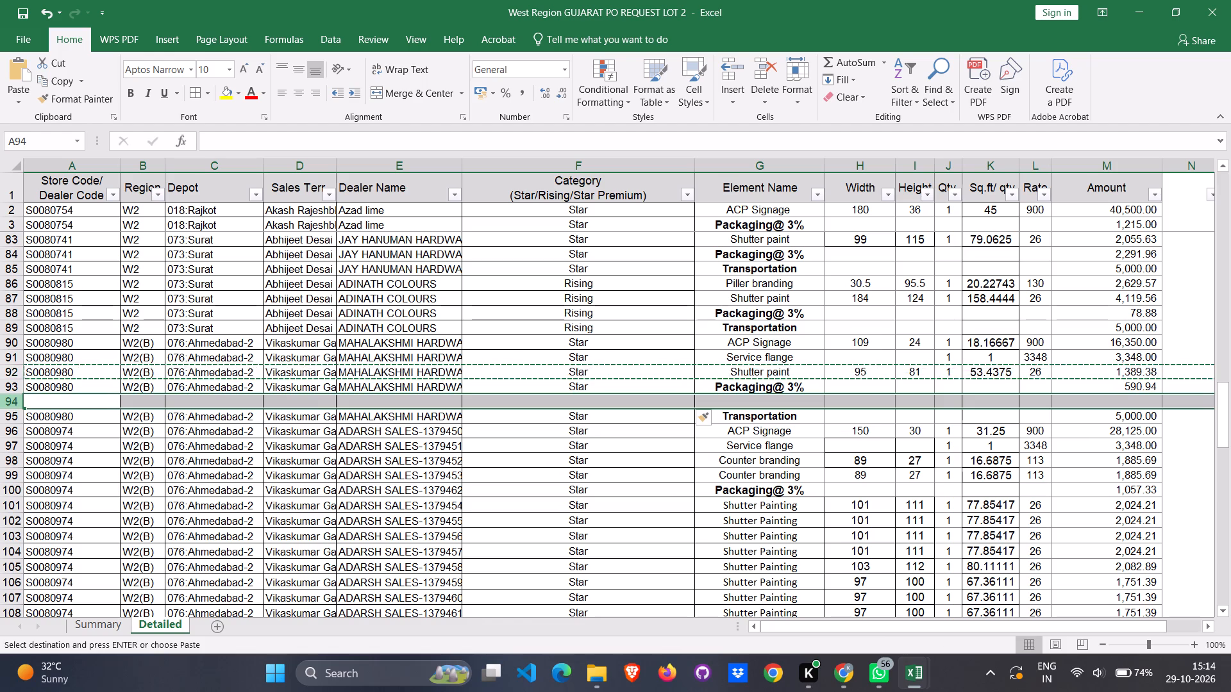
key(ctrl+v)
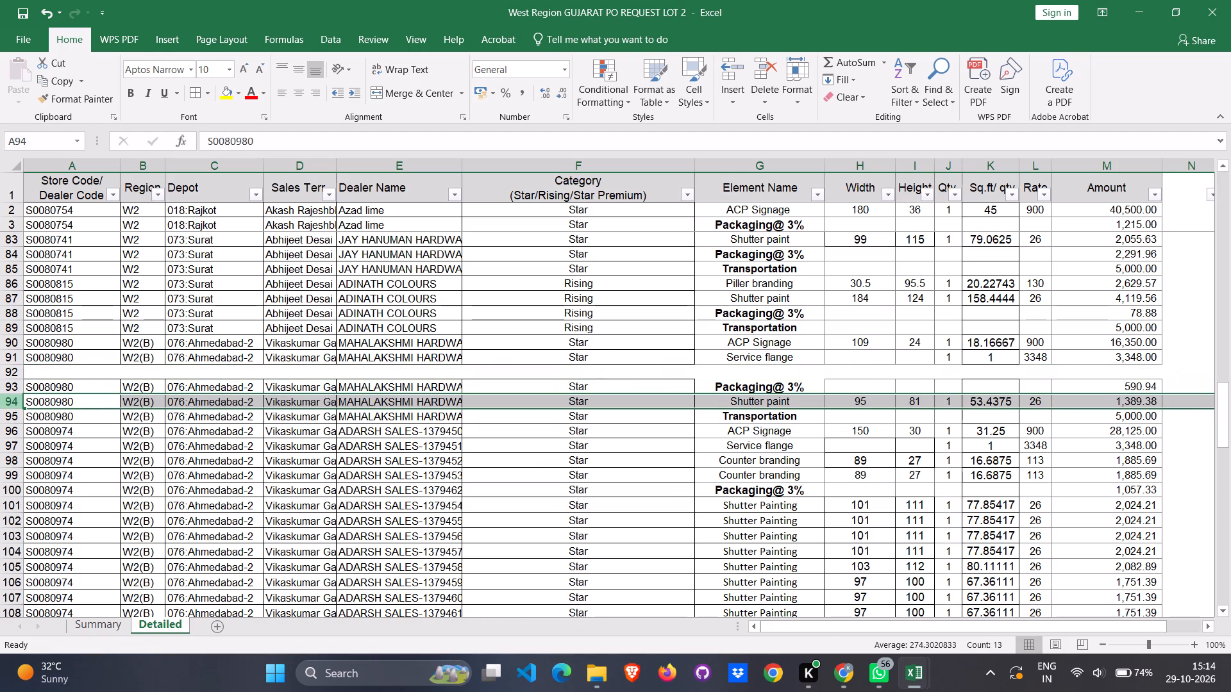
Delete the emptied row 92 above the MAHALAKSHMI dealer's Packaging@ 3% row and save the workbook.
click(16, 373)
right_click(16, 373)
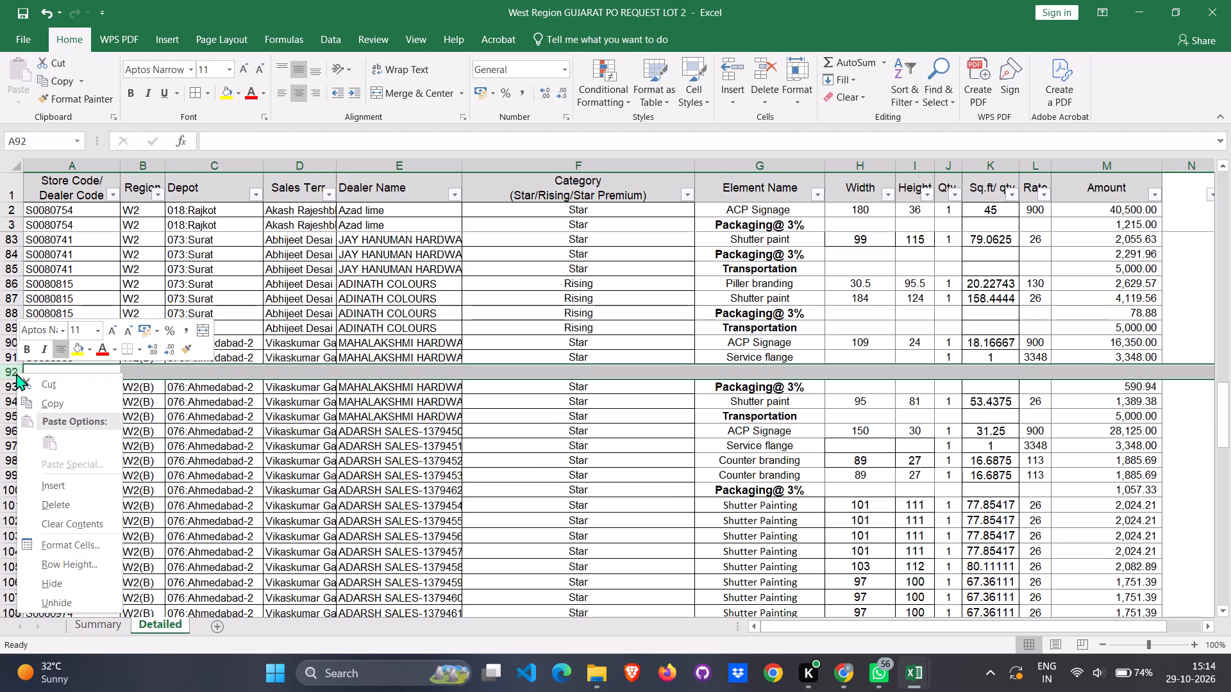
click(65, 502)
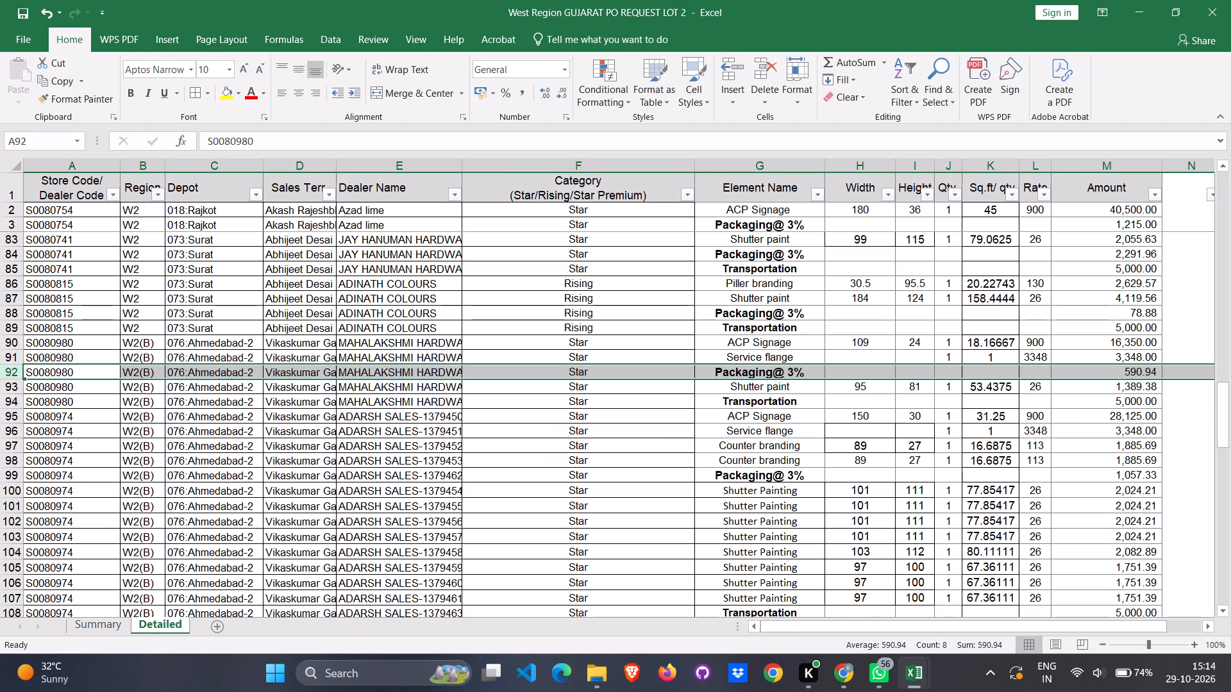
key(ctrl+s)
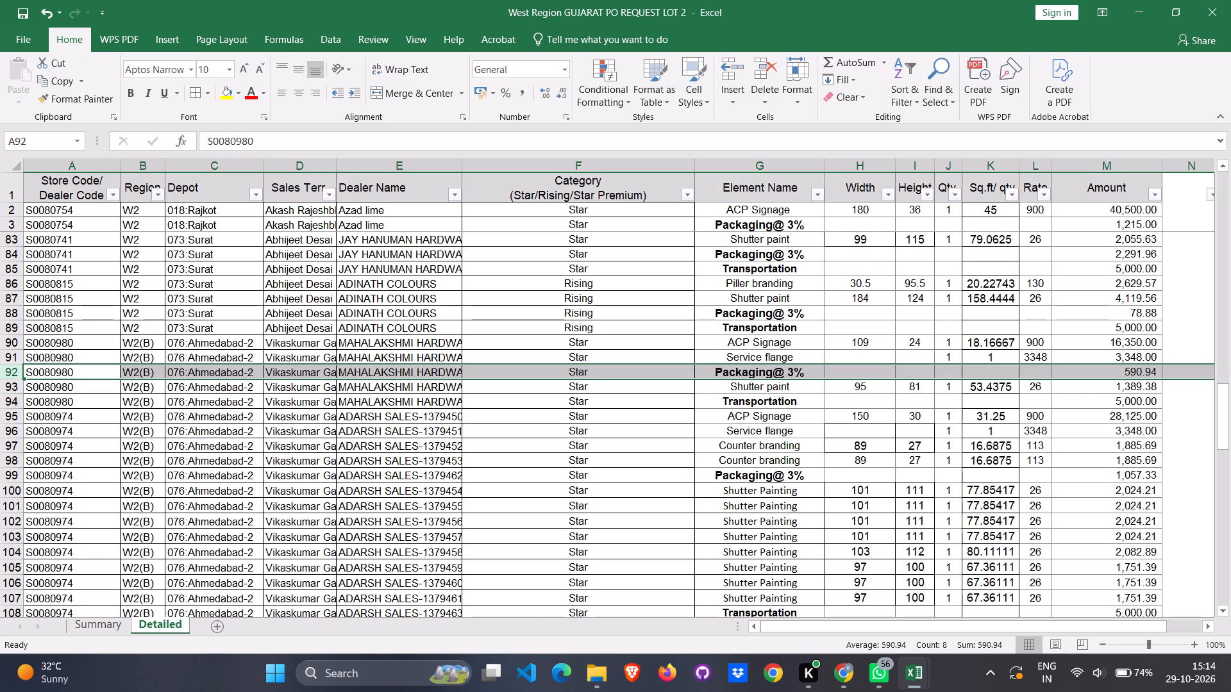
Insert one blank entire row at row 89, between ADINATH COLOURS's Packaging@ 3% row and its Transportation row.
scroll(398, 418, up, 4)
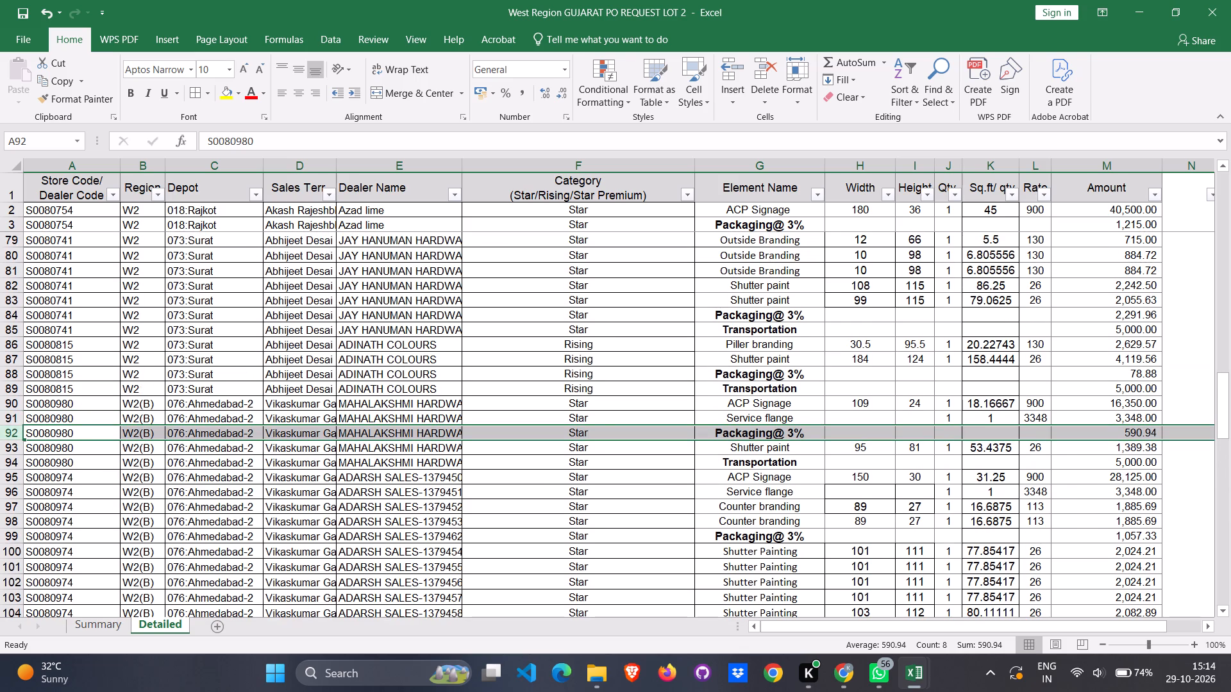
click(624, 393)
right_click(624, 393)
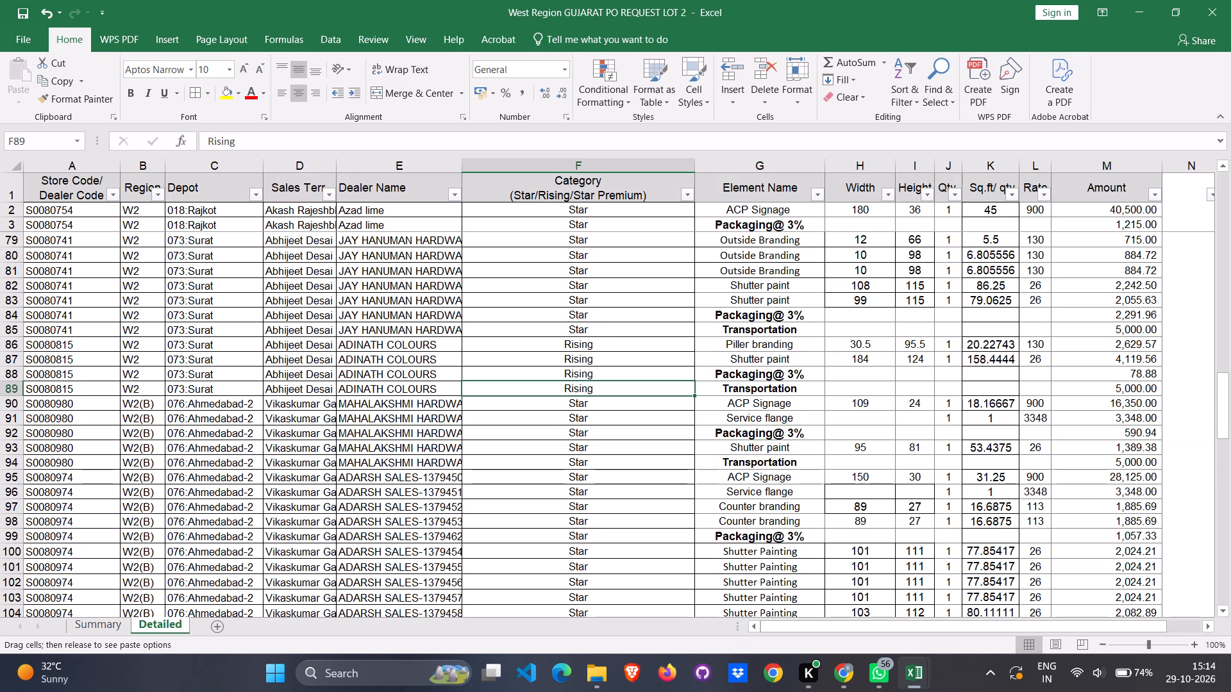
right_click(626, 390)
click(698, 181)
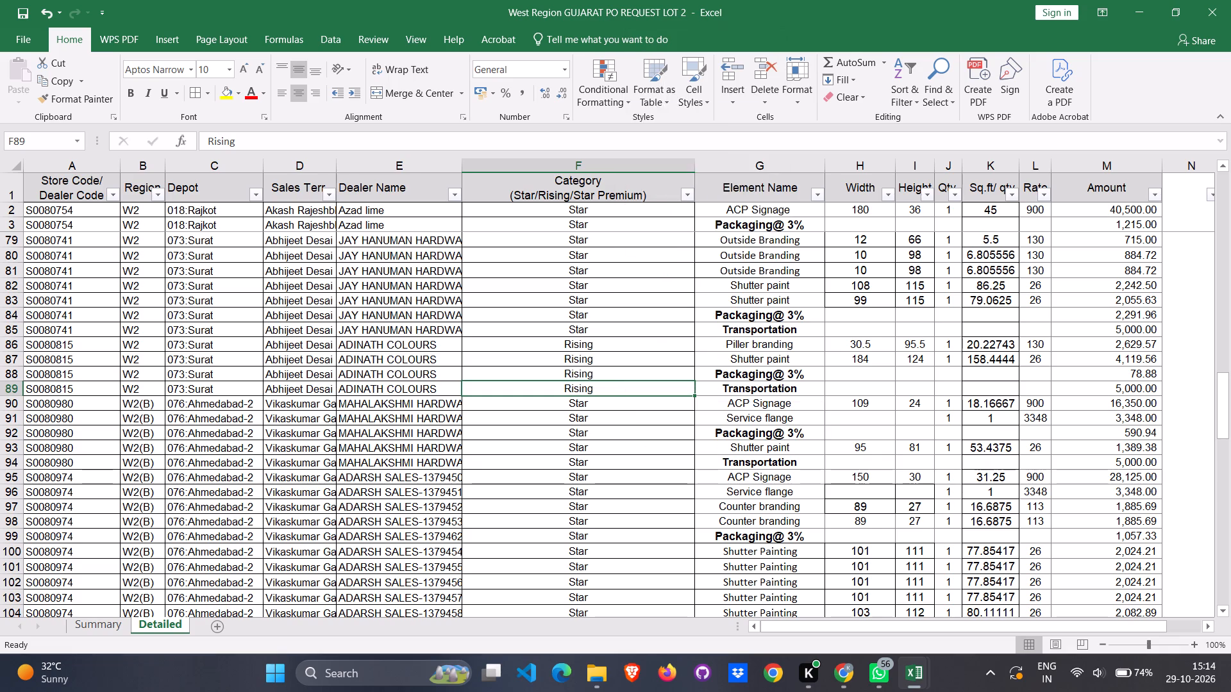
click(641, 184)
click(656, 227)
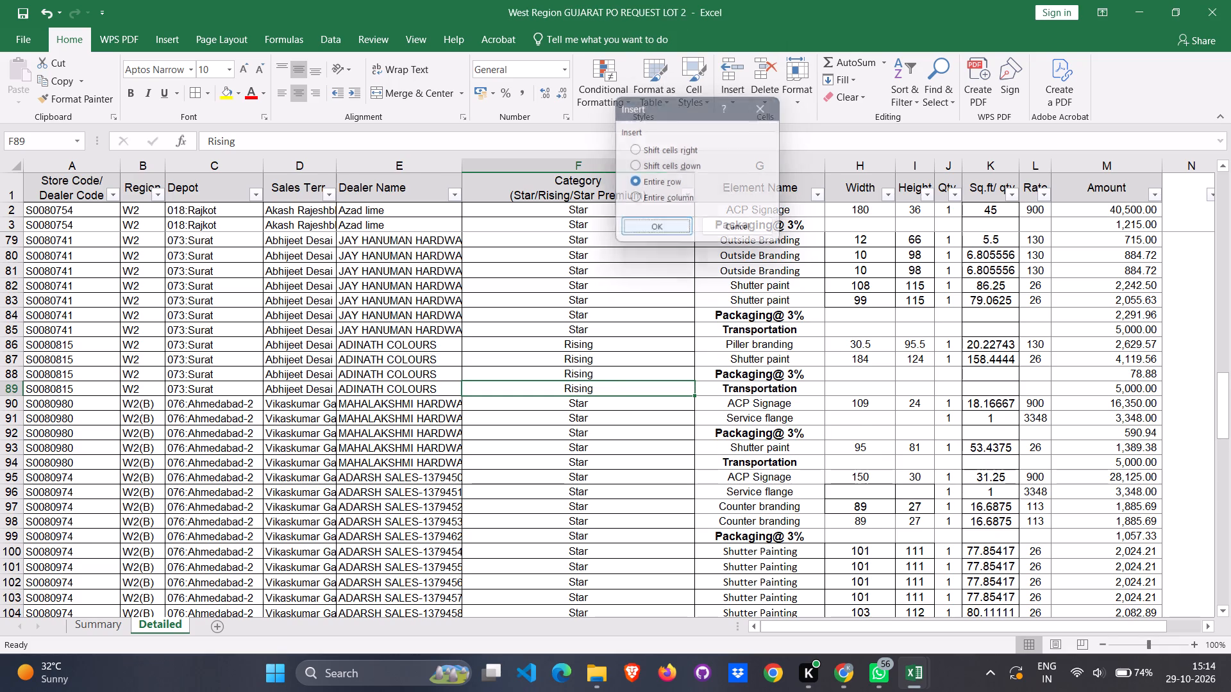
Move ADINATH COLOURS's Shutter paint row 87 into the blank row 89 below its Packaging@ 3% row.
click(594, 359)
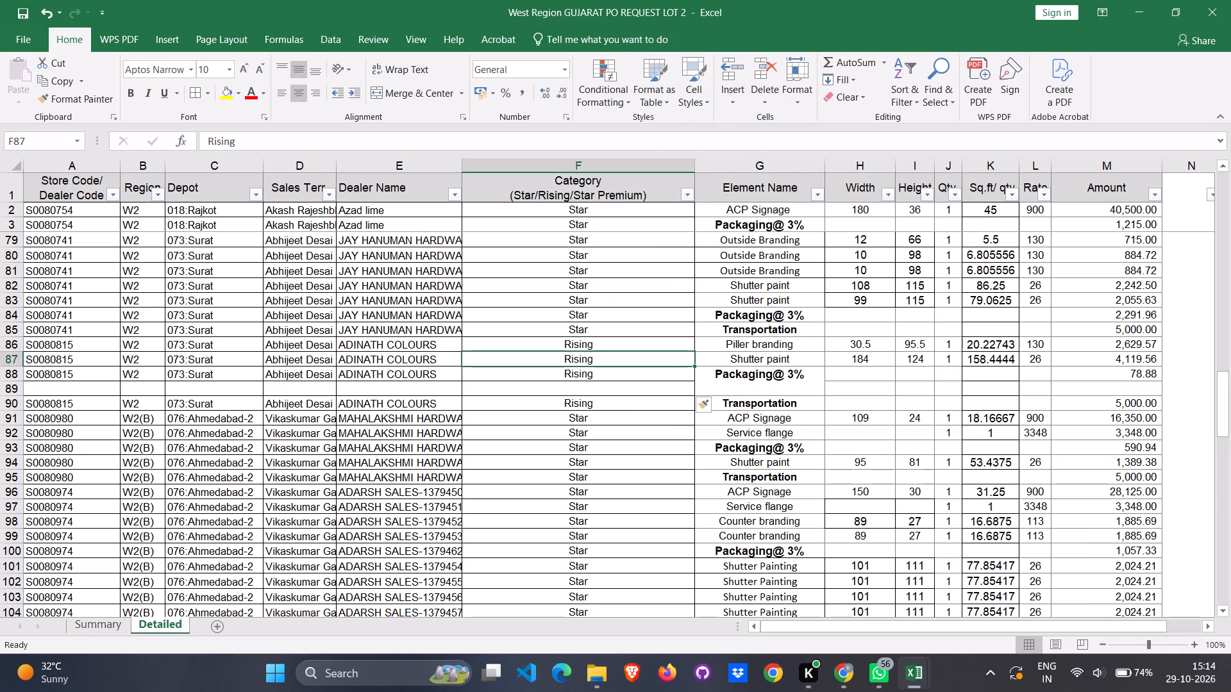
click(17, 358)
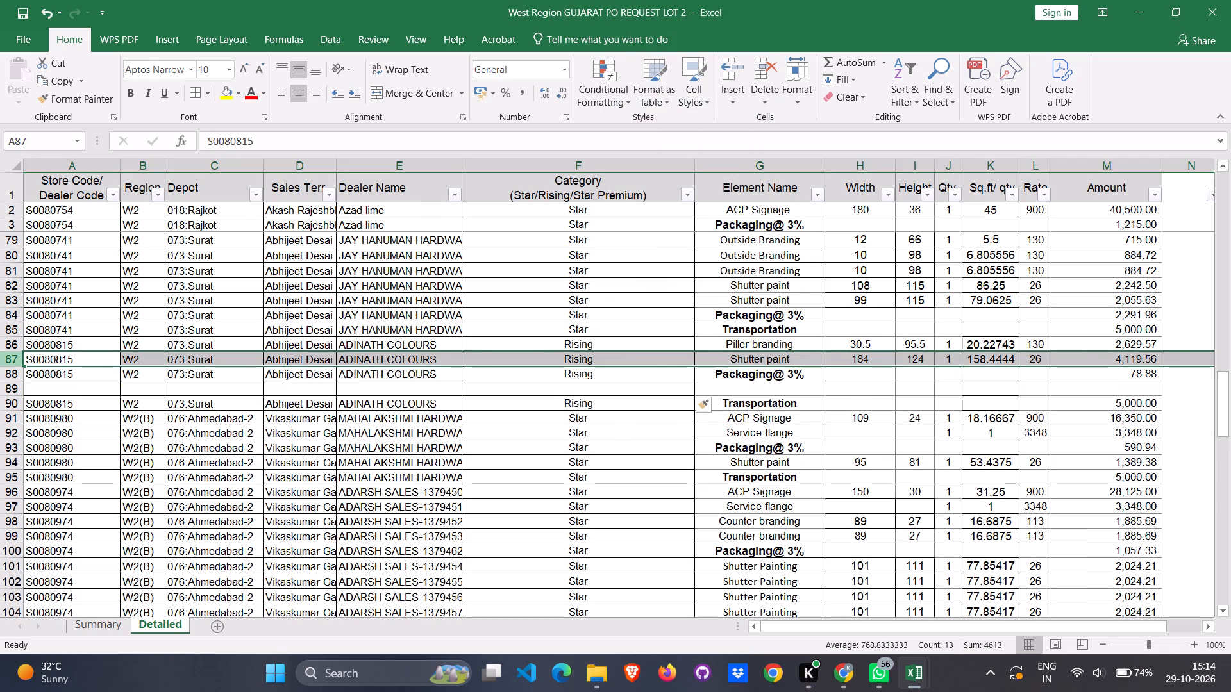
key(ctrl+x)
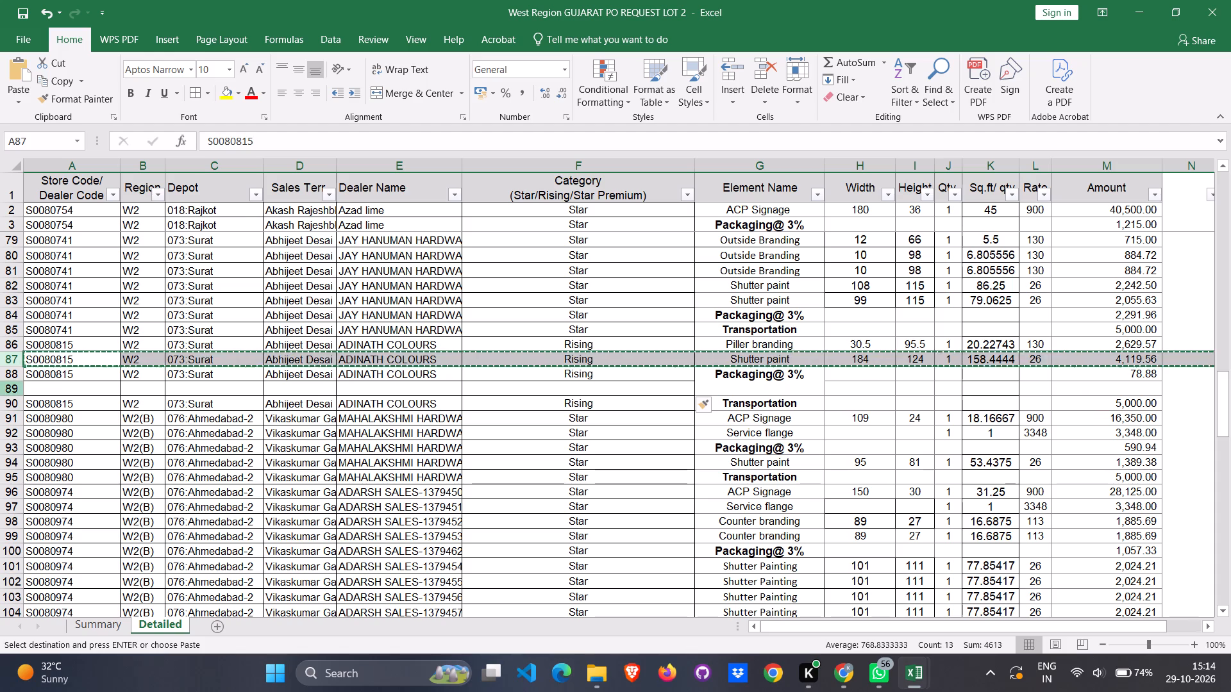
click(16, 390)
key(ctrl+v)
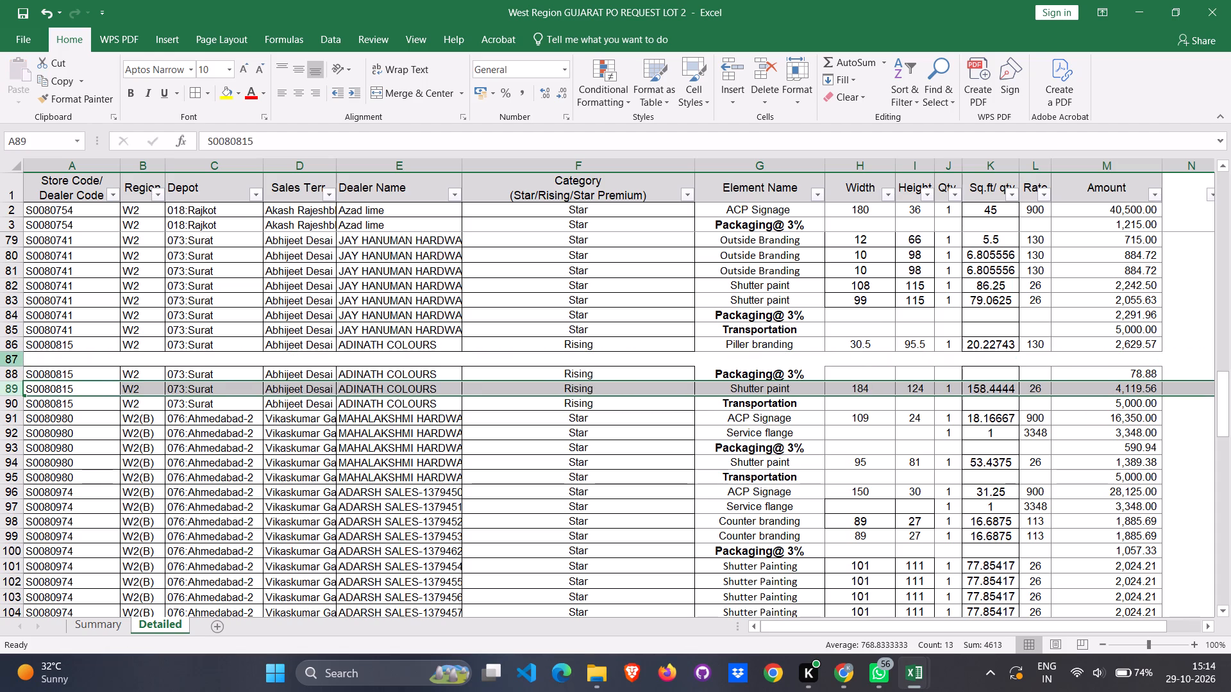
Delete the emptied row 87 above ADINATH COLOURS's Packaging@ 3% row and save the workbook.
click(11, 360)
right_click(11, 360)
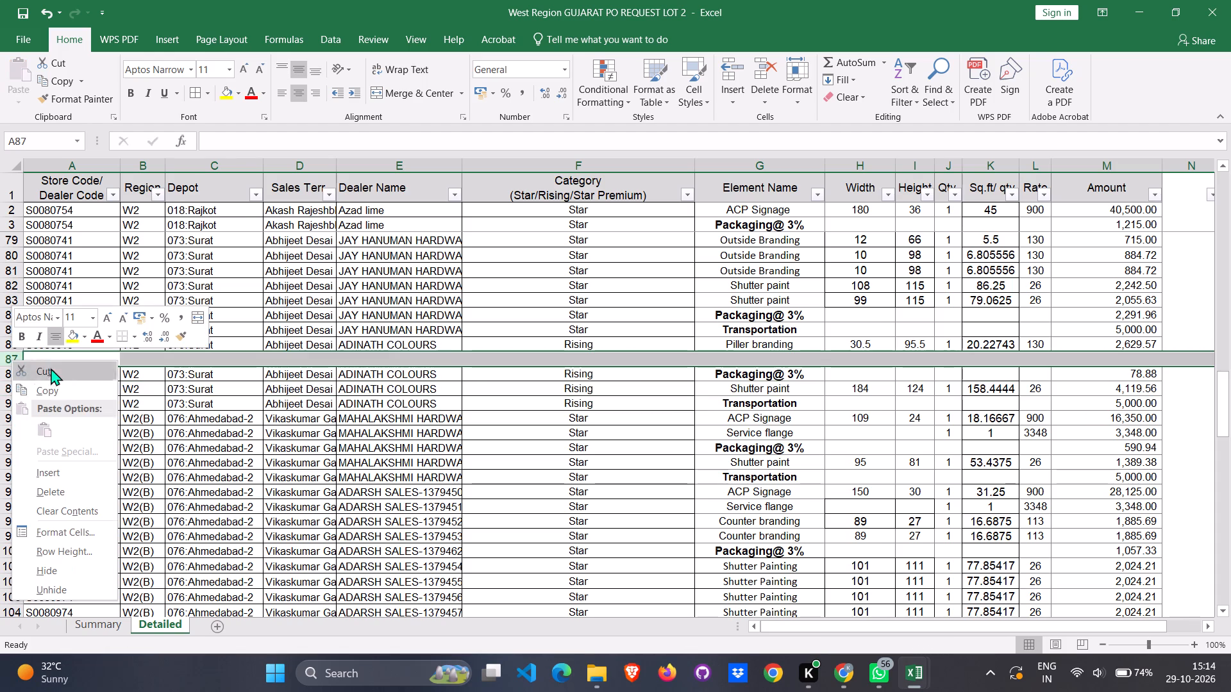
click(67, 489)
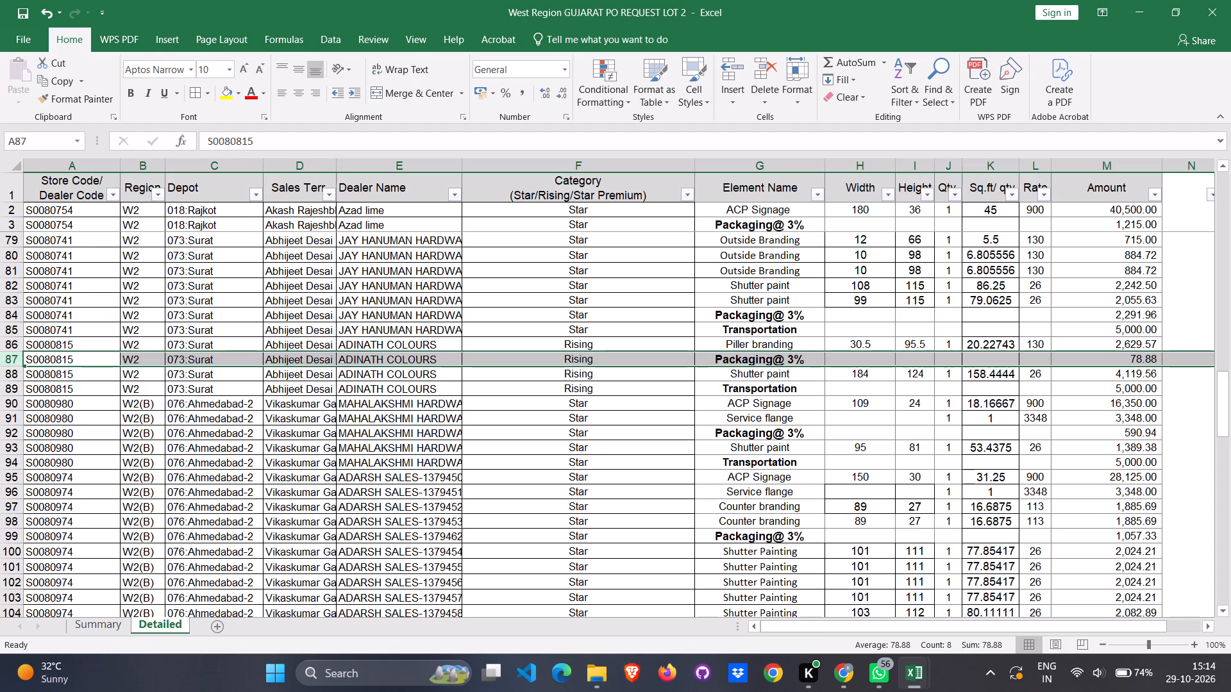
key(ctrl+s)
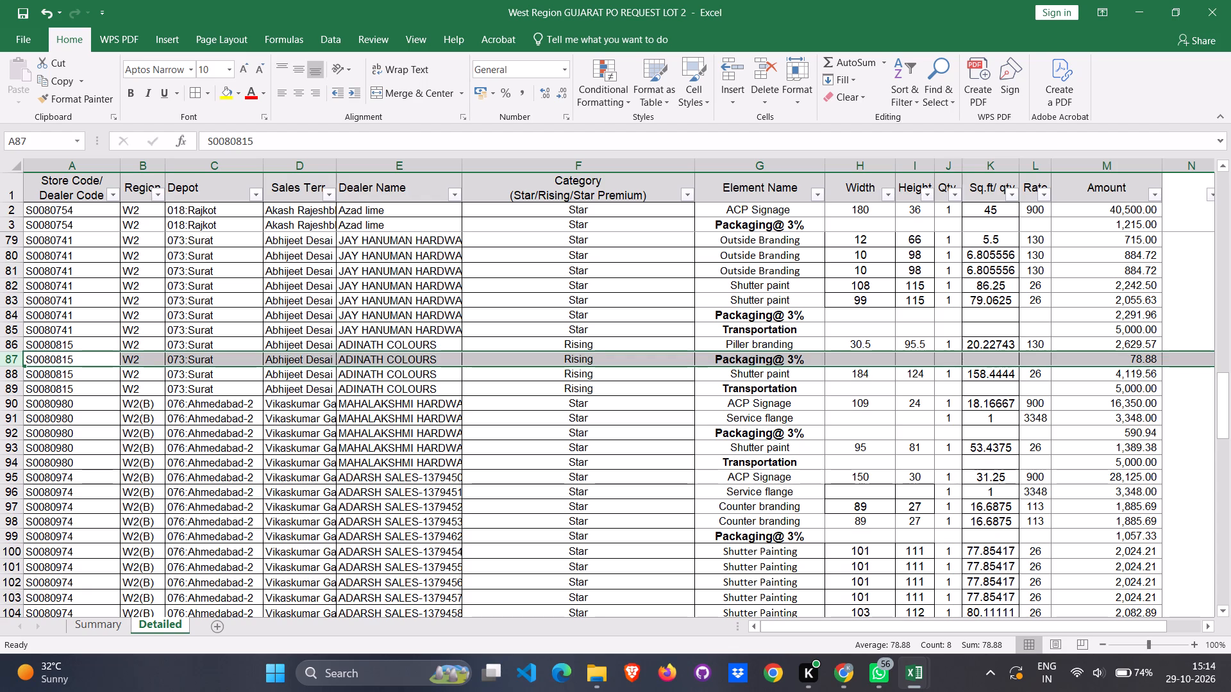
Insert two blank entire rows at rows 85 and 86, between the JAY HANUMAN dealer's Packaging@ 3% row and its Transportation row.
scroll(518, 431, up, 3)
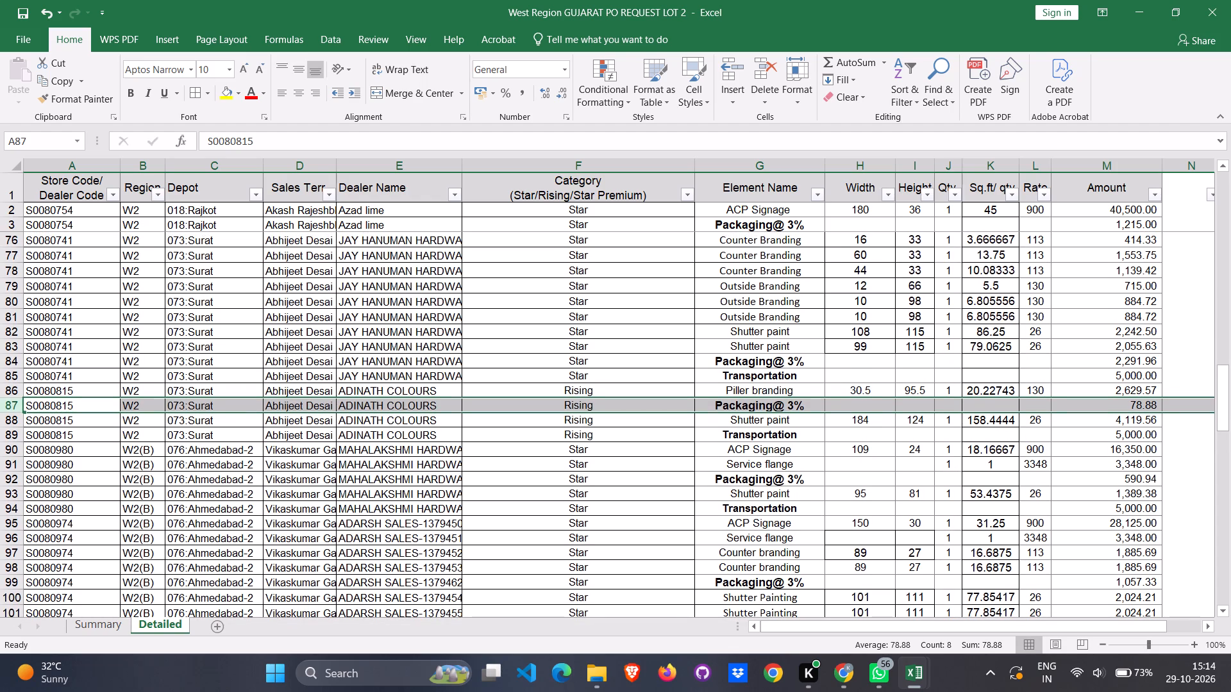
click(727, 374)
right_click(727, 374)
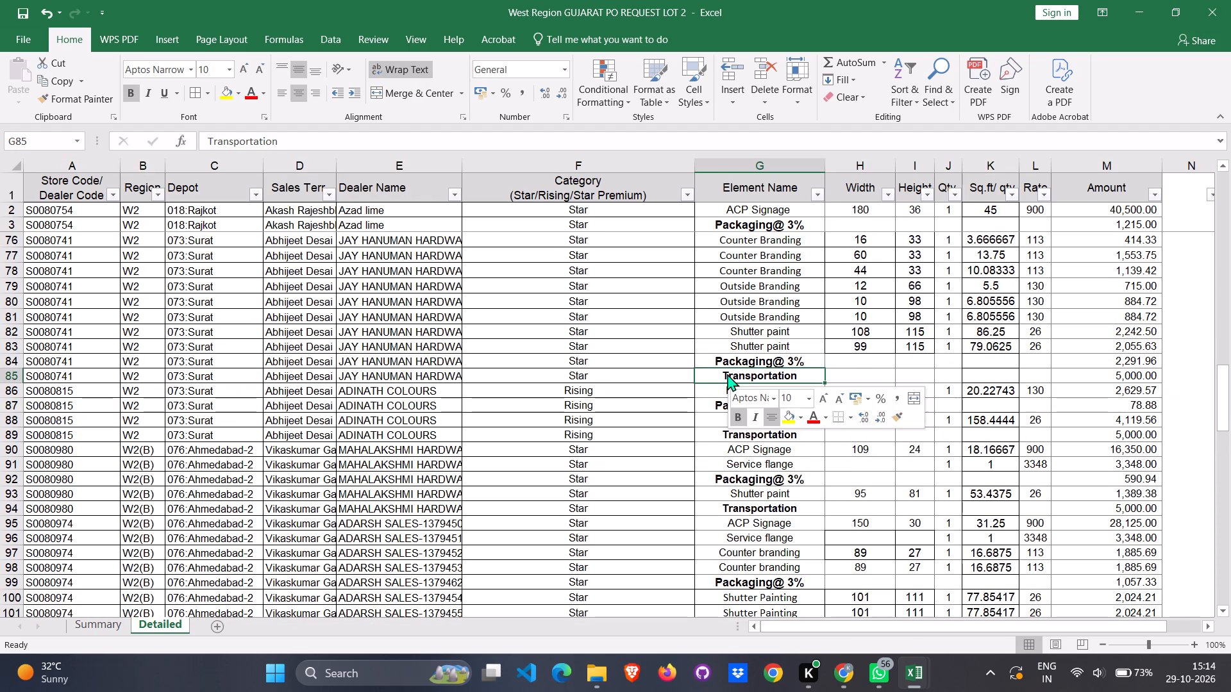
click(778, 160)
click(746, 163)
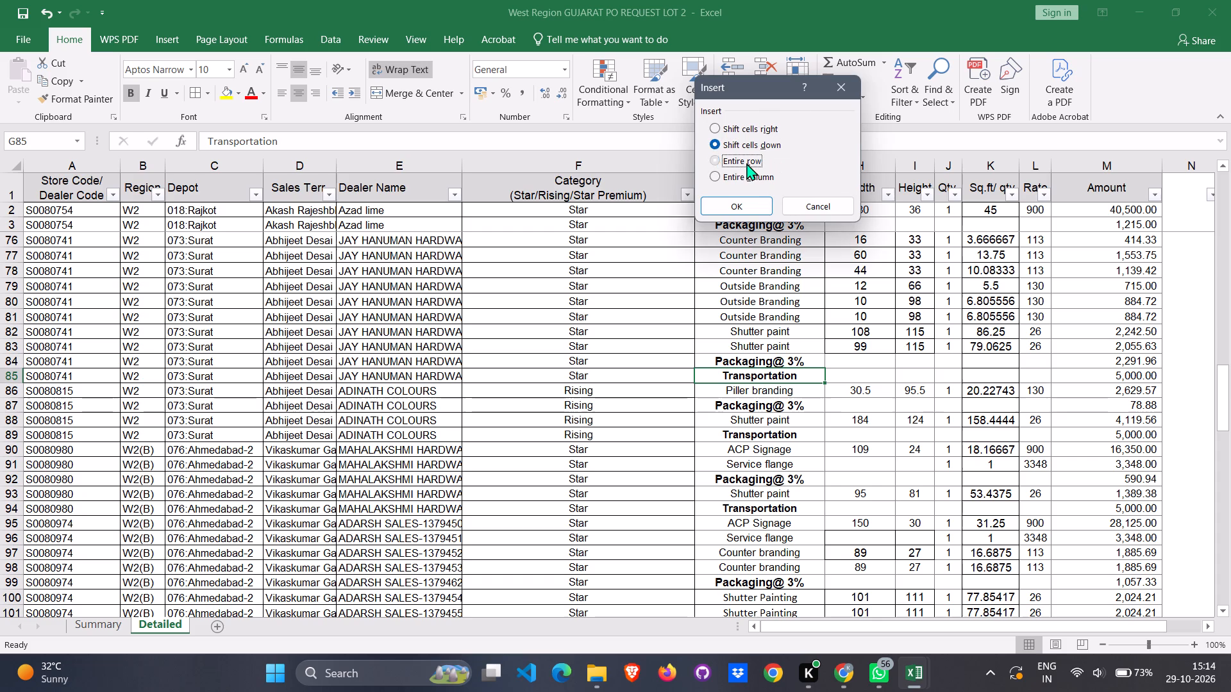
click(746, 209)
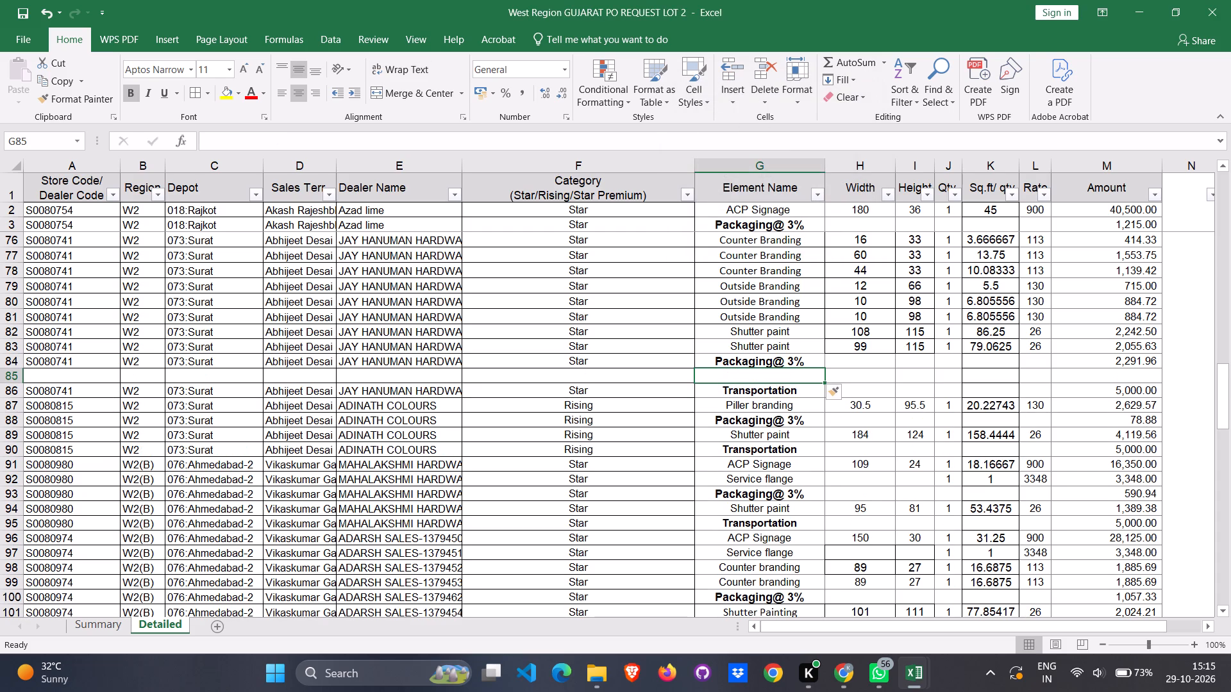
click(753, 393)
right_click(753, 393)
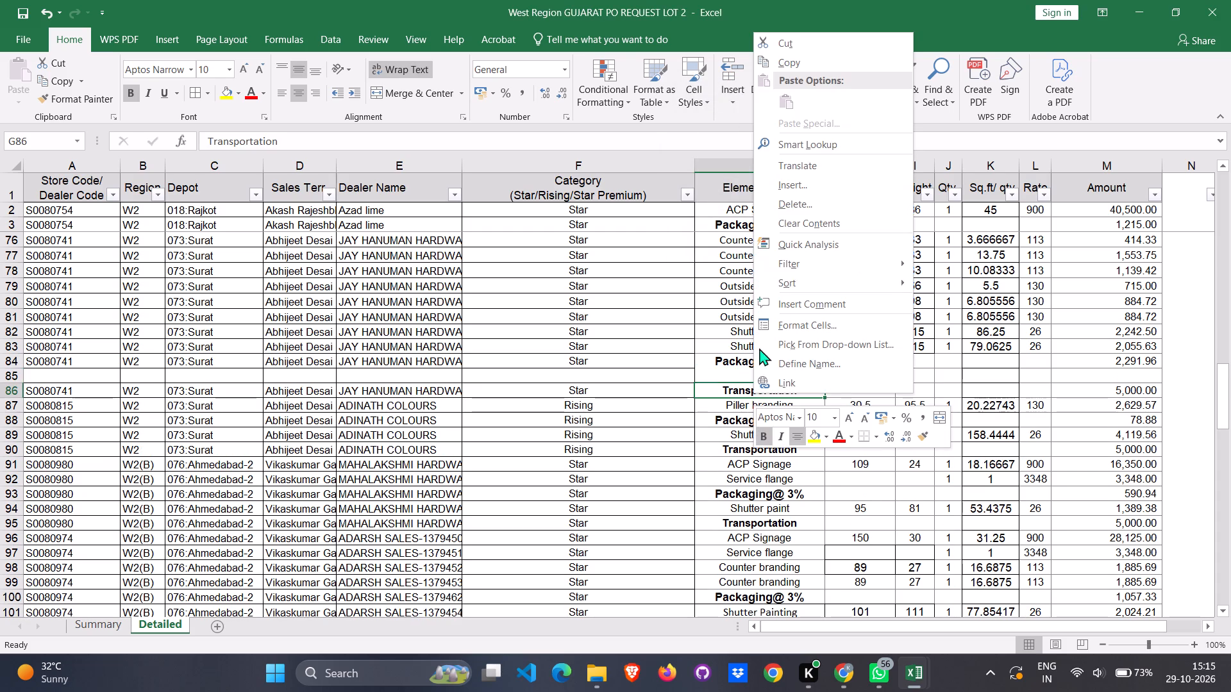
click(810, 189)
click(774, 190)
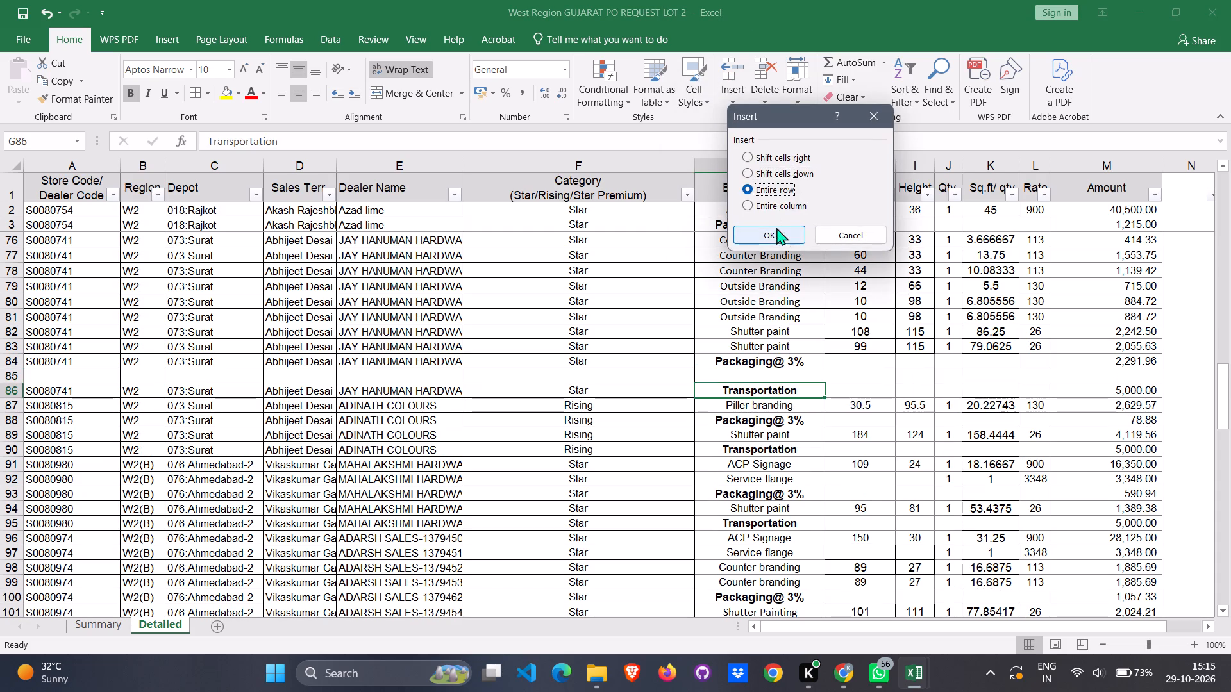
click(778, 234)
Move the JAY HANUMAN dealer's Shutter paint rows 82 and 83 into the blank rows 85 and 86 below its Packaging@ 3% row.
click(744, 347)
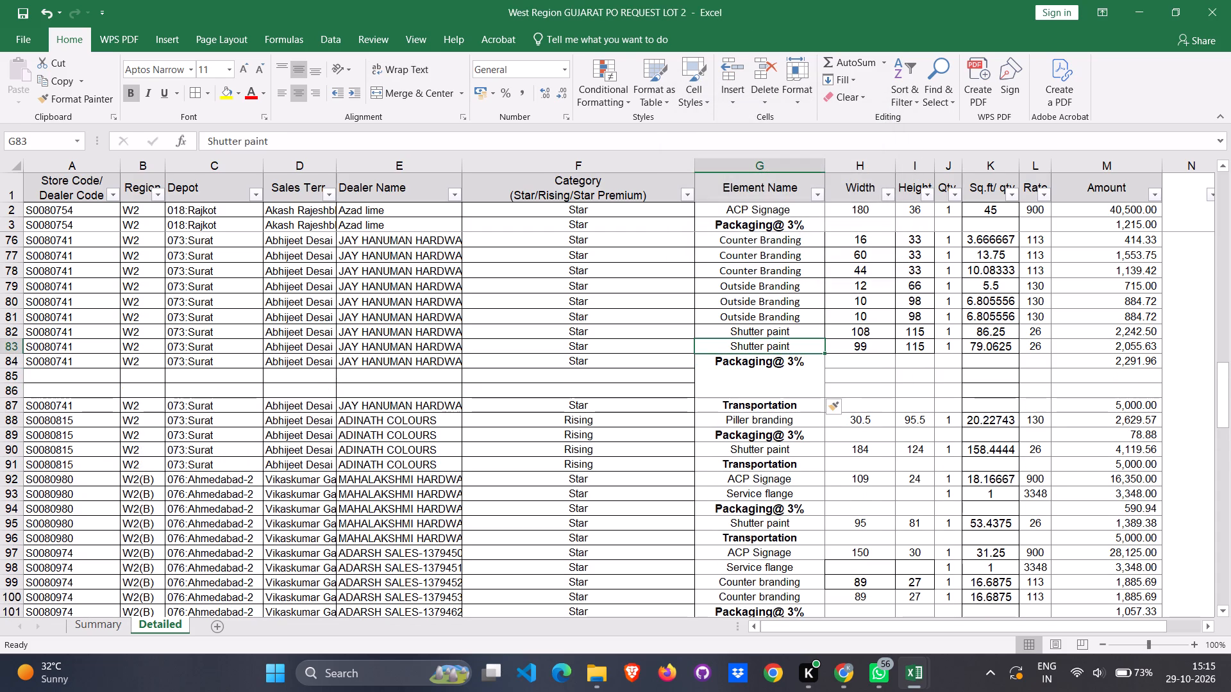
click(18, 329)
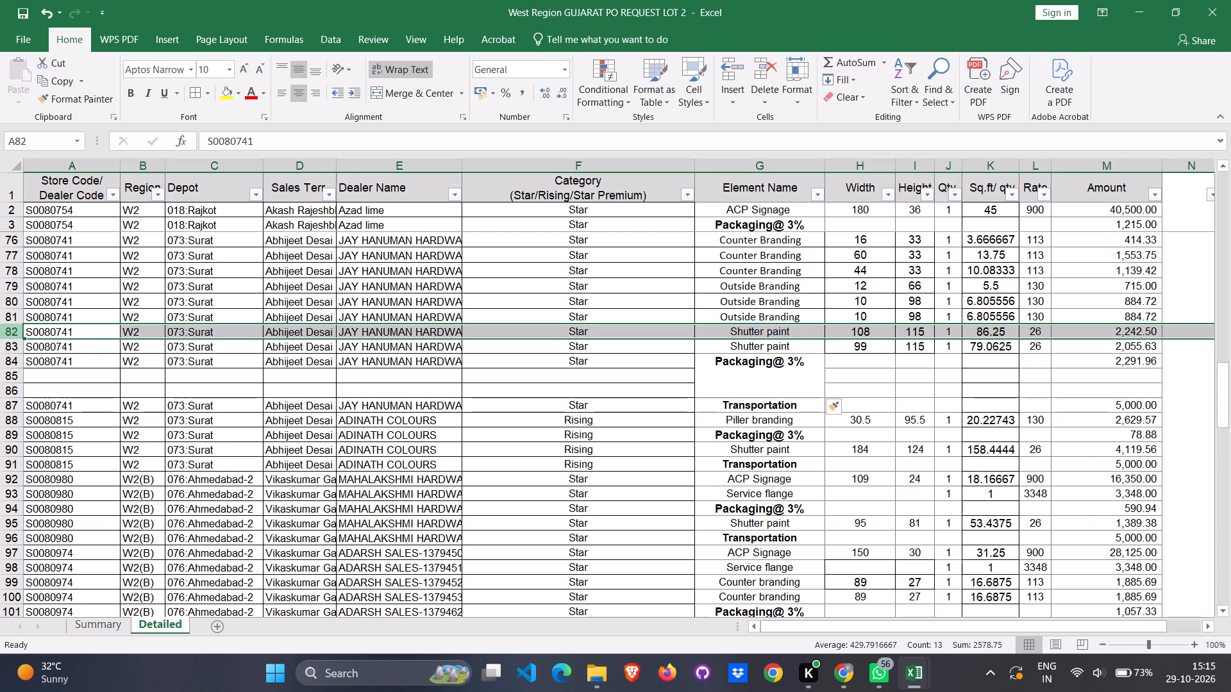
key(shift+Down)
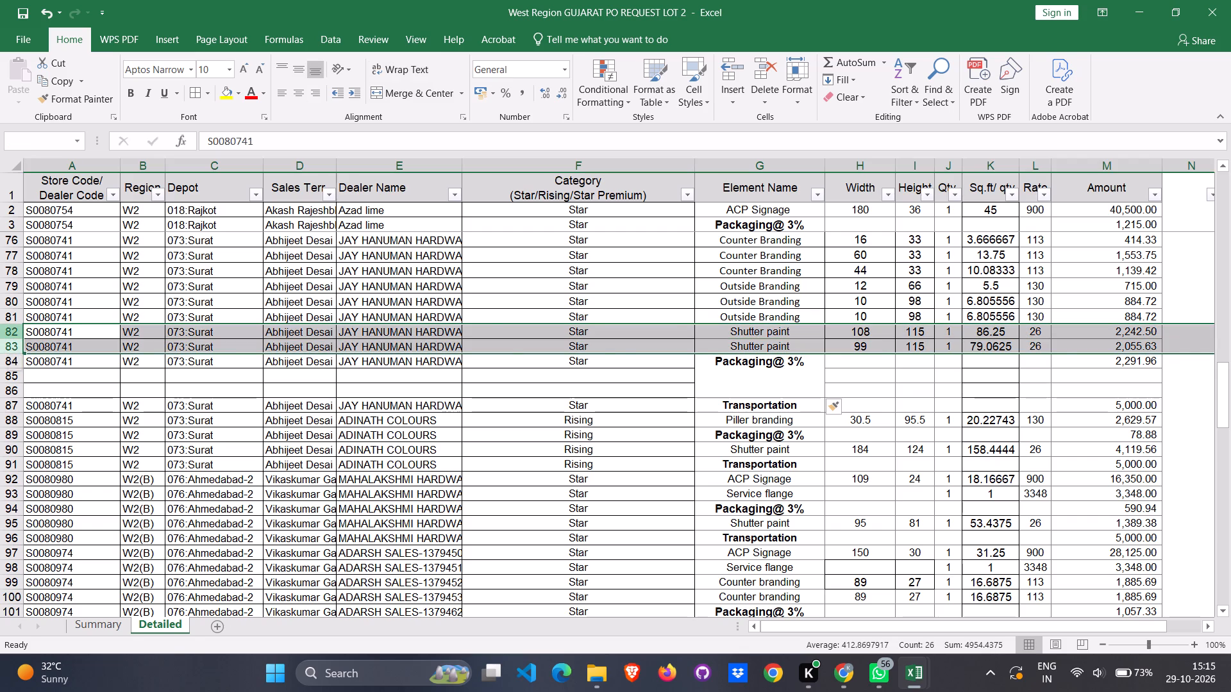
key(ctrl+x)
click(10, 375)
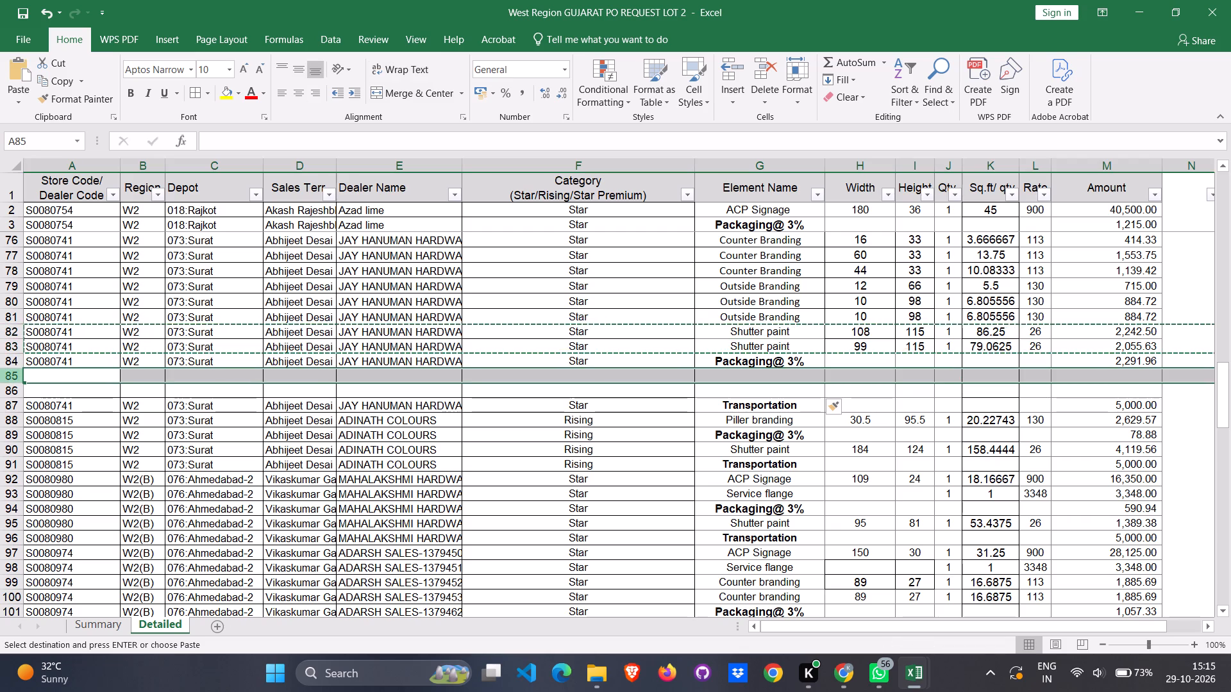
key(shift+Down)
key(ctrl+v)
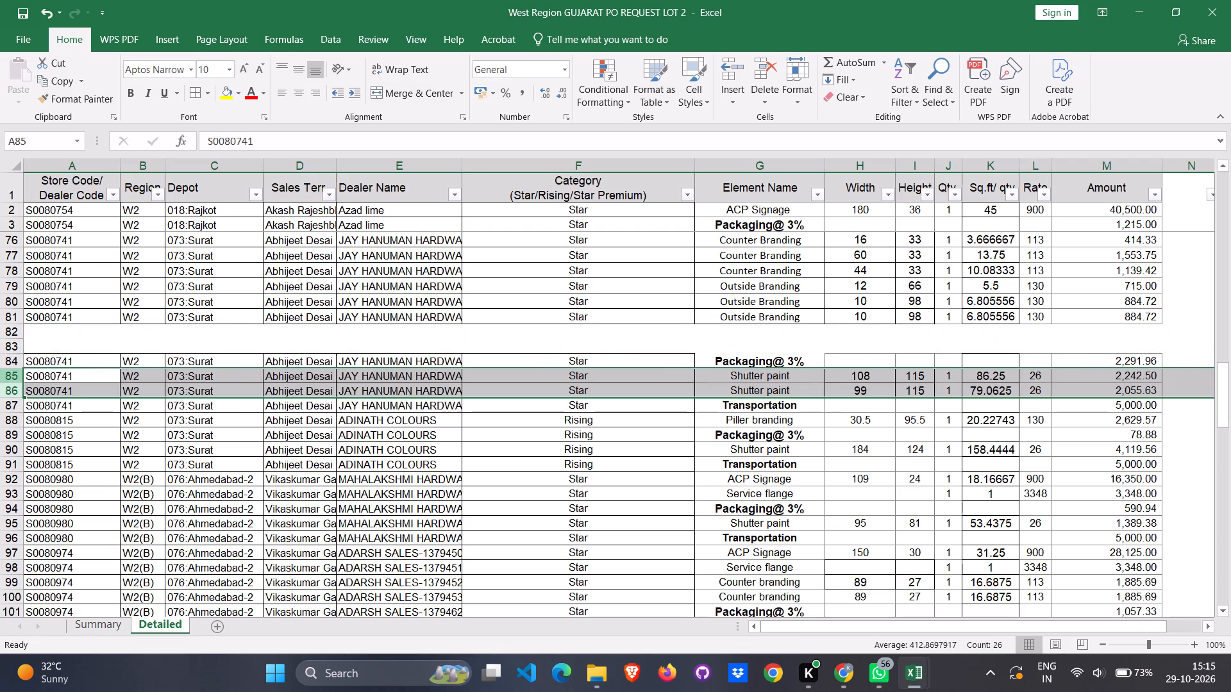
Delete the emptied rows 82 and 83 above the JAY HANUMAN dealer's Packaging@ 3% row and save the workbook.
click(19, 334)
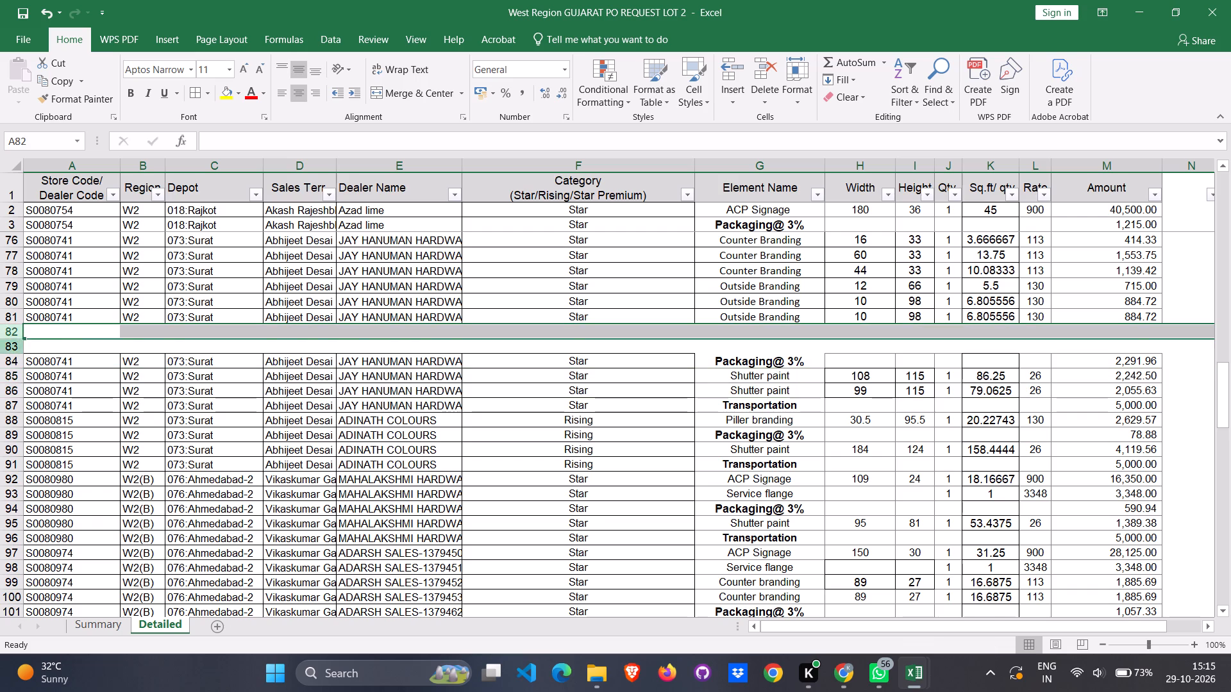
shift+click(16, 344)
right_click(134, 339)
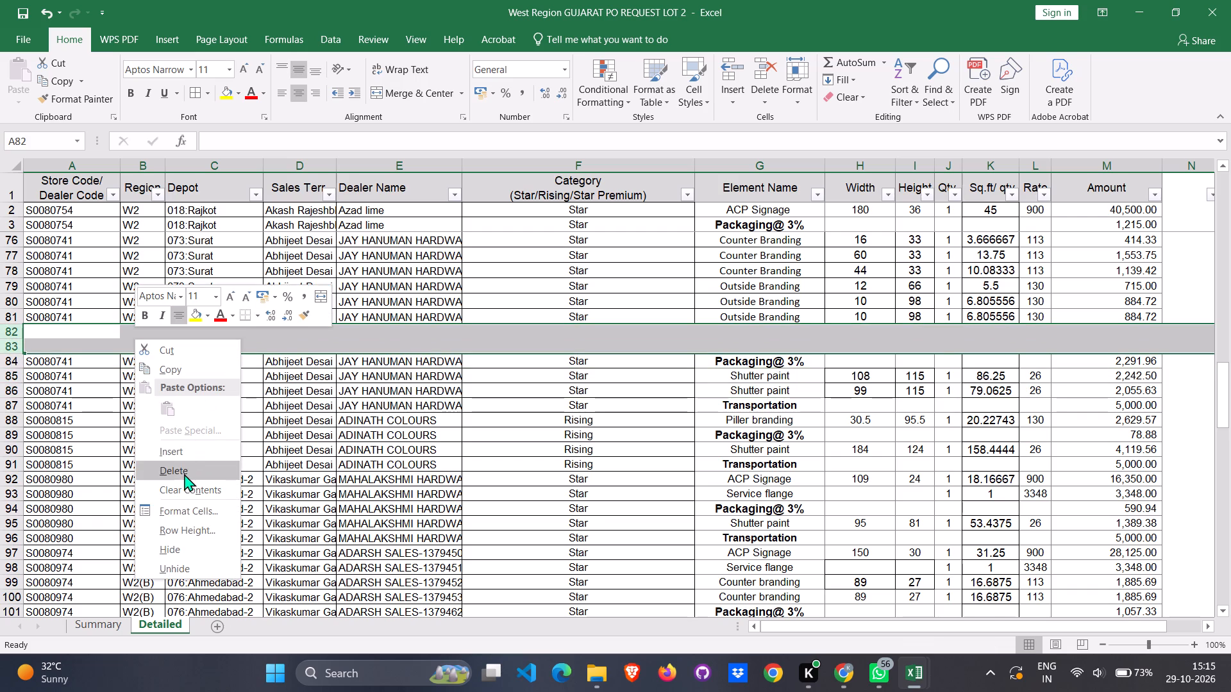
click(183, 474)
key(ctrl+s)
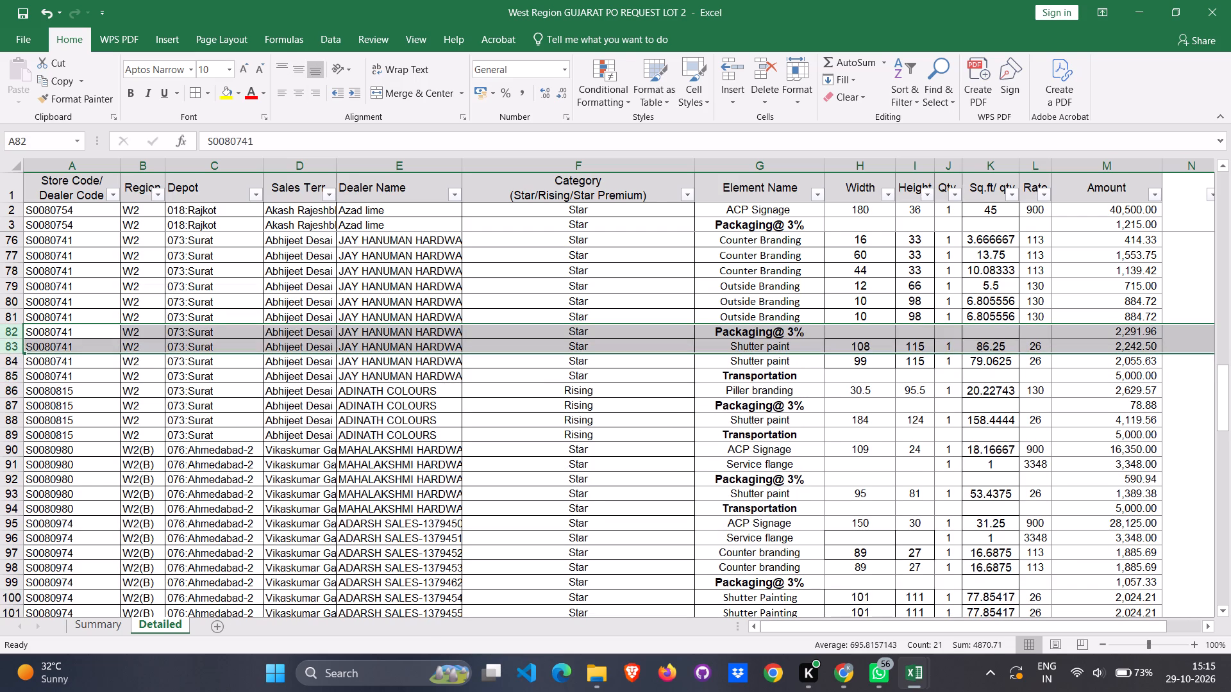
Insert three blank entire rows at rows 71 to 73, between Shri krishna Paints Agency's Packaging@ 3% row and its Transportation row.
scroll(566, 333, up, 6)
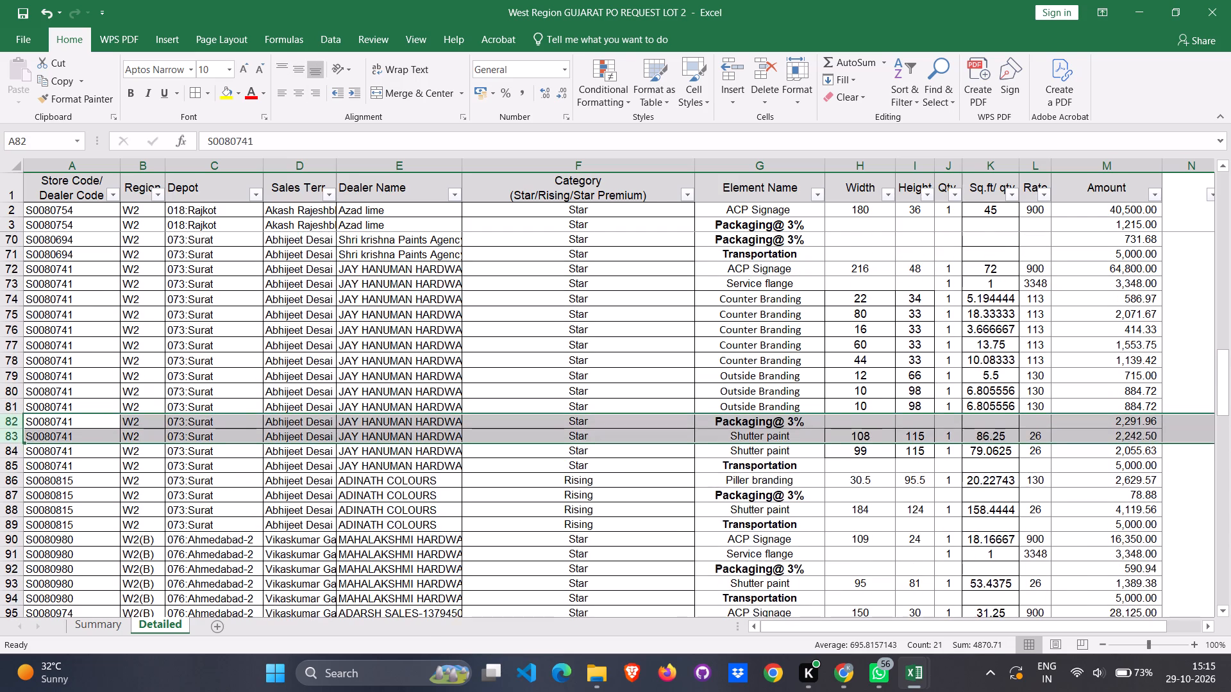
scroll(568, 336, up, 7)
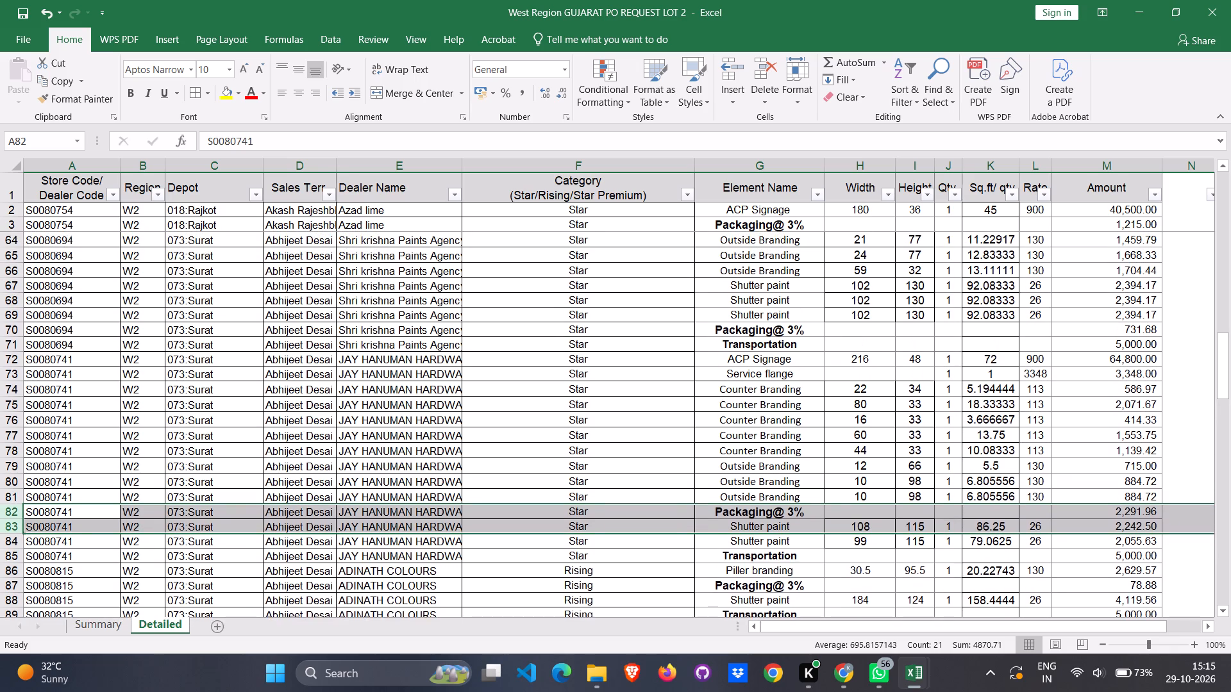
scroll(569, 336, up, 5)
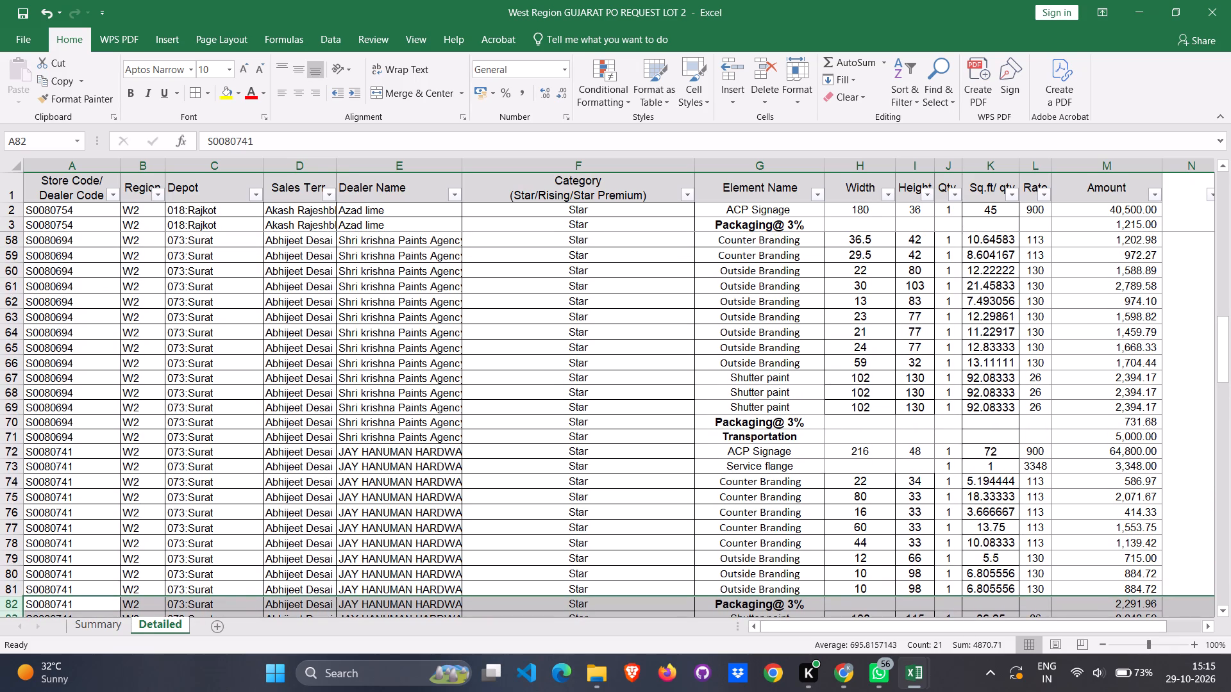
click(731, 444)
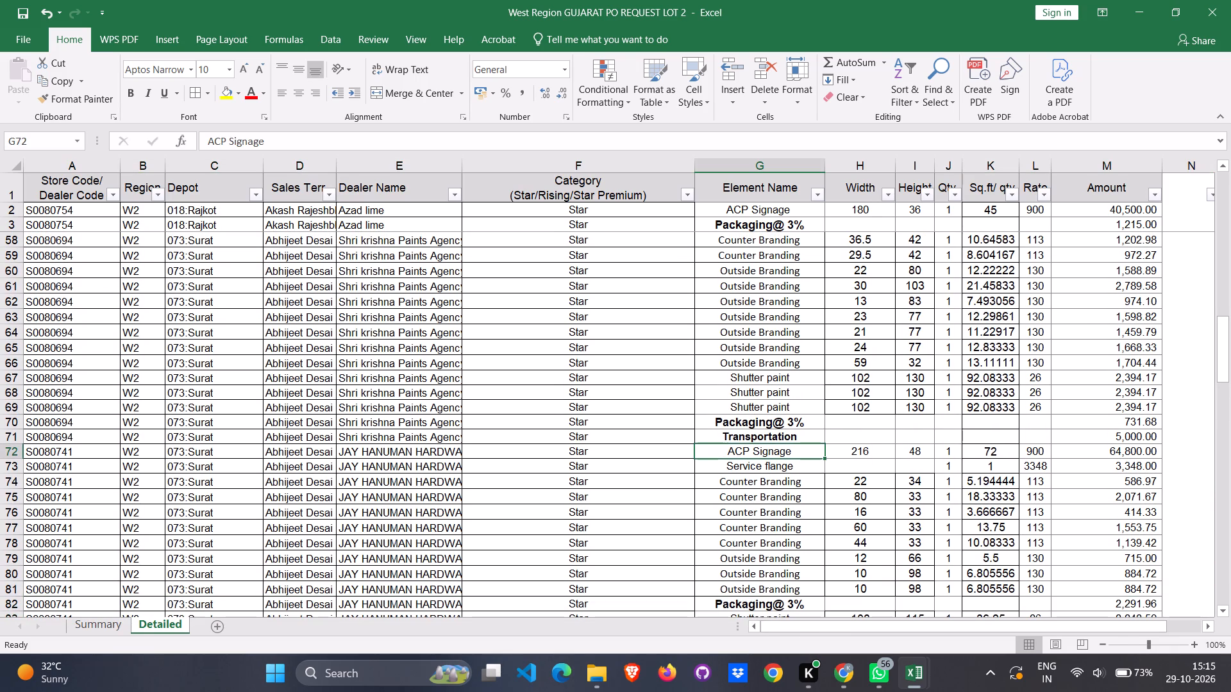
click(726, 438)
right_click(726, 438)
click(776, 233)
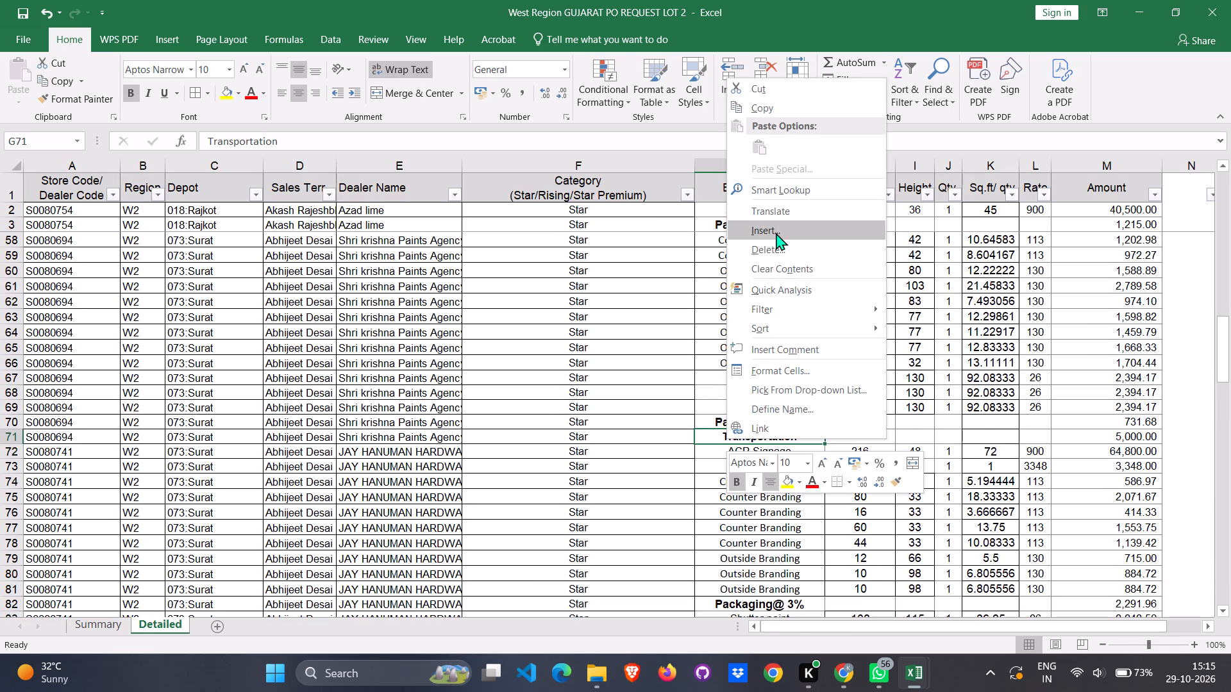
click(742, 229)
click(740, 272)
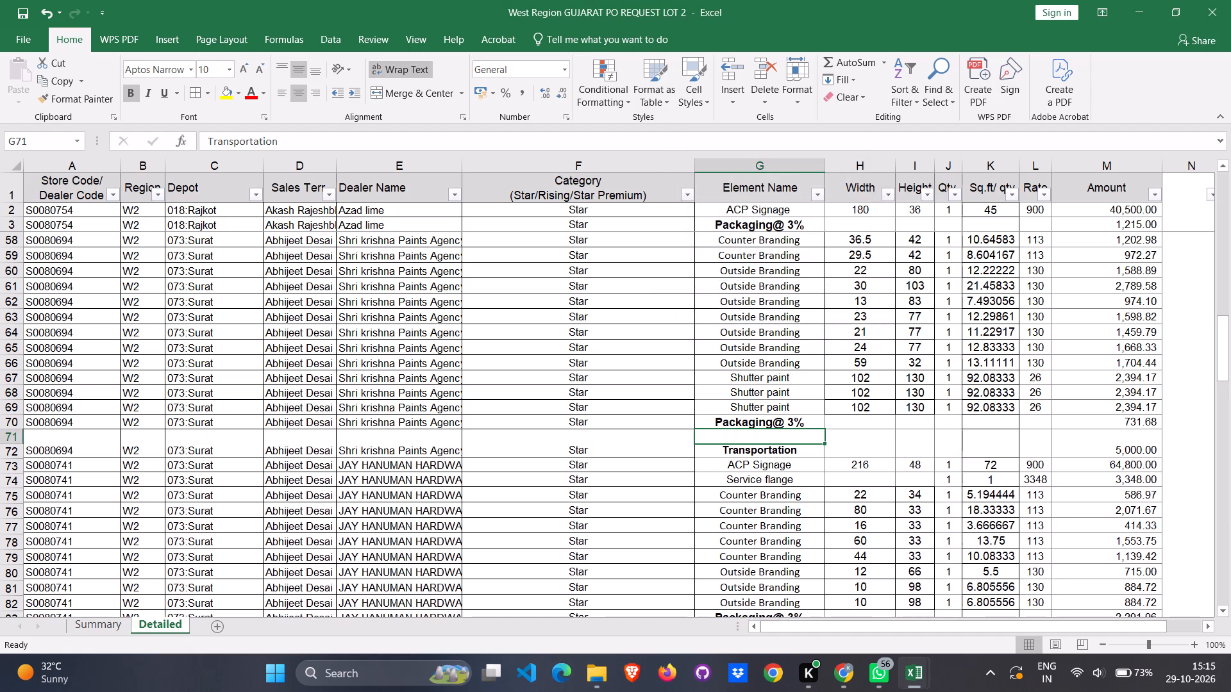
right_click(749, 436)
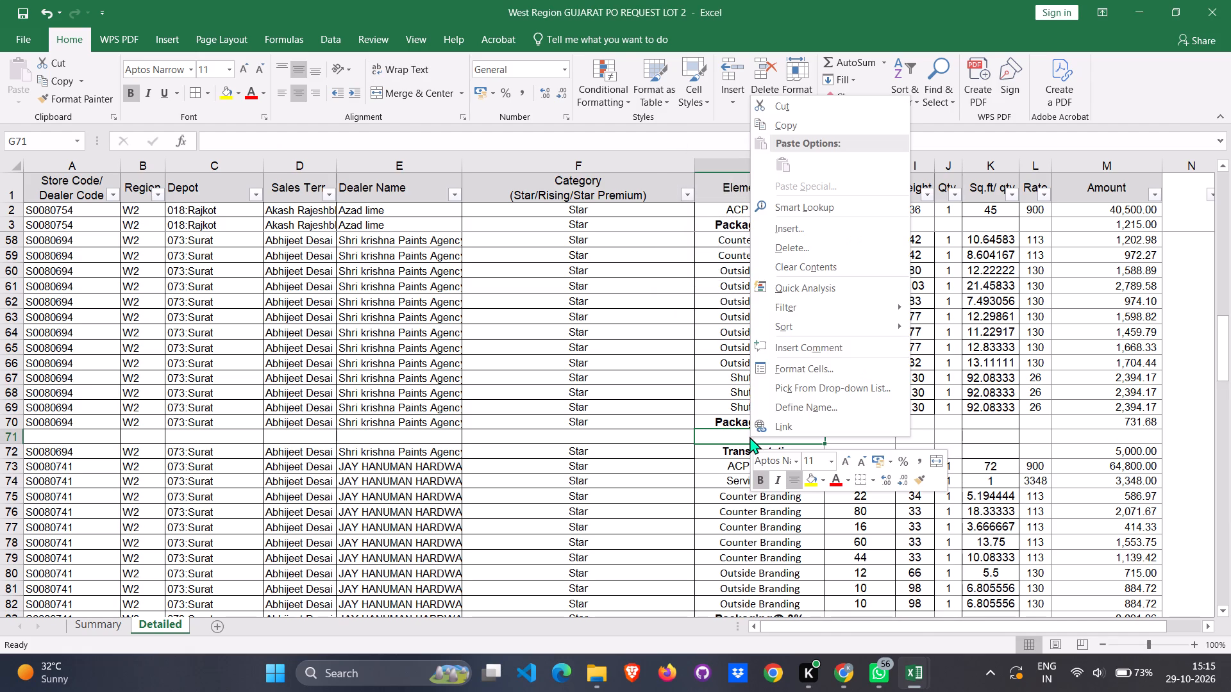
click(792, 230)
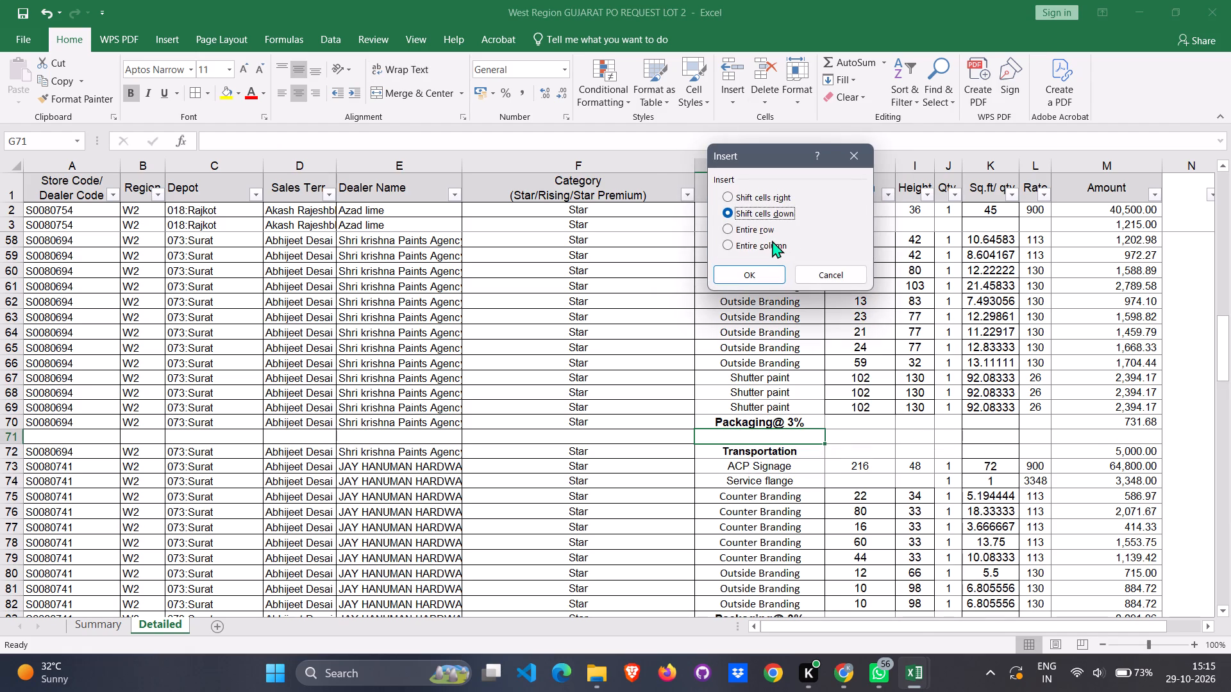
click(745, 227)
click(766, 275)
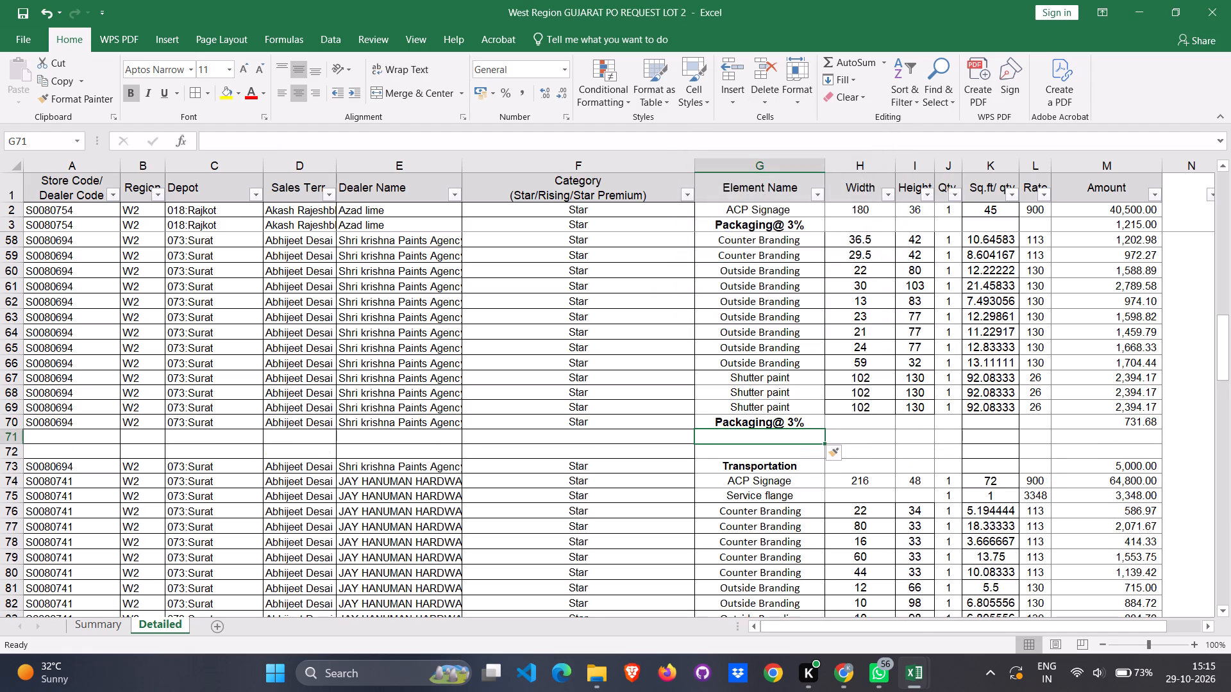
right_click(743, 456)
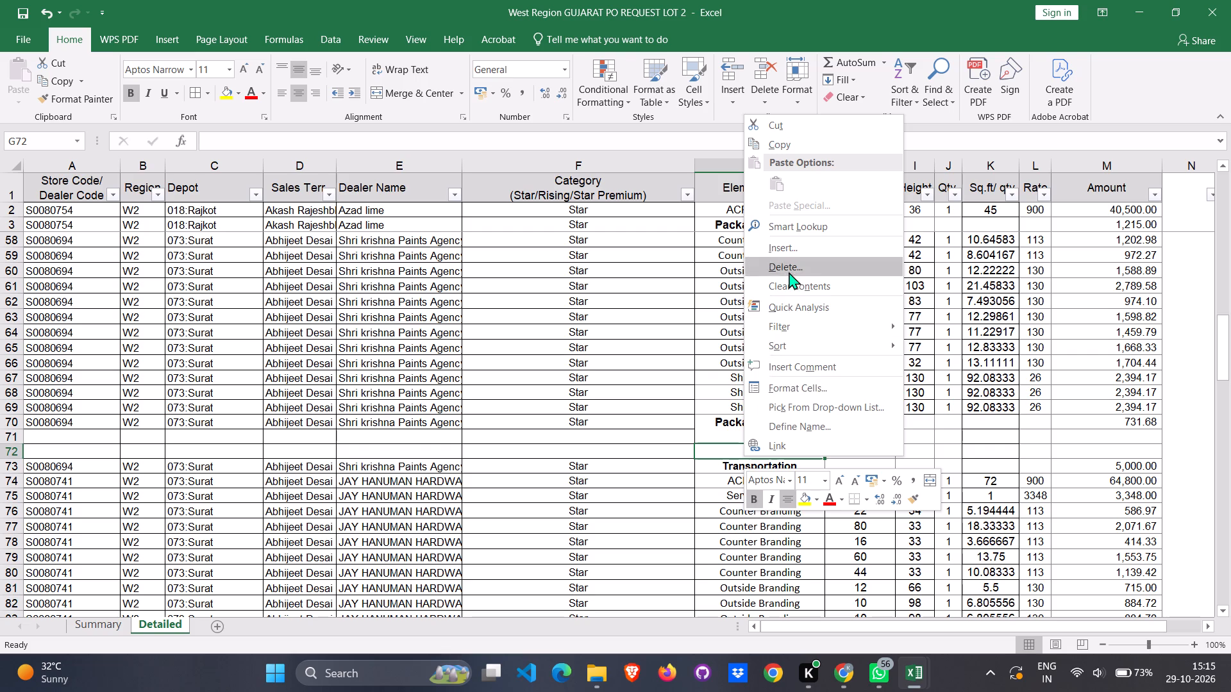
click(792, 245)
click(761, 246)
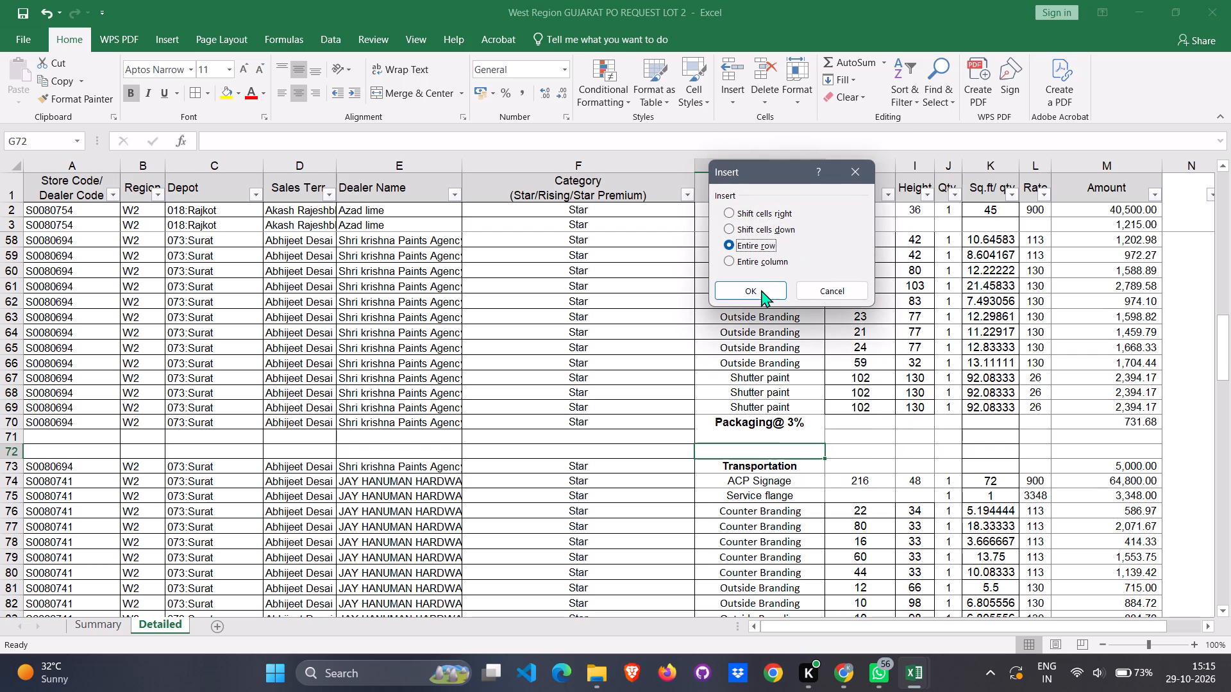
click(761, 290)
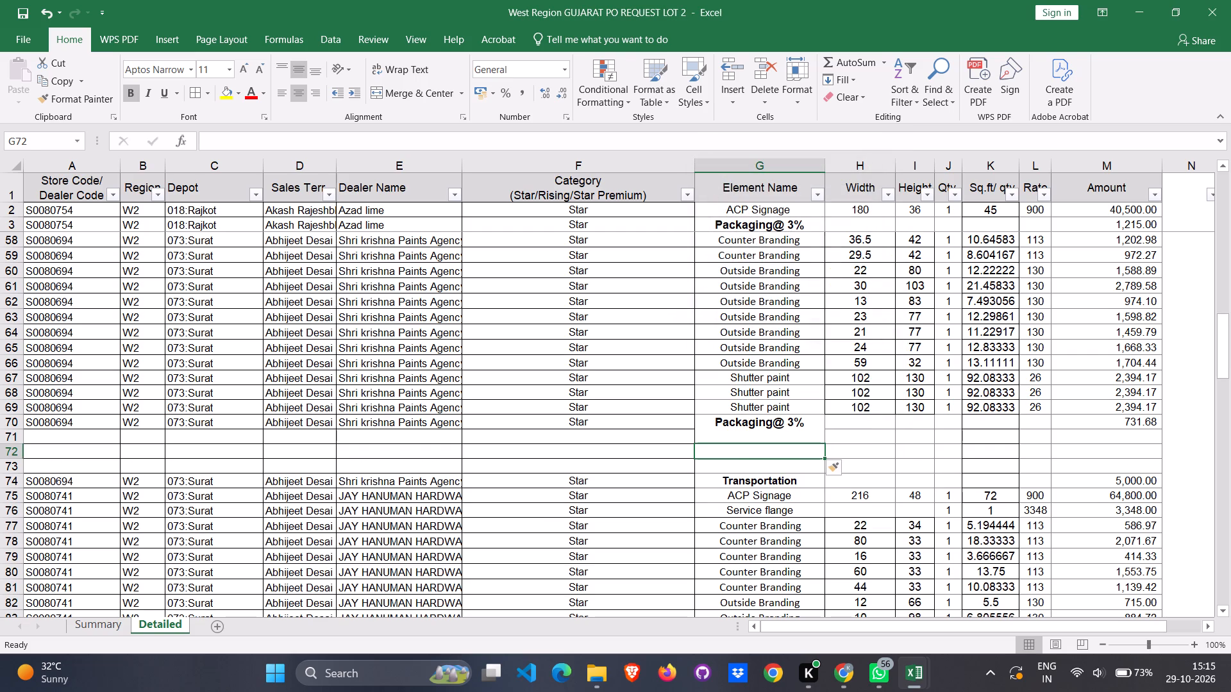
Move Shri krishna Paints Agency's three Shutter paint rows 67 to 69 into the blank rows 71 to 73 below its Packaging@ 3% row.
click(762, 377)
click(17, 379)
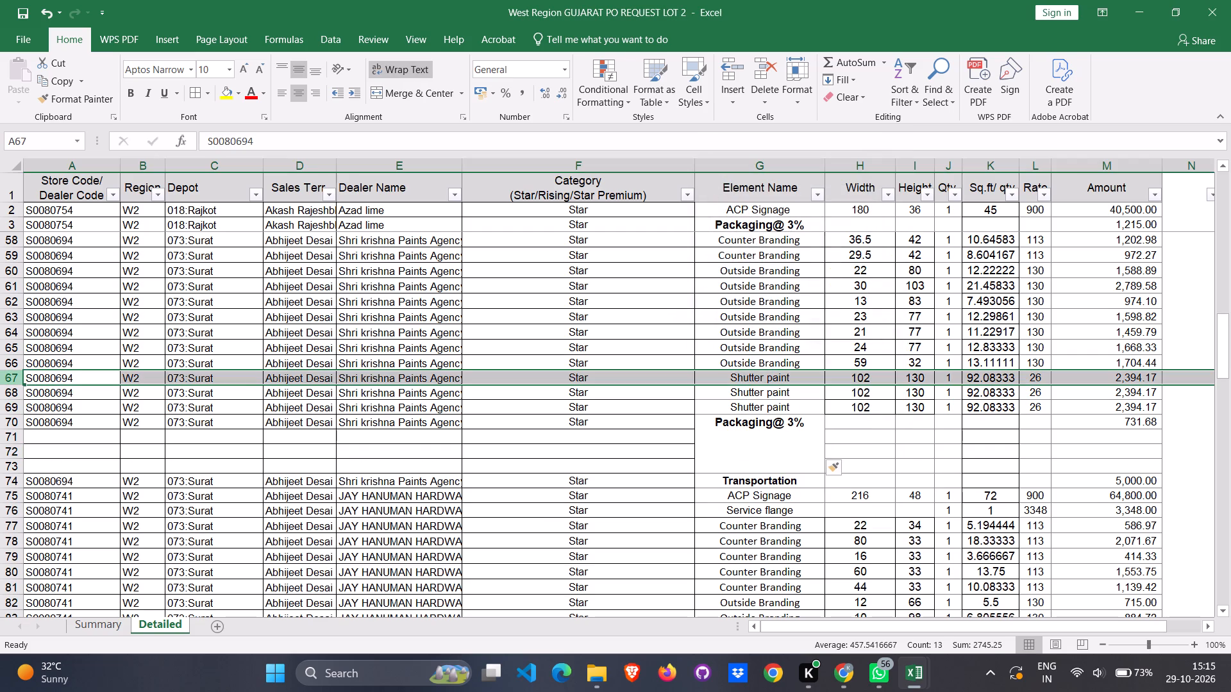
key(shift+Down)
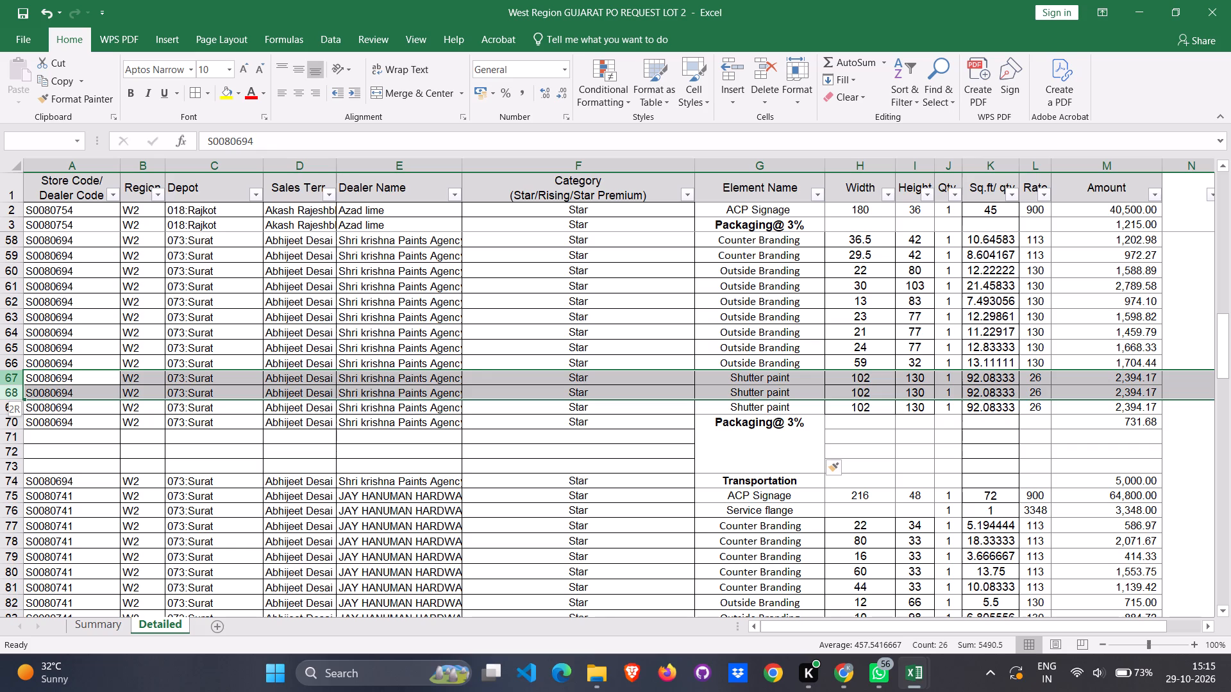
key(shift+Down)
key(ctrl+x)
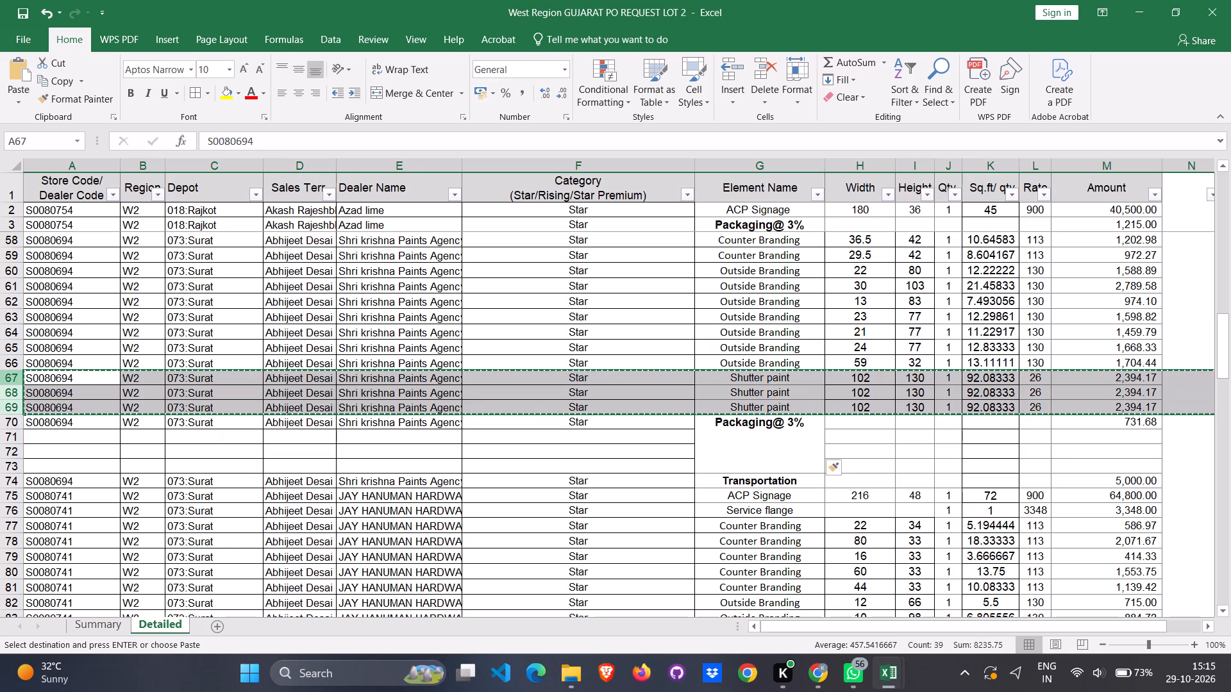
click(12, 435)
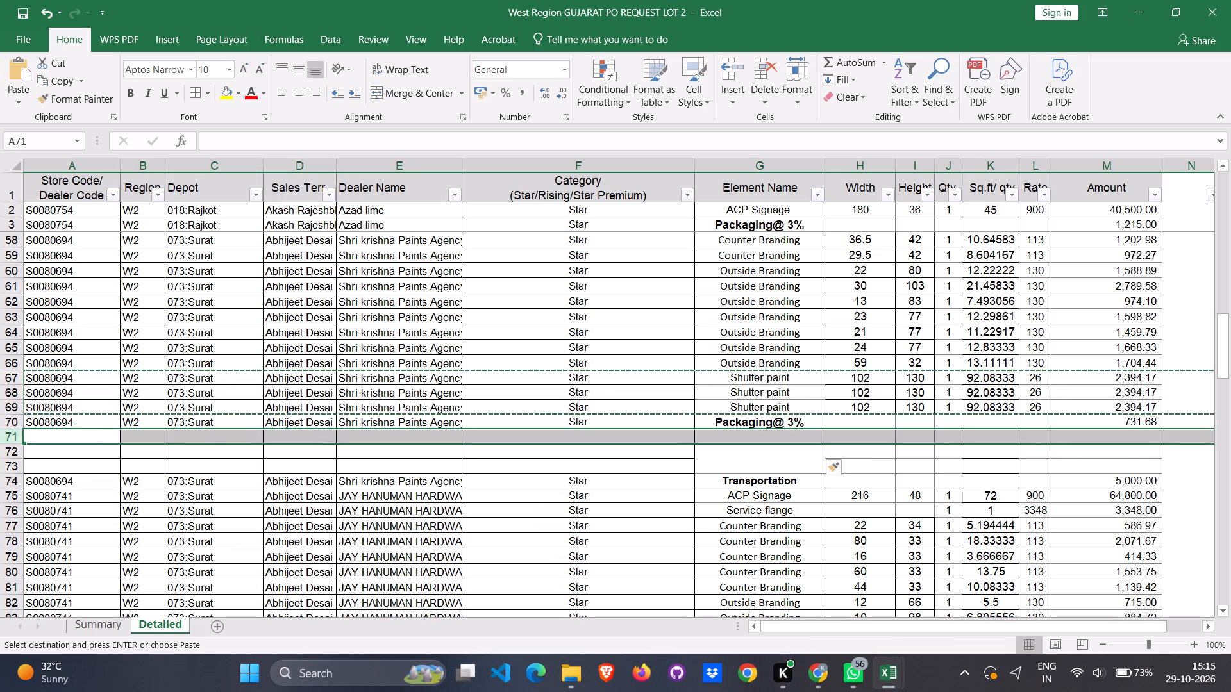
key(shift+Down)
key(shift+Down)
key(ctrl+v)
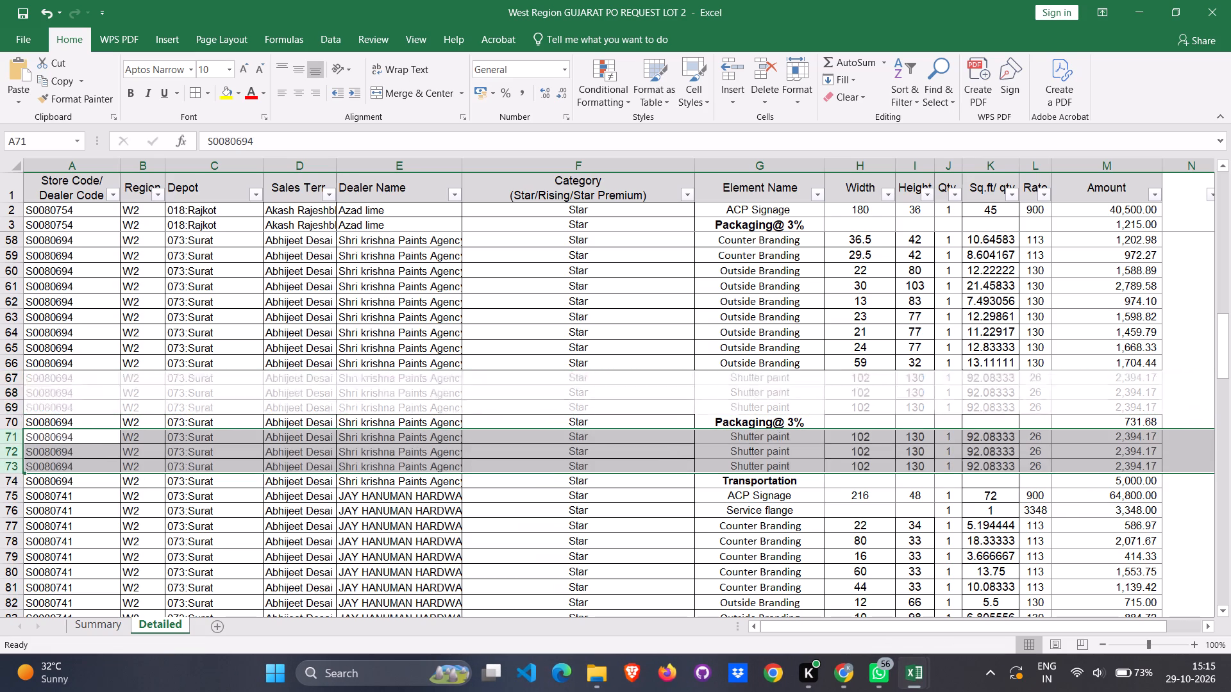
Delete the emptied rows 67 to 69 above Shri krishna Paints Agency's Packaging@ 3% row and save the workbook.
click(15, 377)
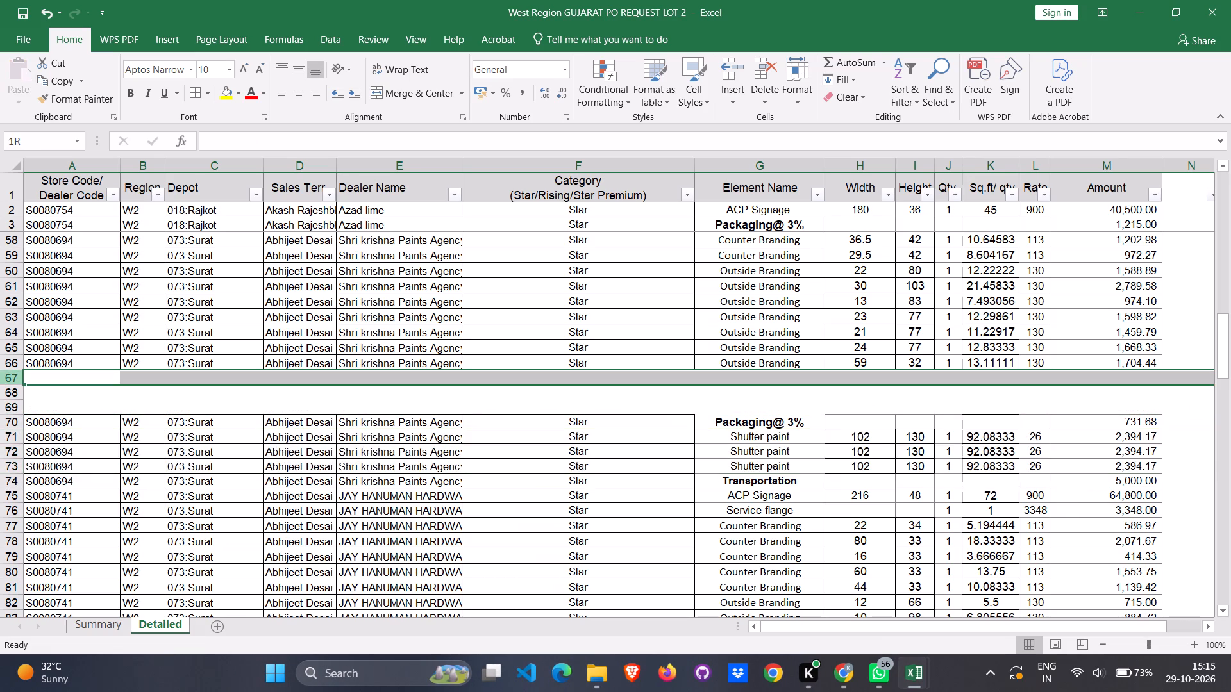
shift+click(15, 392)
shift+click(16, 407)
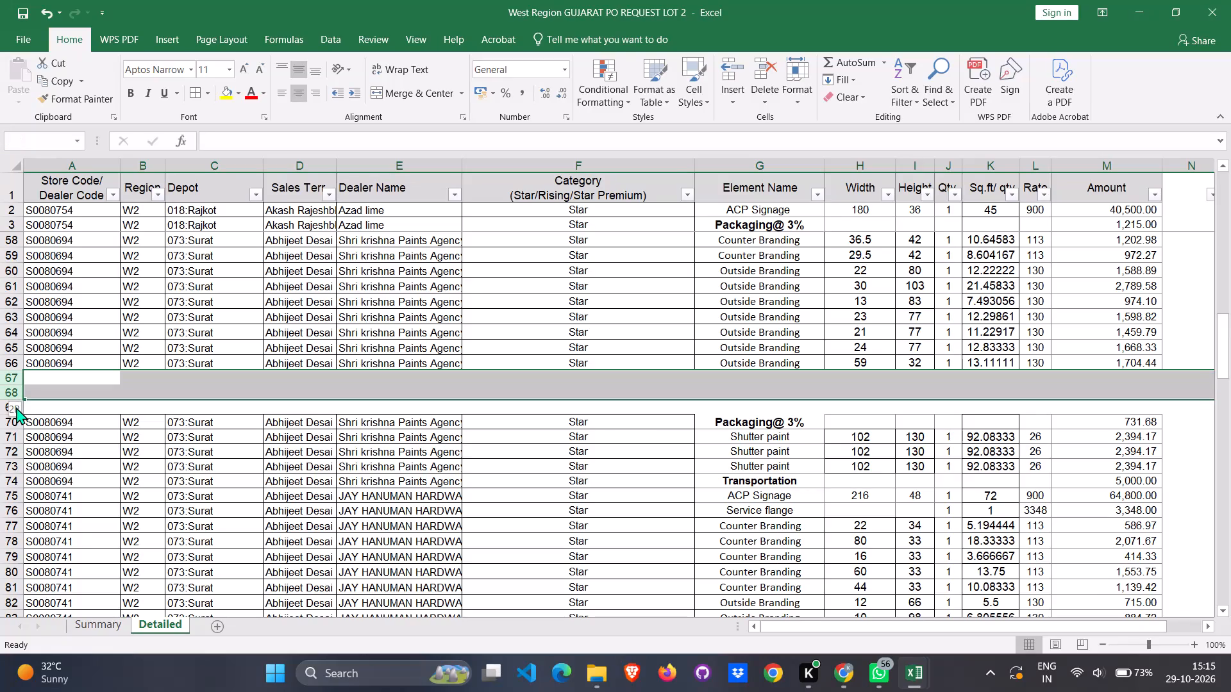
shift+click(8, 406)
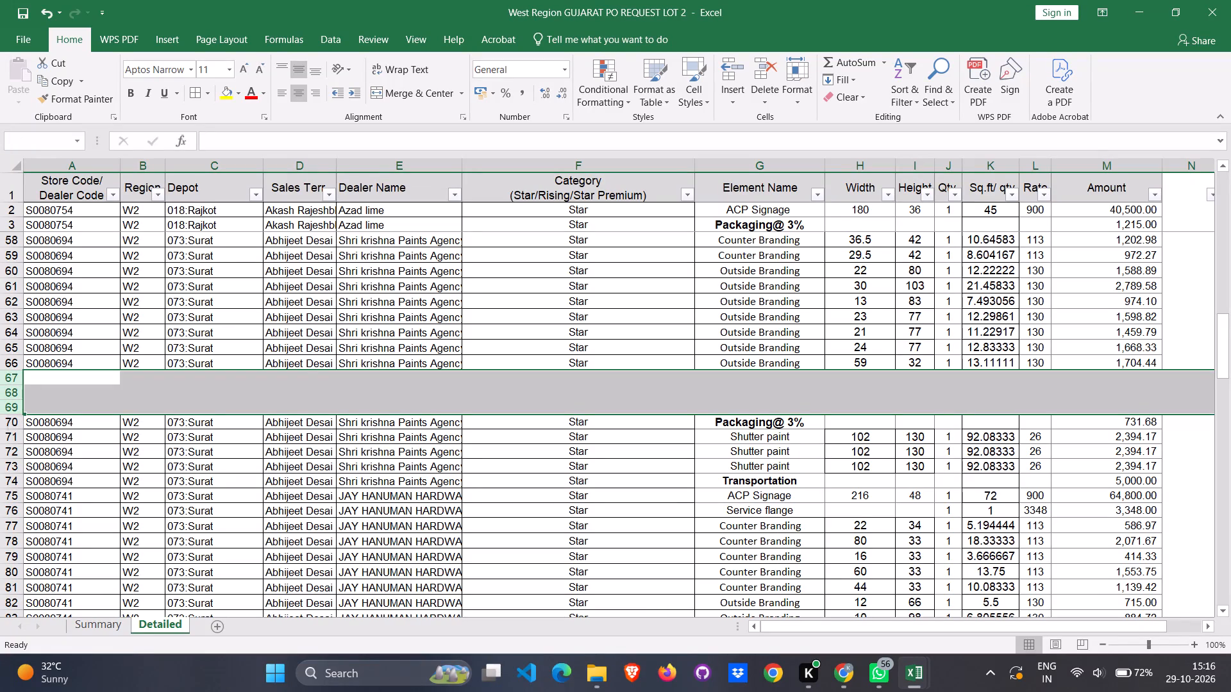
right_click(105, 385)
click(146, 513)
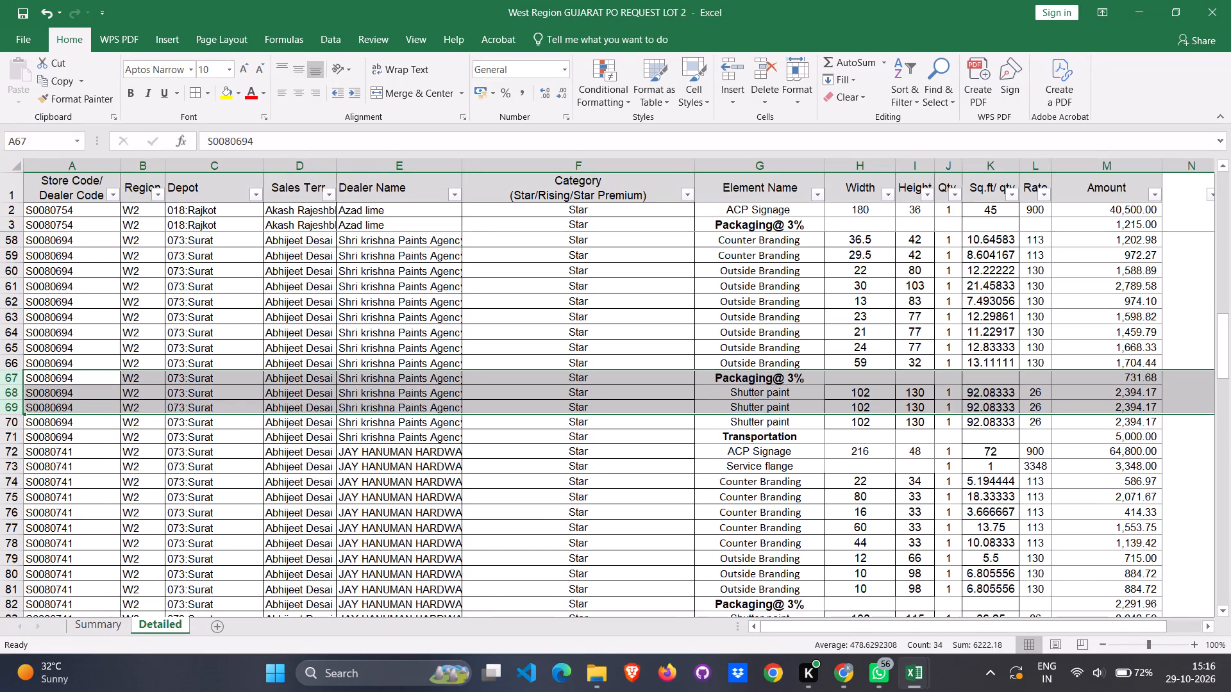
key(ctrl+s)
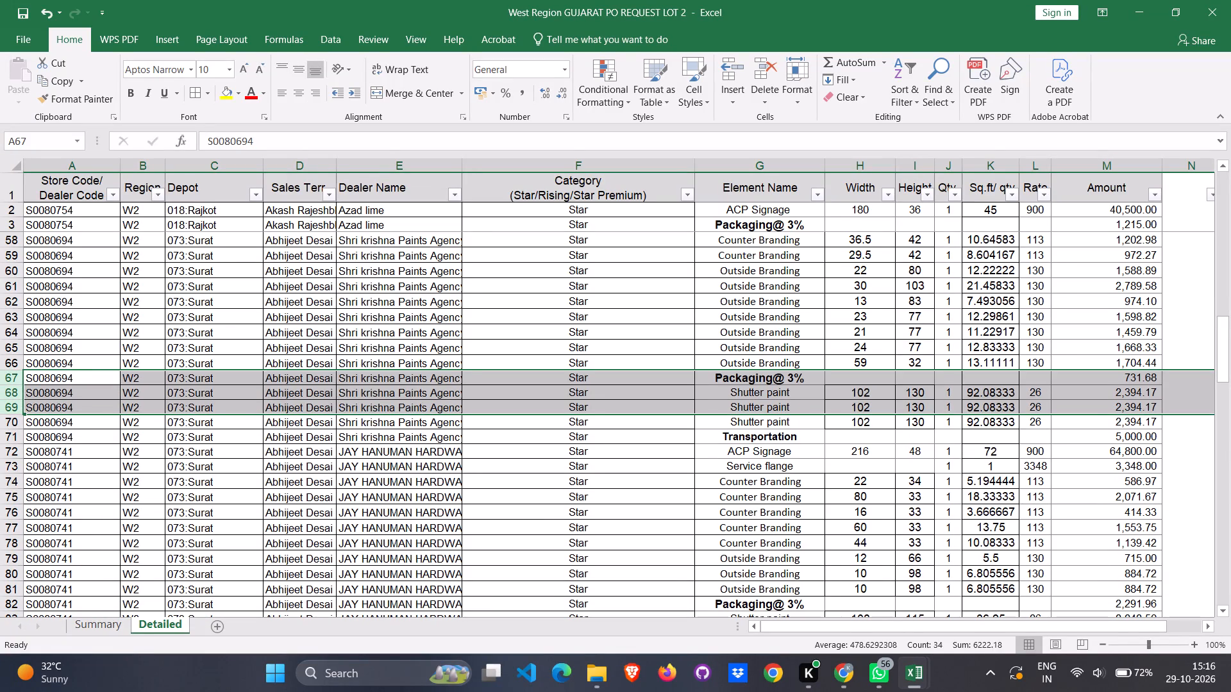
Insert two blank entire rows at rows 50 and 51, between SAGAR COLOUR CO's Packaging@ 3% row and its Transportation row.
click(706, 377)
scroll(720, 376, up, 8)
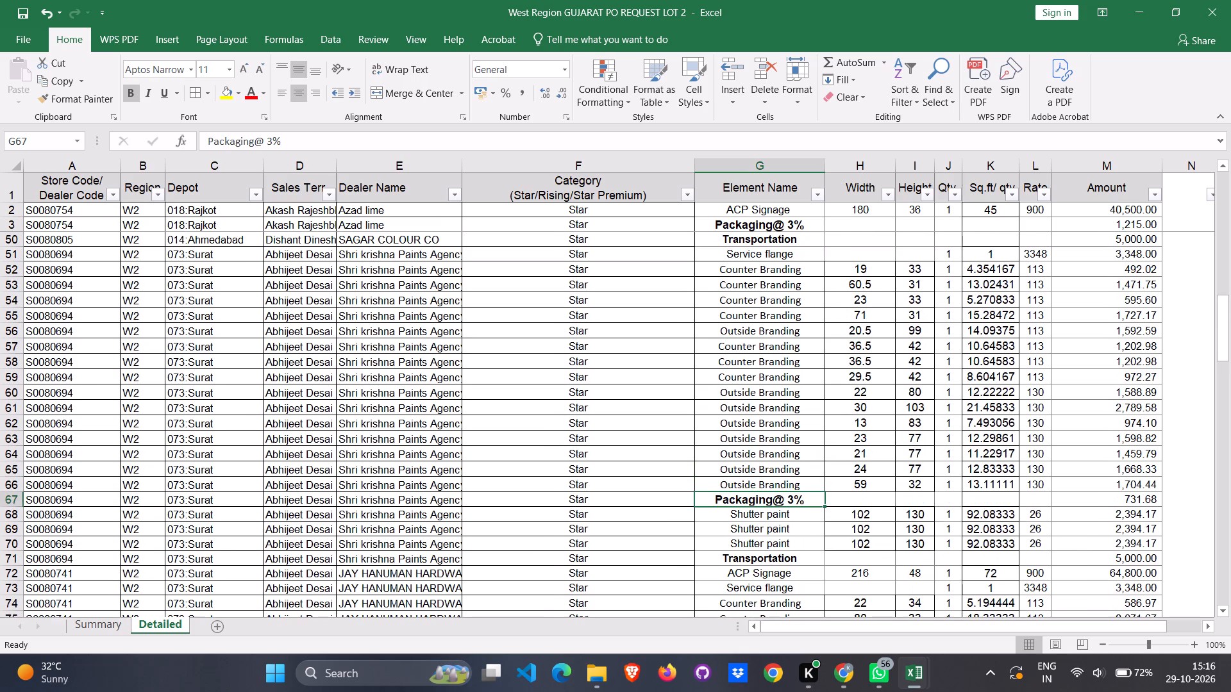
scroll(720, 377, up, 1)
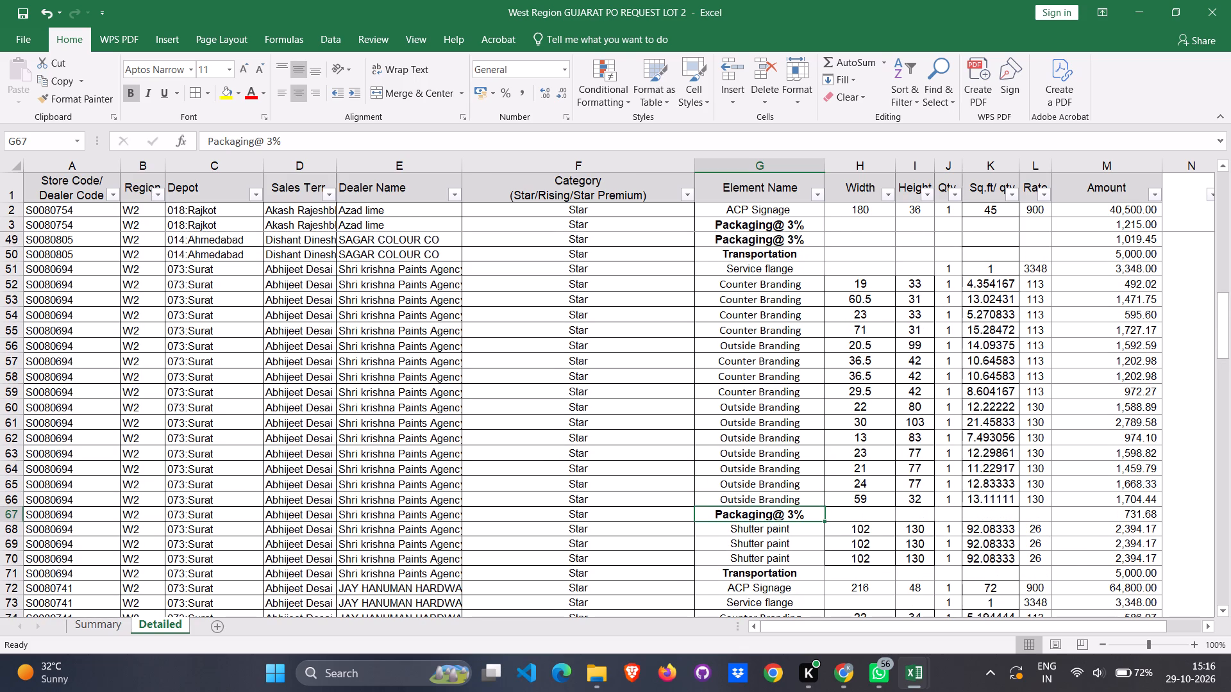
scroll(720, 380, up, 3)
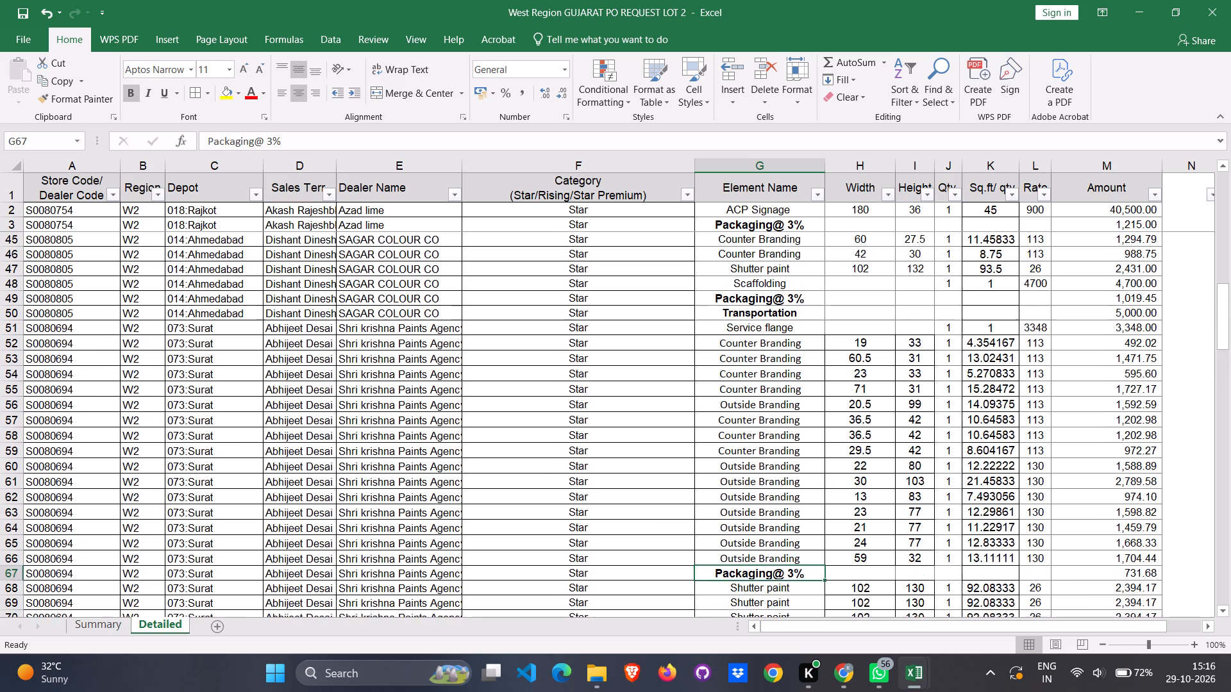
scroll(720, 380, up, 7)
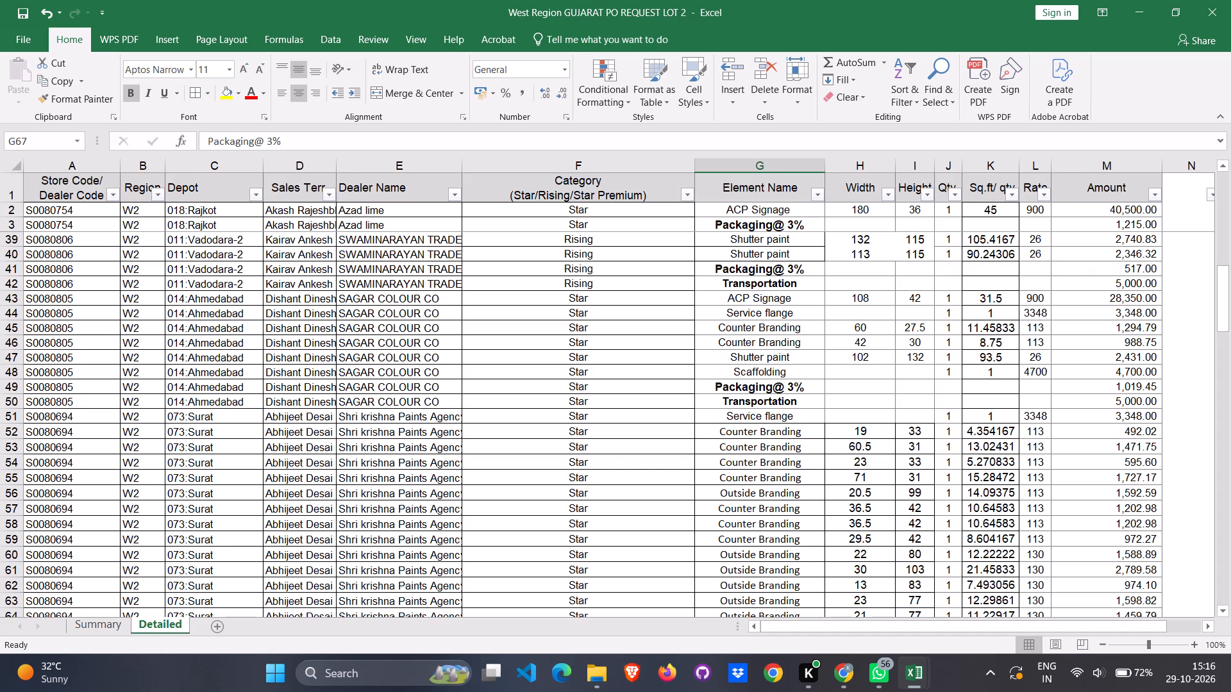
click(739, 401)
right_click(739, 401)
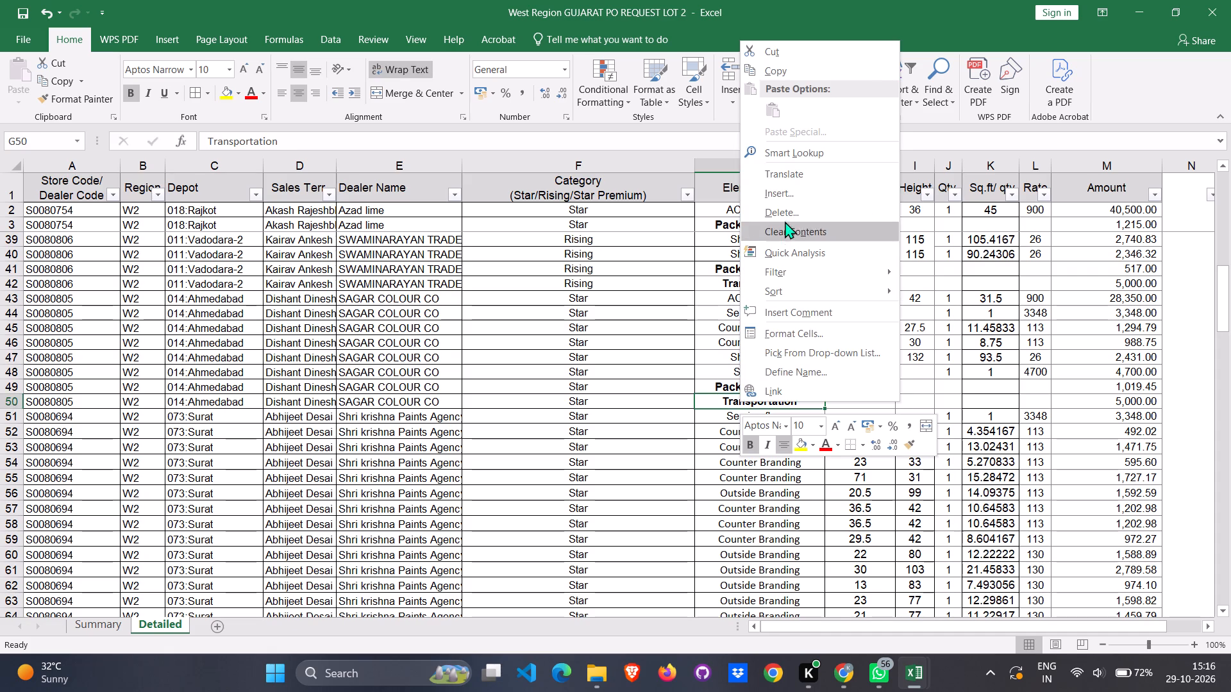
click(783, 192)
click(738, 187)
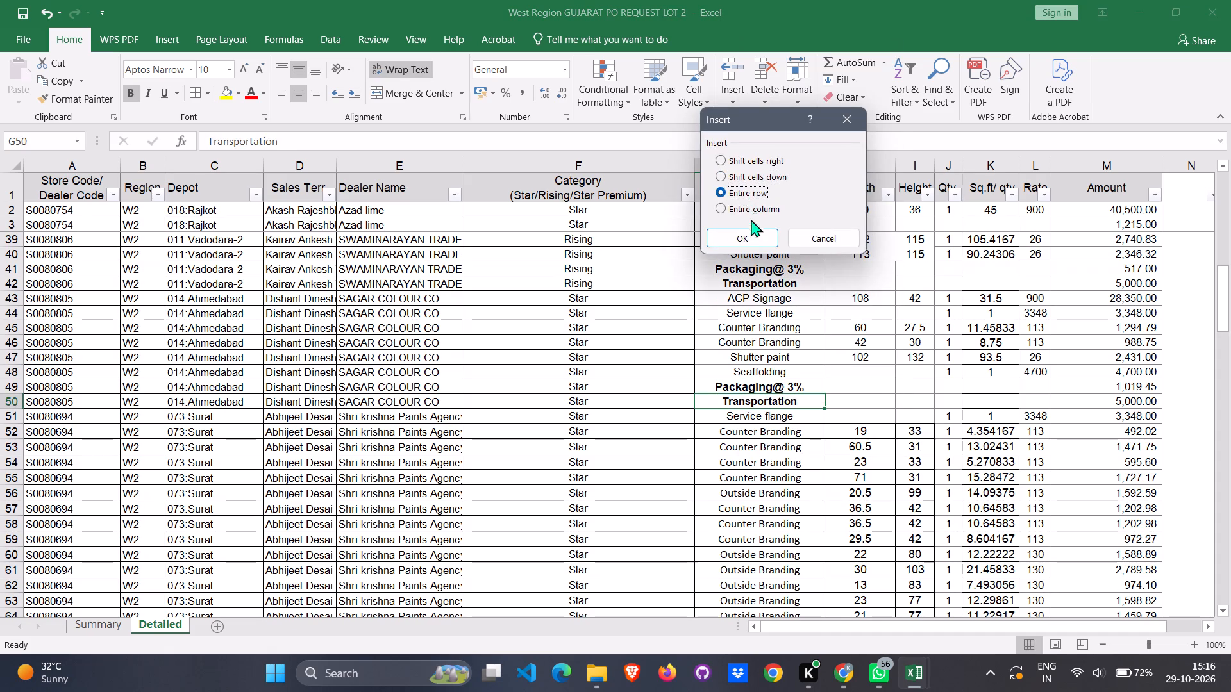
click(755, 231)
click(758, 405)
right_click(758, 405)
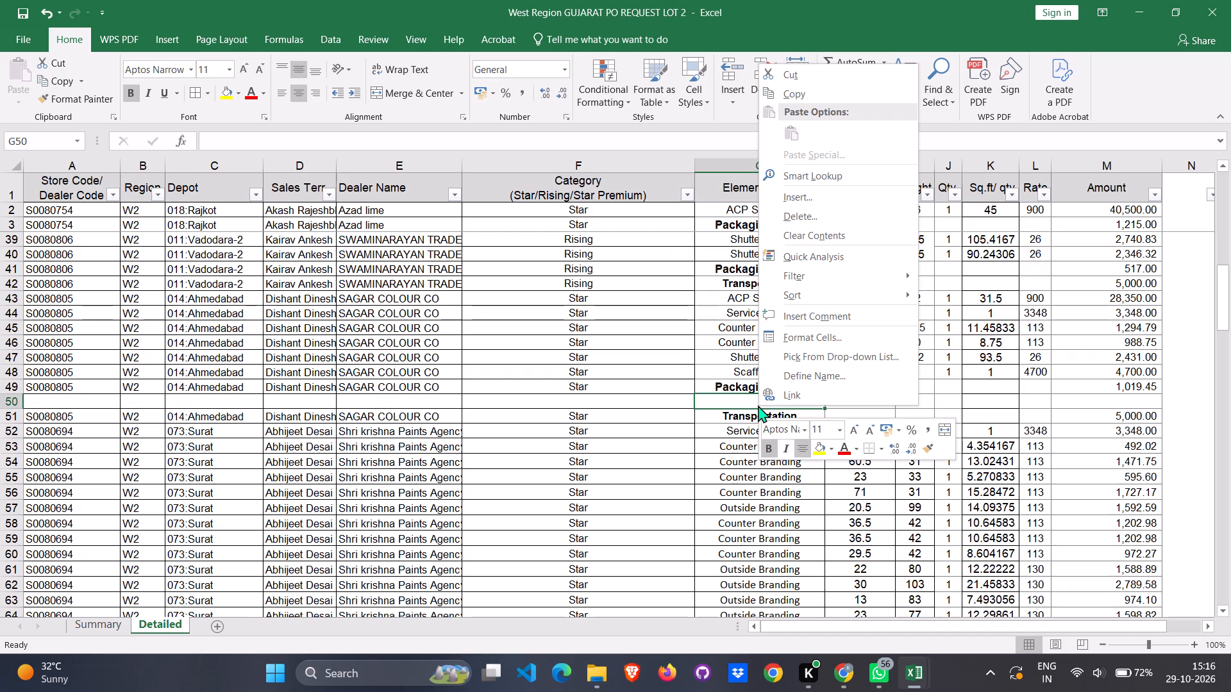
click(814, 198)
click(750, 188)
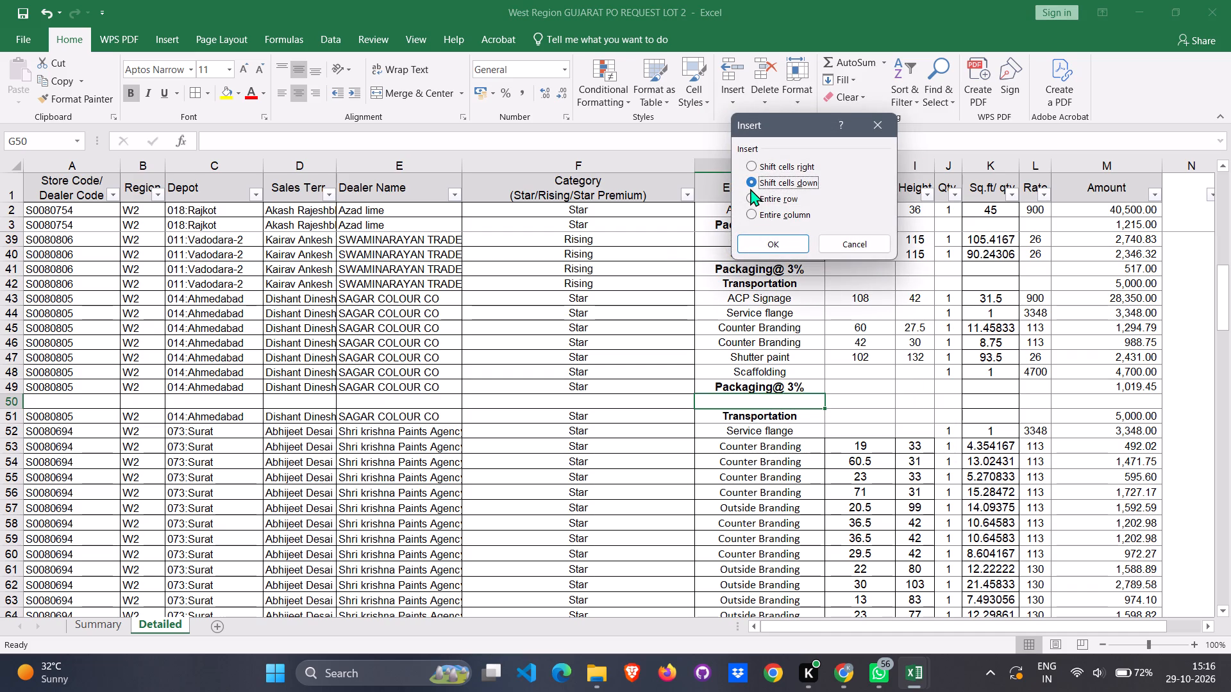
click(752, 197)
click(763, 243)
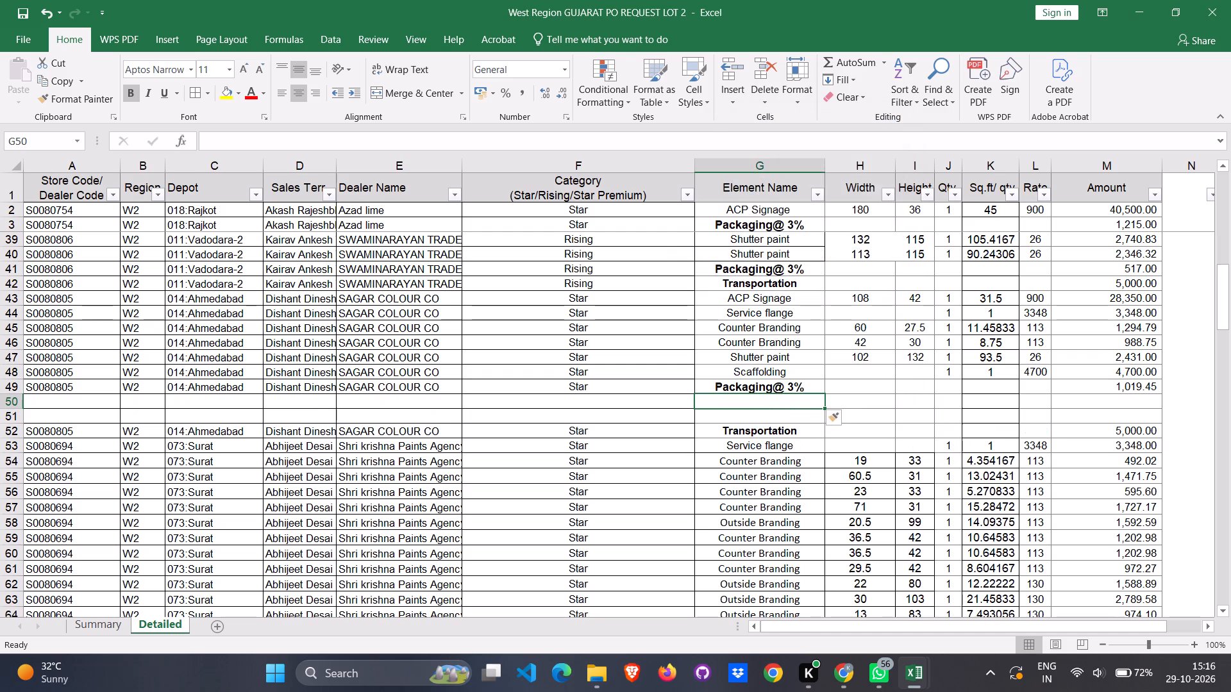
Move SAGAR COLOUR CO's Shutter paint and Scaffolding rows 47 and 48 into the blank rows 50 and 51 below its Packaging@ 3% row.
click(701, 356)
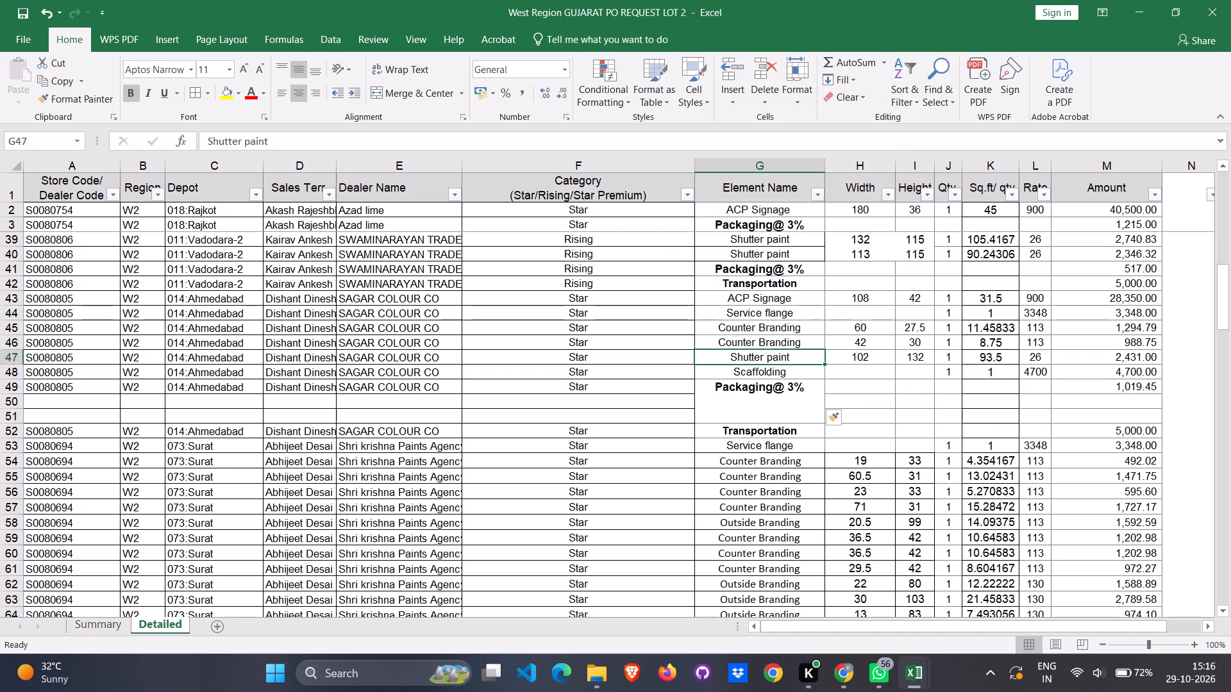
click(14, 355)
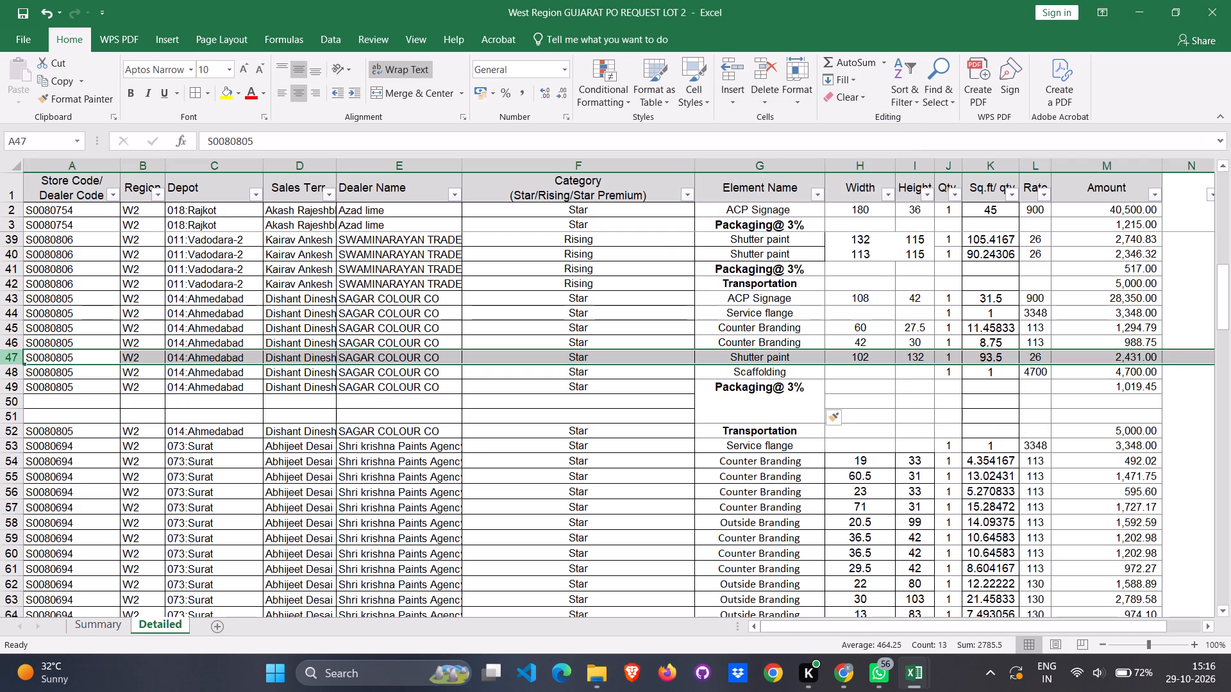
shift+click(15, 374)
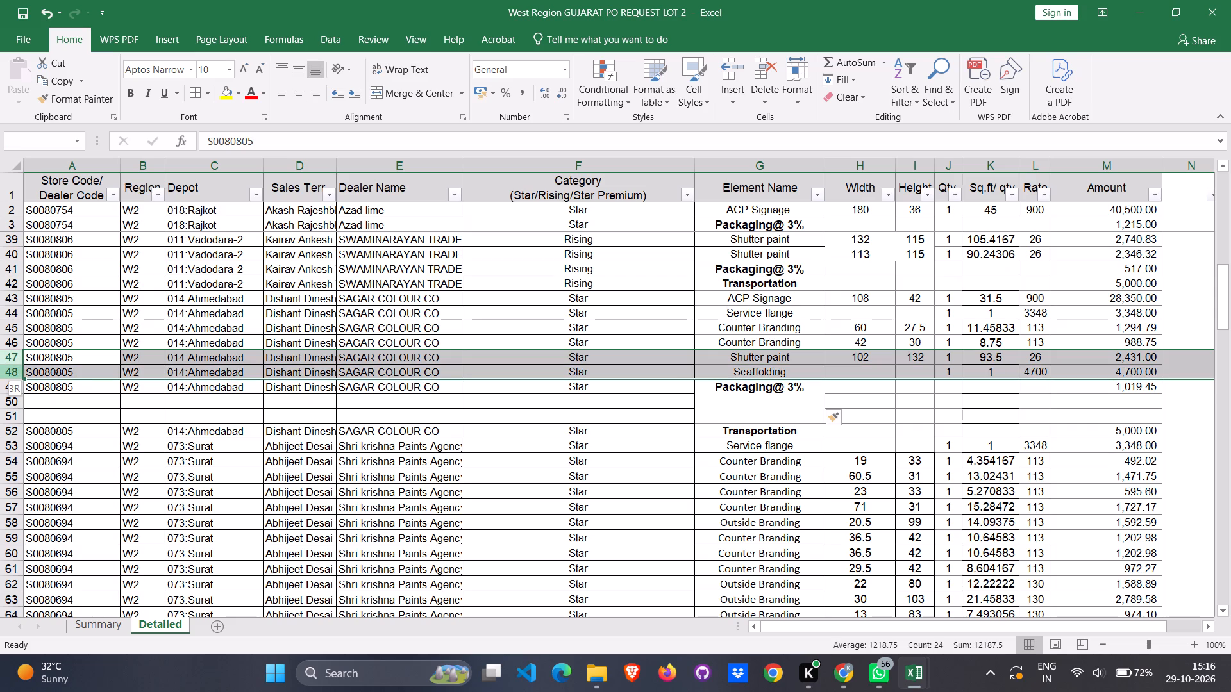
key(ctrl+x)
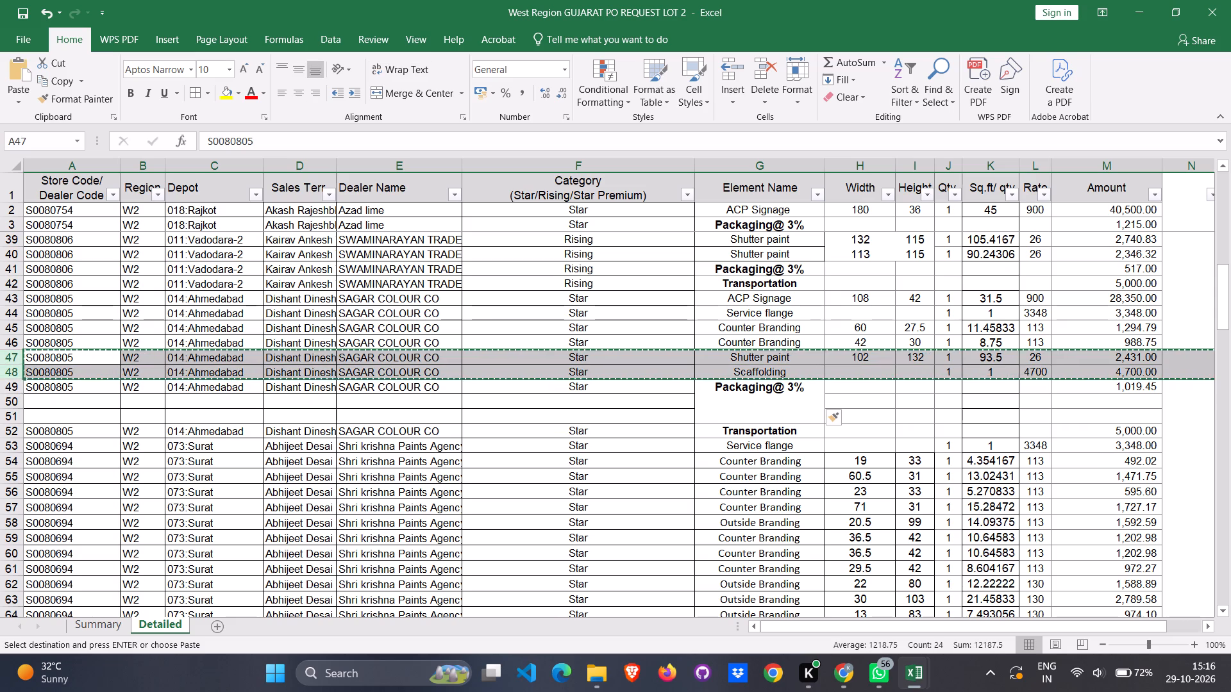
click(11, 405)
shift+click(16, 416)
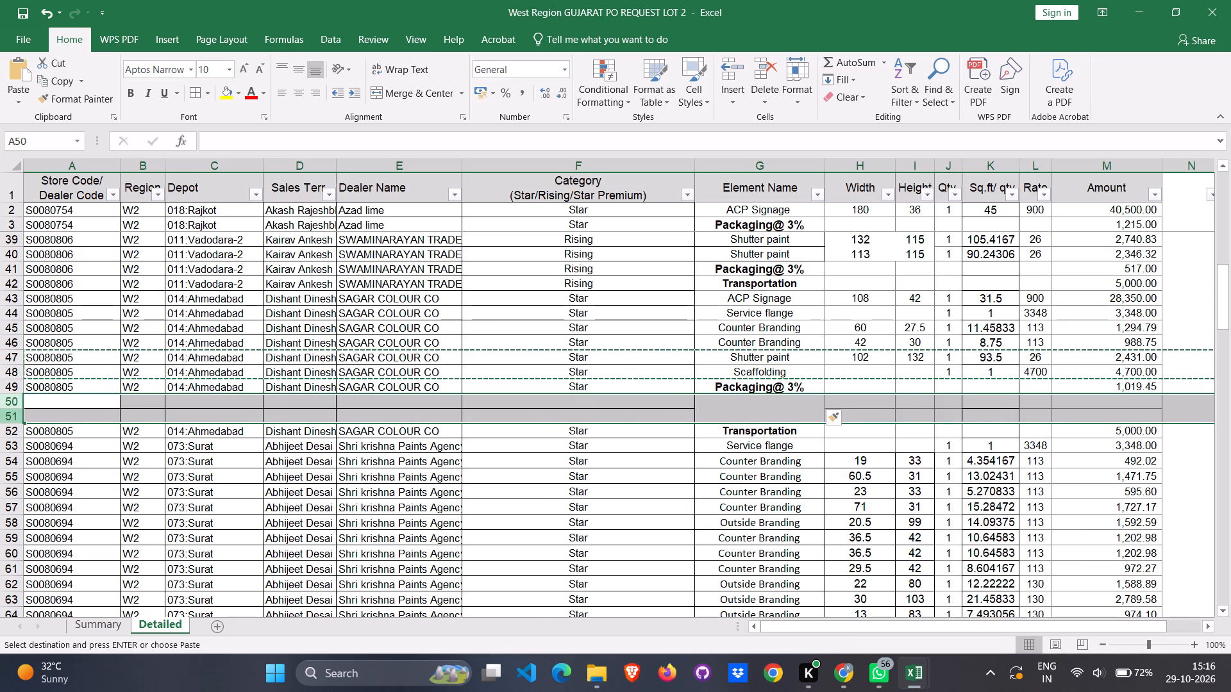
key(ctrl+v)
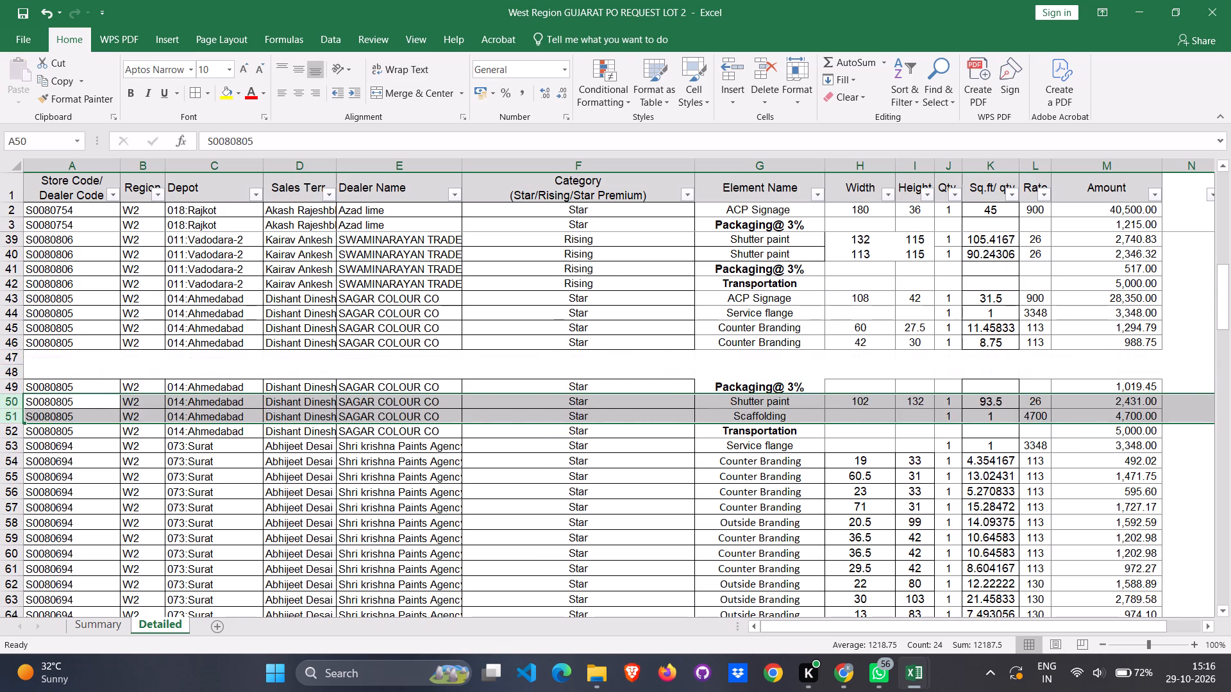
Delete the emptied rows 47 and 48 above SAGAR COLOUR CO's Packaging@ 3% row and save the workbook.
click(13, 355)
shift+click(20, 369)
right_click(19, 370)
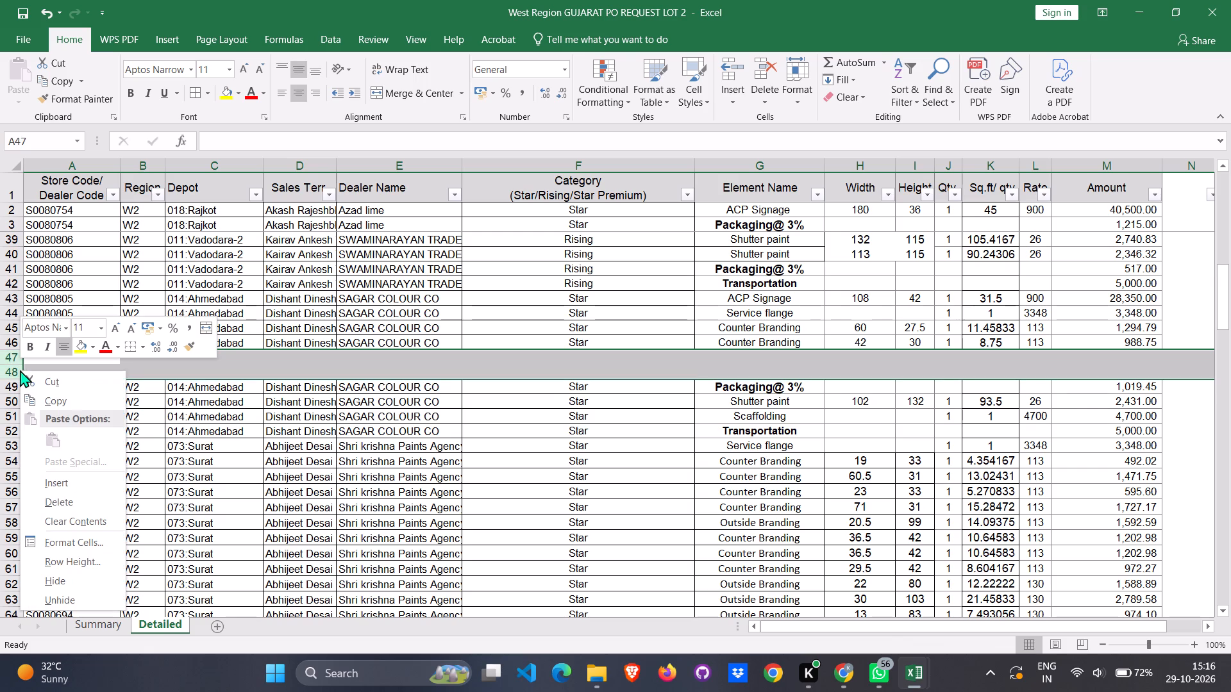
click(73, 501)
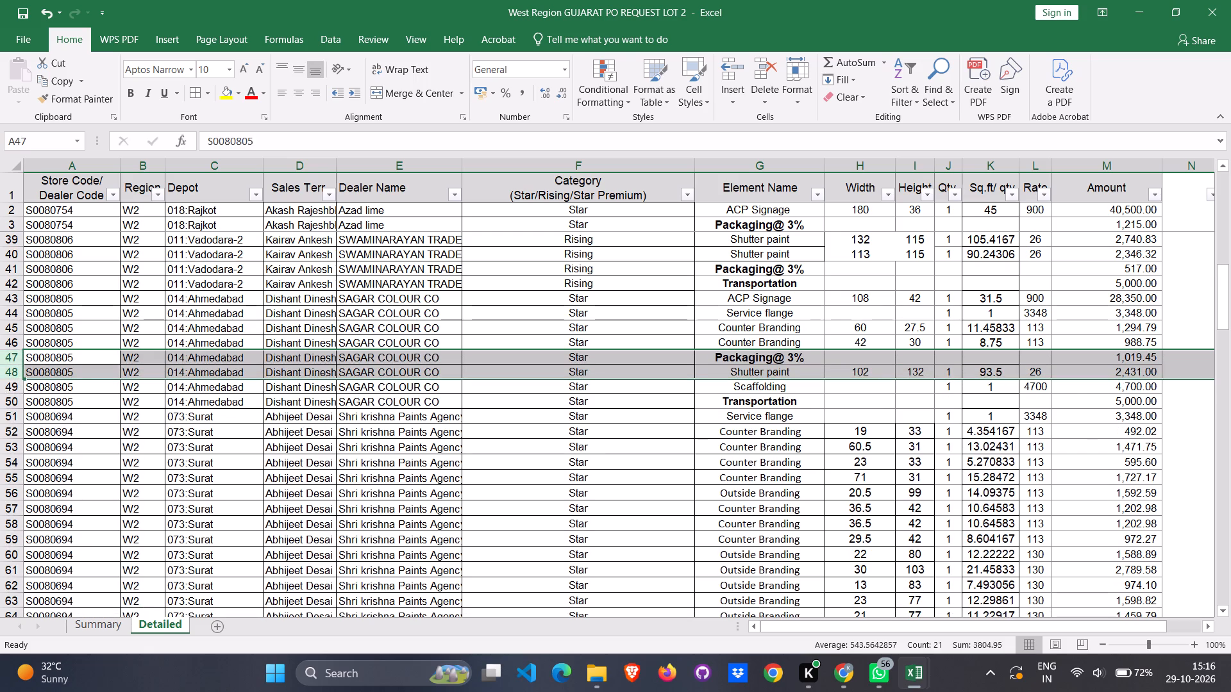
key(ctrl+s)
Insert two blank entire rows at rows 42 and 43, between the SWAMINARAYAN TRADE dealer's Packaging@ 3% row and its Transportation row.
scroll(484, 434, up, 3)
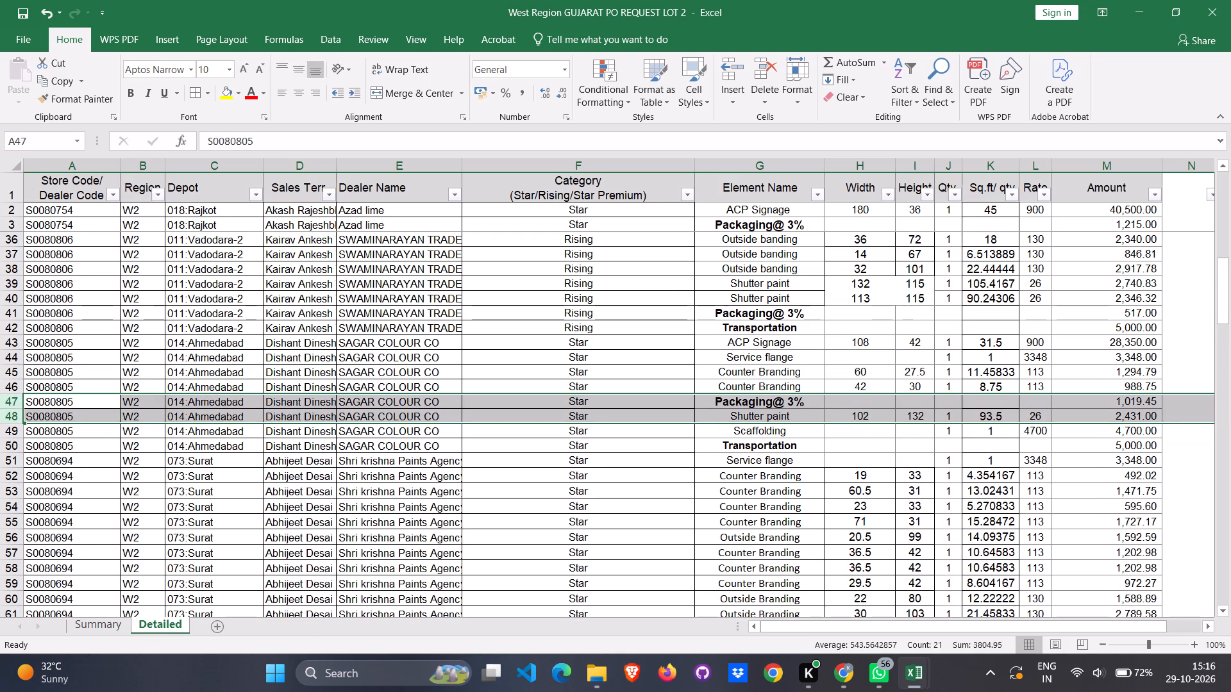
scroll(487, 443, up, 4)
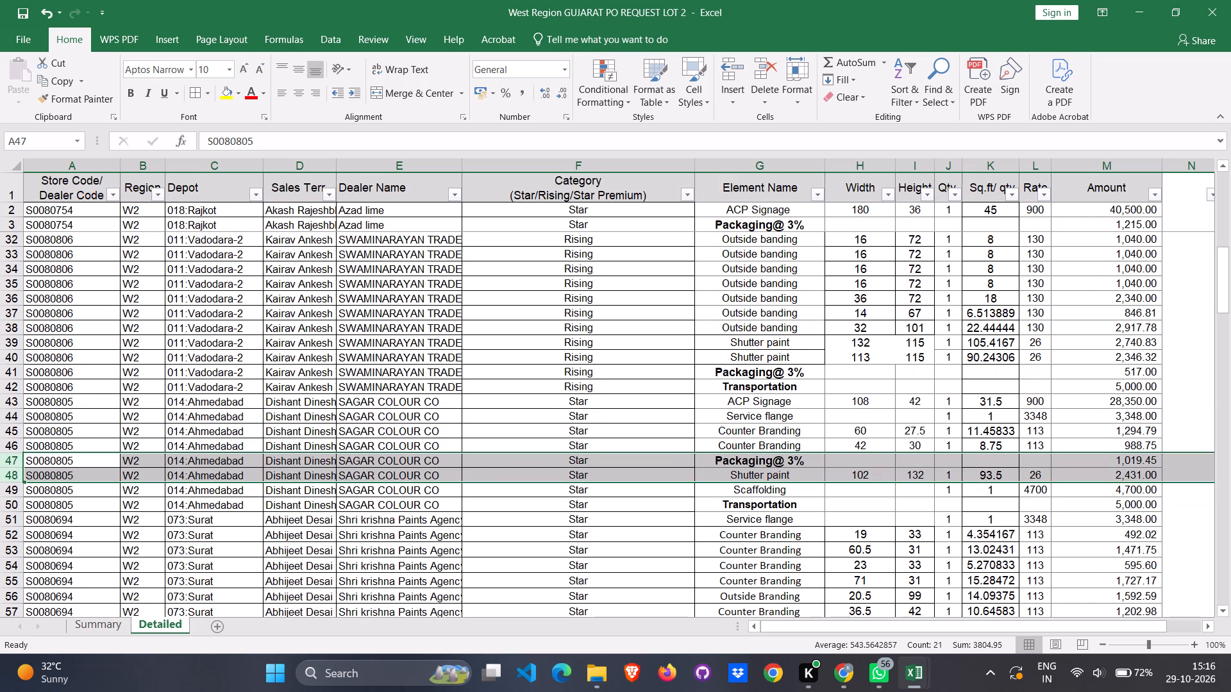
click(753, 386)
right_click(753, 386)
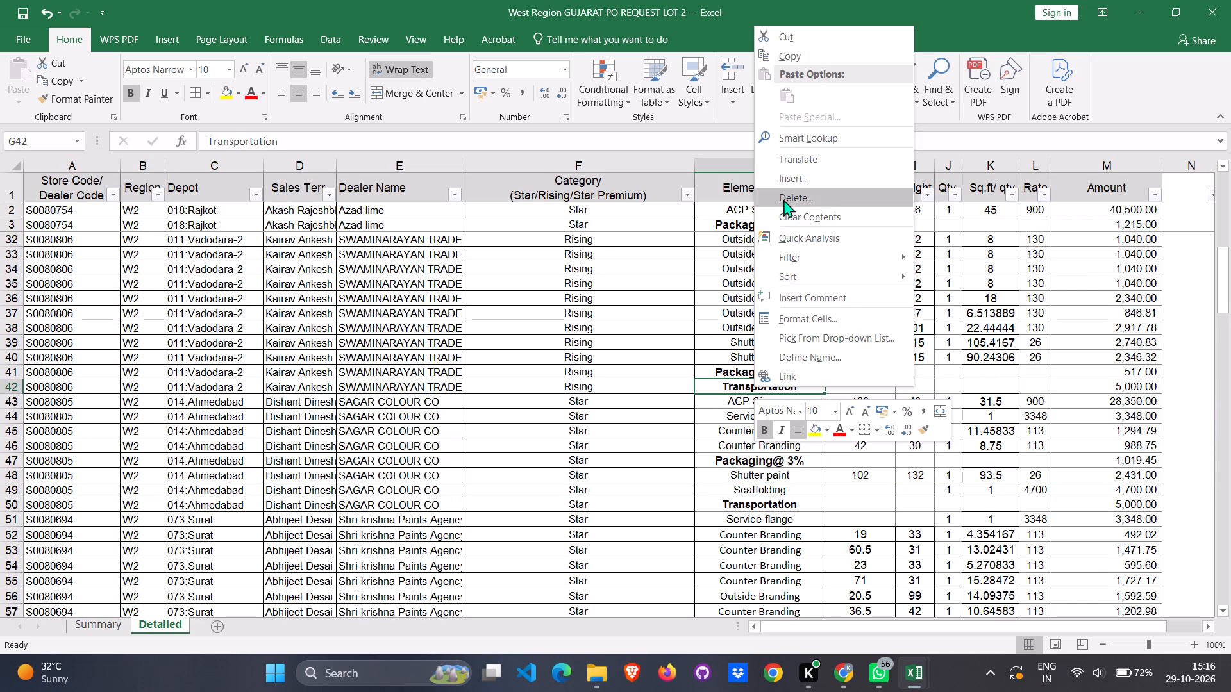
click(796, 177)
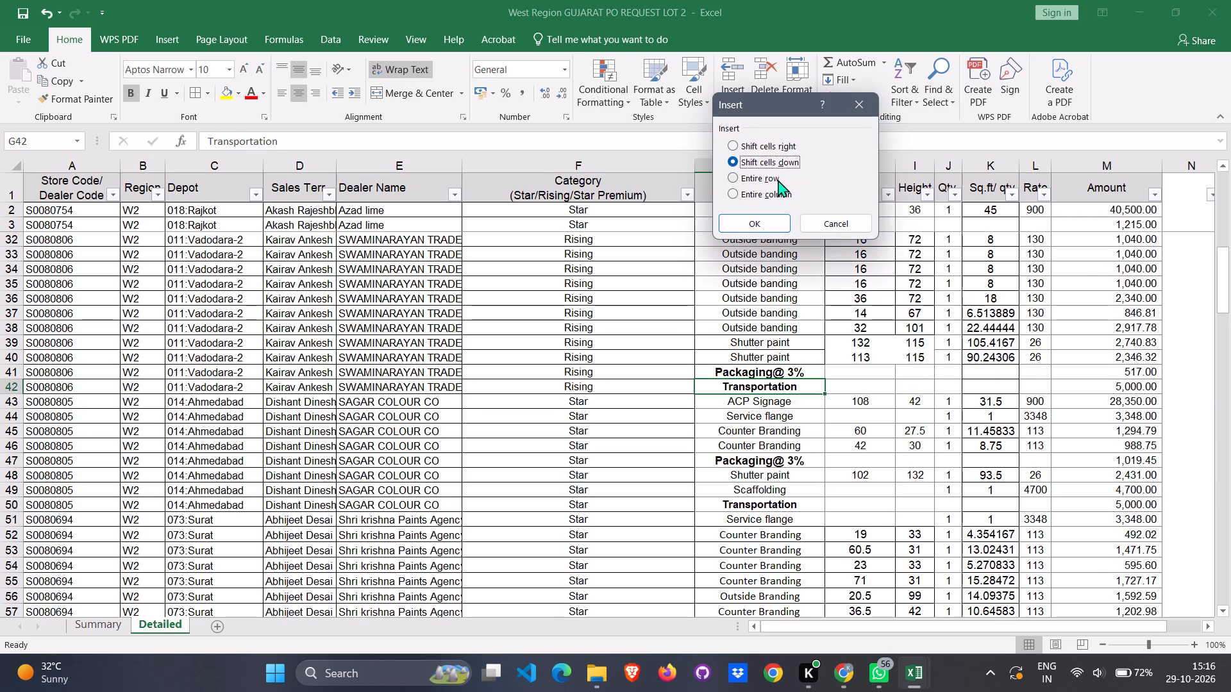
click(775, 179)
click(757, 224)
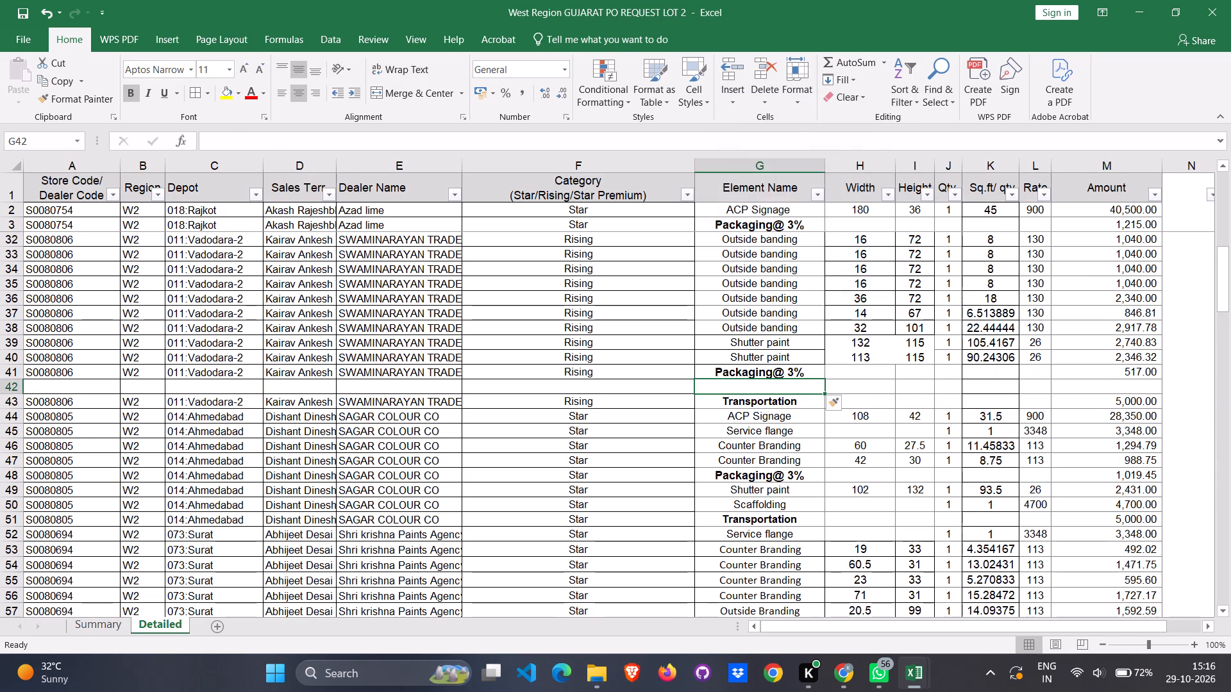
right_click(760, 386)
click(826, 184)
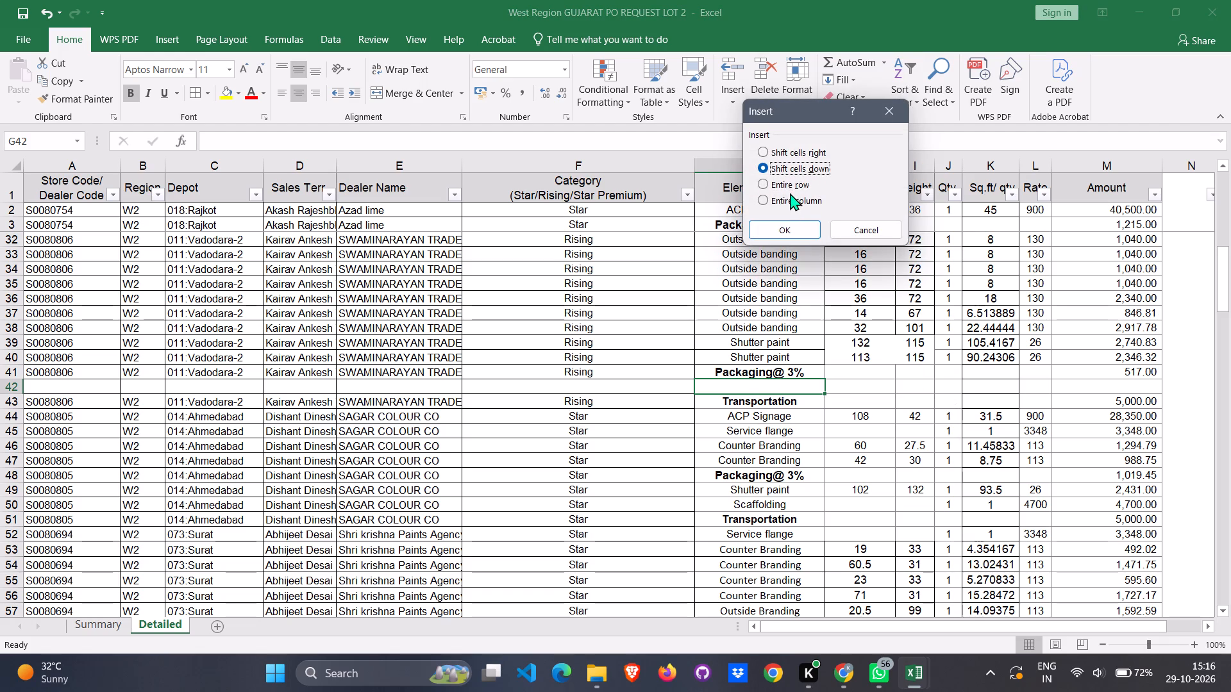
click(784, 185)
click(796, 228)
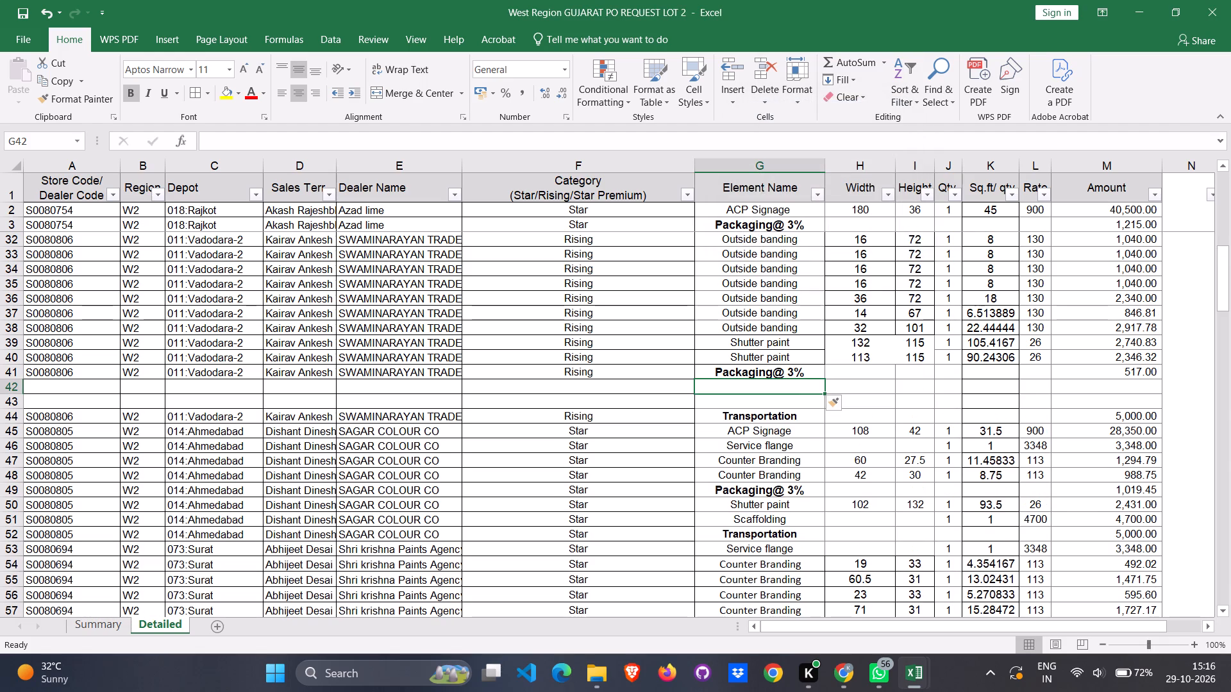
Move the SWAMINARAYAN TRADE dealer's Shutter paint rows 39 and 40 into blank rows 42 and 43 below its Packaging@ 3% row, and save the workbook.
click(13, 358)
click(14, 340)
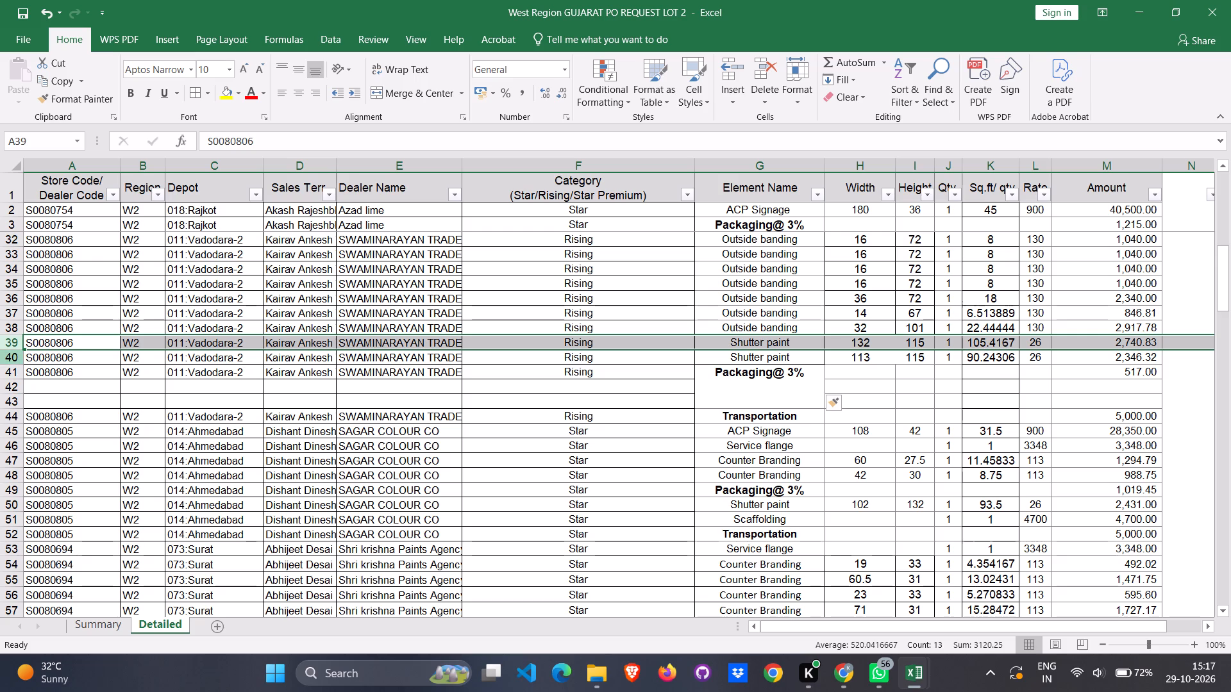
shift+click(13, 354)
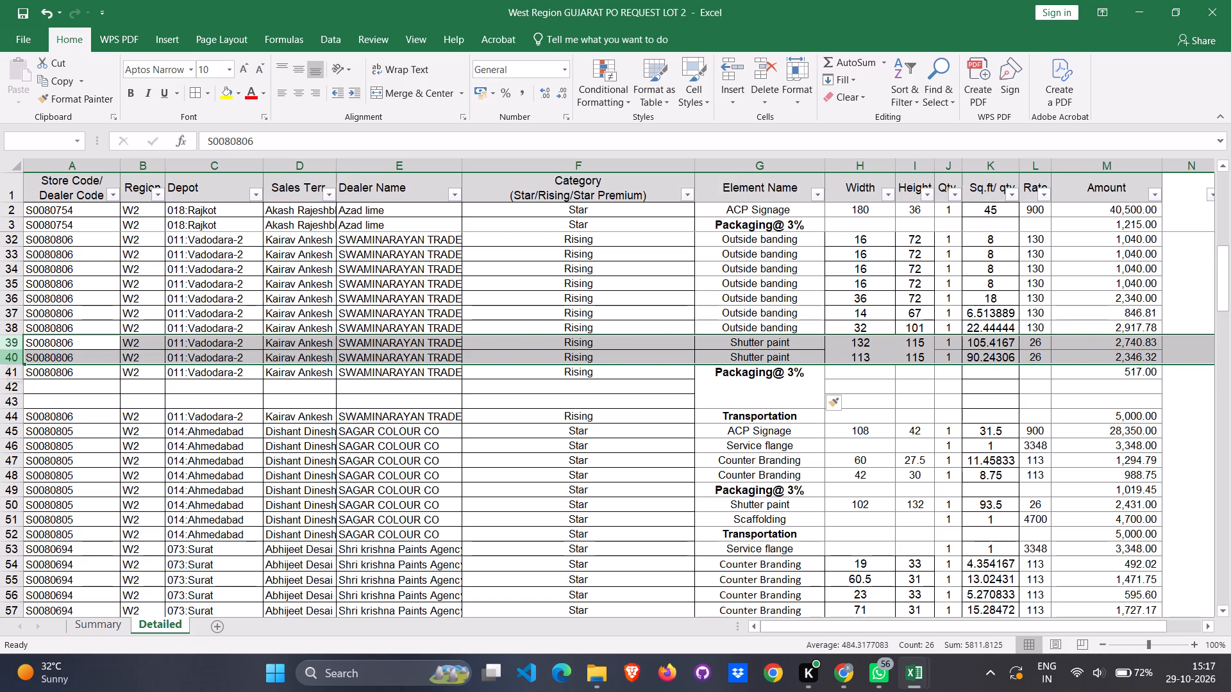
key(ctrl+x)
click(15, 388)
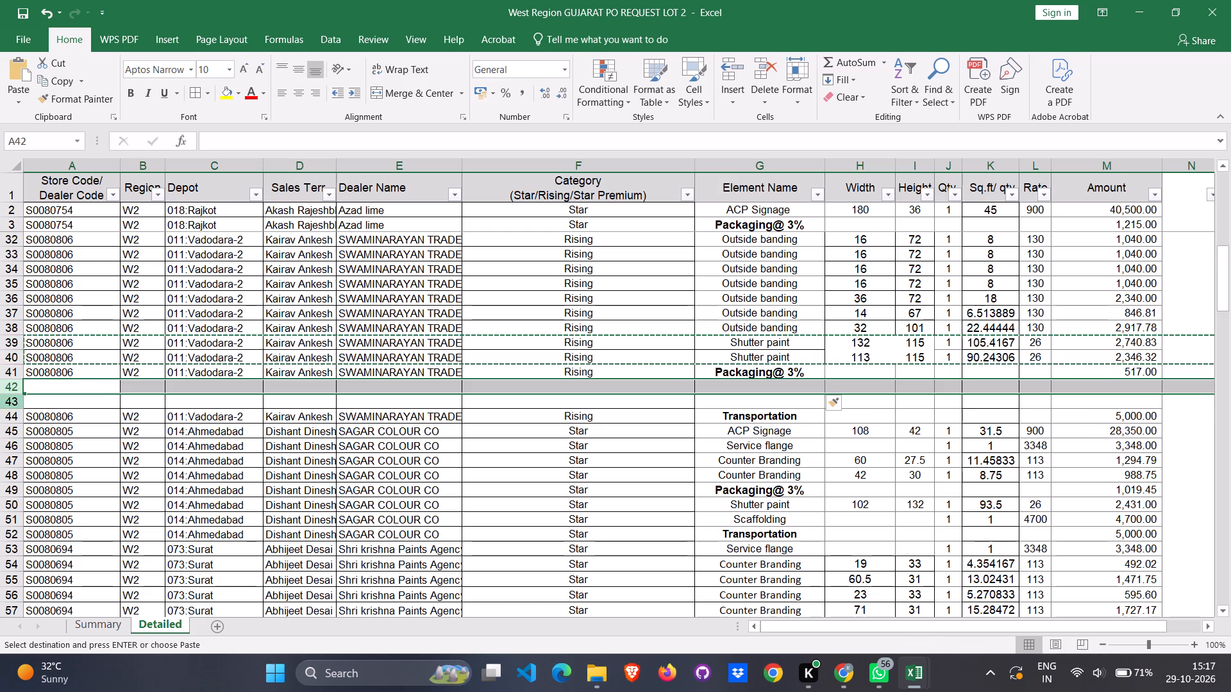
shift+click(19, 402)
key(ctrl+v)
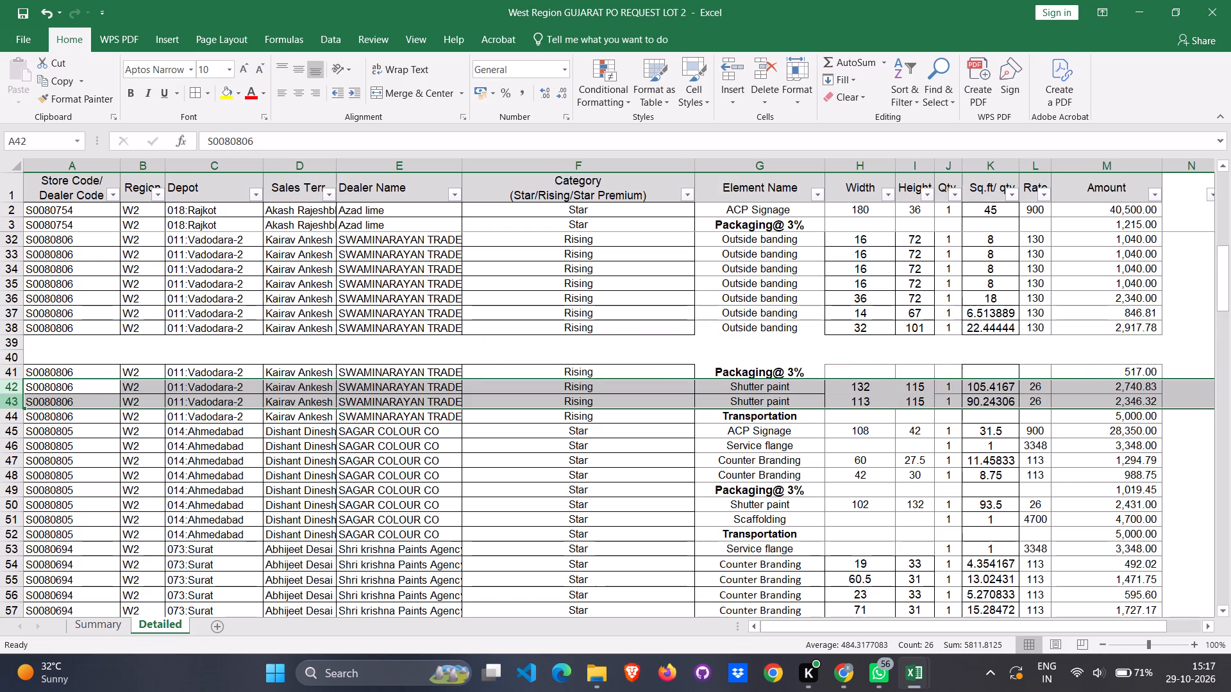
key(ctrl+s)
Delete the emptied rows 39 and 40 above the SWAMINARAYAN TRADE dealer's Packaging@ 3% row.
click(10, 342)
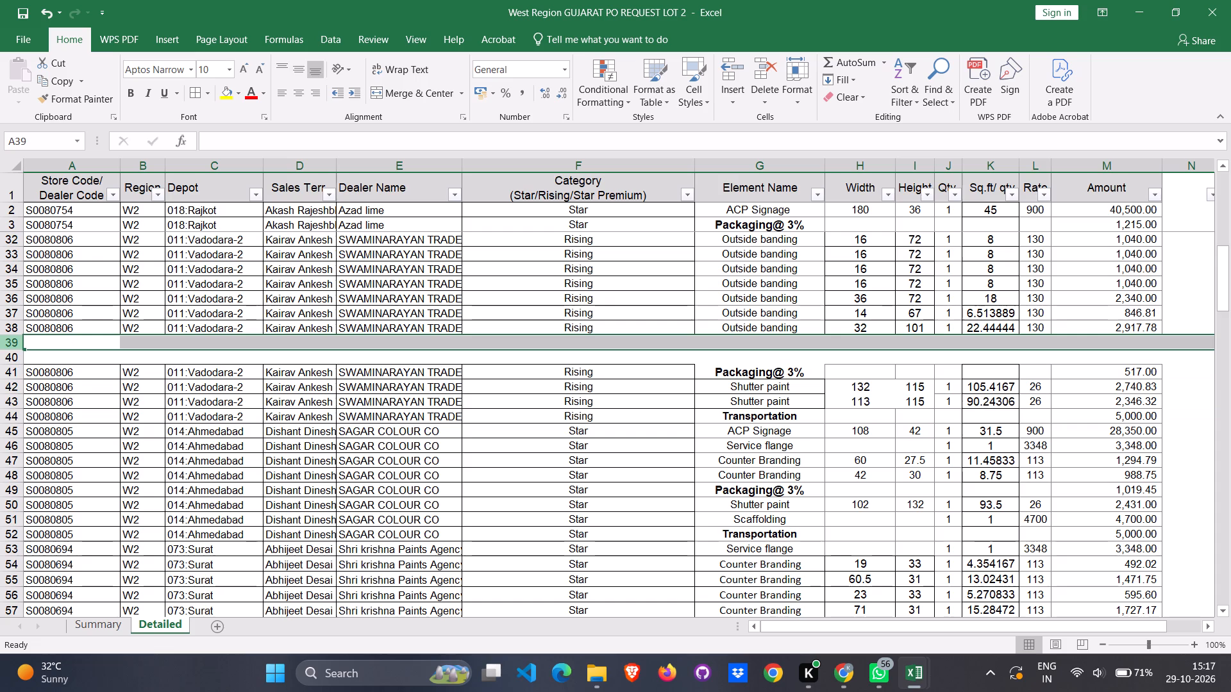
shift+click(17, 359)
right_click(72, 346)
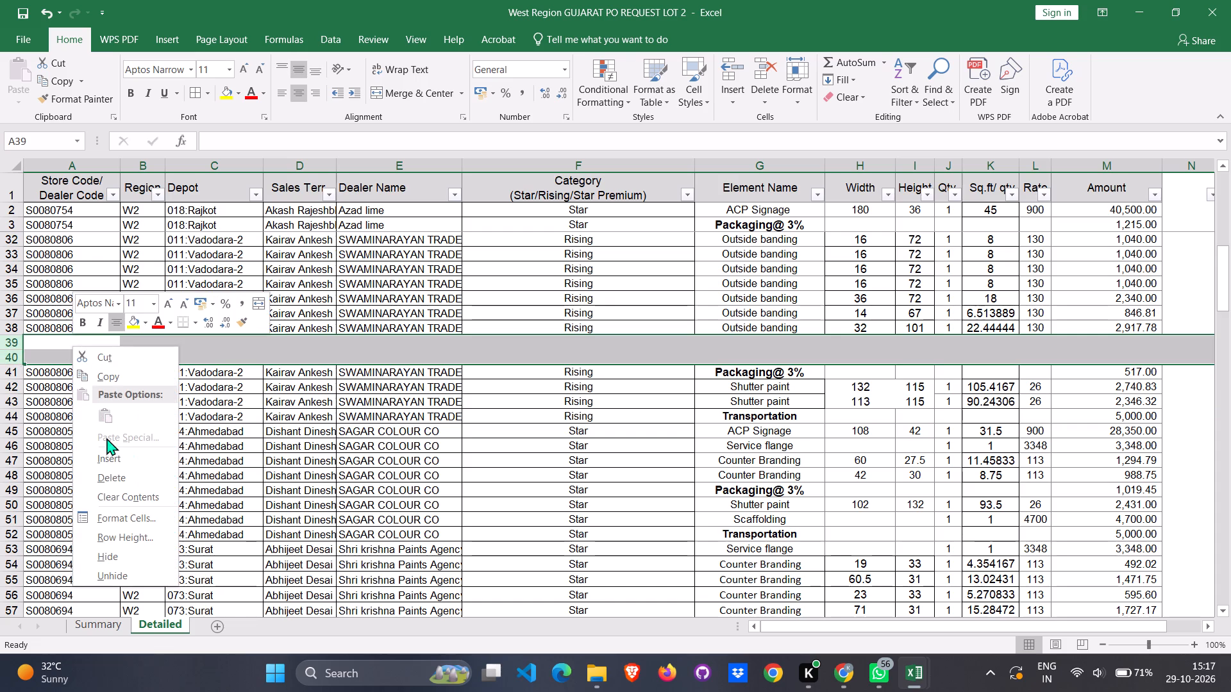
click(133, 474)
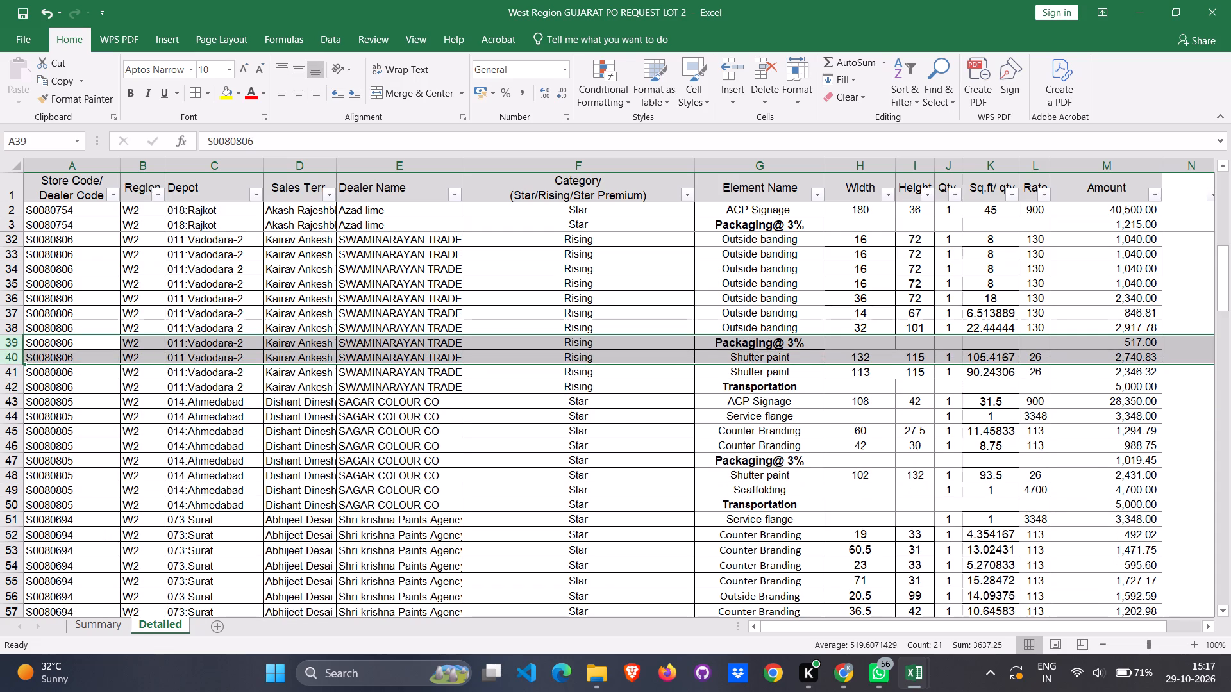
Insert one blank entire row at row 27, between BHAVESH ENTERPRISE's Packaging@ 3% row and its Transportation row.
scroll(327, 370, up, 3)
scroll(389, 427, up, 18)
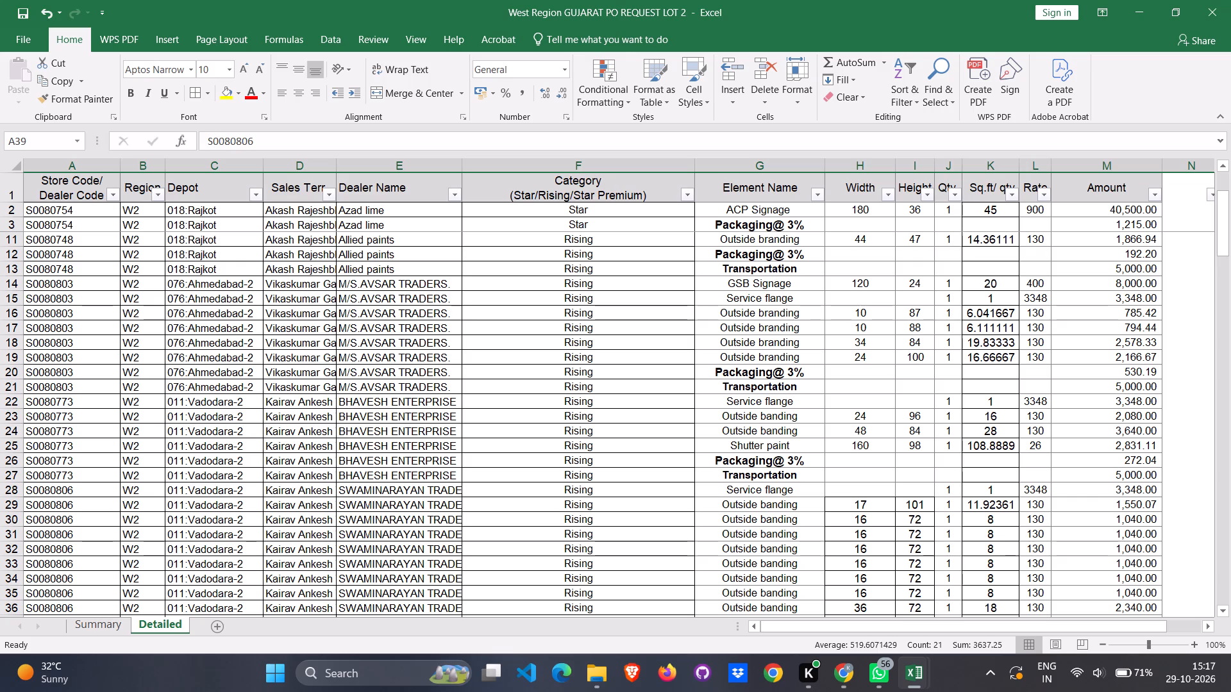
click(735, 475)
right_click(735, 475)
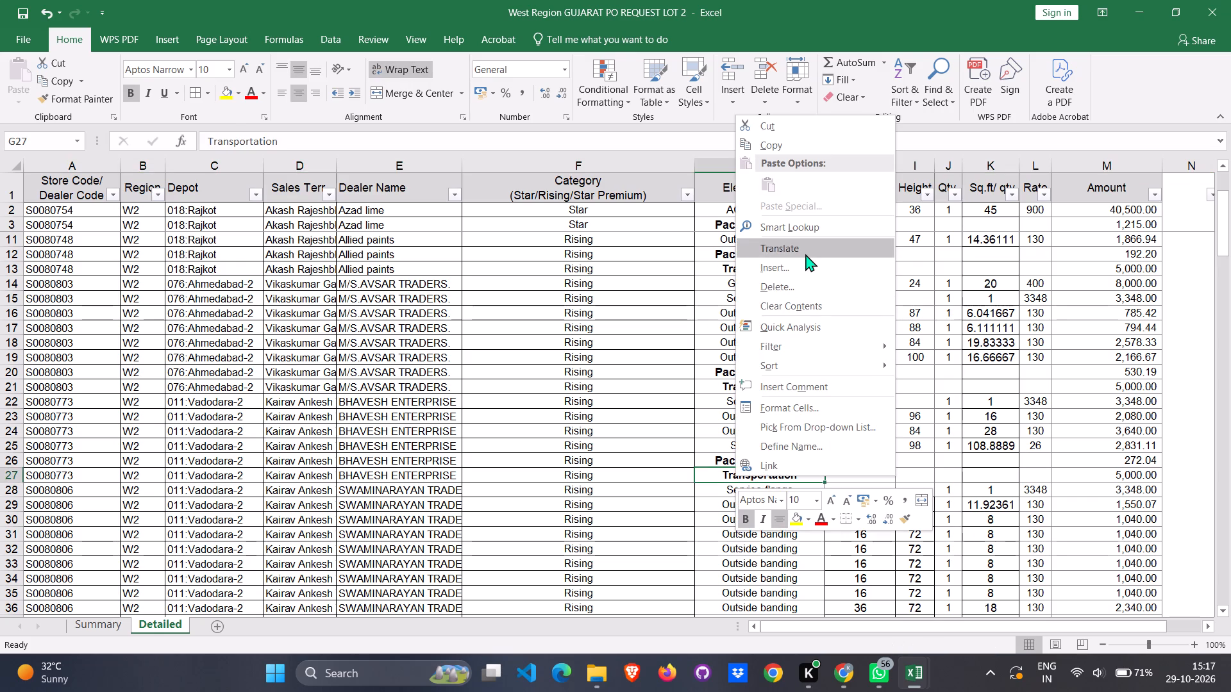
click(798, 264)
click(766, 262)
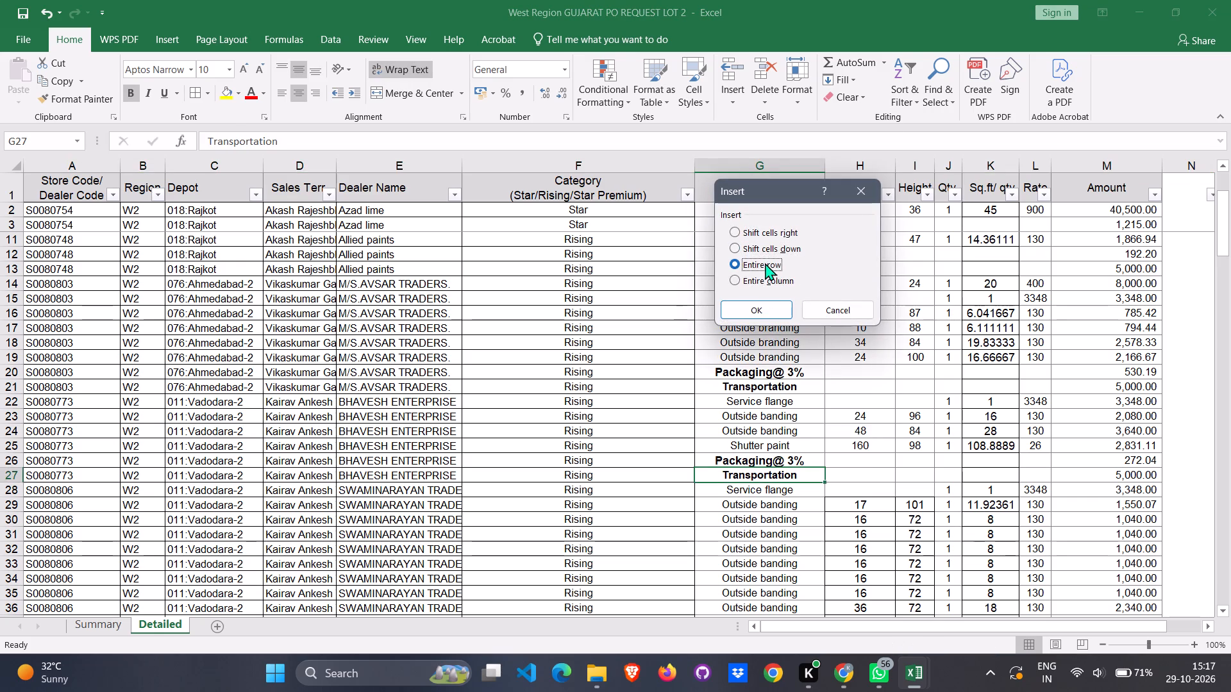
click(765, 312)
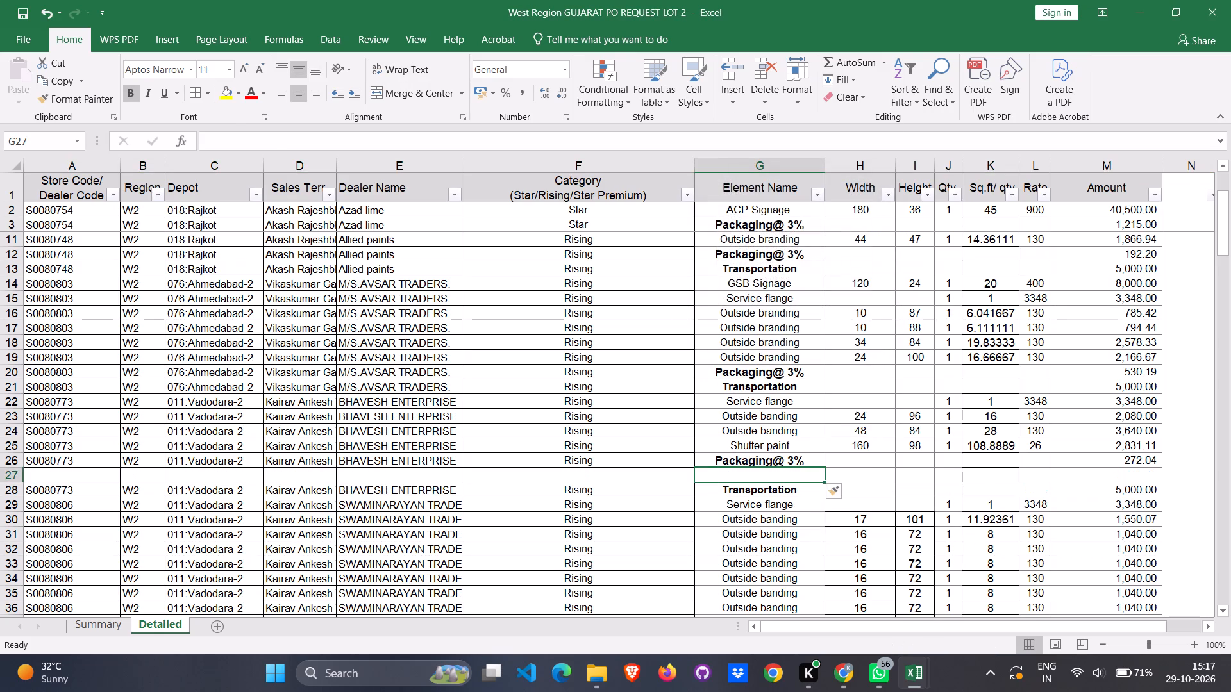
Move BHAVESH ENTERPRISE's Shutter paint row 25 into the blank row 27 below its Packaging@ 3% row.
click(734, 444)
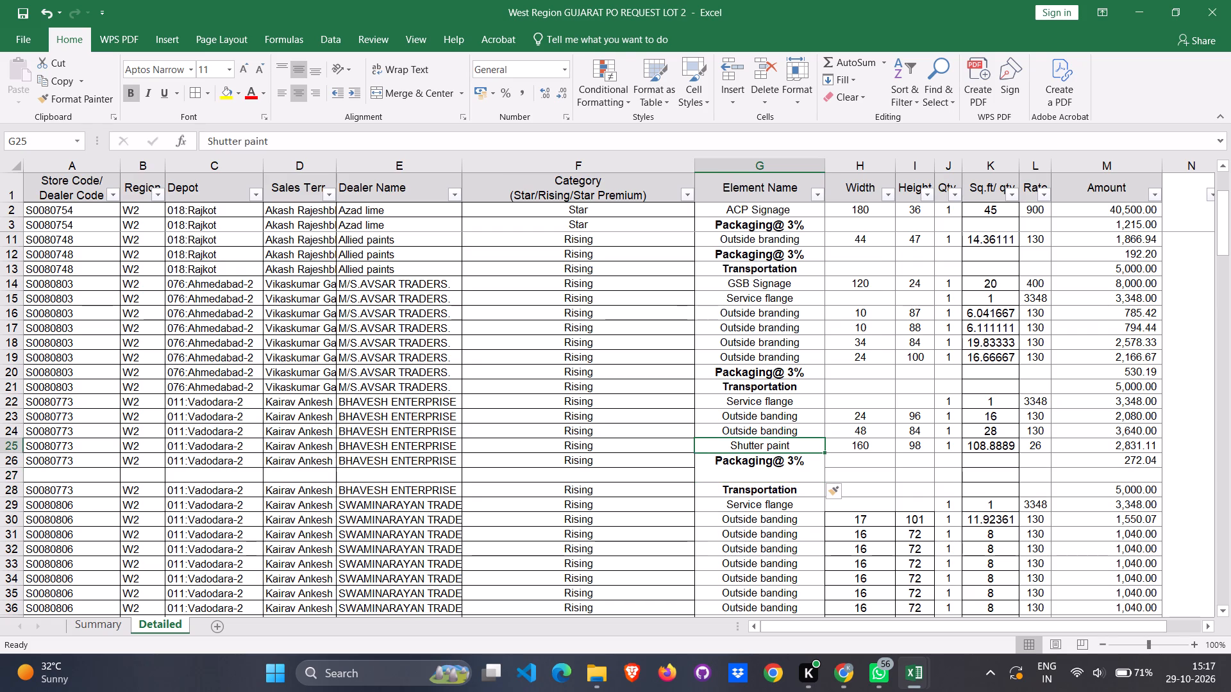
click(12, 444)
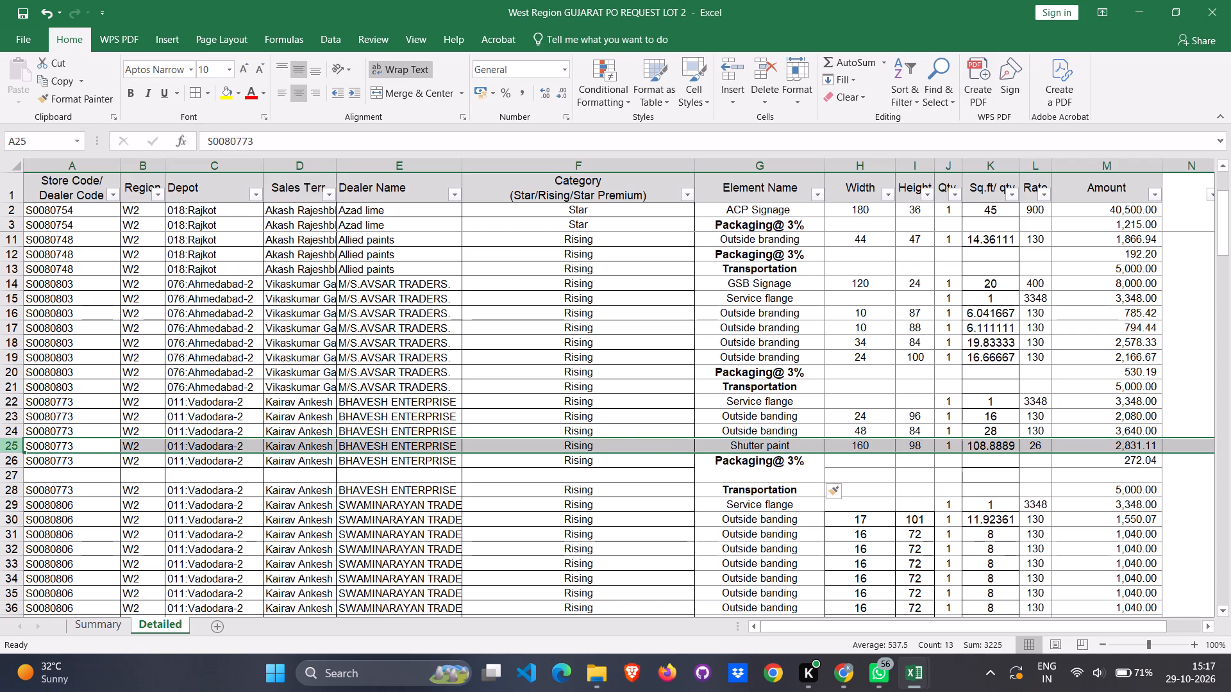
key(ctrl+x)
click(15, 477)
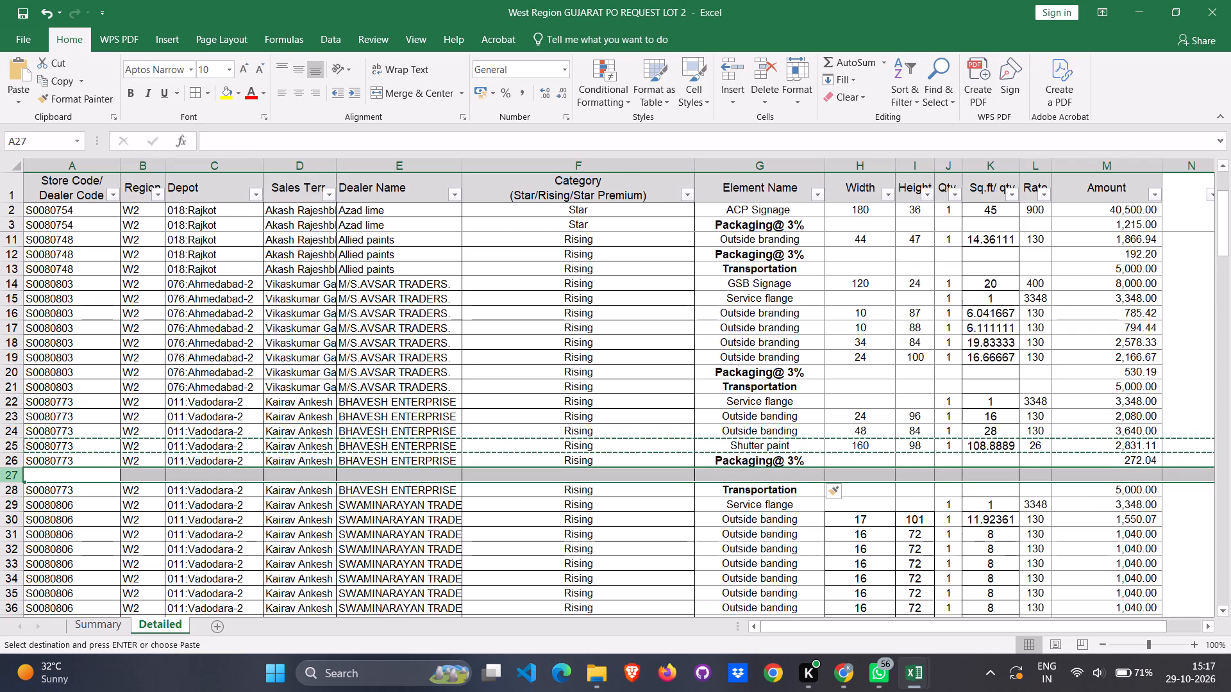
key(ctrl+v)
Delete the emptied row 25 above BHAVESH ENTERPRISE's Packaging@ 3% row.
click(19, 442)
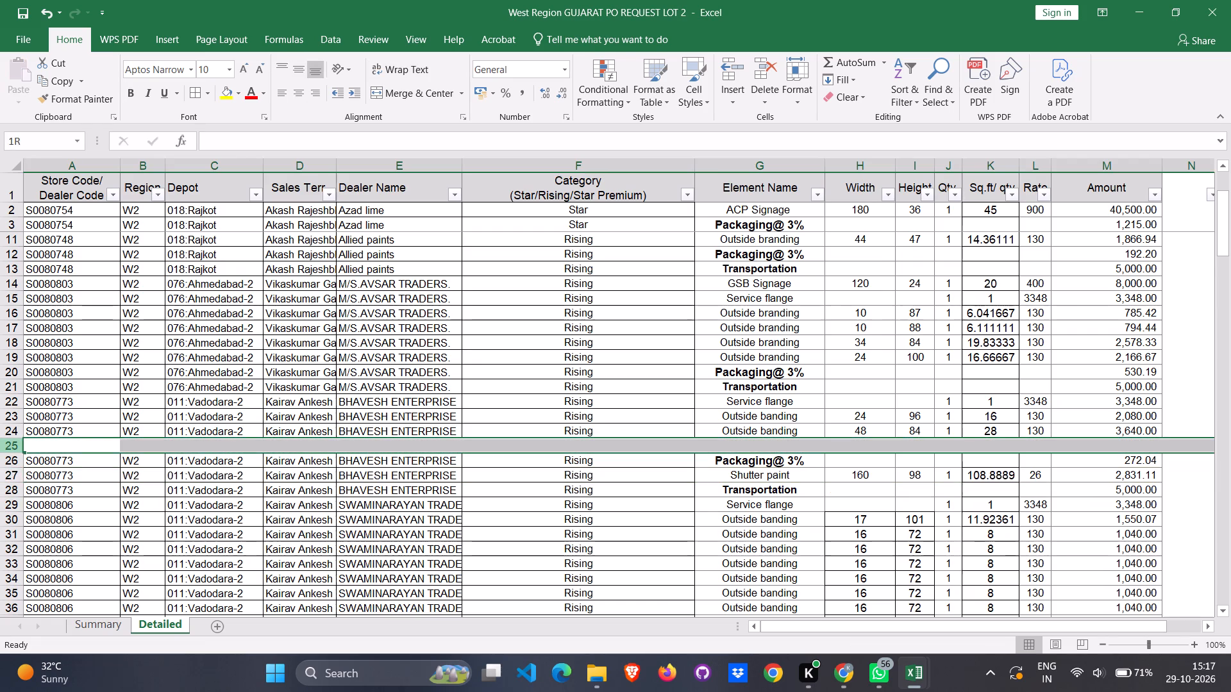
right_click(19, 442)
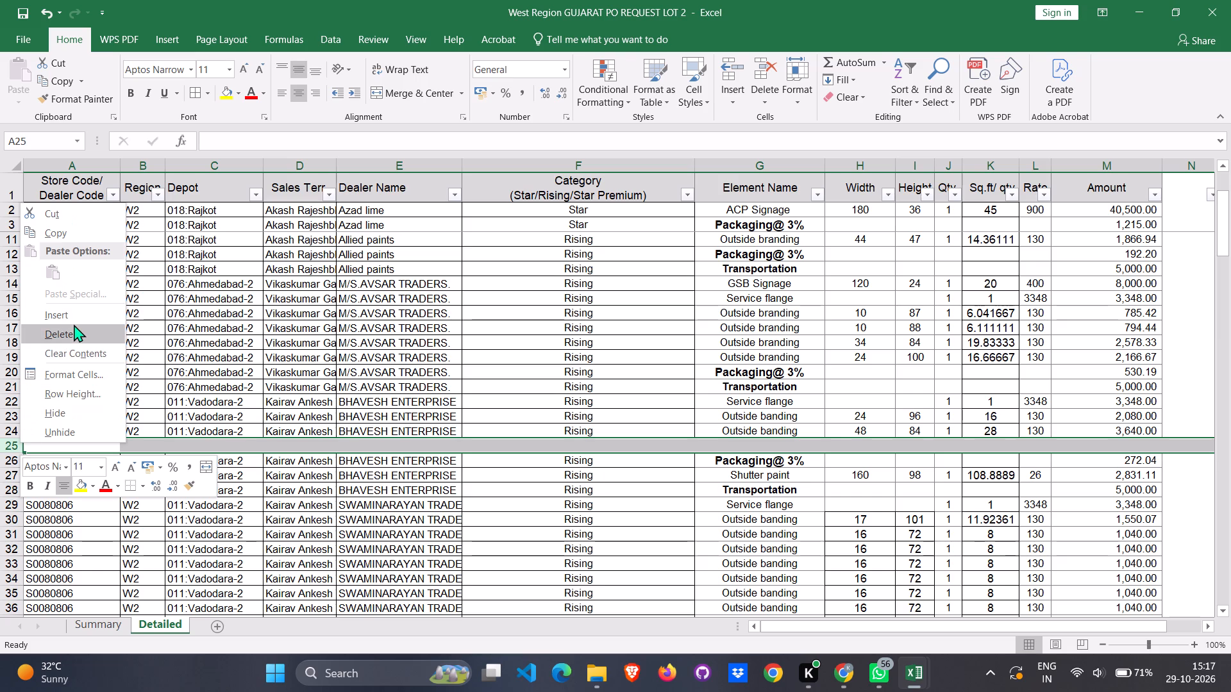
click(74, 324)
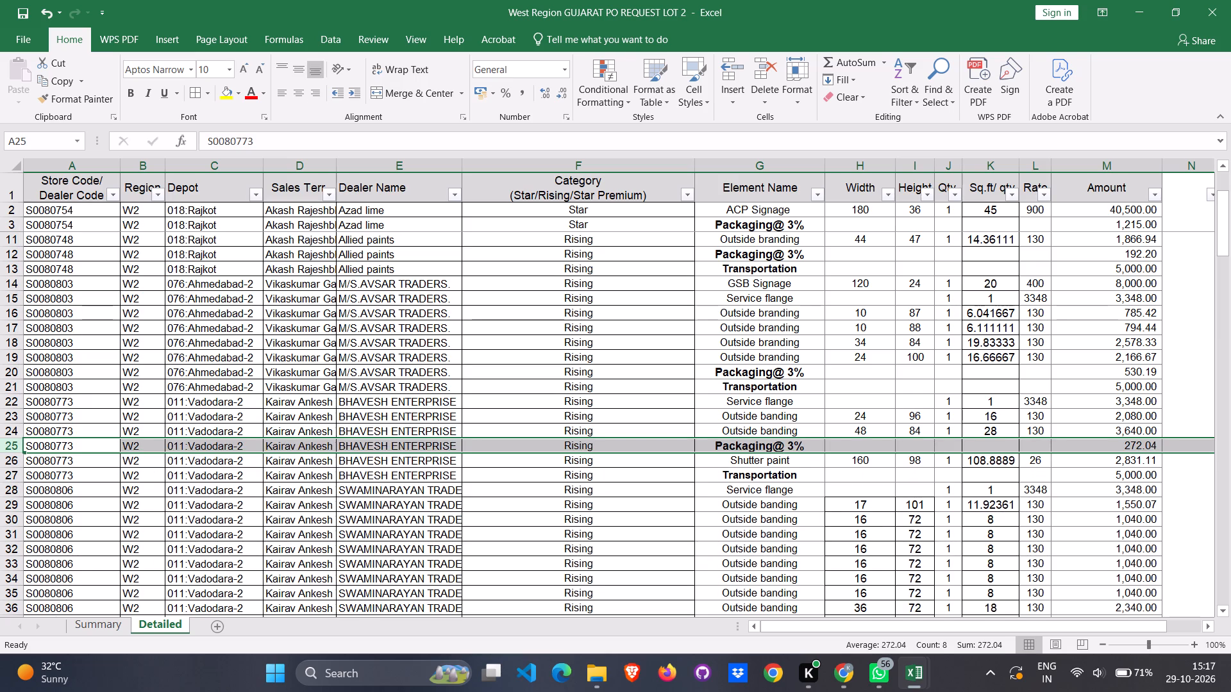
Check the row order of the dealers above BHAVESH ENTERPRISE, up to the first row of the Detailed sheet.
scroll(305, 403, up, 6)
scroll(332, 449, up, 1)
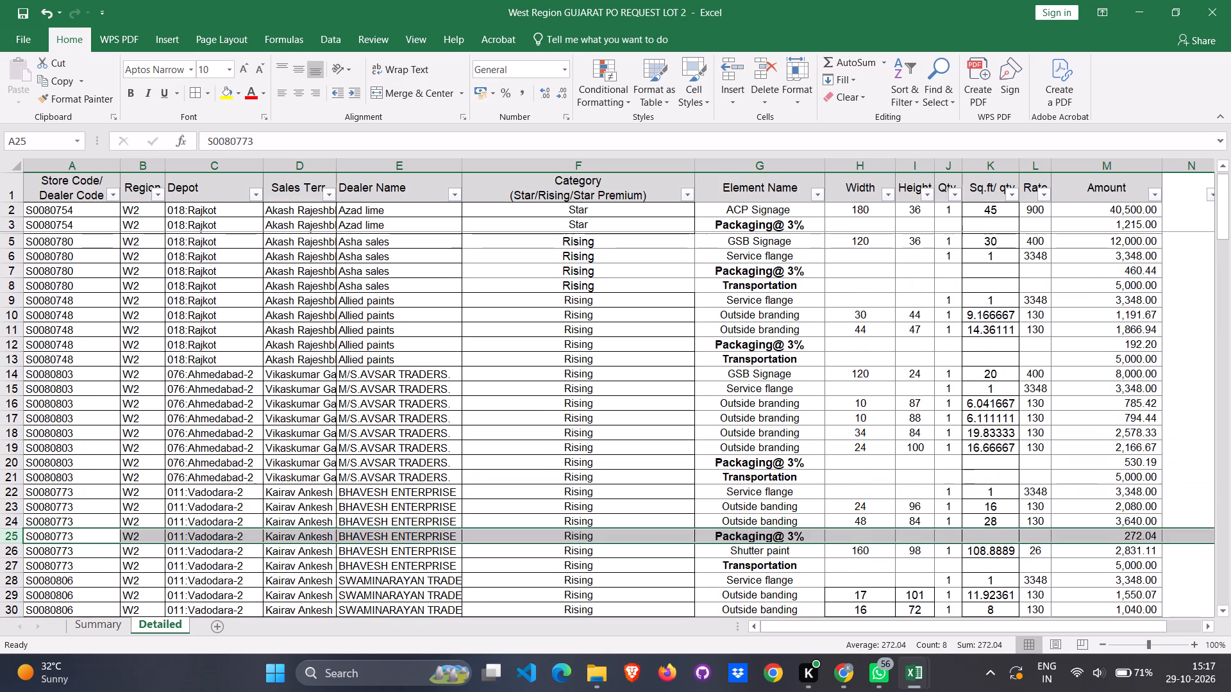
scroll(332, 449, up, 5)
scroll(532, 480, up, 2)
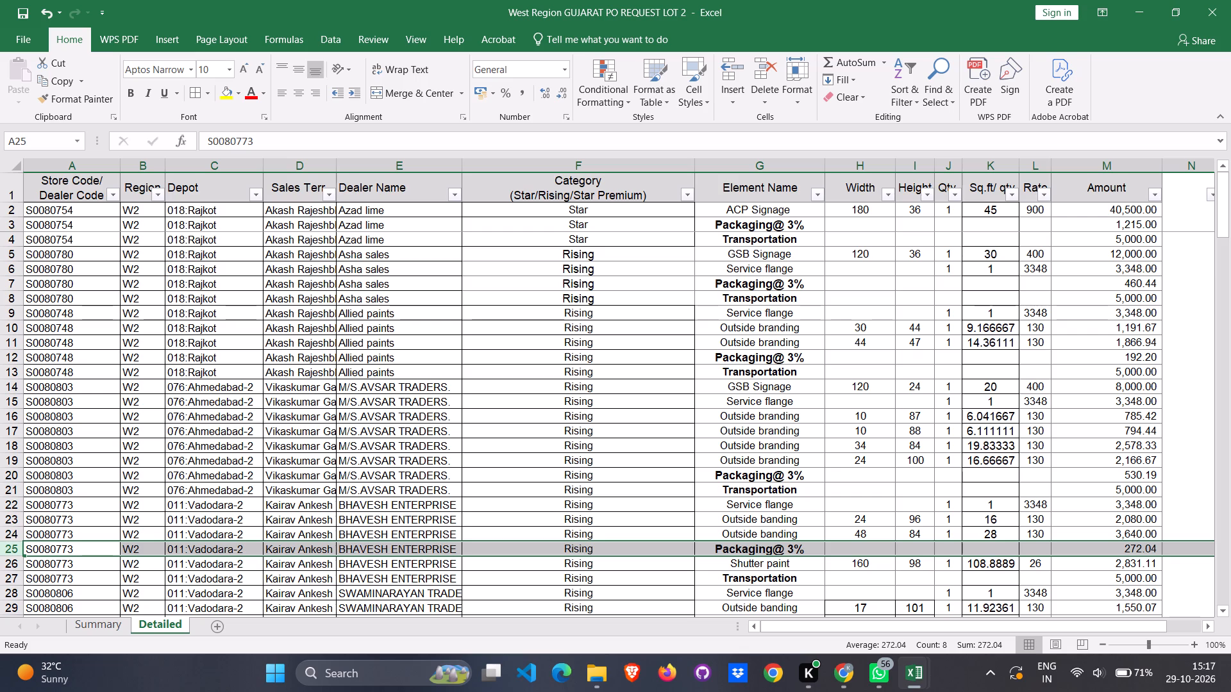
Review the element order of every dealer's rows in the Detailed sheet, from BHAVESH ENTERPRISE down to AL HADID TRADERS and the total.
scroll(764, 322, down, 3)
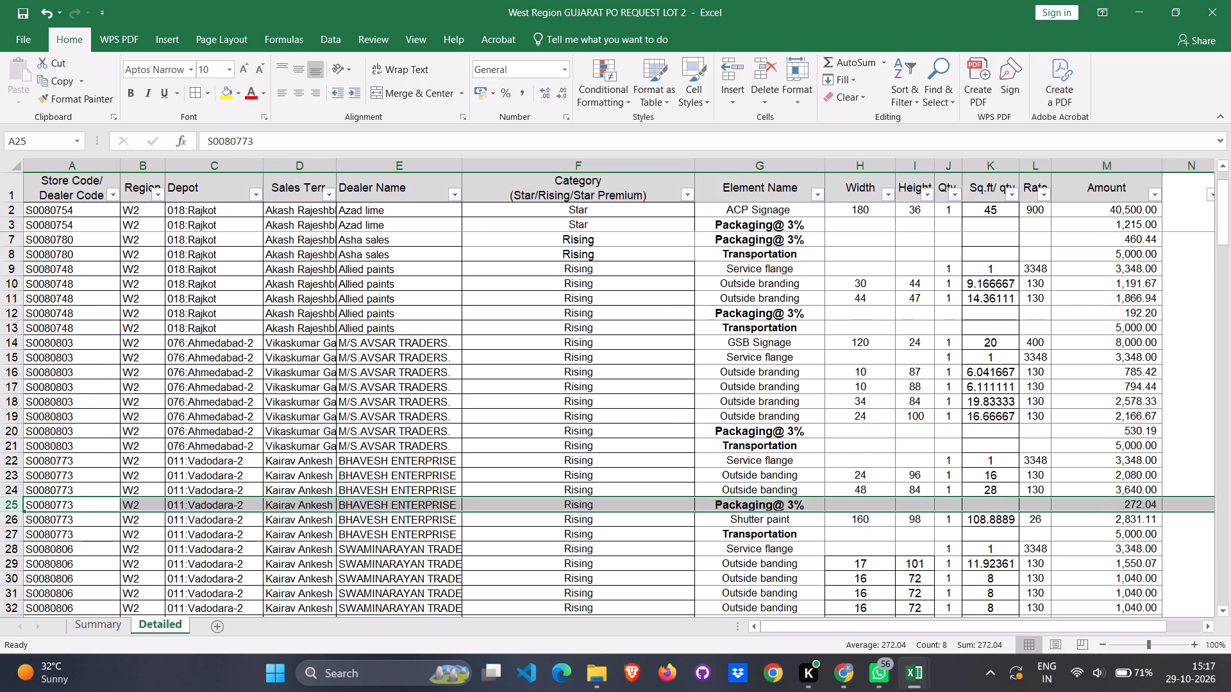
scroll(772, 345, down, 6)
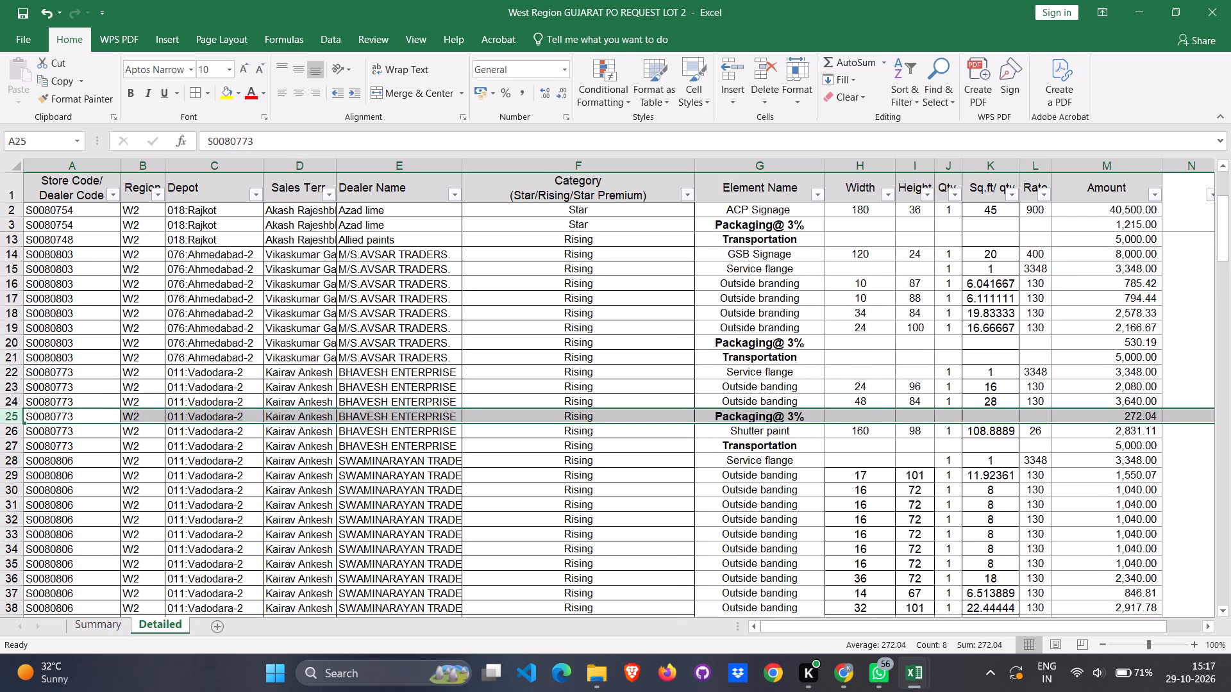
scroll(787, 366, down, 7)
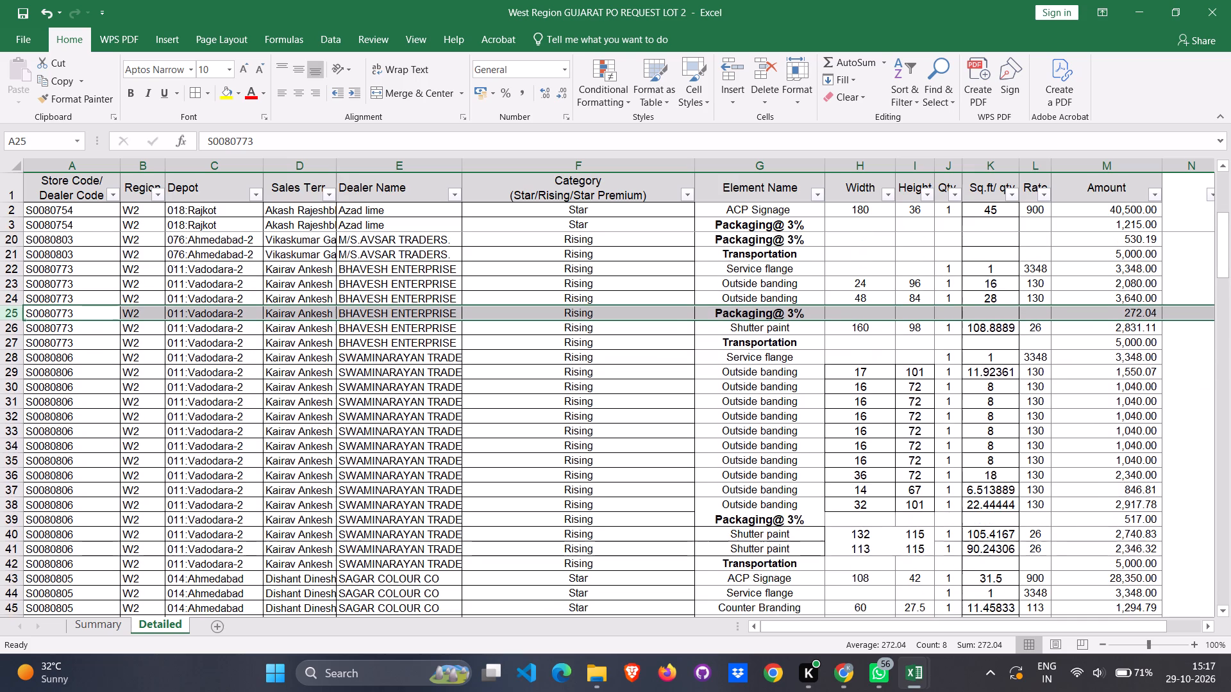
scroll(787, 366, down, 3)
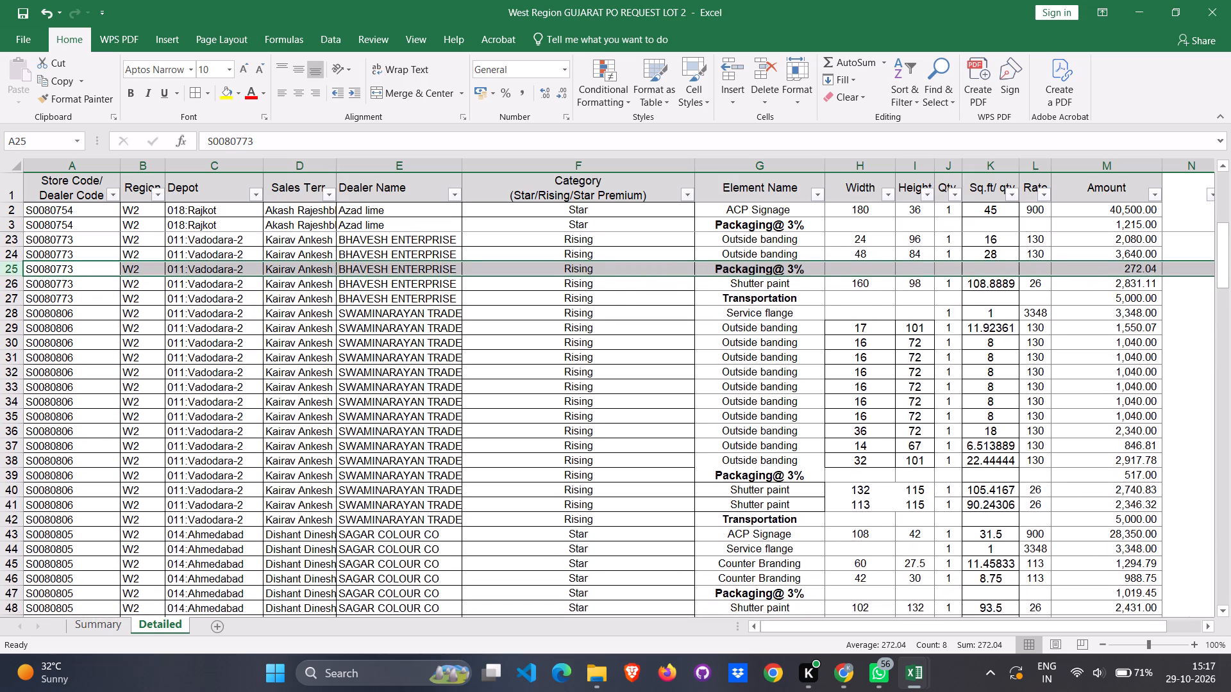
scroll(787, 366, down, 6)
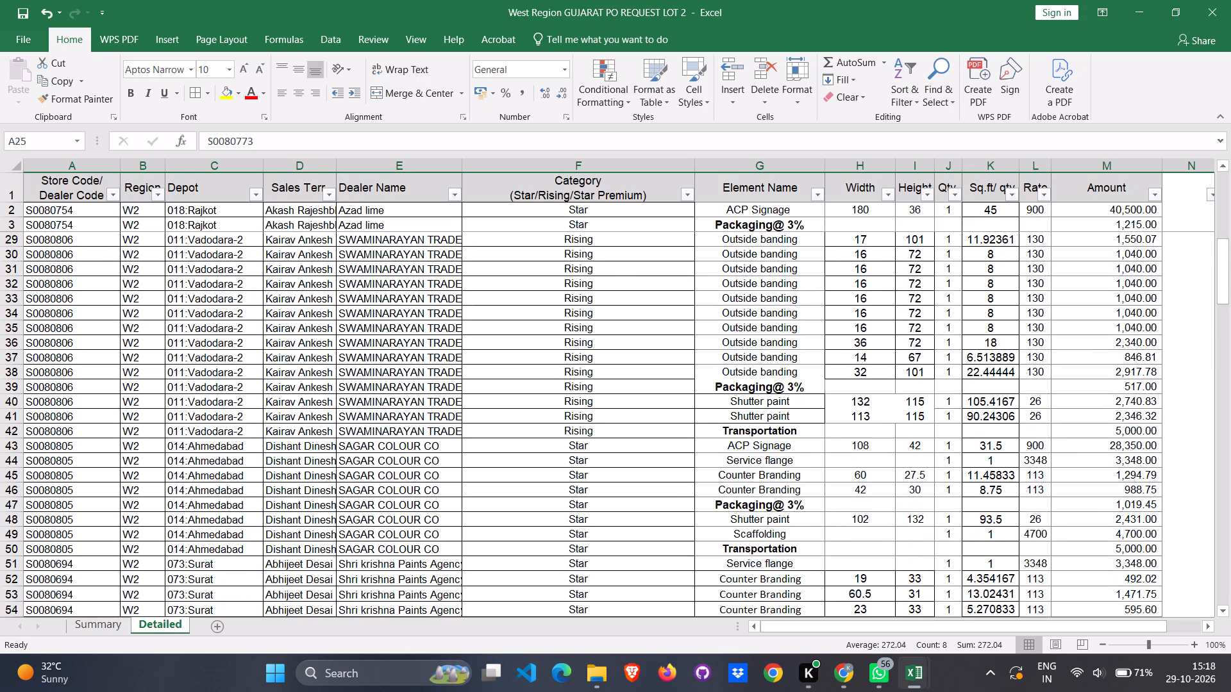
scroll(798, 365, down, 7)
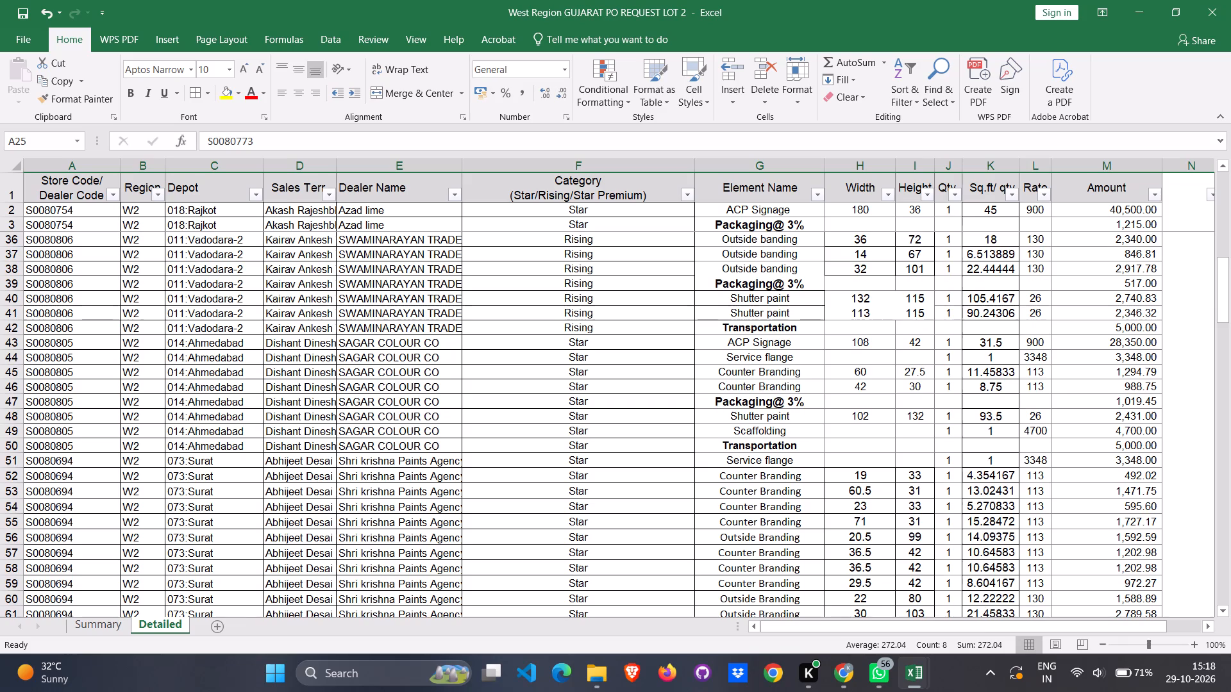
scroll(798, 365, down, 11)
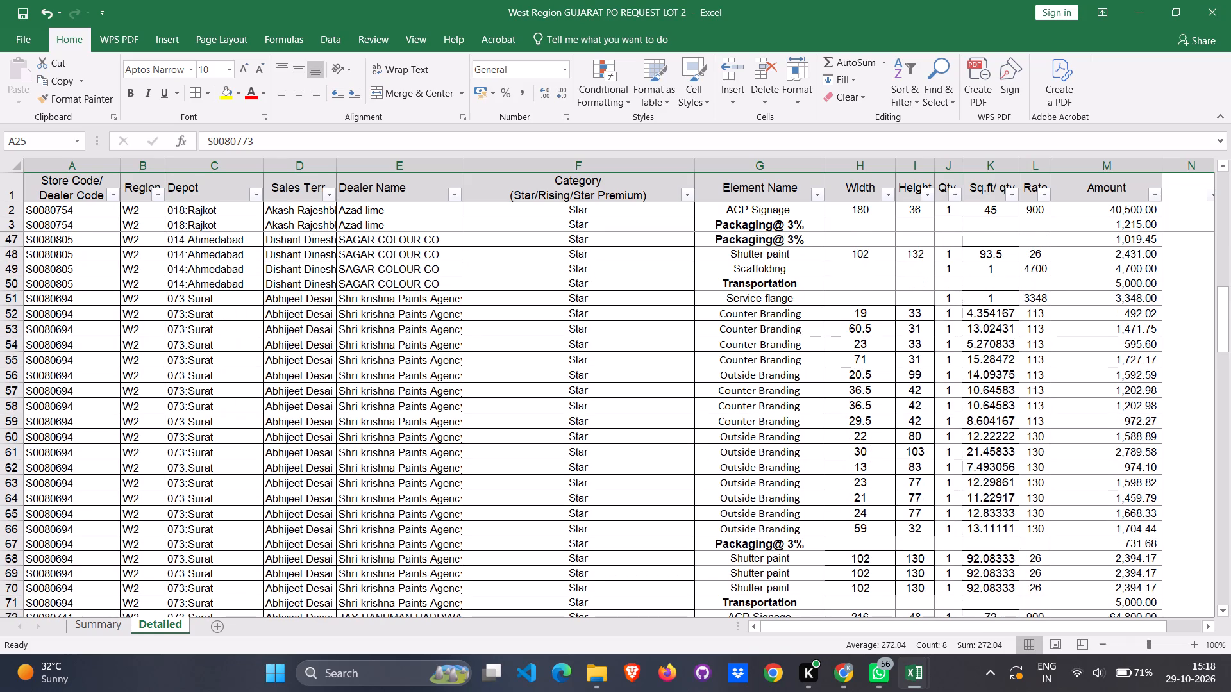
scroll(798, 365, down, 16)
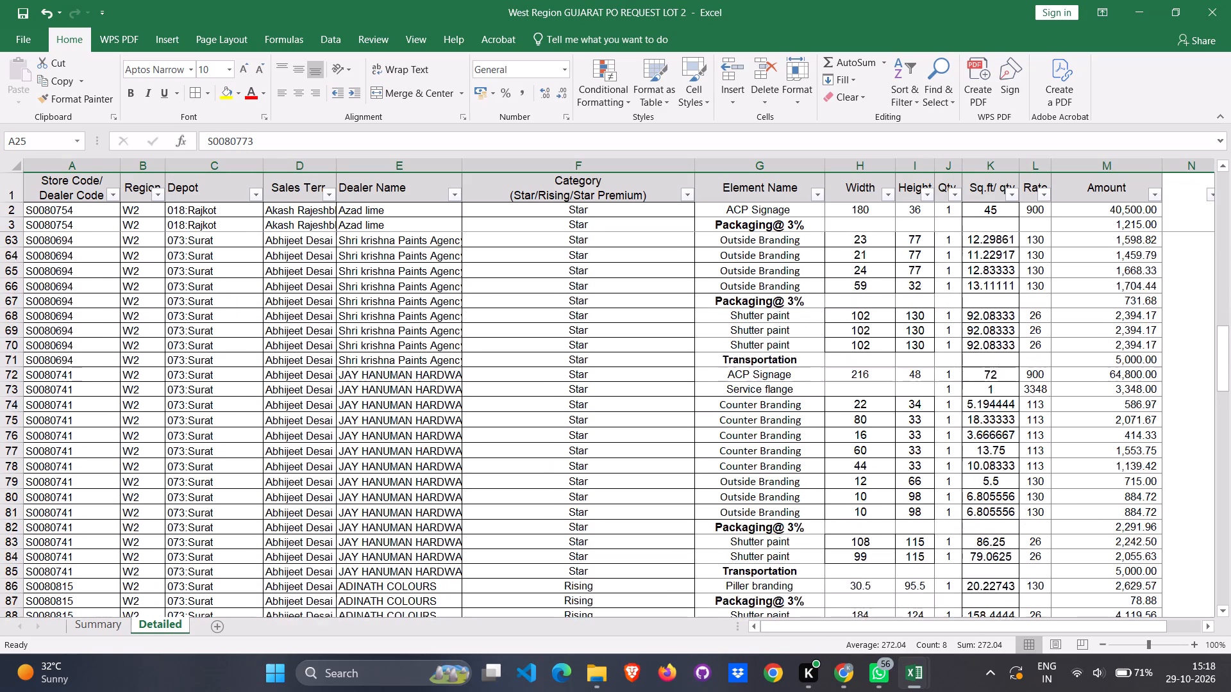
scroll(798, 365, down, 3)
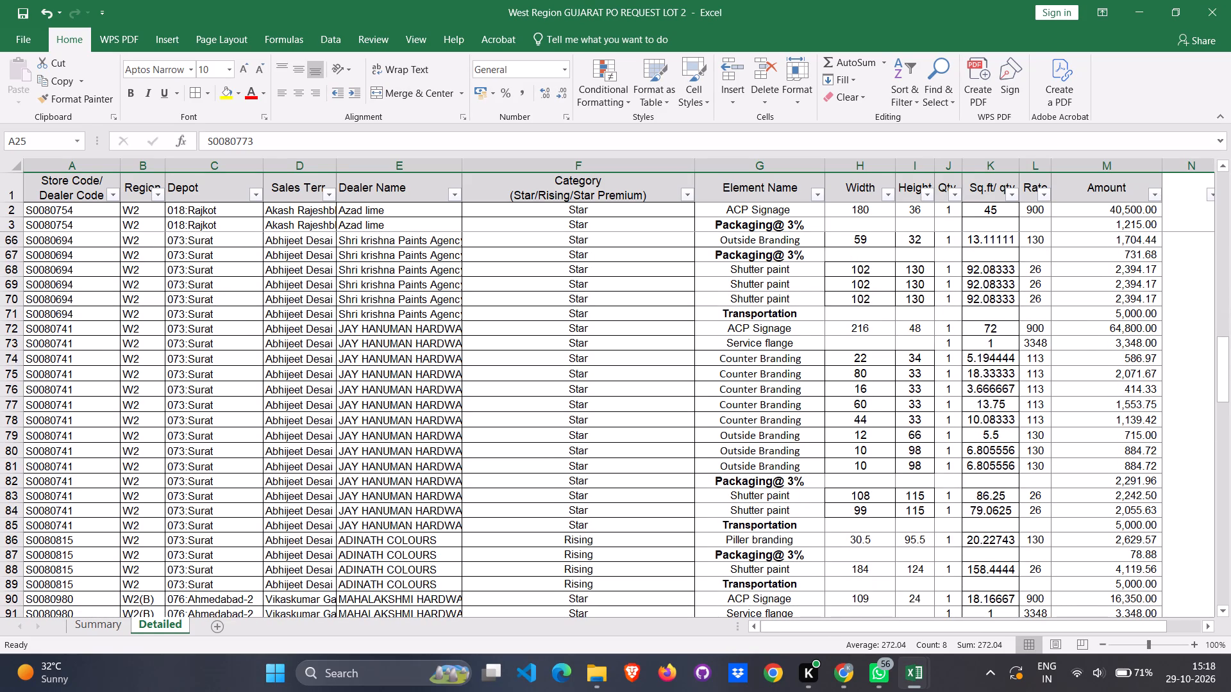
scroll(798, 365, down, 6)
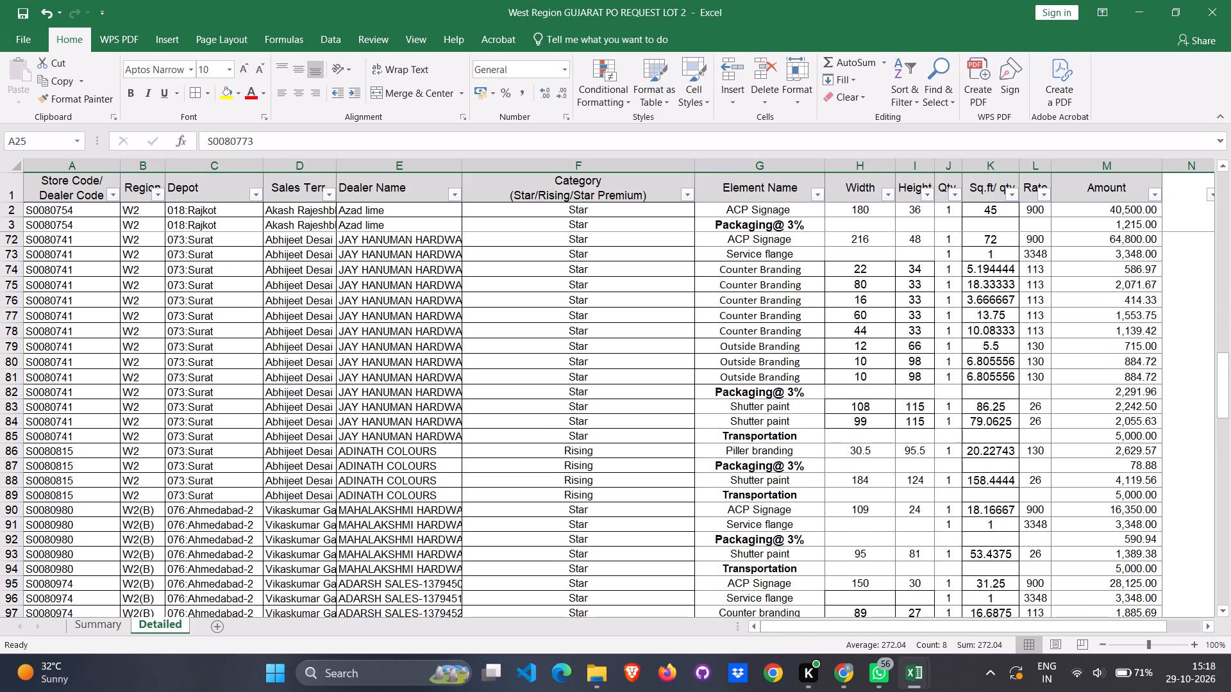
scroll(798, 365, down, 2)
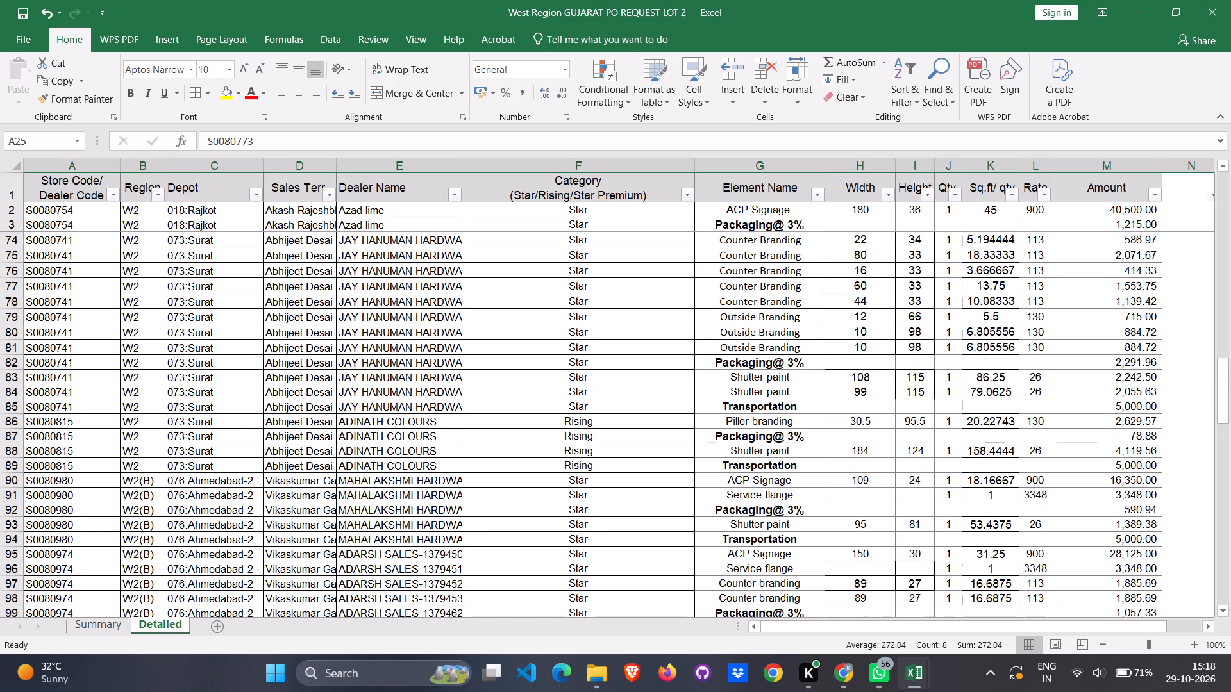
scroll(798, 365, down, 8)
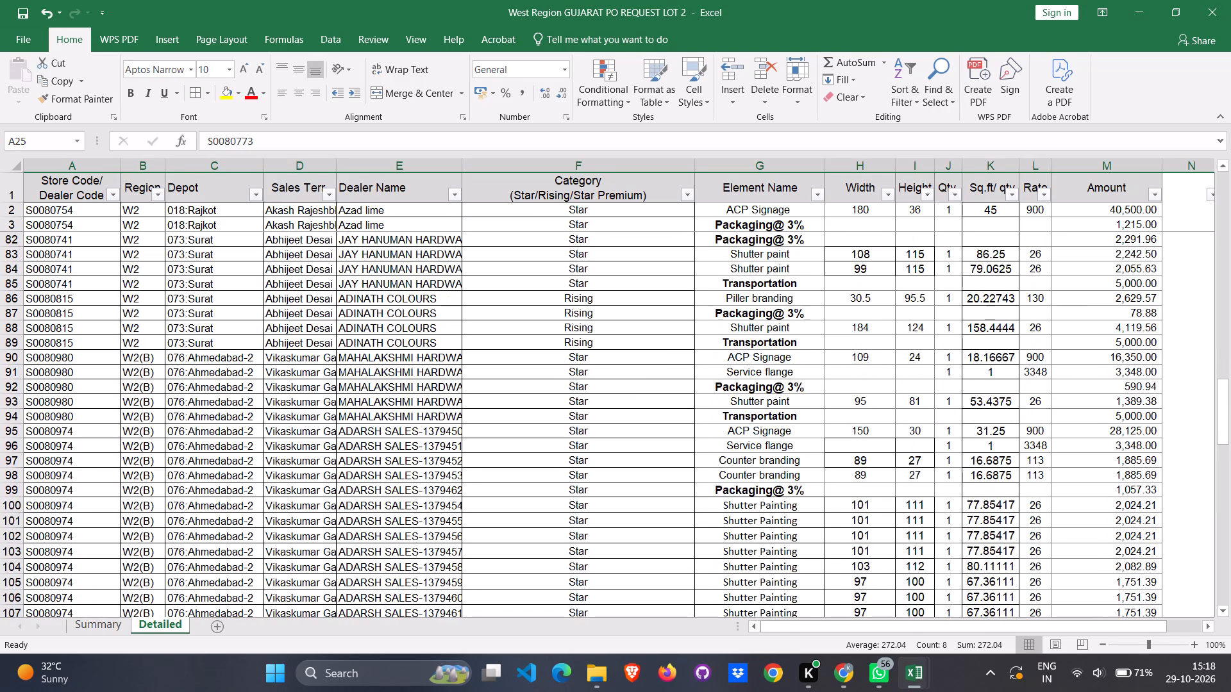
scroll(798, 365, down, 11)
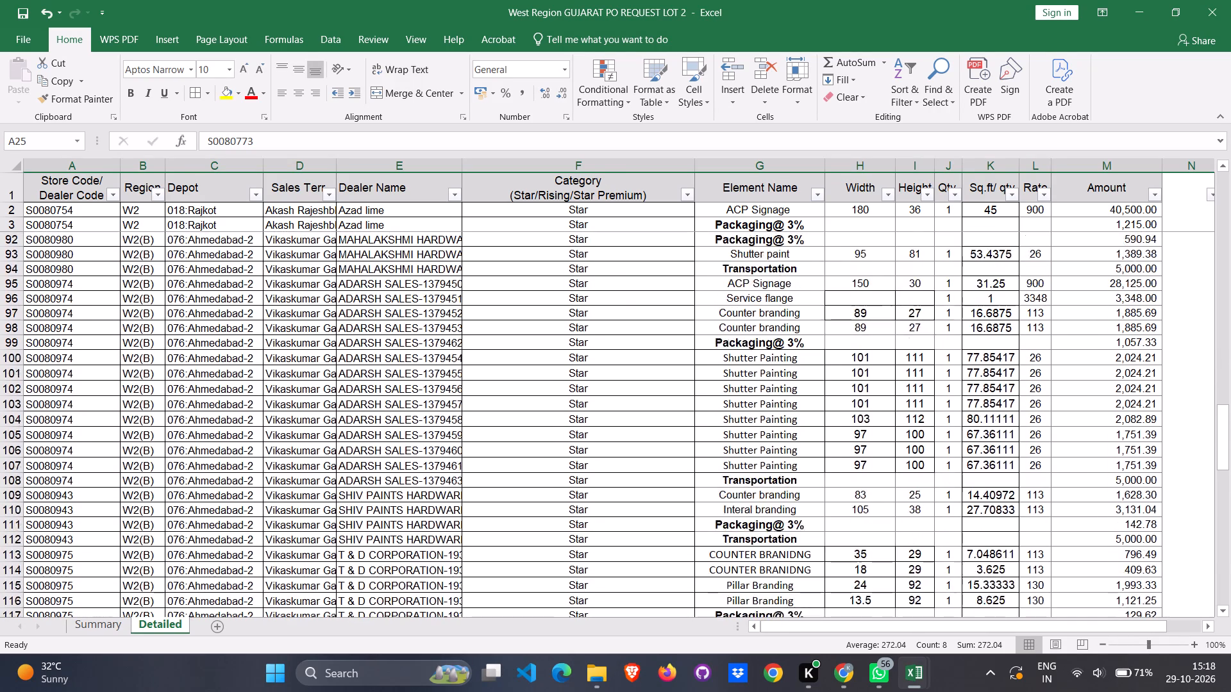
scroll(798, 365, down, 10)
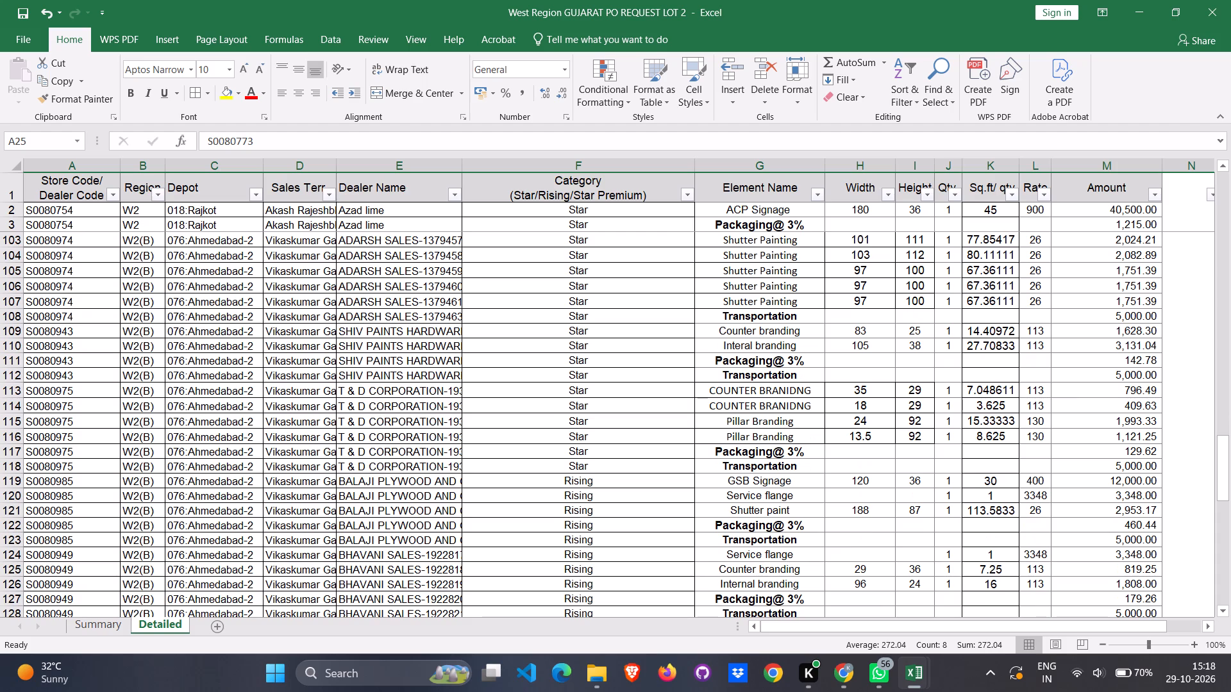
scroll(798, 365, down, 7)
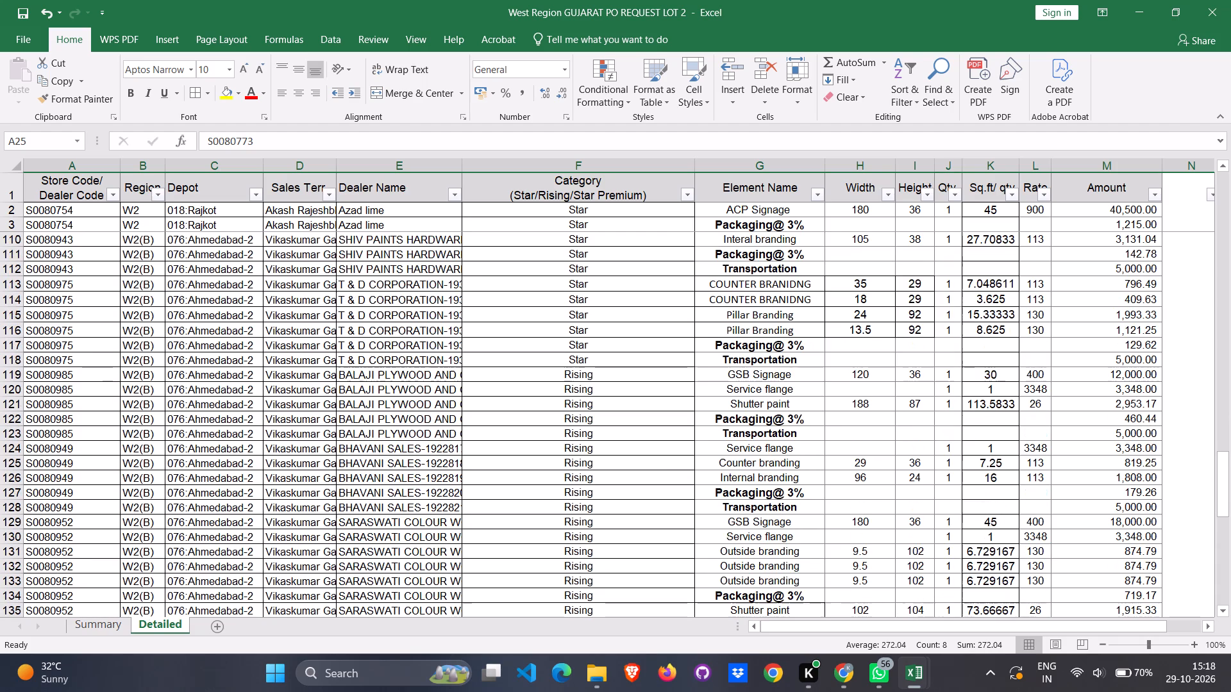
scroll(798, 365, down, 10)
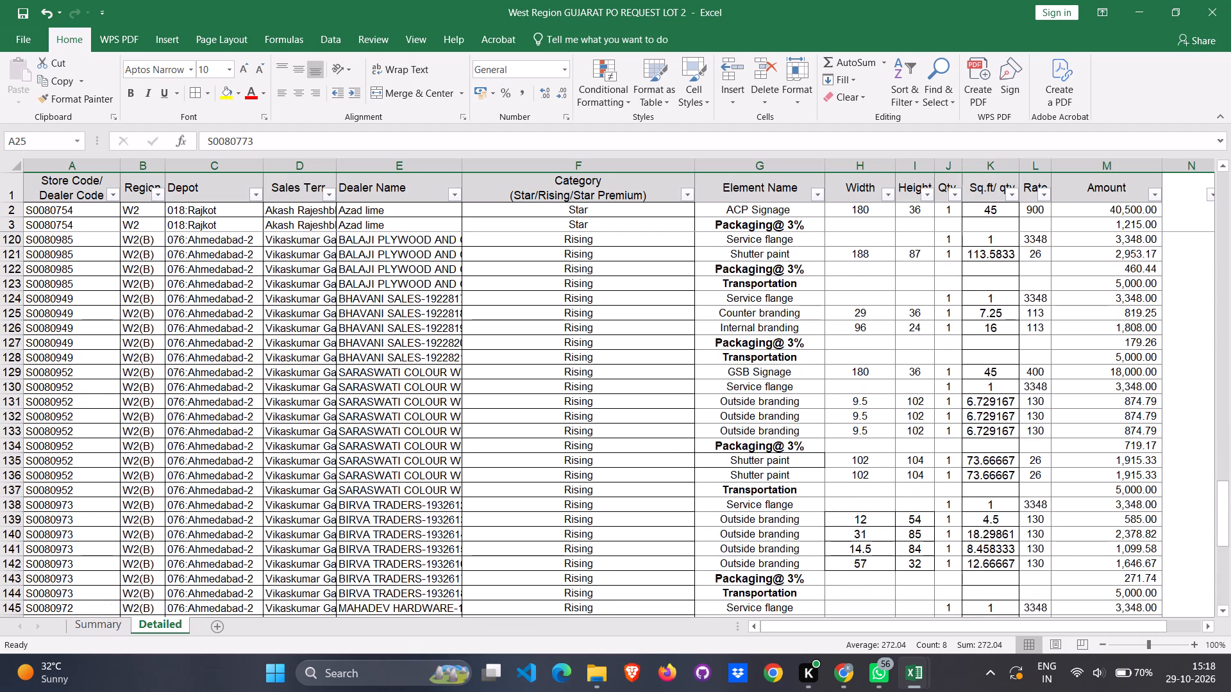
scroll(808, 369, down, 14)
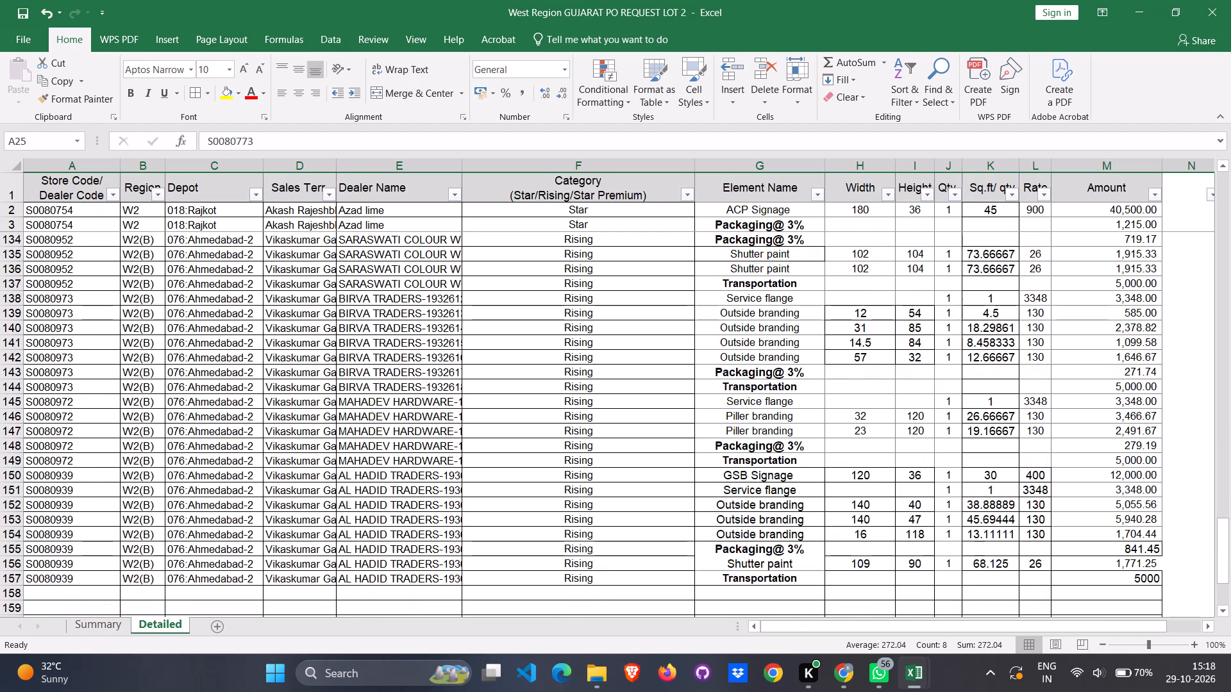
scroll(807, 369, down, 4)
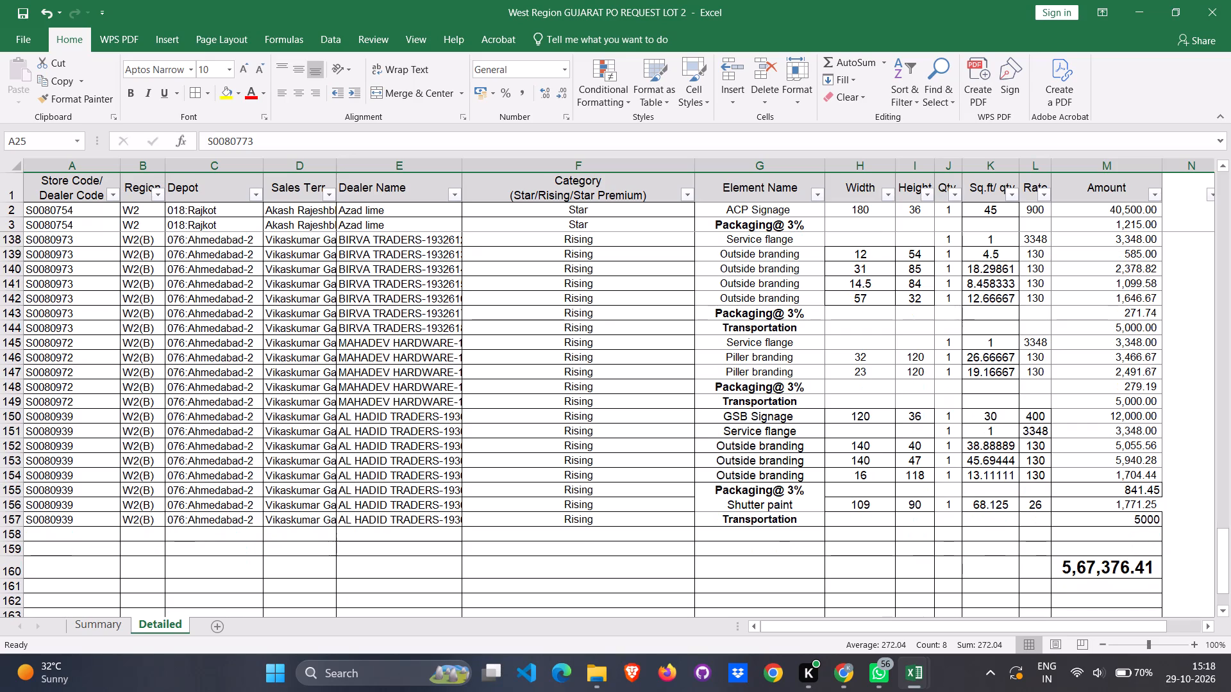
Replace AL HADID TRADERS' Packaging@ 3% amount in M155 with the formula =SUM(M150:M154)*3%.
click(1143, 490)
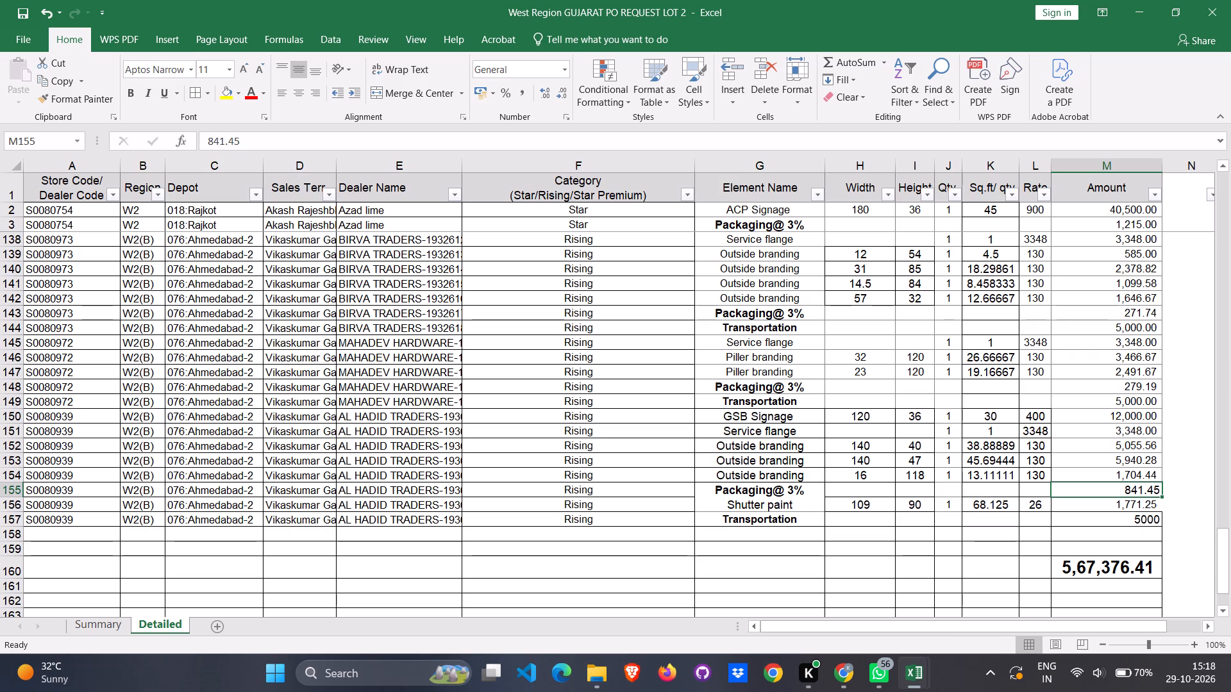
key(equal)
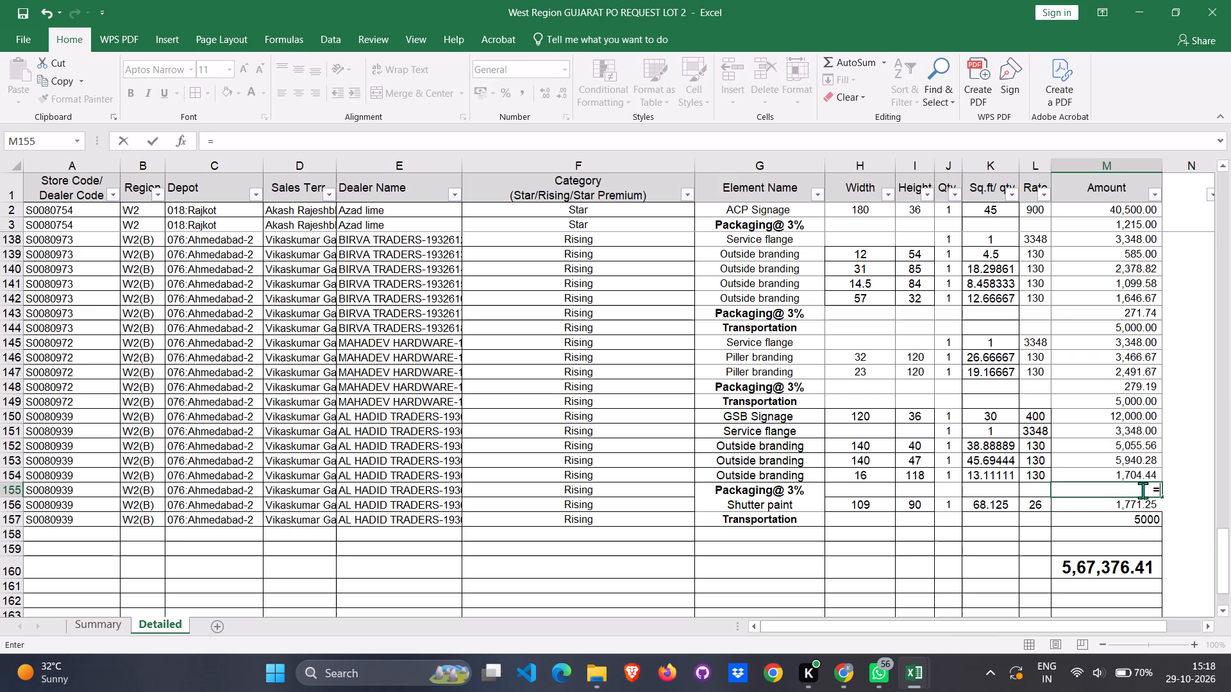
text(SU)
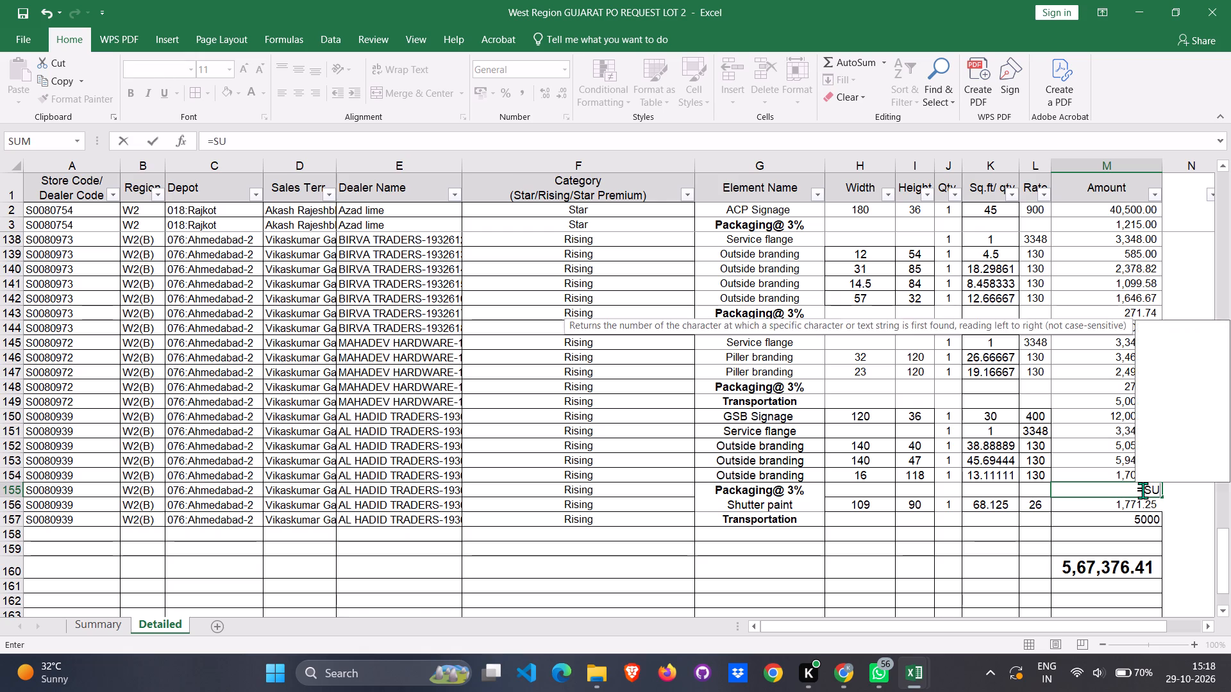
key(m)
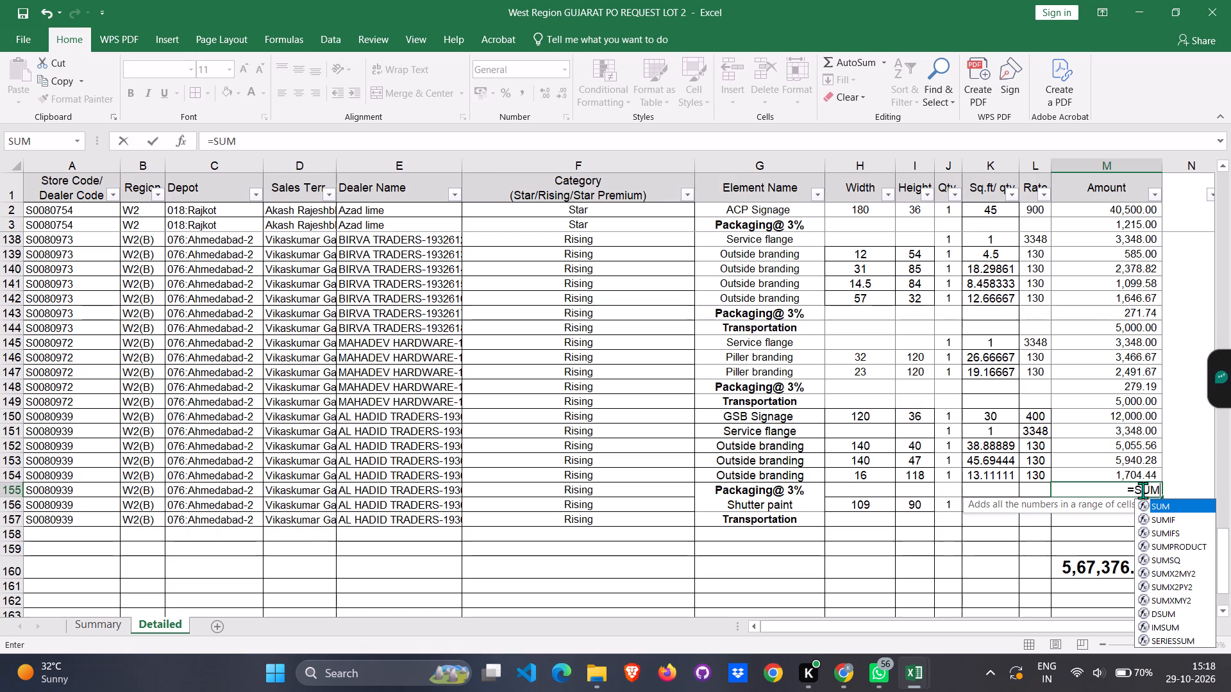
key(shift+parenleft)
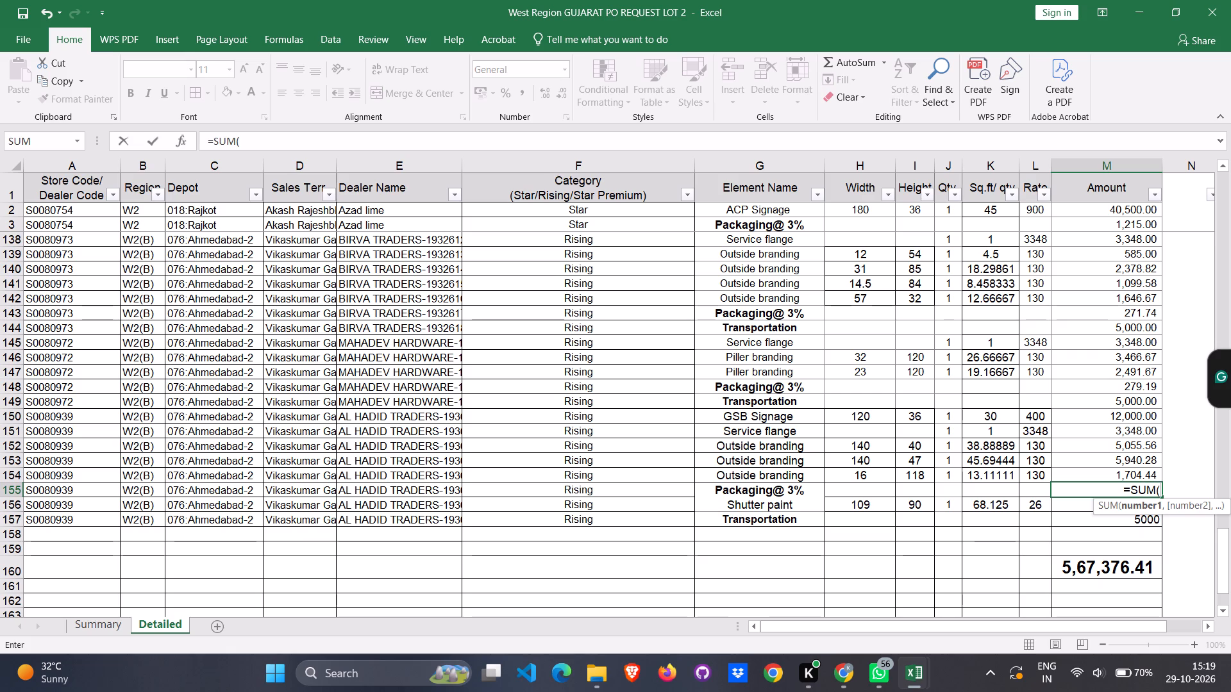
drag(1135, 413, 1136, 424)
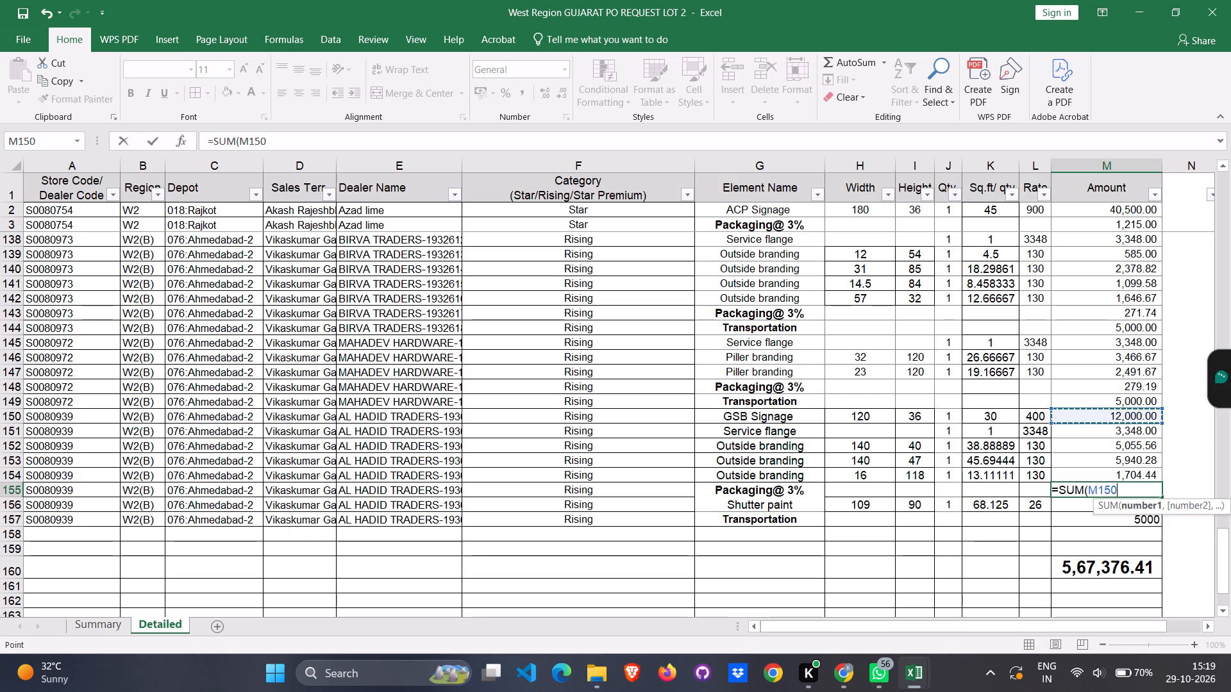
drag(1136, 424, 1144, 472)
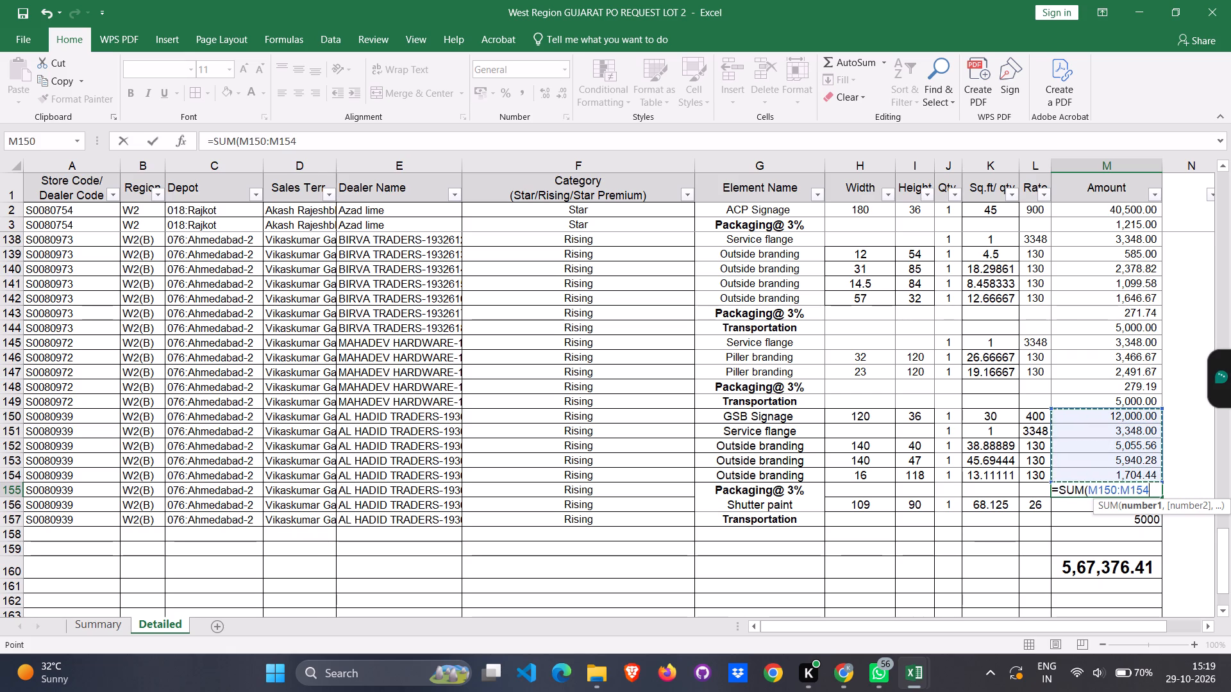
key(shift+parenright)
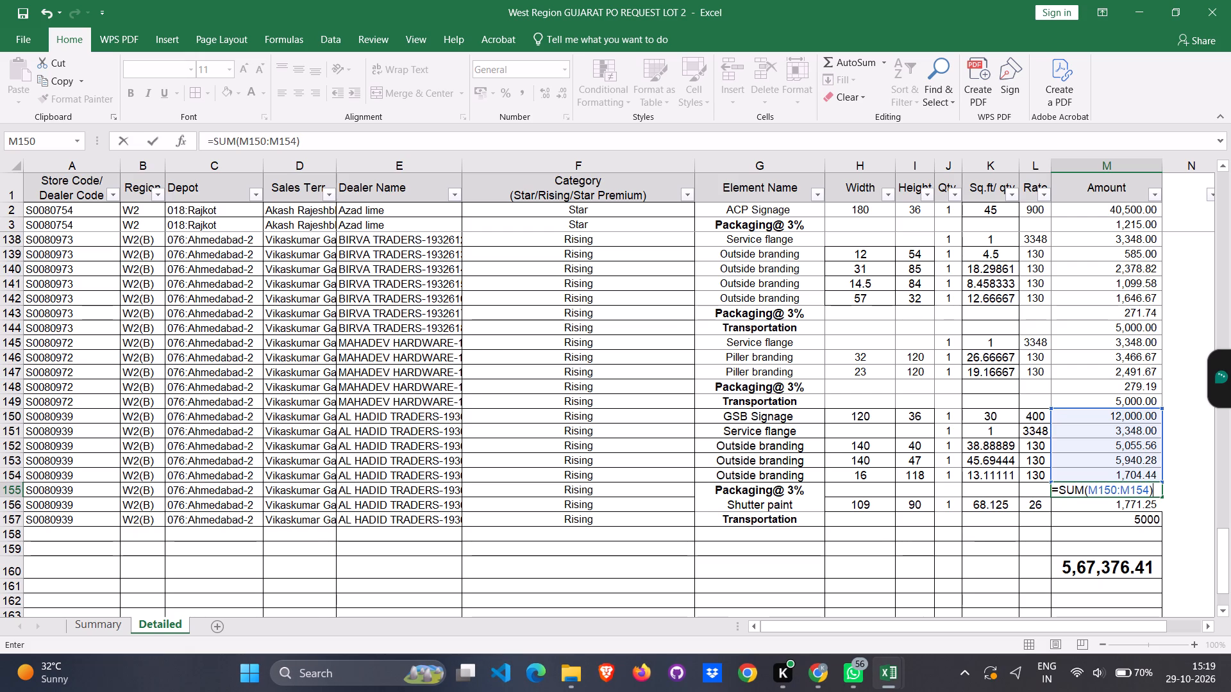
key(shift+asterisk)
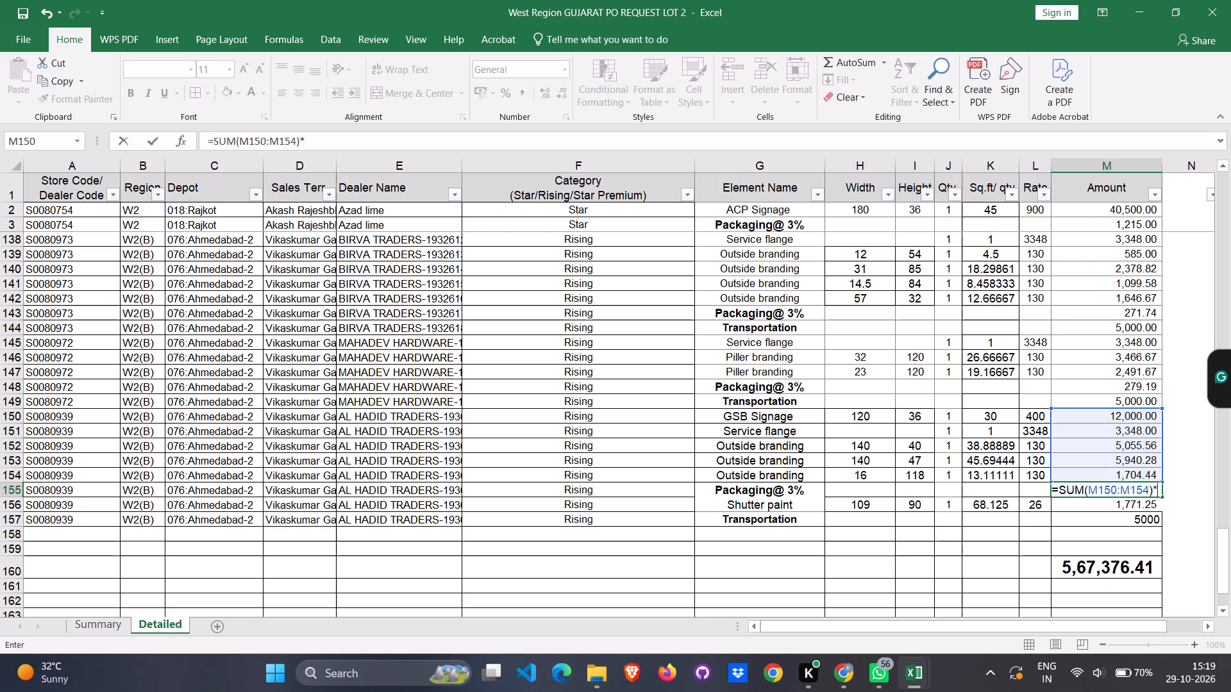
key(3)
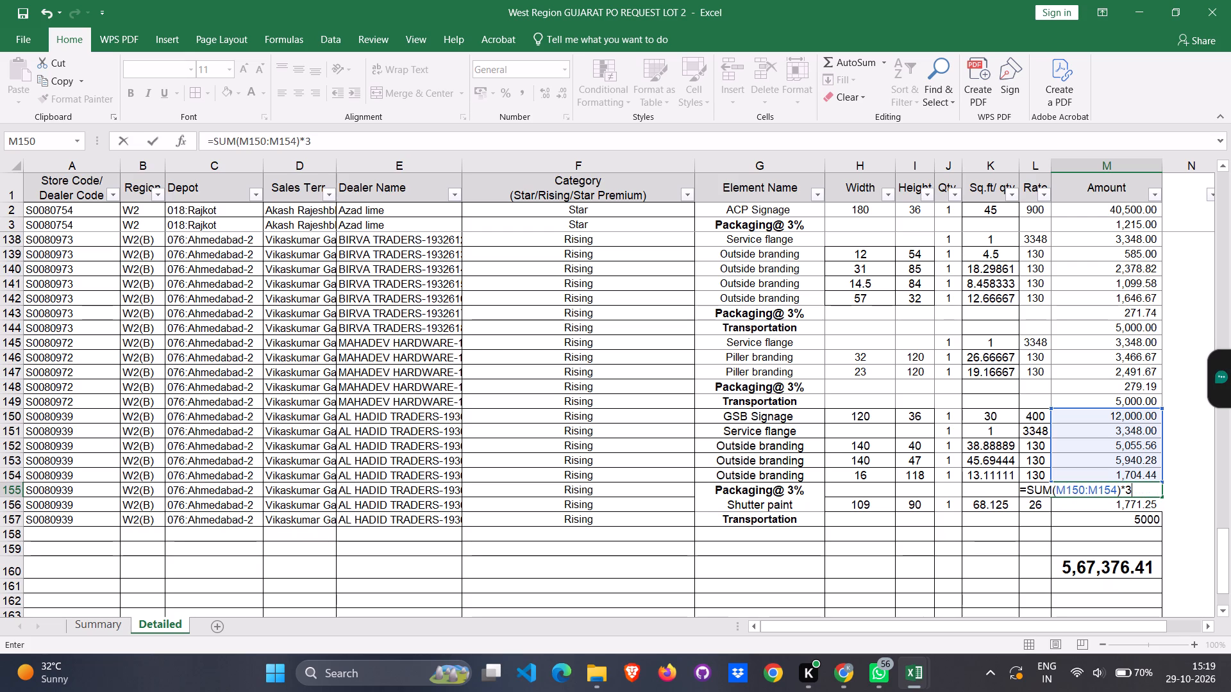
key(shift+percent)
key(Return)
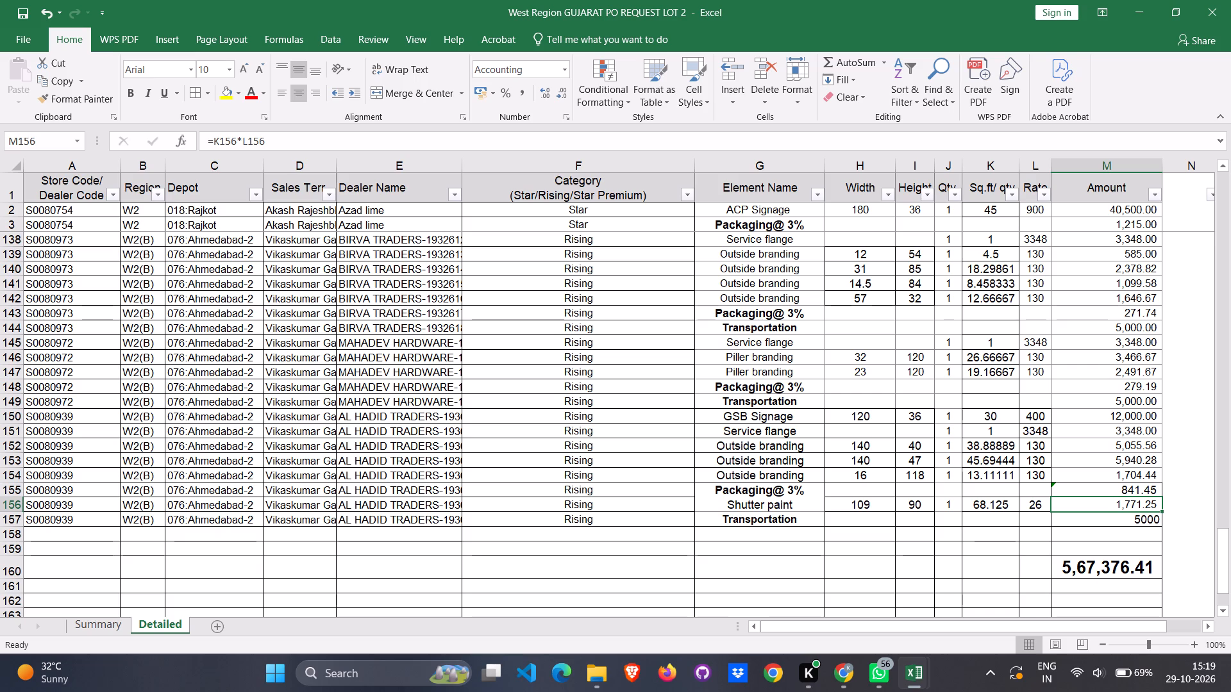
Save the workbook.
key(ctrl+s)
Inspect the Packaging@ 3% formula in M155 and the cells it references, leaving the formula as it is.
click(1071, 490)
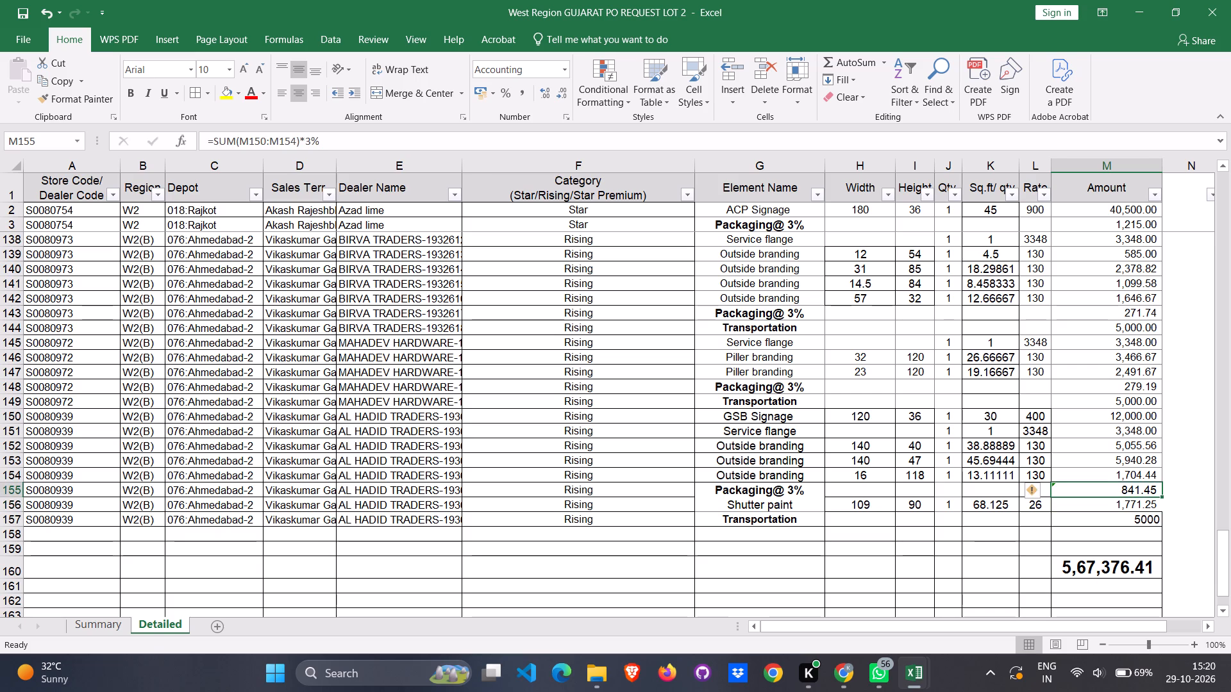
click(1053, 482)
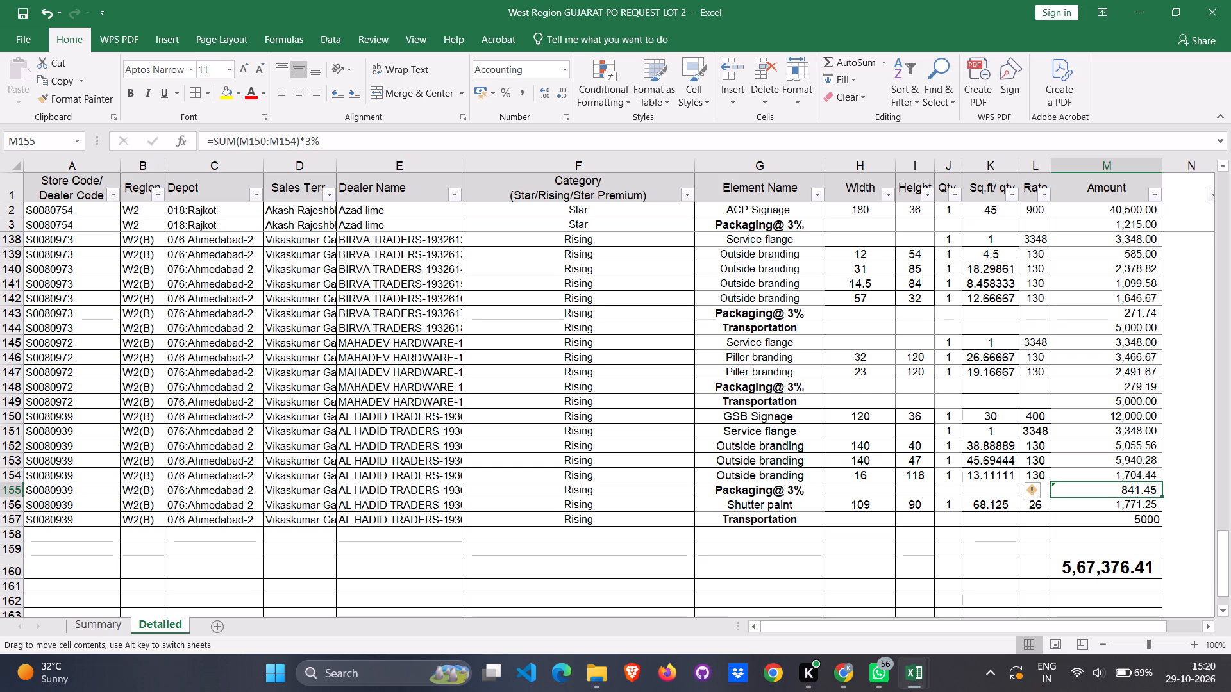
triple_click(1073, 491)
click(1073, 491)
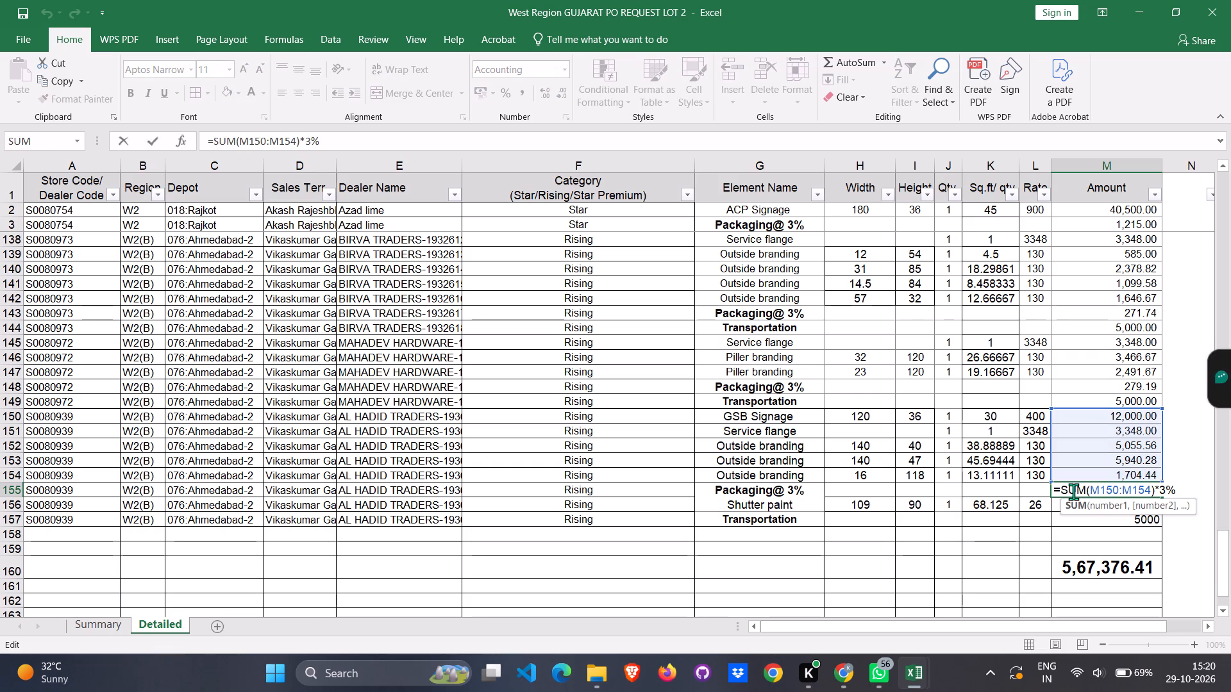
click(1055, 504)
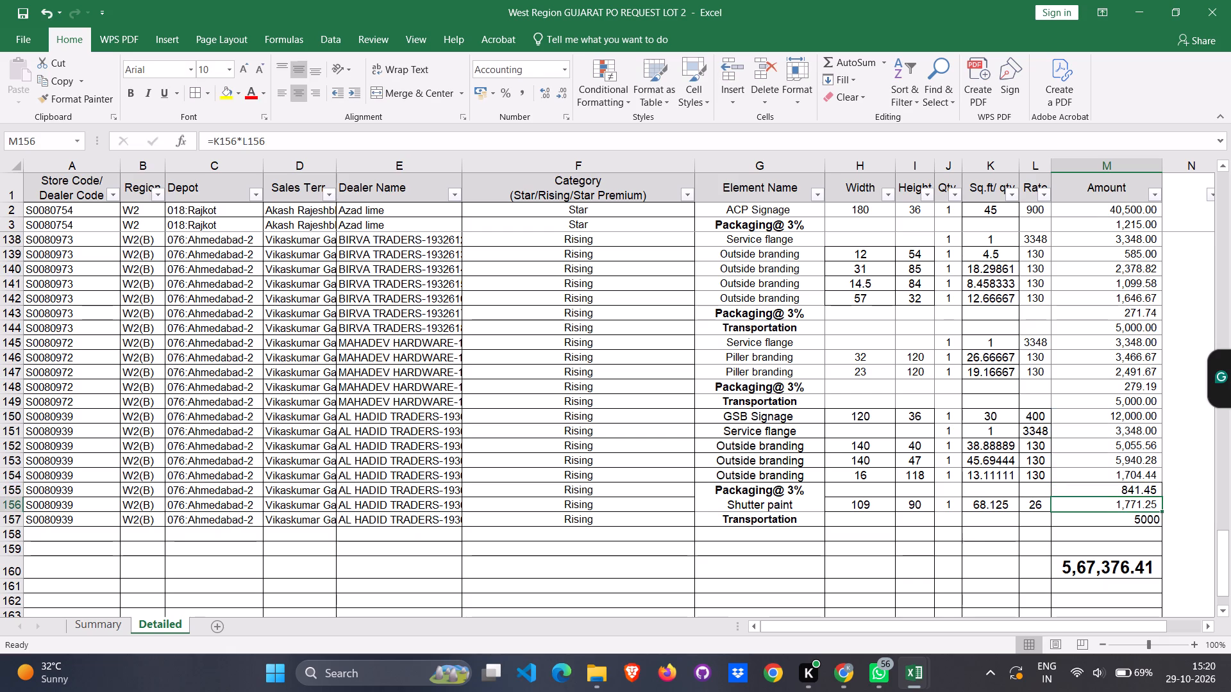
Check the cell contents behind AL HADID TRADERS' Shutter paint, Transportation and Packaging@ 3% amounts in M155 to M157.
triple_click(1071, 507)
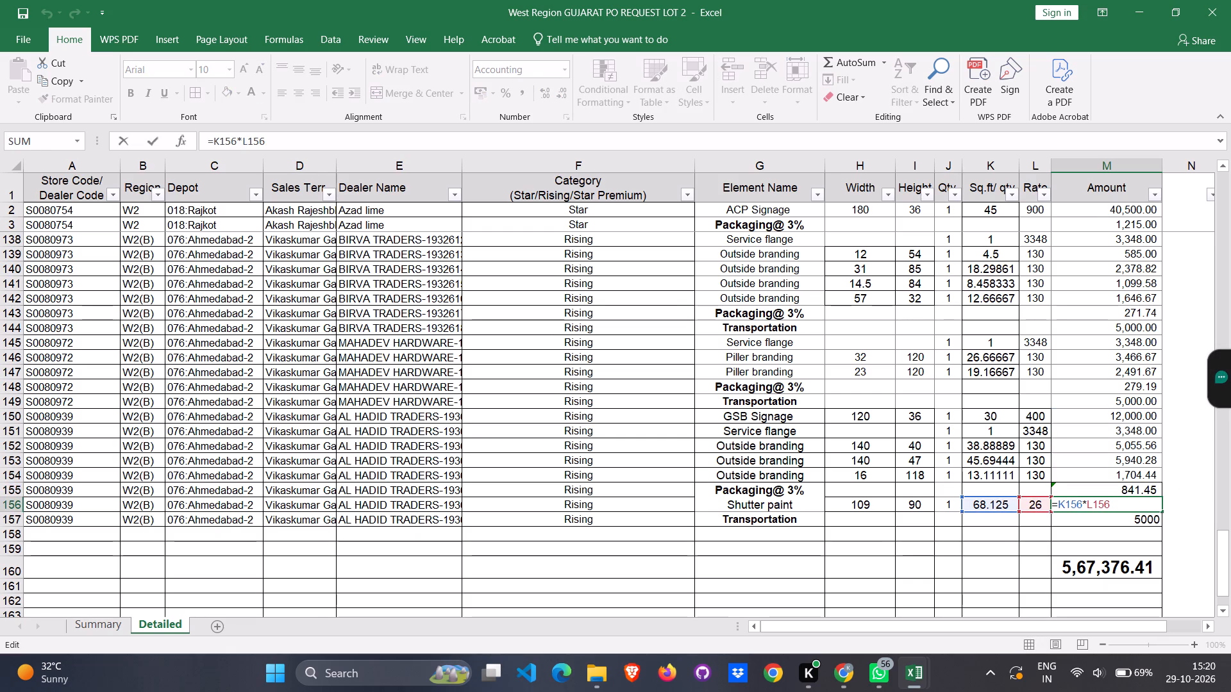
click(1091, 520)
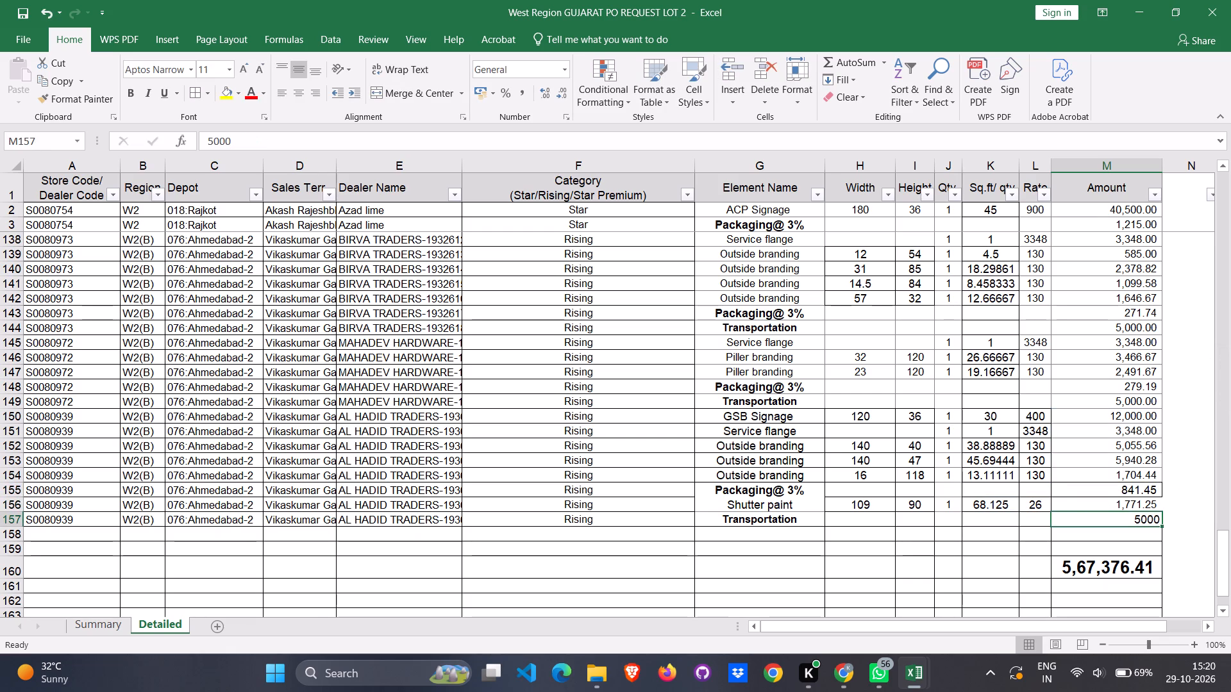
click(1094, 493)
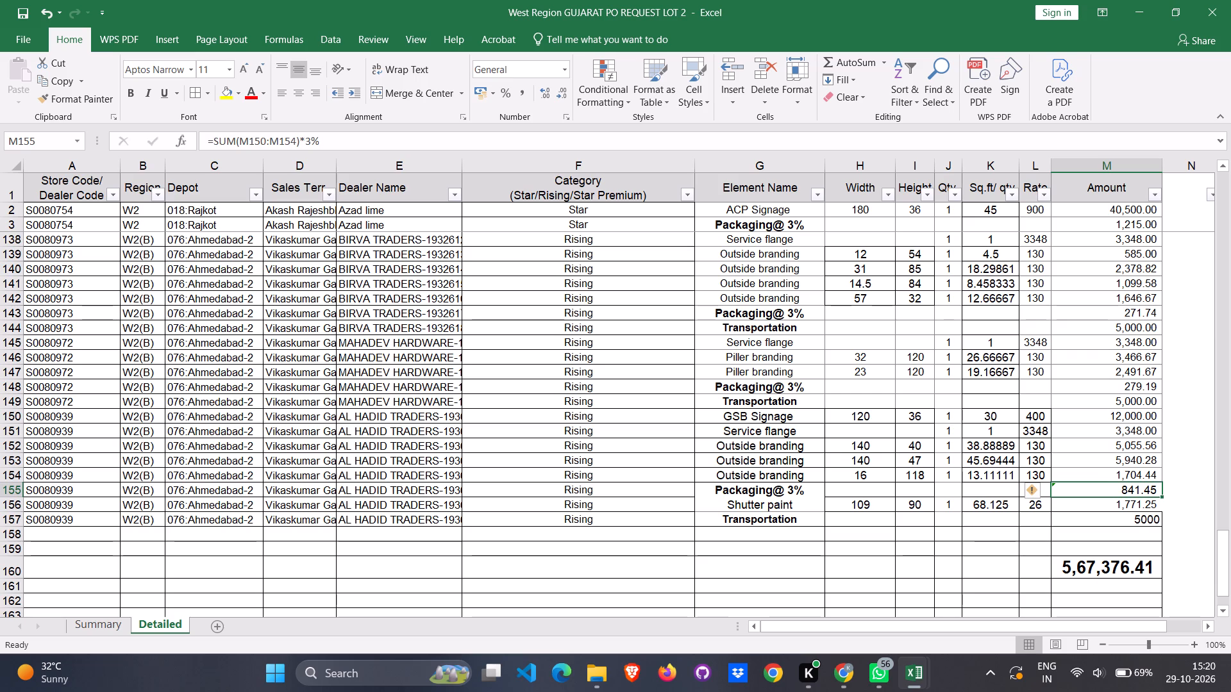
click(1094, 493)
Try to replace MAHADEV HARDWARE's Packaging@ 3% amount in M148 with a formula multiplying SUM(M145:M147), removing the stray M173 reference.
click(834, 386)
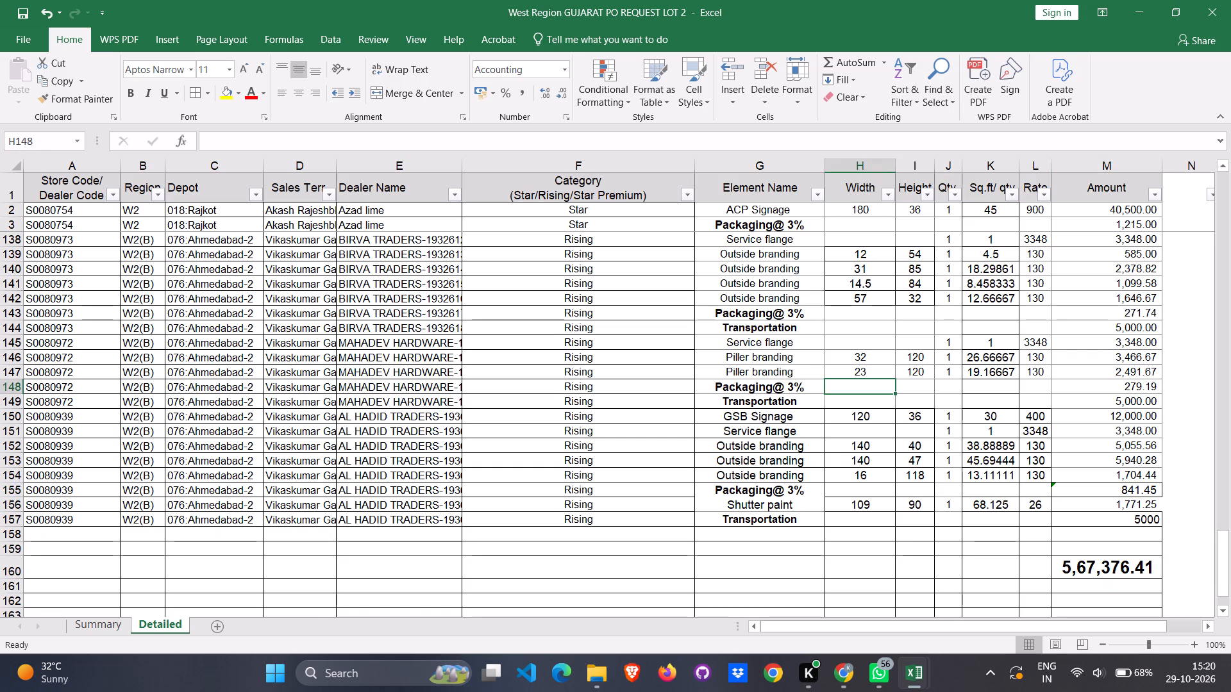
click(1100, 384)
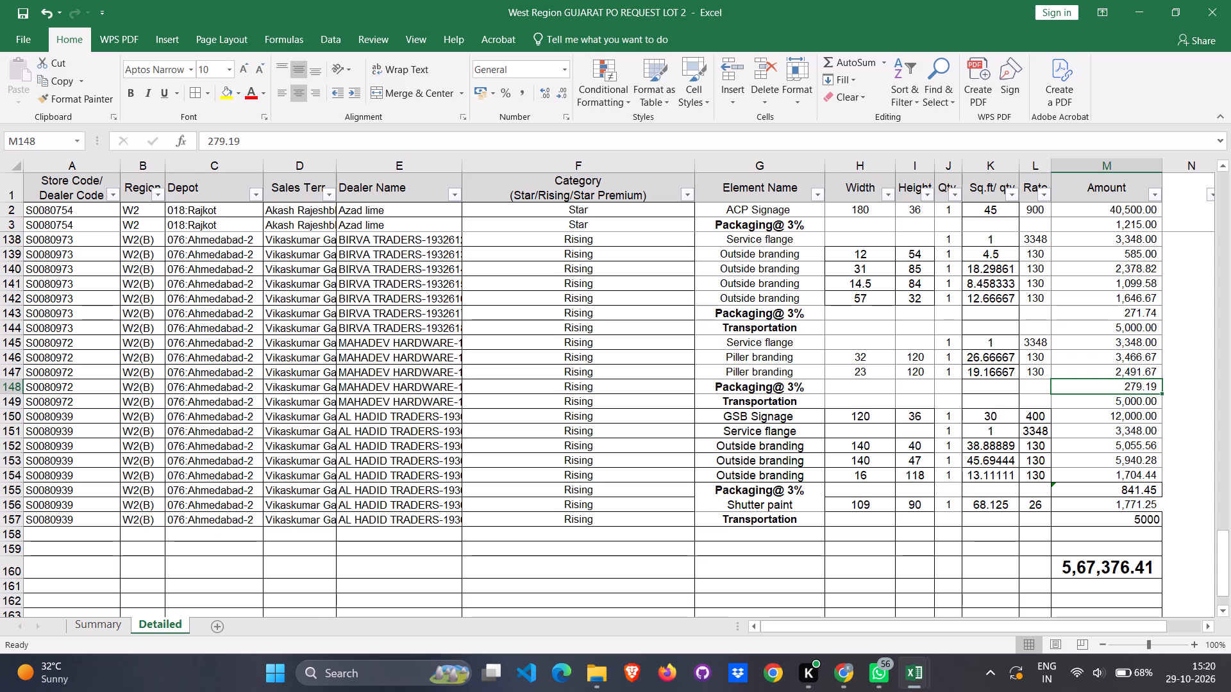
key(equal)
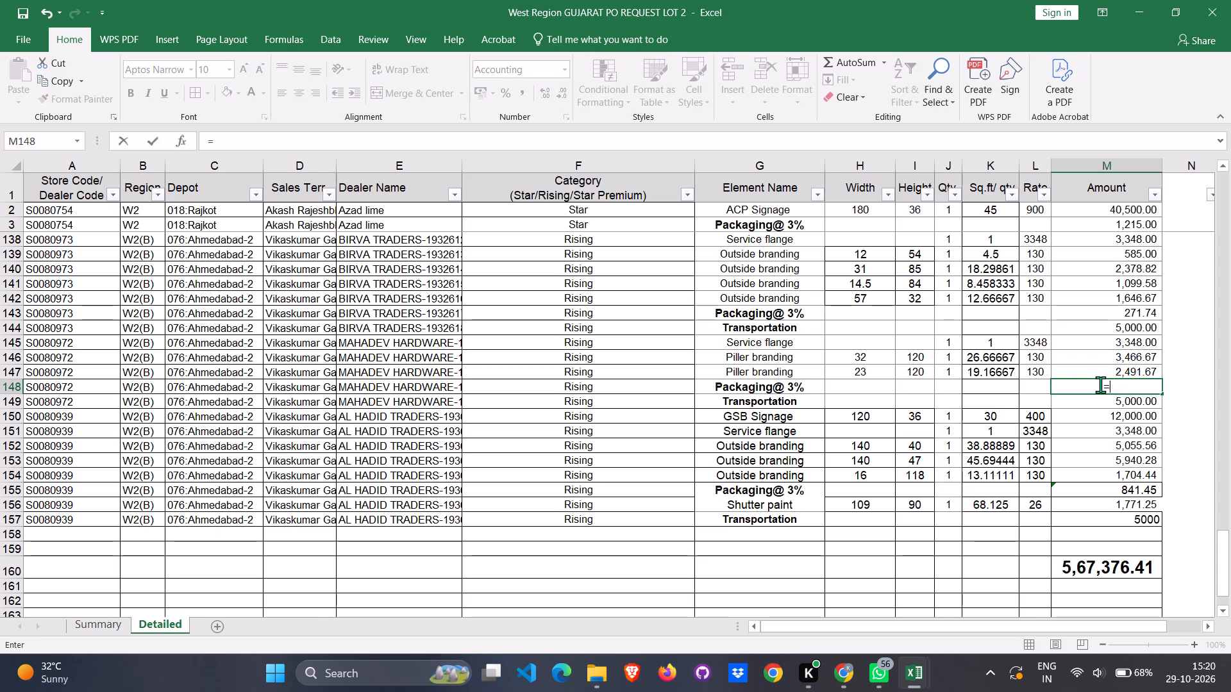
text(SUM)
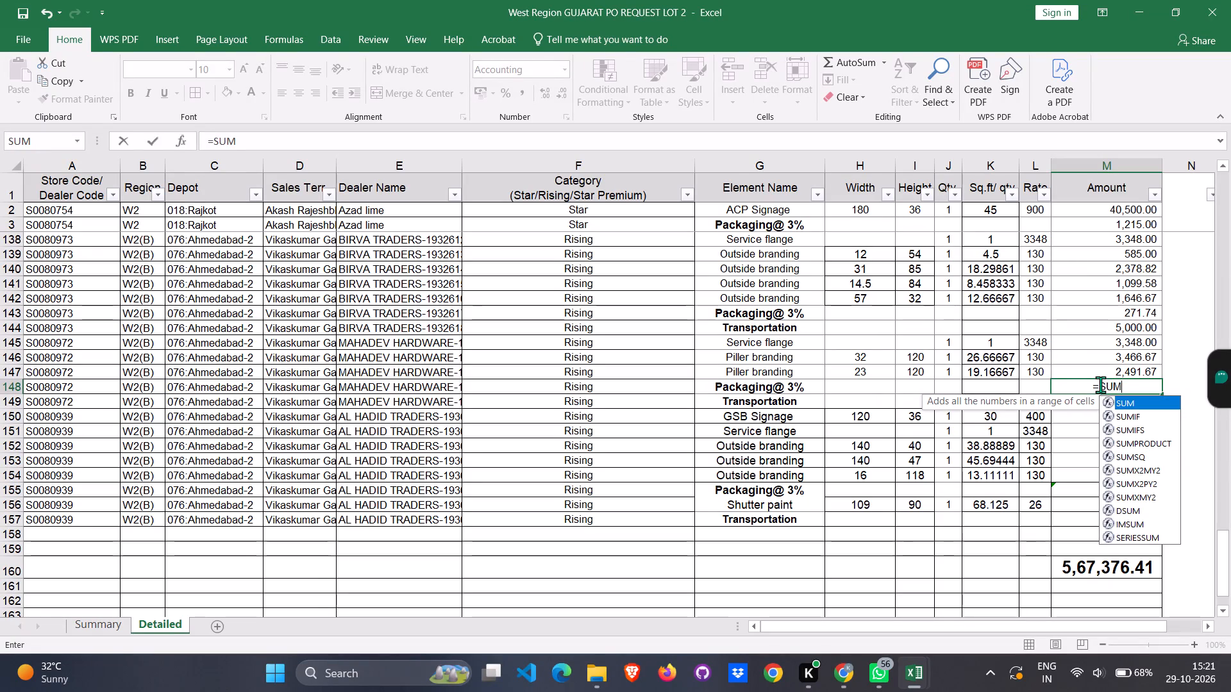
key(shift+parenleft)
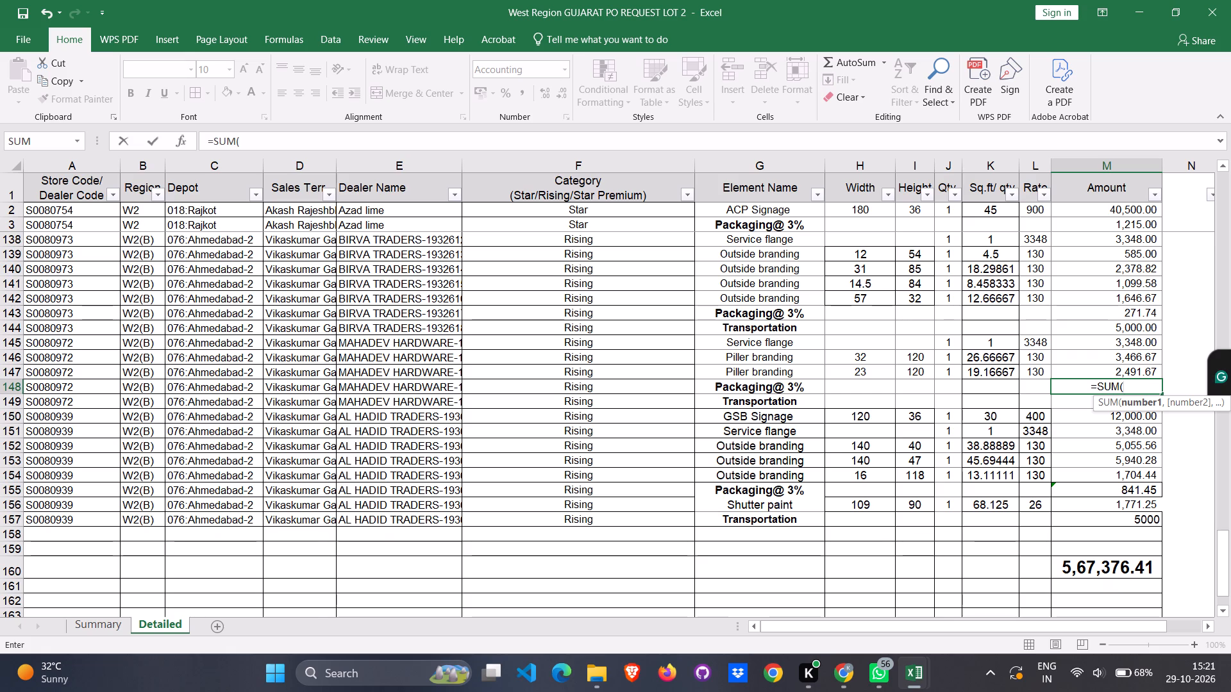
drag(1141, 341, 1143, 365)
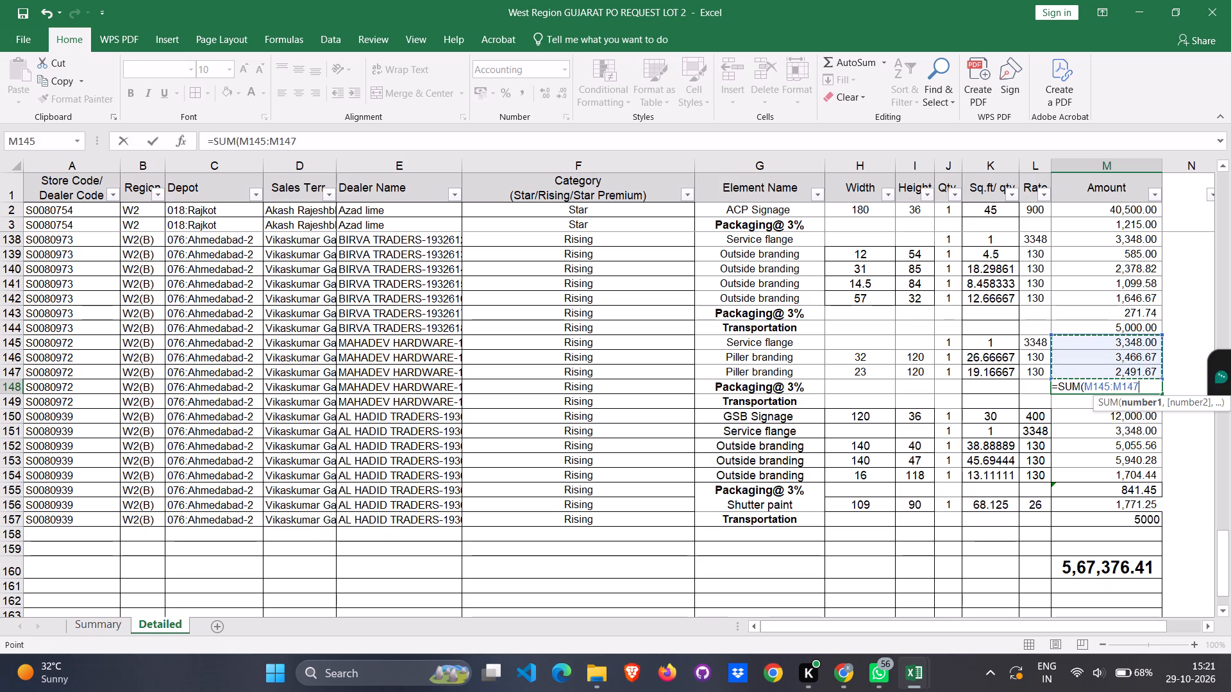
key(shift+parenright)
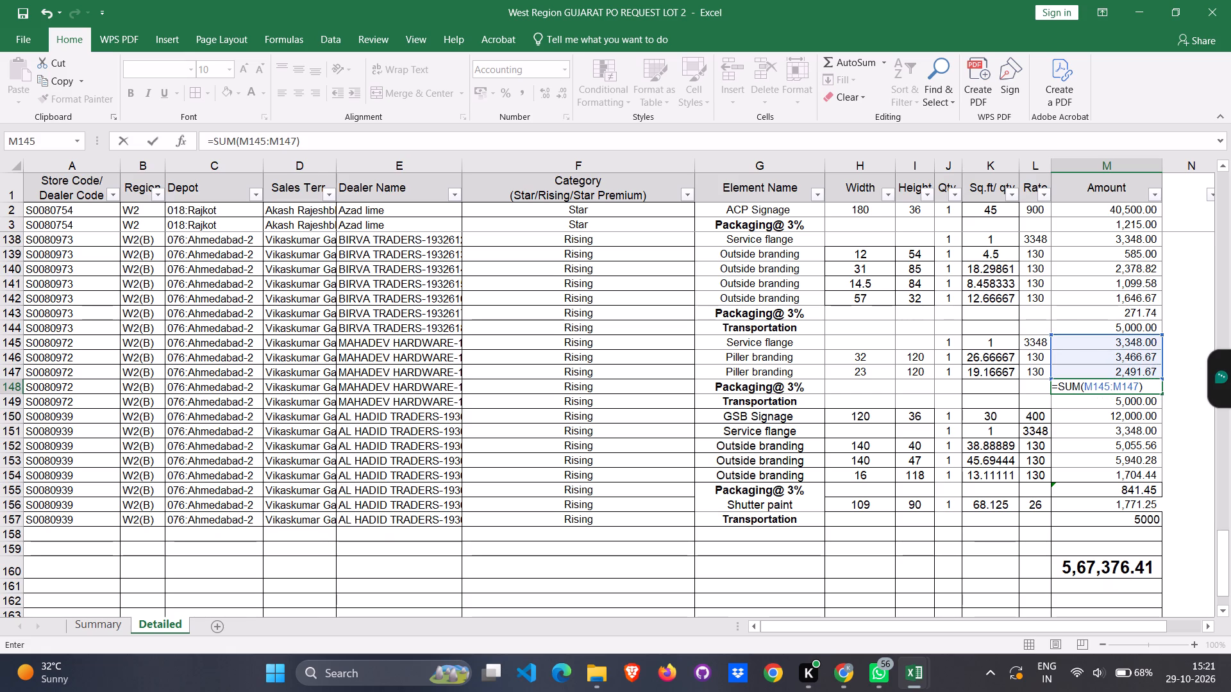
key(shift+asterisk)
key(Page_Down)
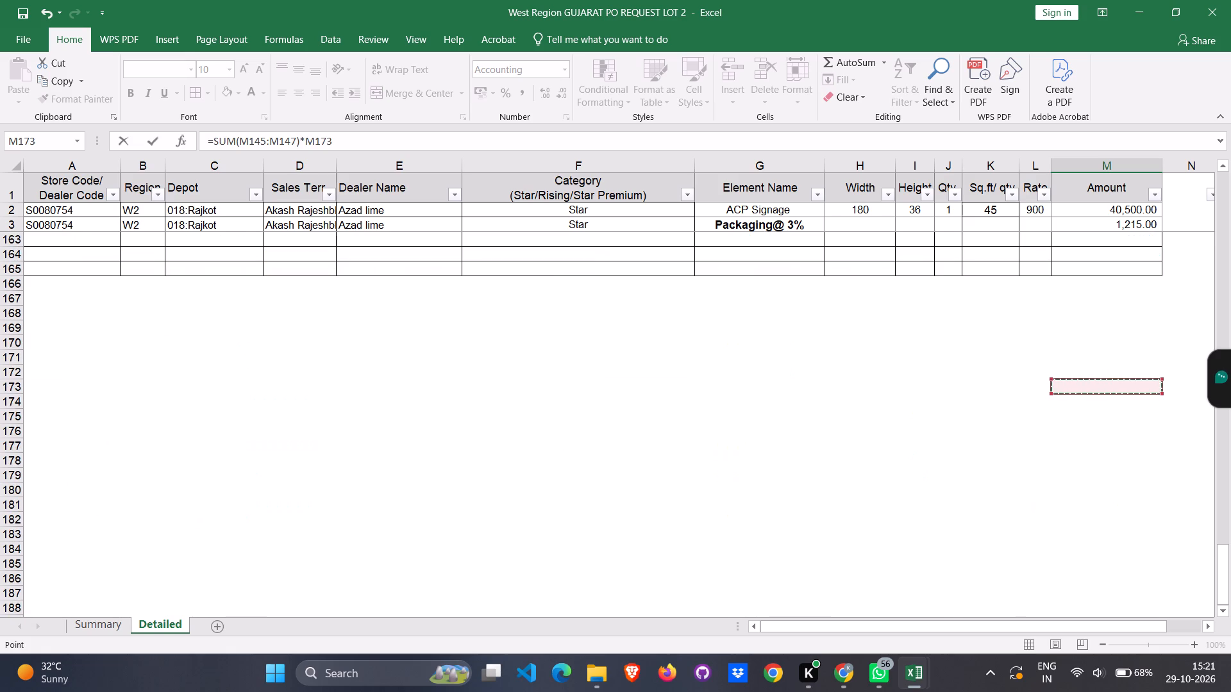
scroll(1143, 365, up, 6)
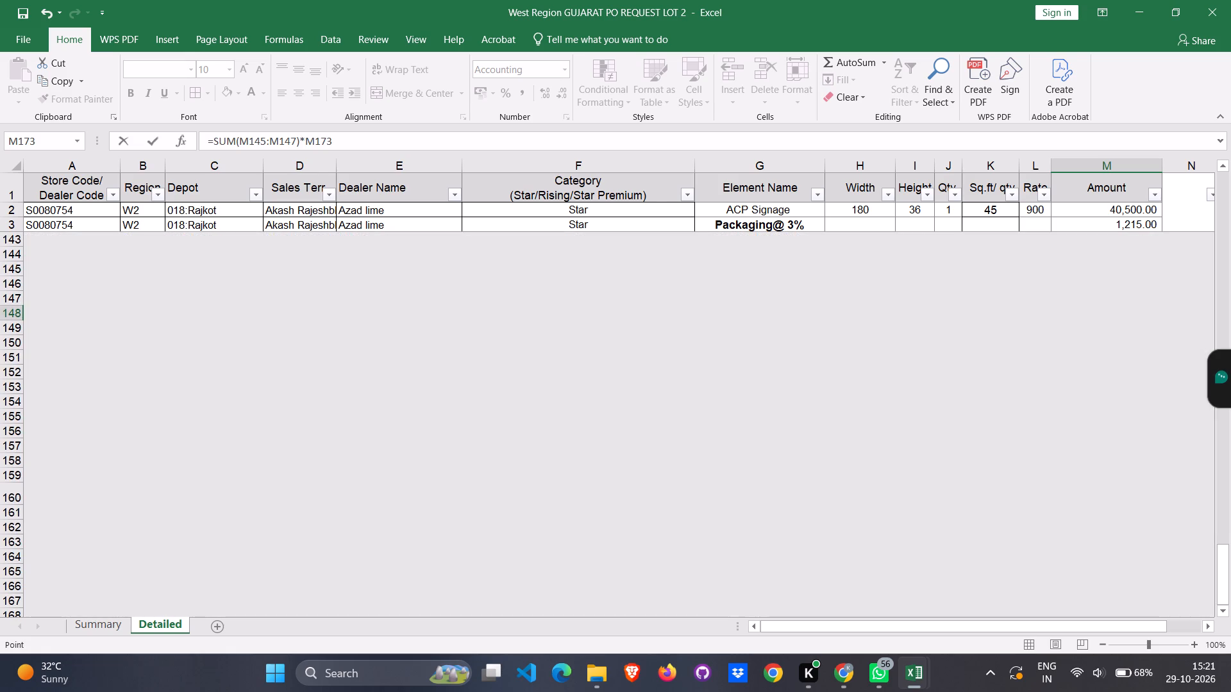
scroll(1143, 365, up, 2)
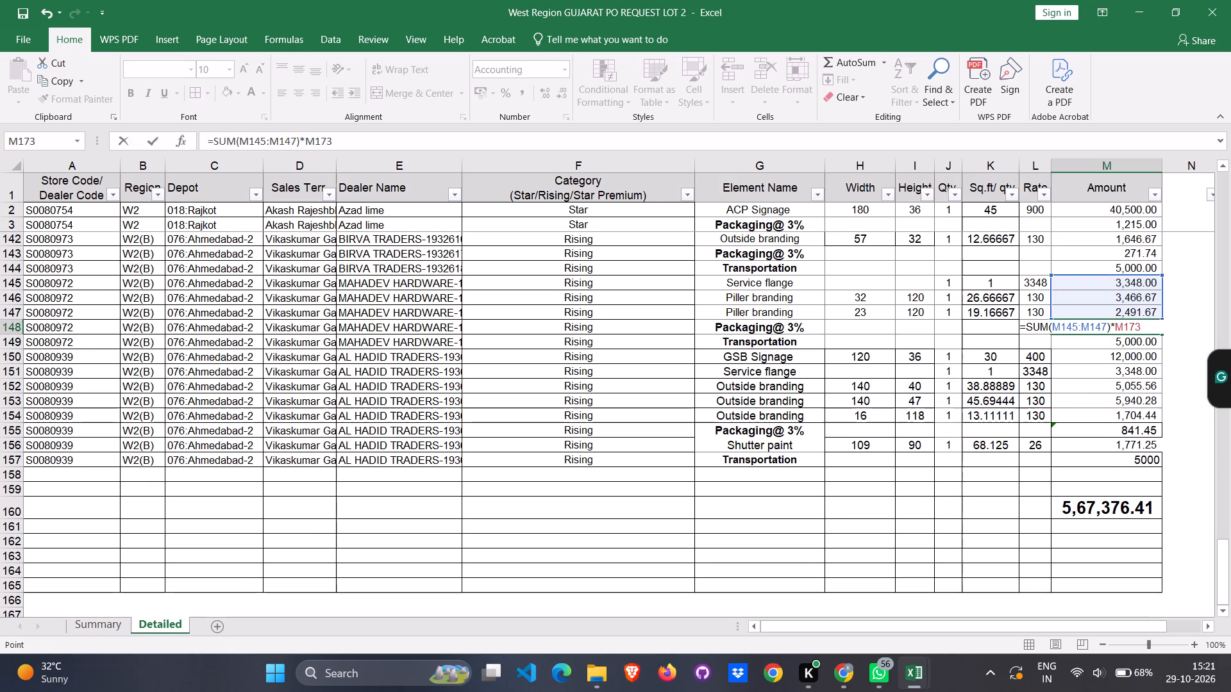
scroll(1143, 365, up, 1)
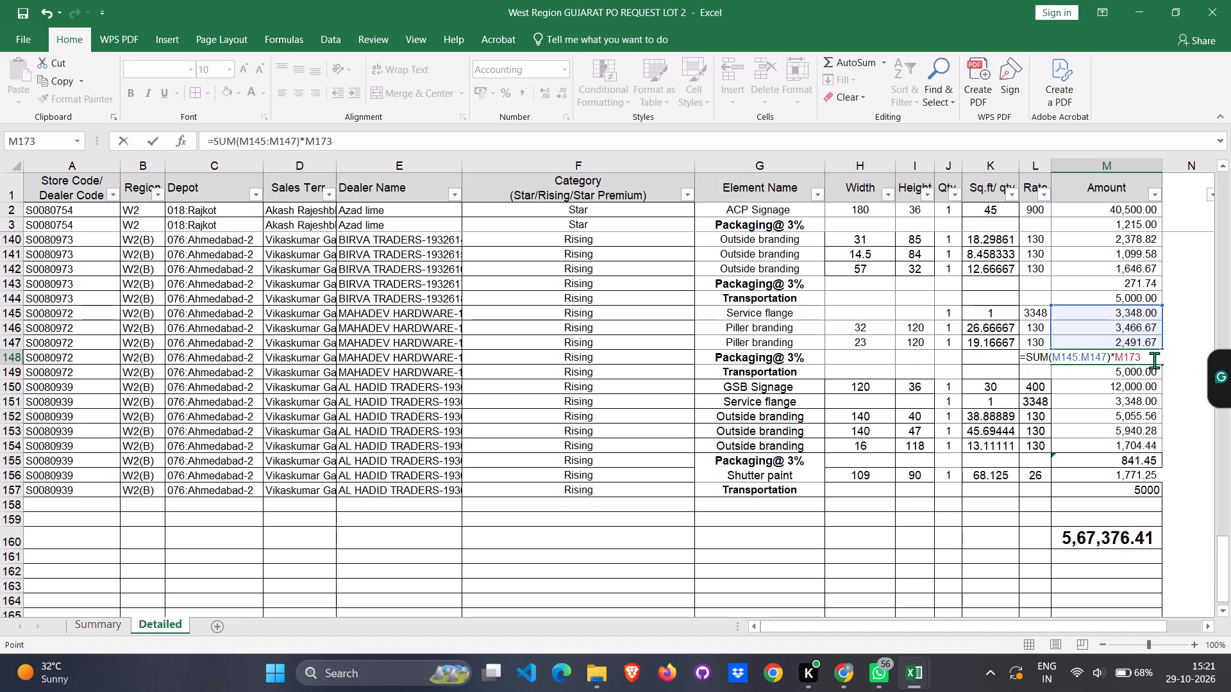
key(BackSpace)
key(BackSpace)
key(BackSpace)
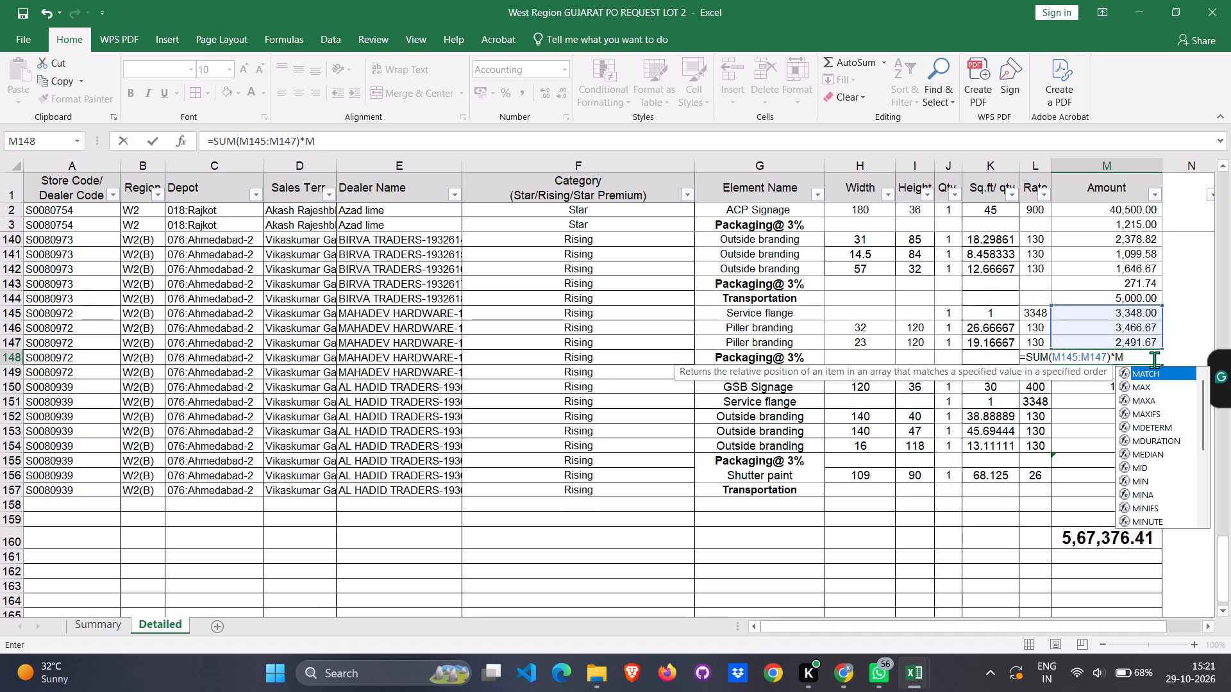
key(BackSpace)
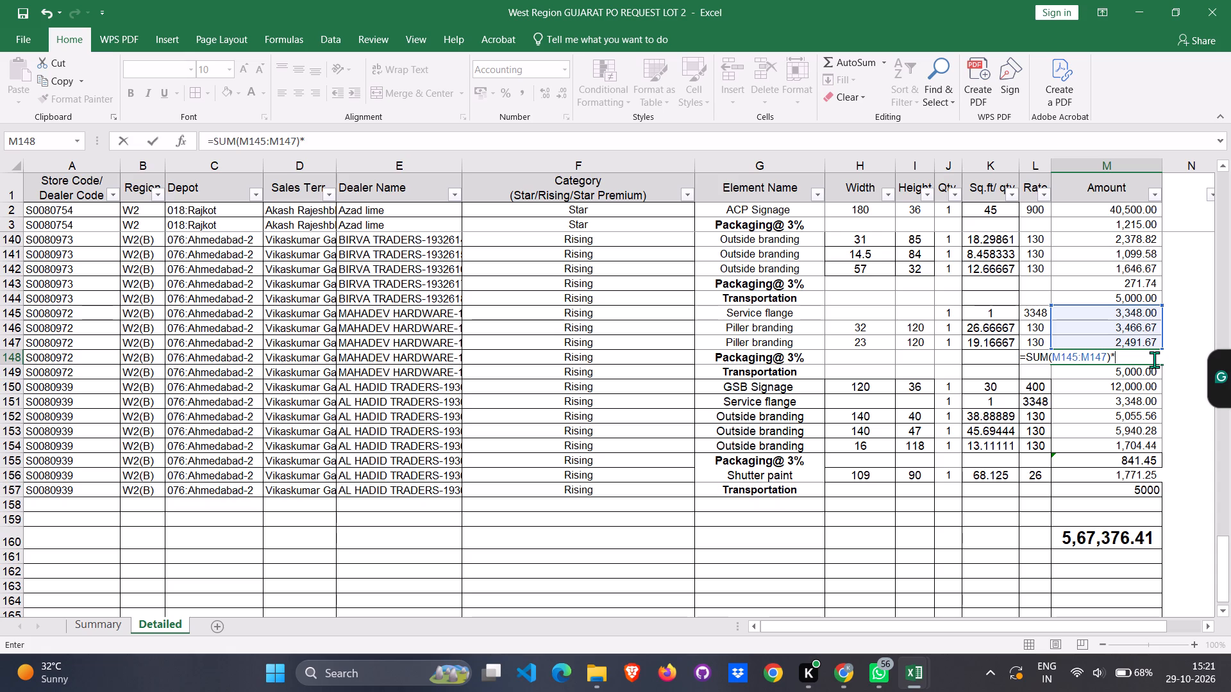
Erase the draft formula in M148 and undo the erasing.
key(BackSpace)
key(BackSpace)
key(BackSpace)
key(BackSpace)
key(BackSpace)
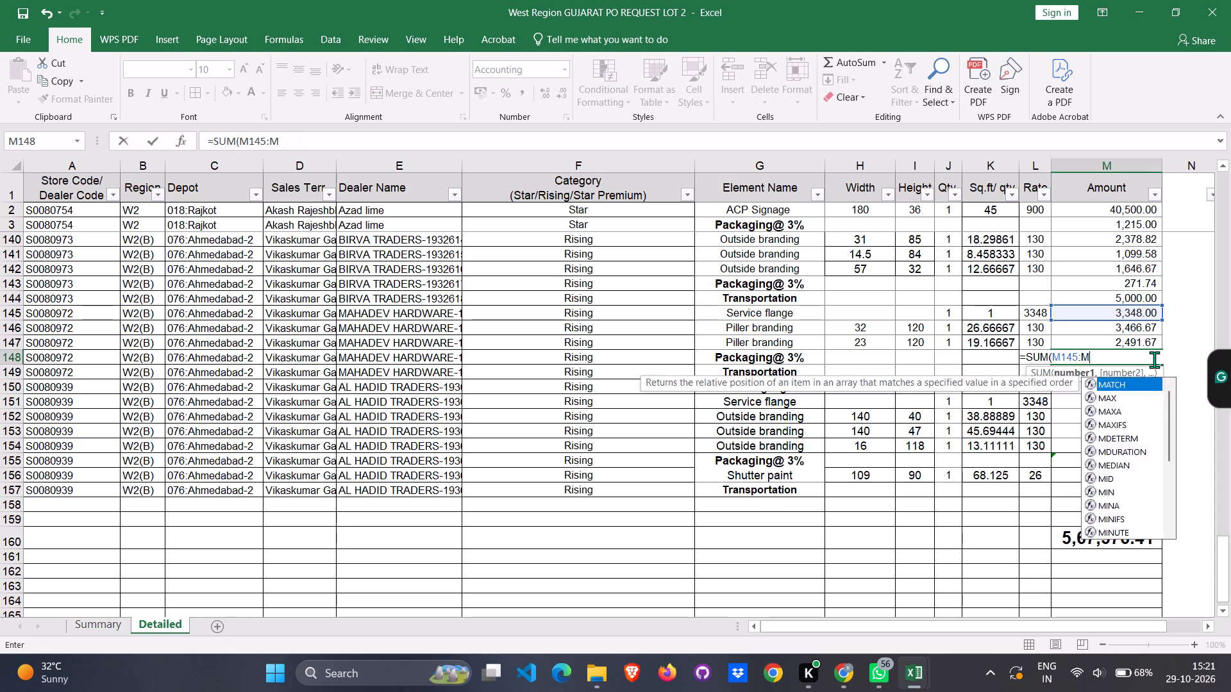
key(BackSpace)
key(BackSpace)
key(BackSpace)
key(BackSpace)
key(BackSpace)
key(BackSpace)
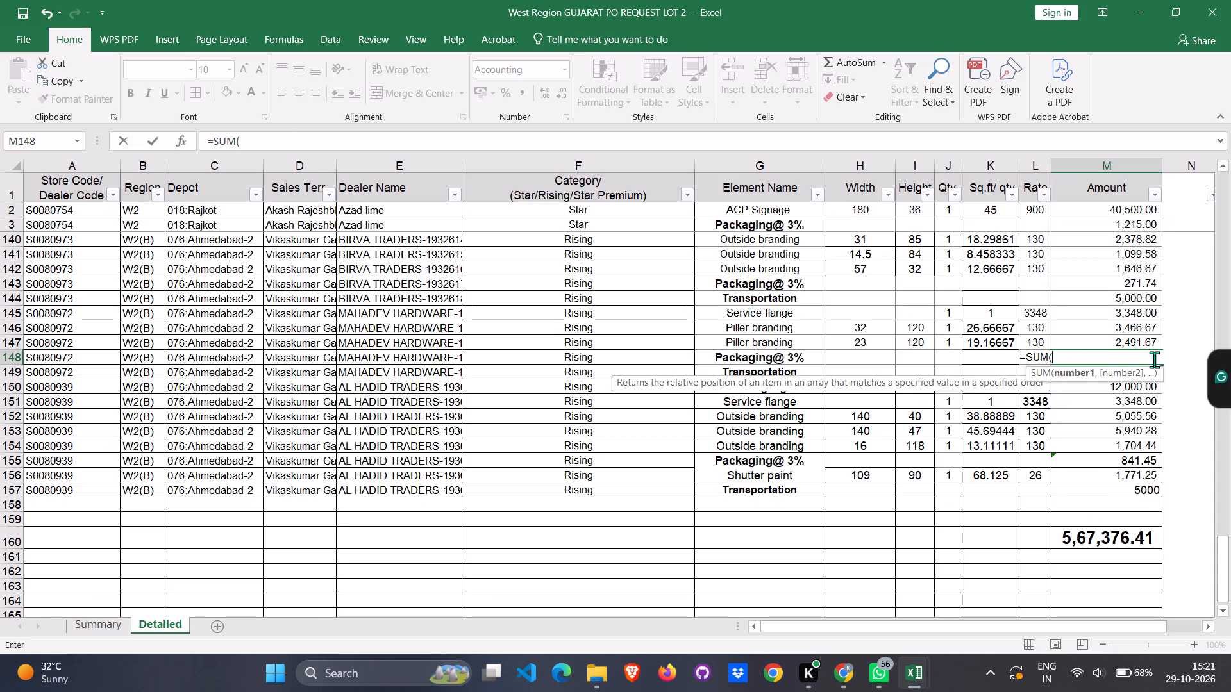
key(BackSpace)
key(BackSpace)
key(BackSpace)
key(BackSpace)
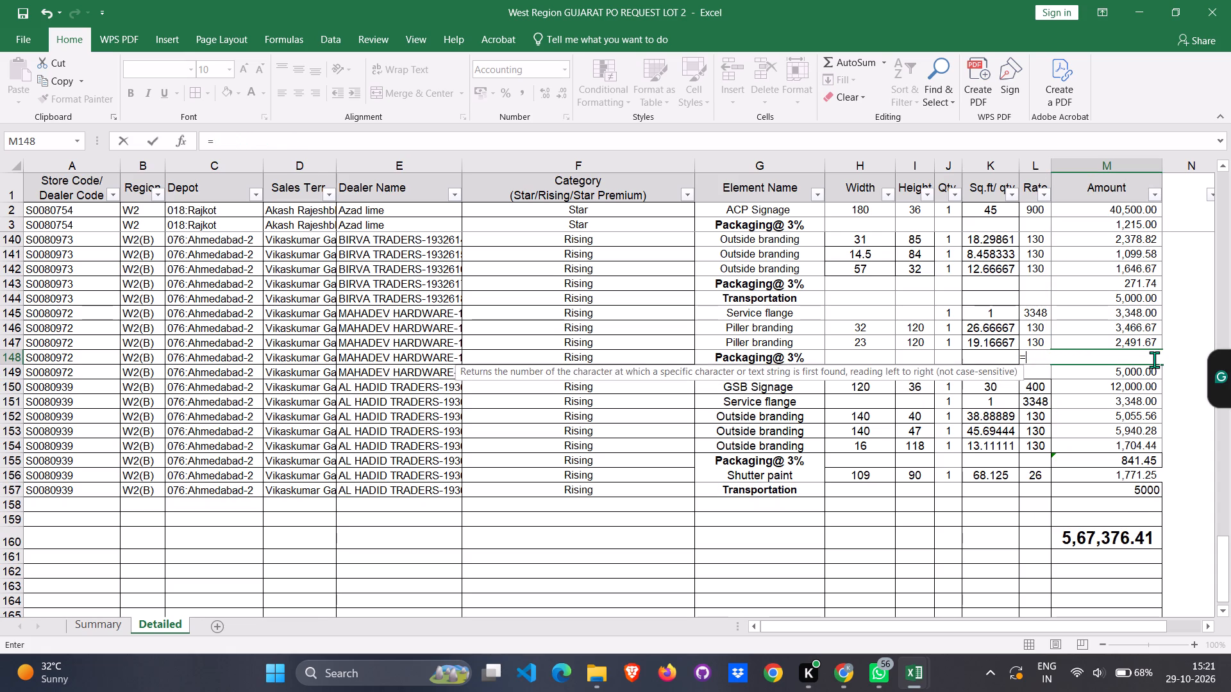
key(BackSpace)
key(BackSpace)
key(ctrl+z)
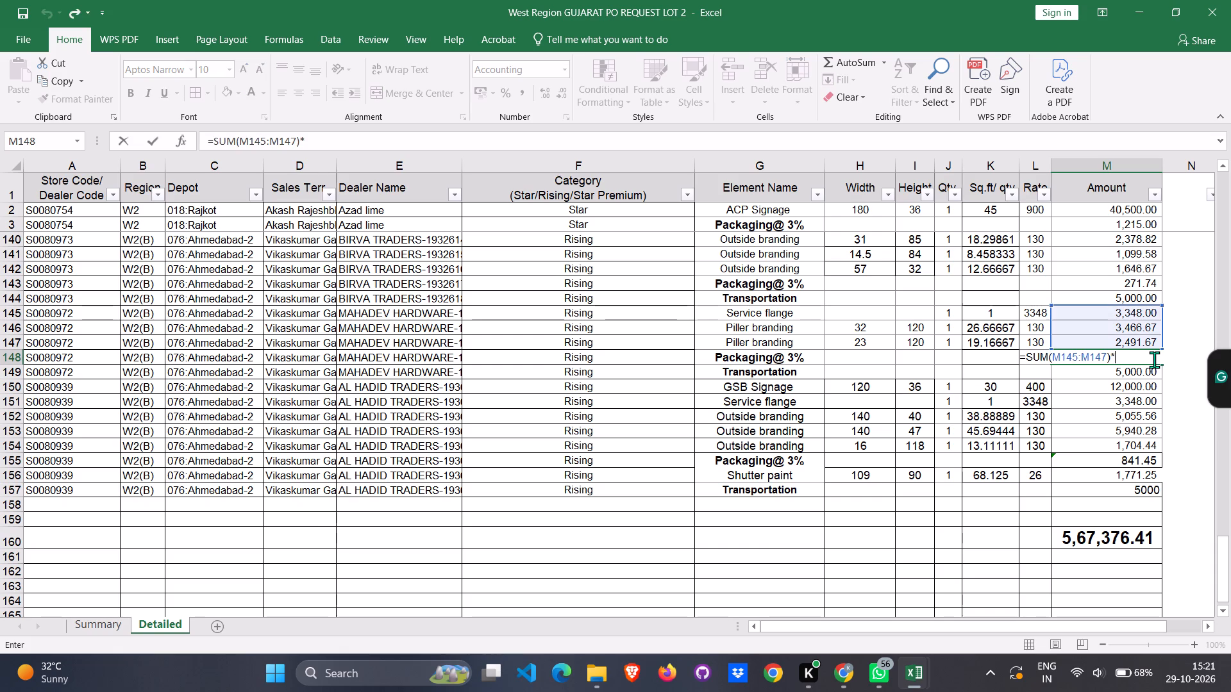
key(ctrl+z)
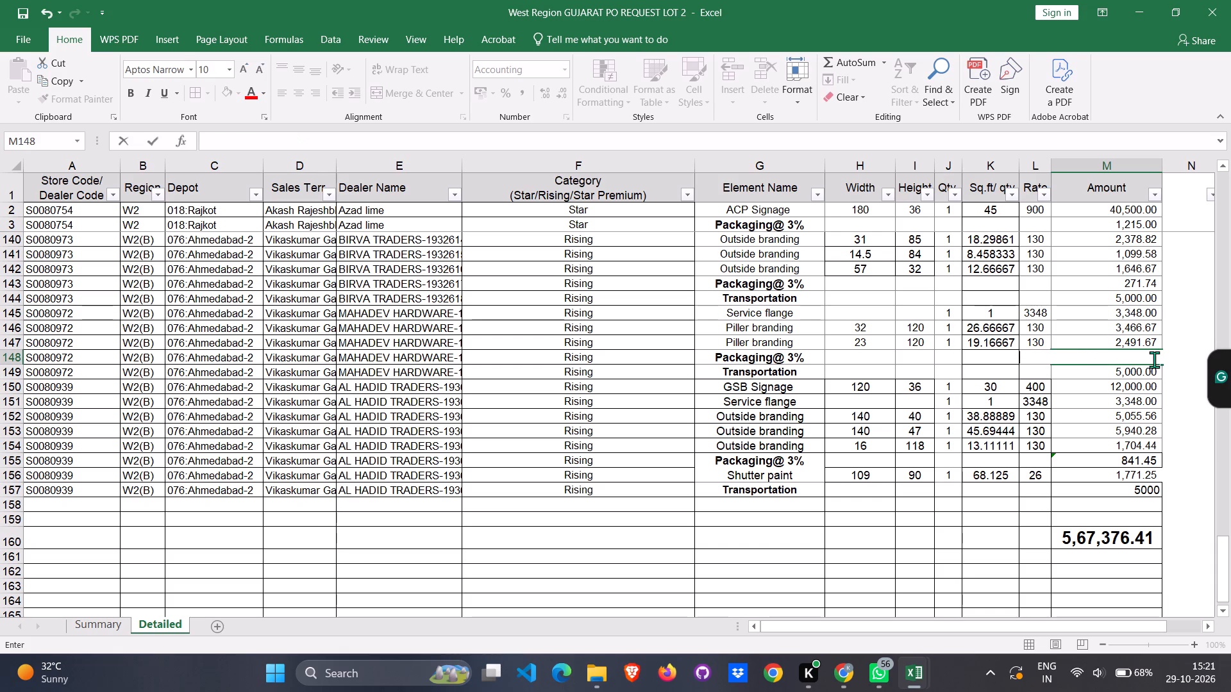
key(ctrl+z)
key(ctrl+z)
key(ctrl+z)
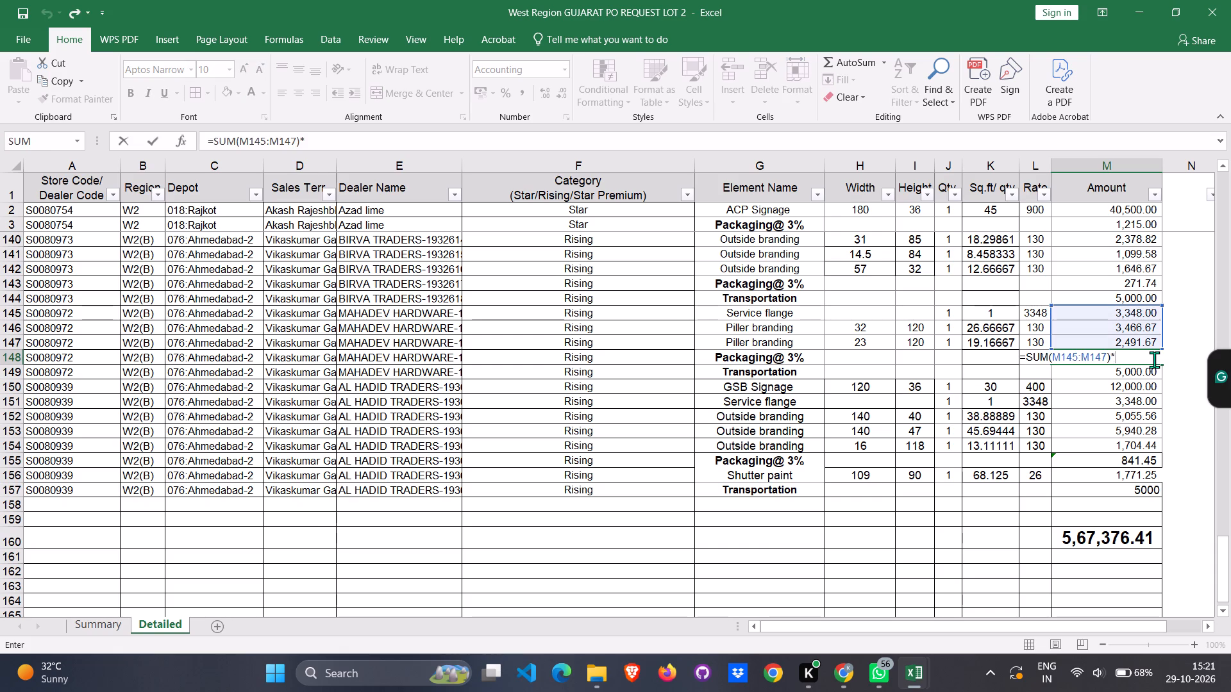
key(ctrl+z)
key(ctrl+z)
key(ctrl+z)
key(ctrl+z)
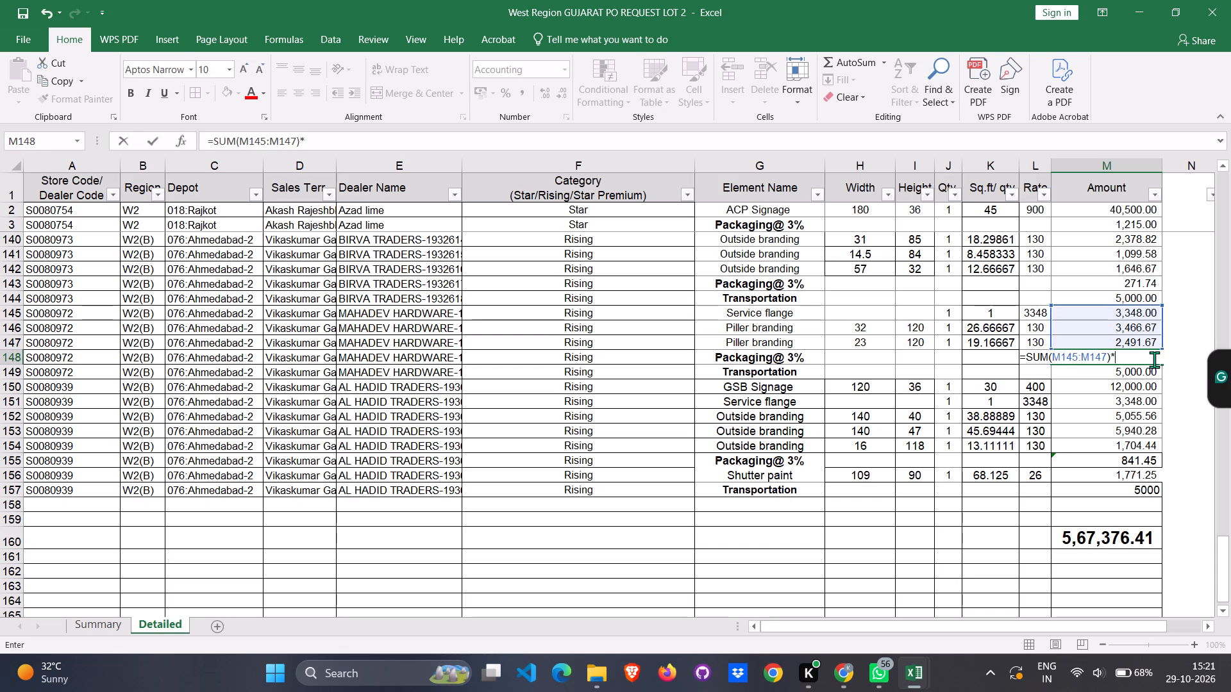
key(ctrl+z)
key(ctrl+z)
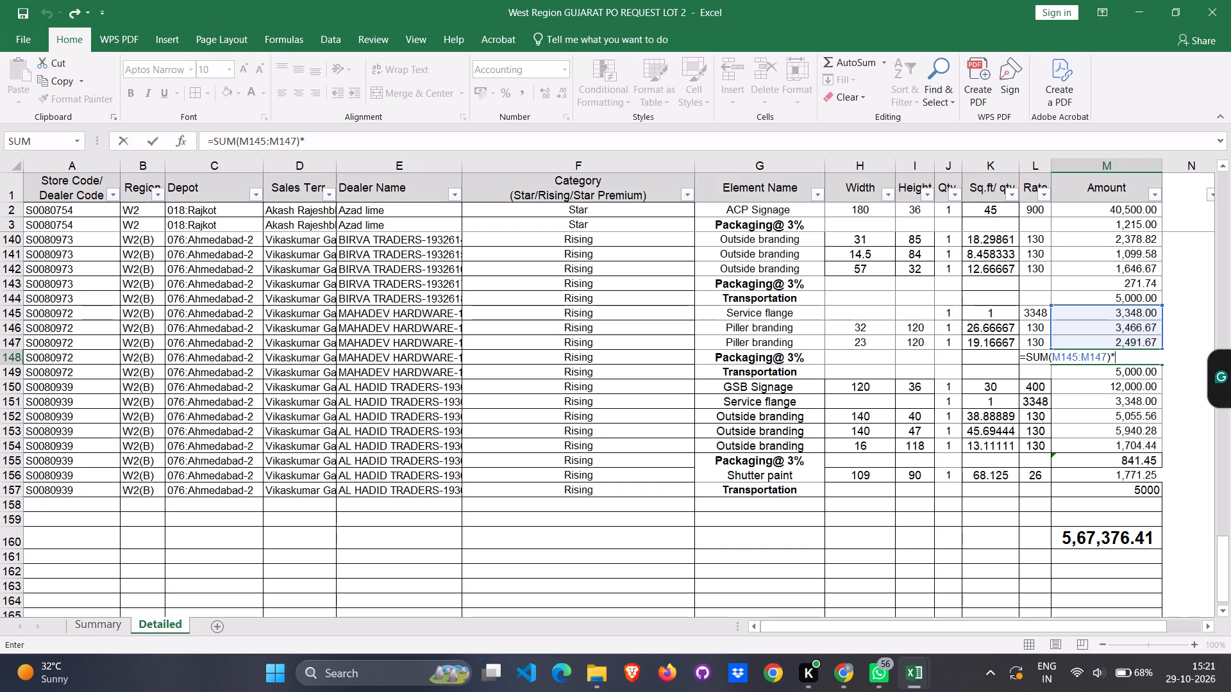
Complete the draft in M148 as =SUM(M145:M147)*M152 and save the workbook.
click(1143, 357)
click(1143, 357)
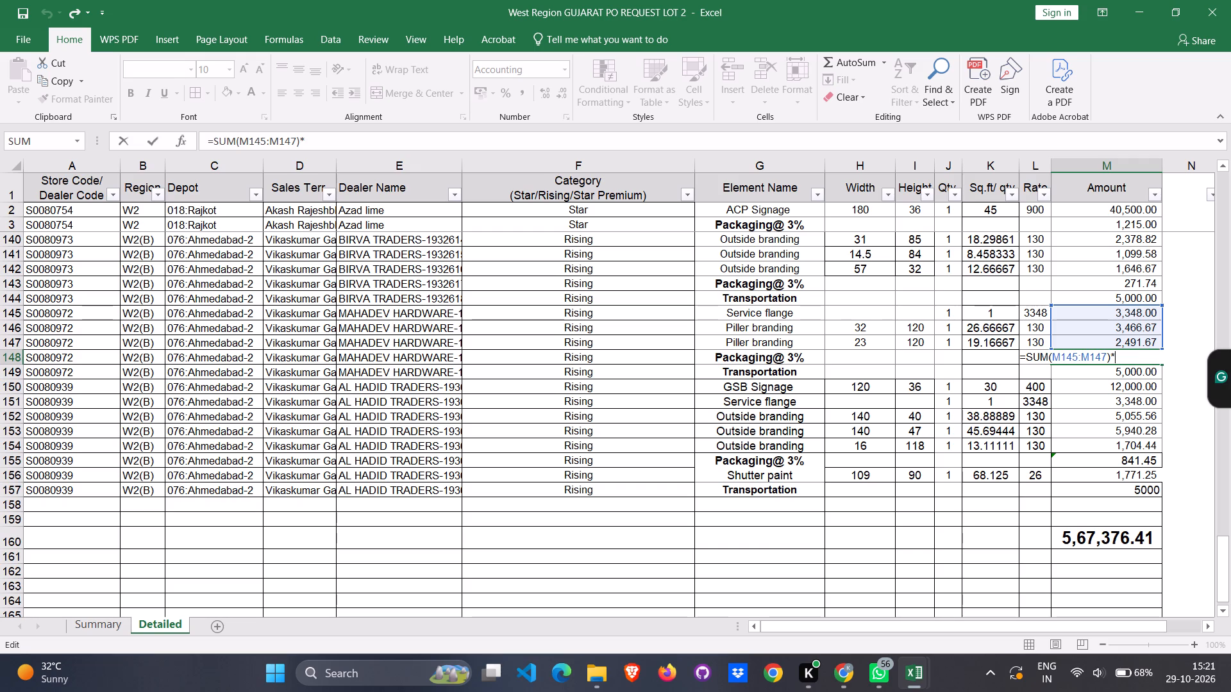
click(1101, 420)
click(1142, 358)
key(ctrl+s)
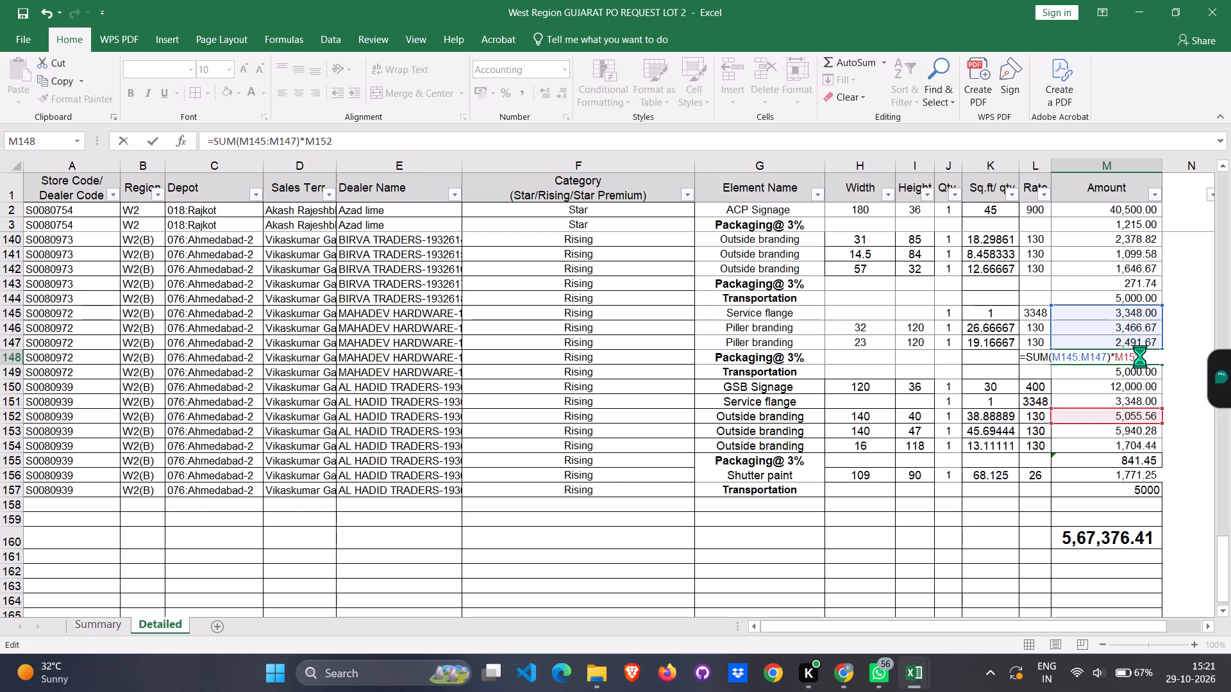
Replace MAHADEV HARDWARE's Packaging@ 3% amount in M148 with =SUM(M145:M147)*3%, check the cell and save the workbook.
click(1107, 359)
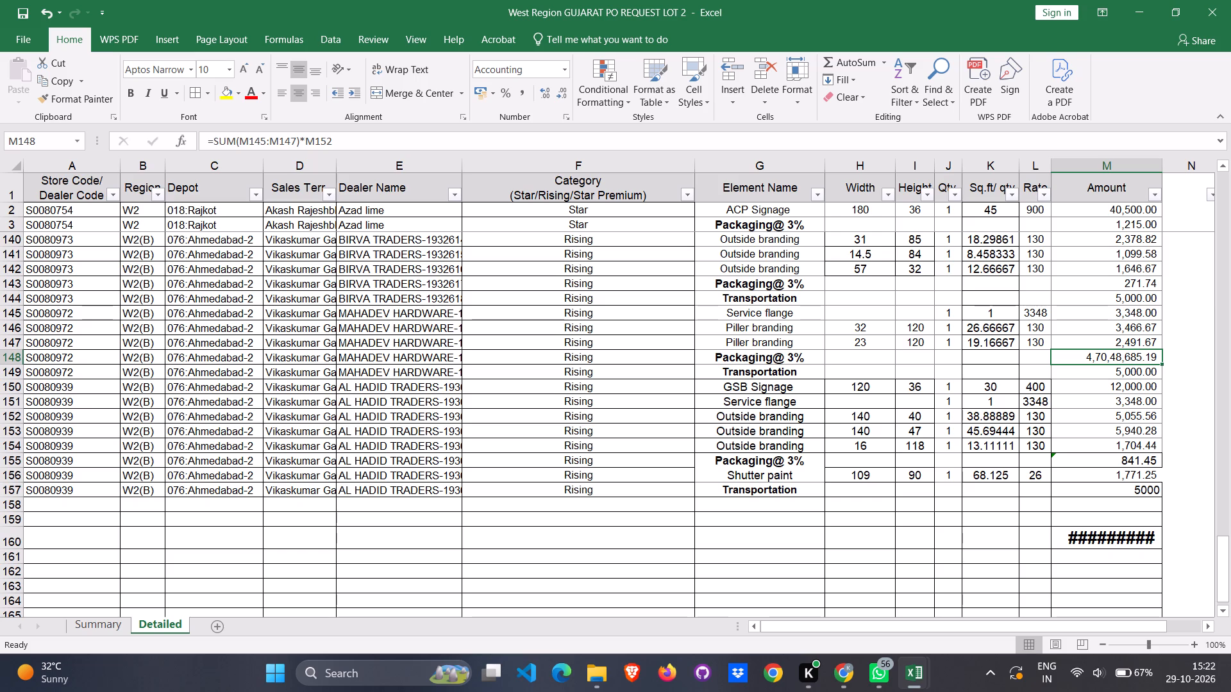
key(Delete)
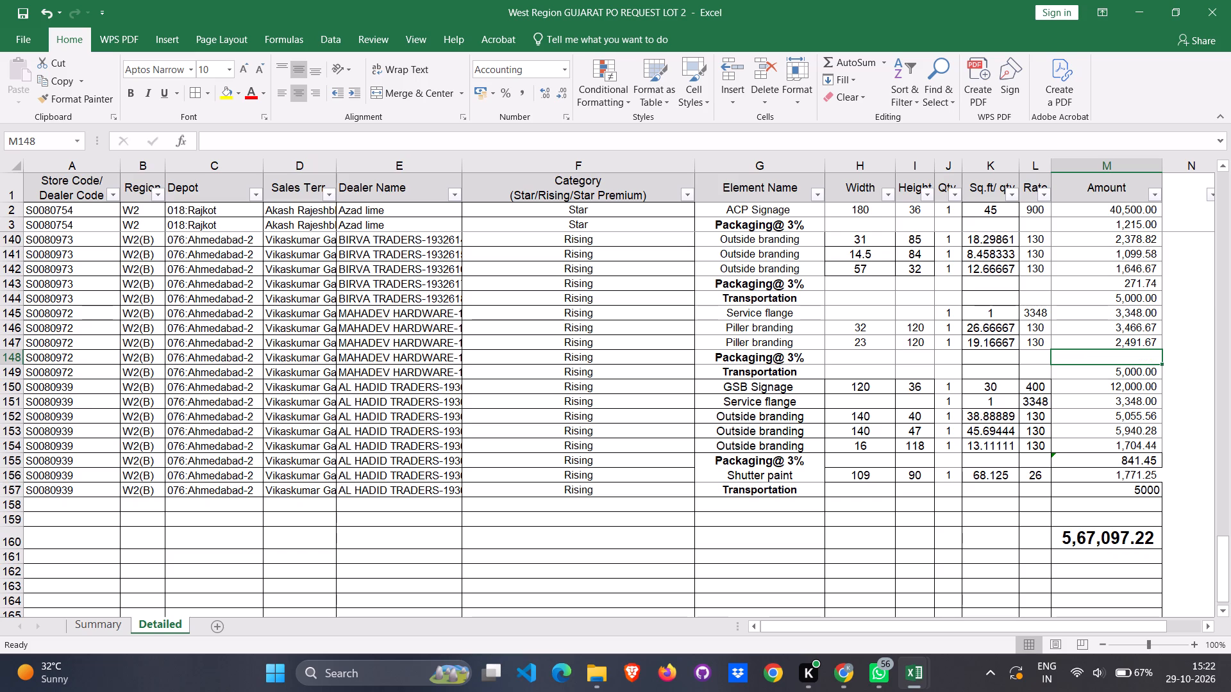
key(equal)
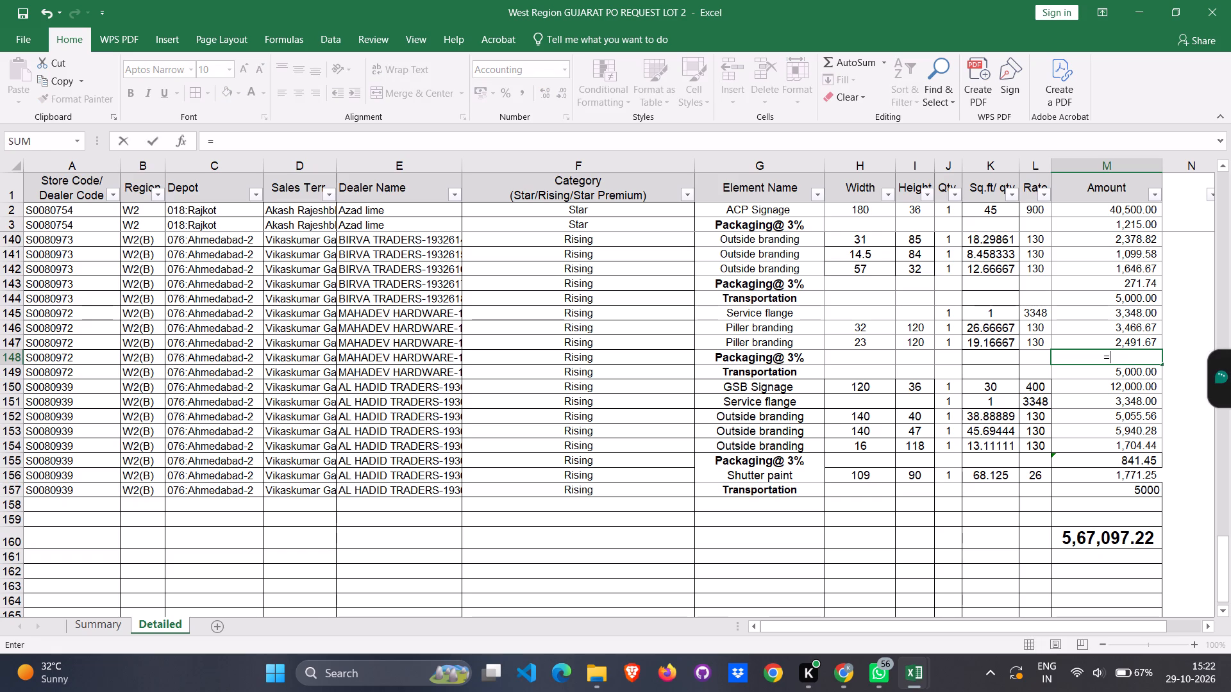
text(SUM)
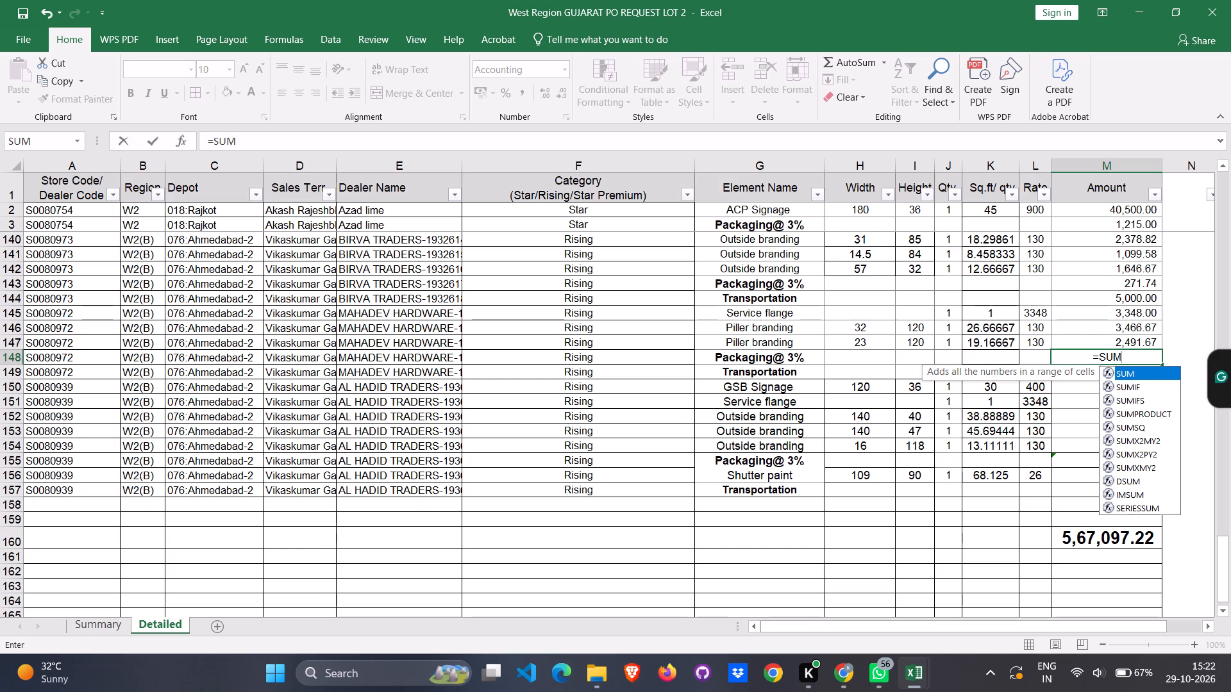
key(shift+parenleft)
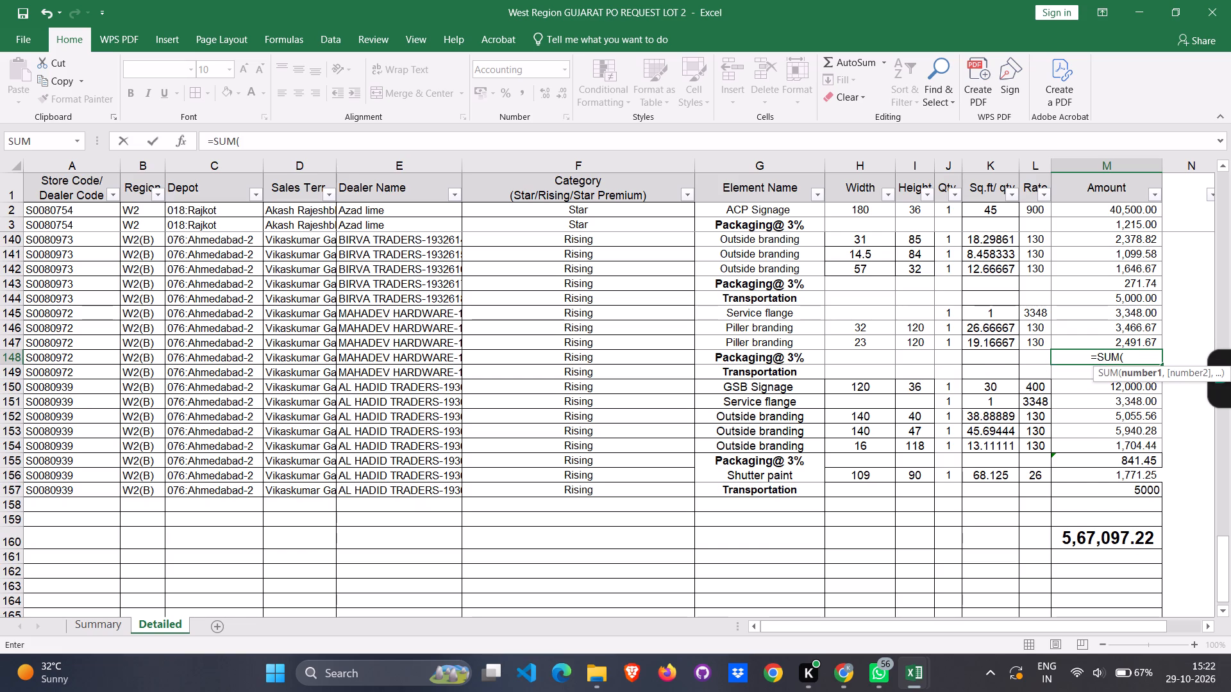
drag(1139, 312, 1137, 336)
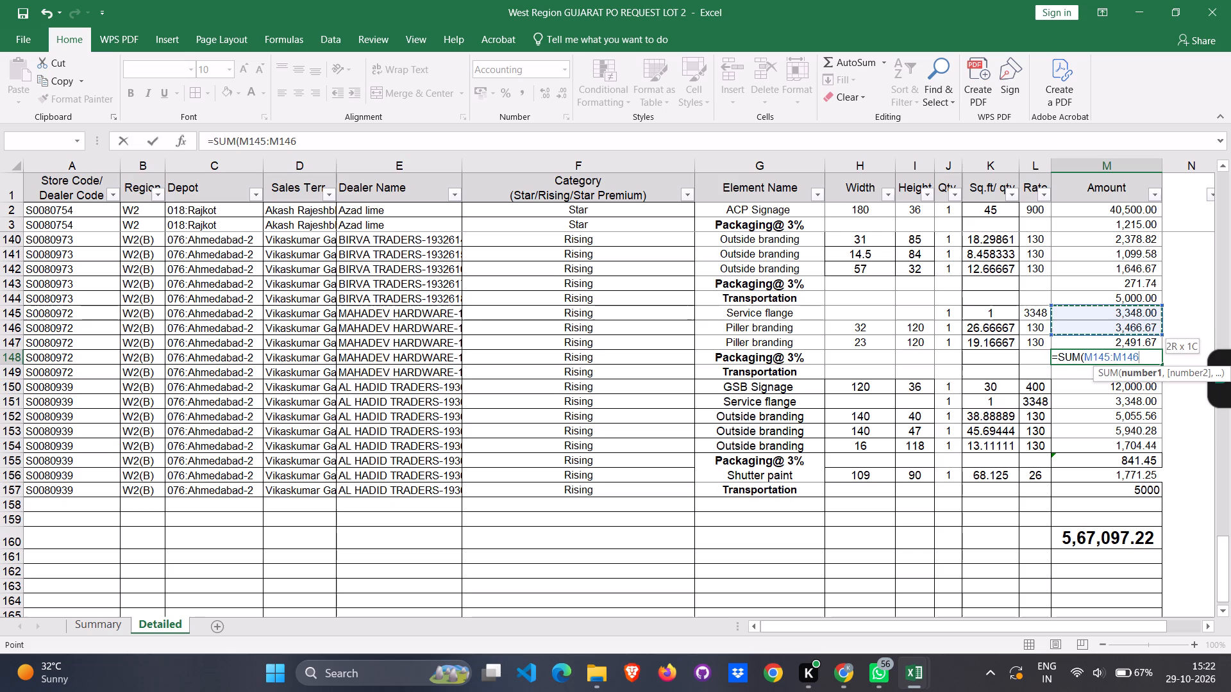
drag(1137, 336, 1139, 342)
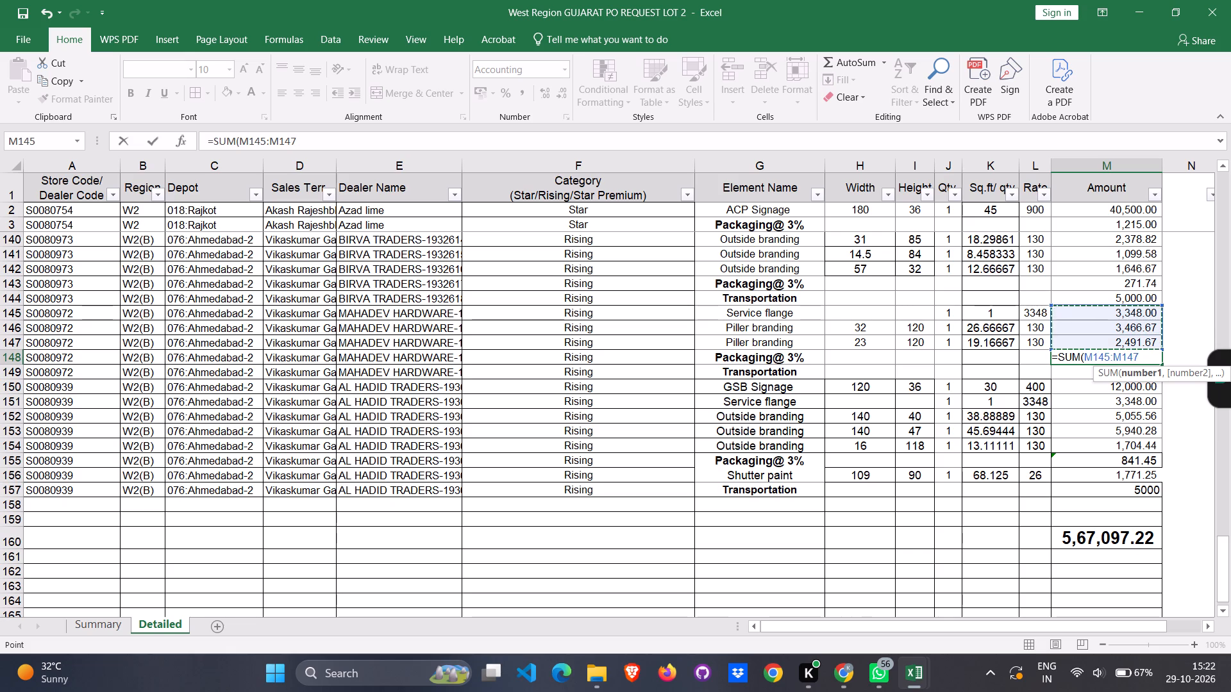
key(shift+parenright)
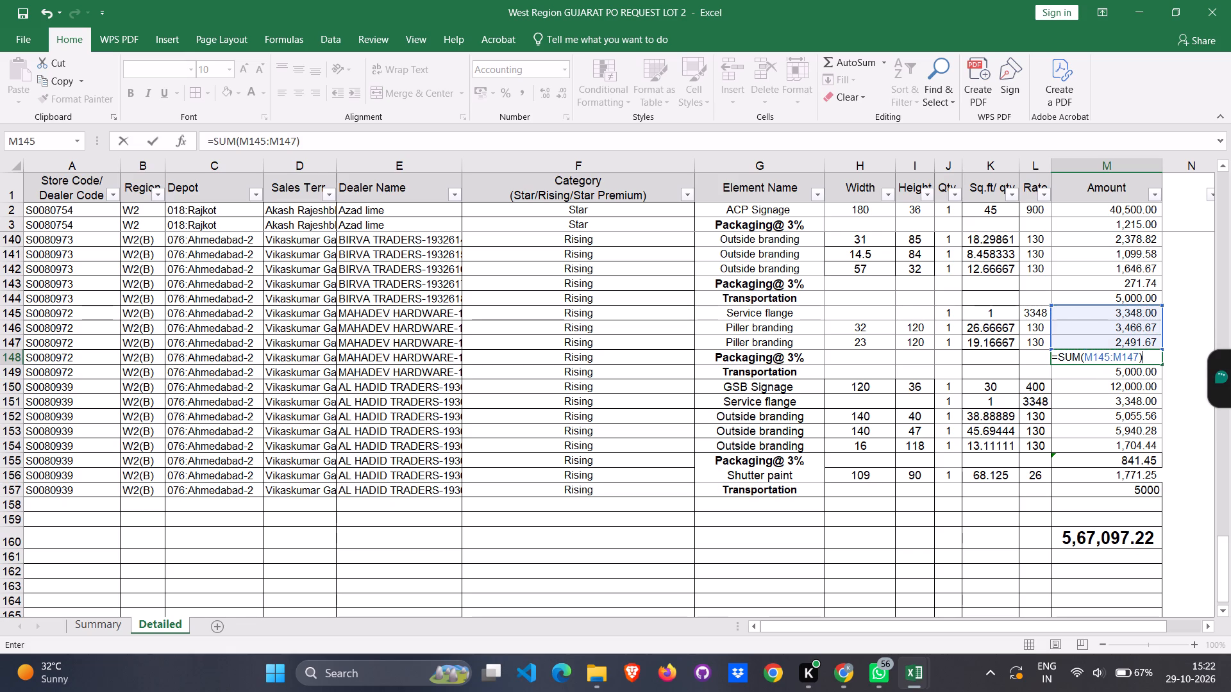
key(shift+asterisk)
key(3)
key(shift+percent)
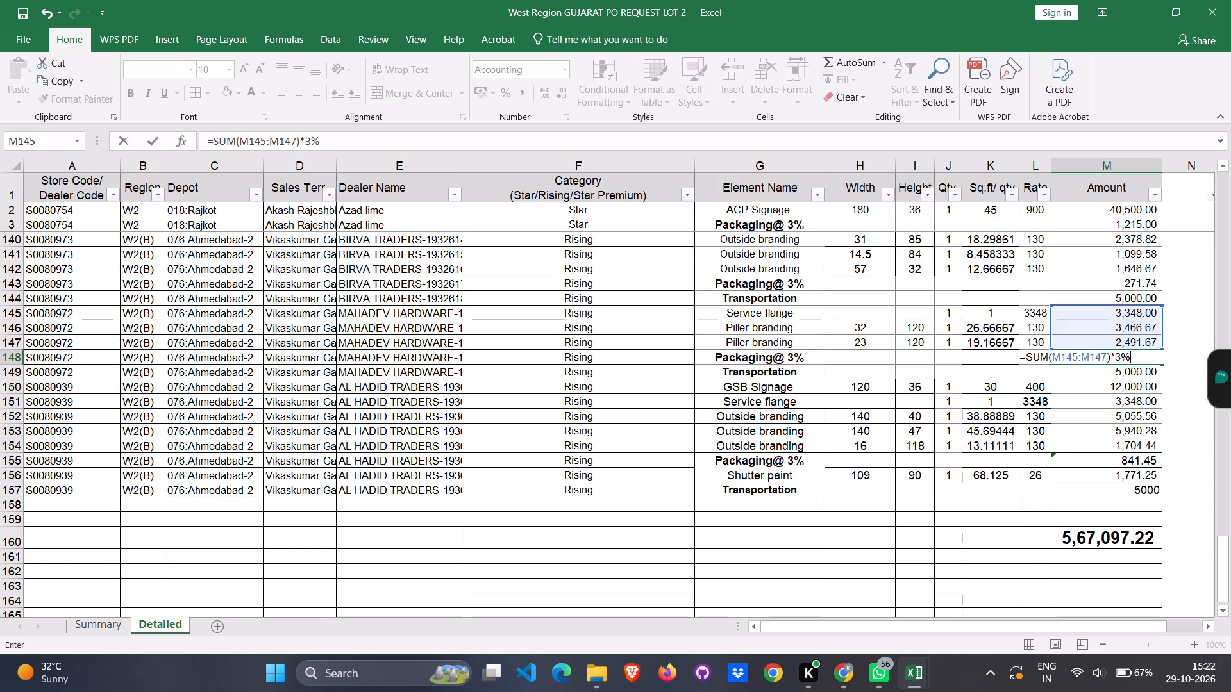
key(Return)
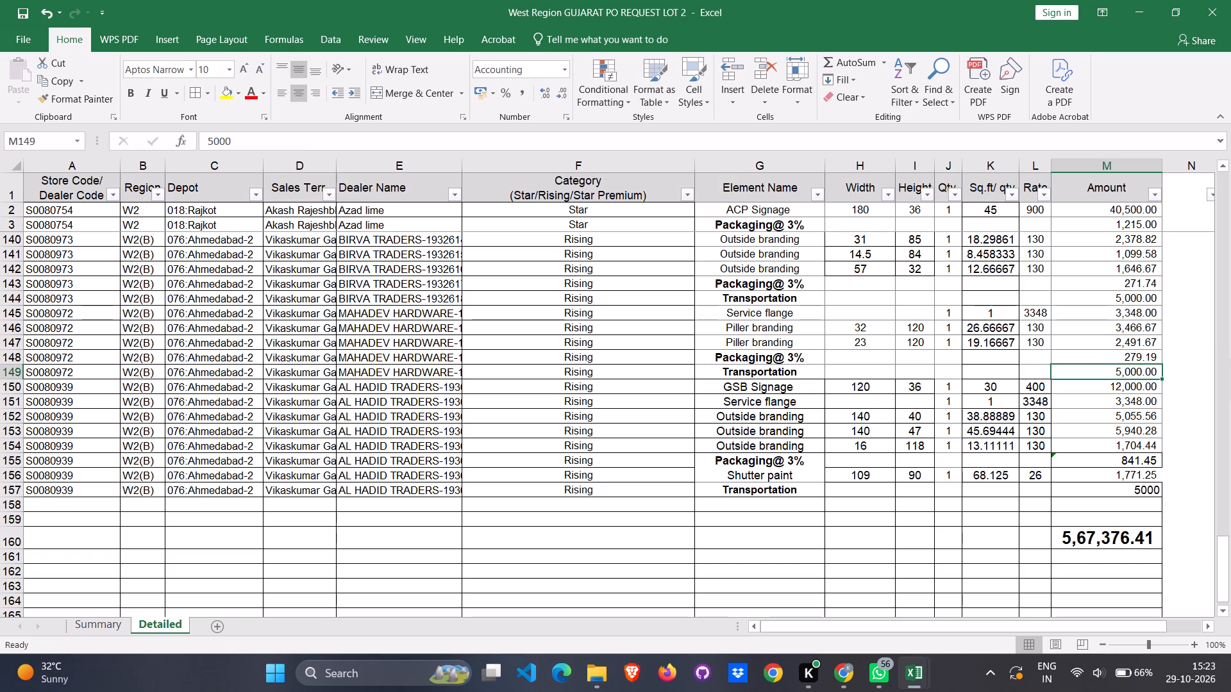
click(1105, 358)
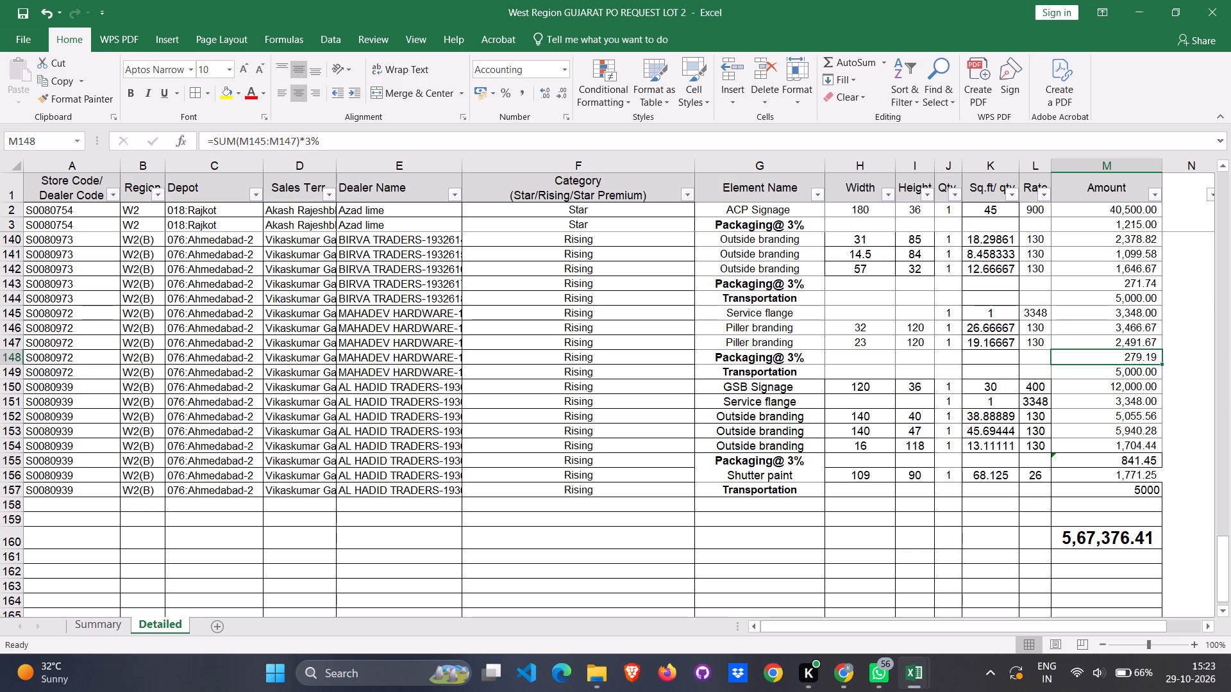
click(1098, 373)
click(1099, 363)
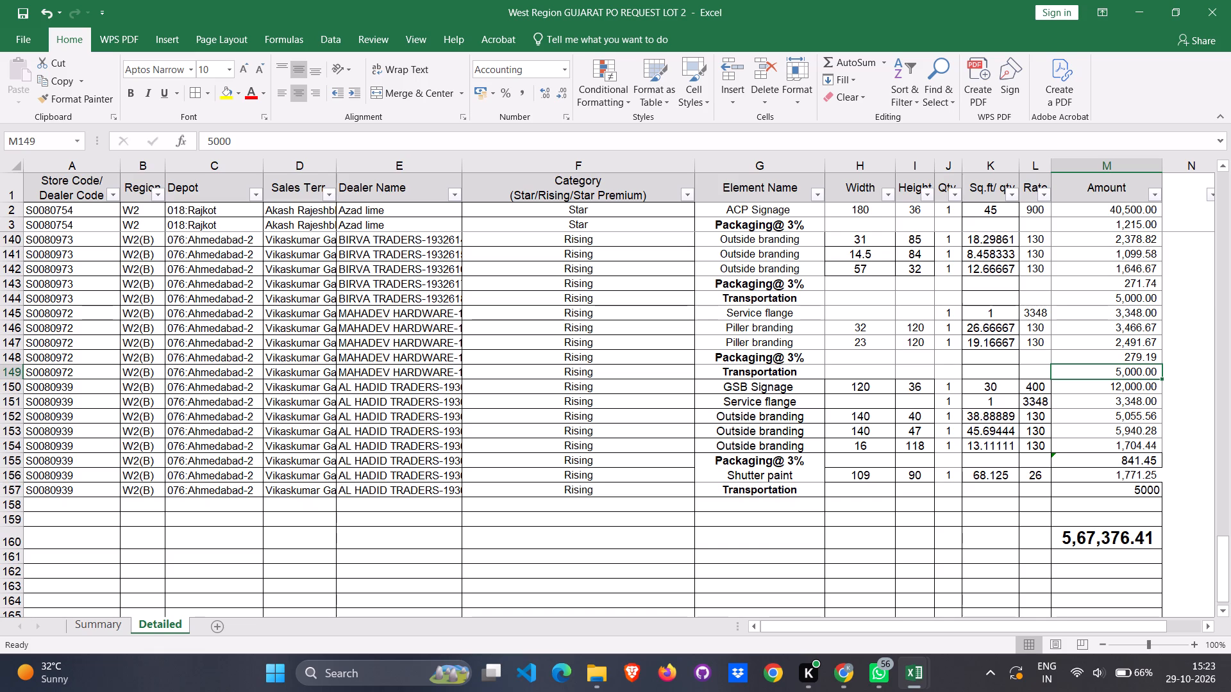
key(ctrl+s)
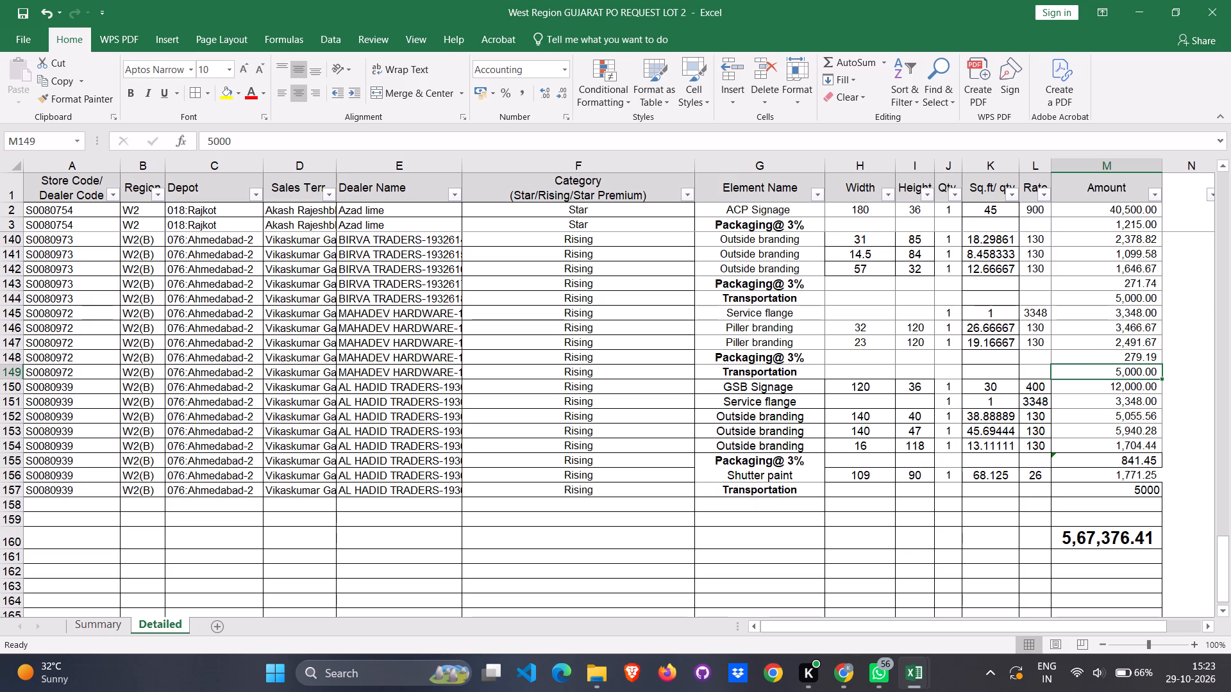
click(1098, 355)
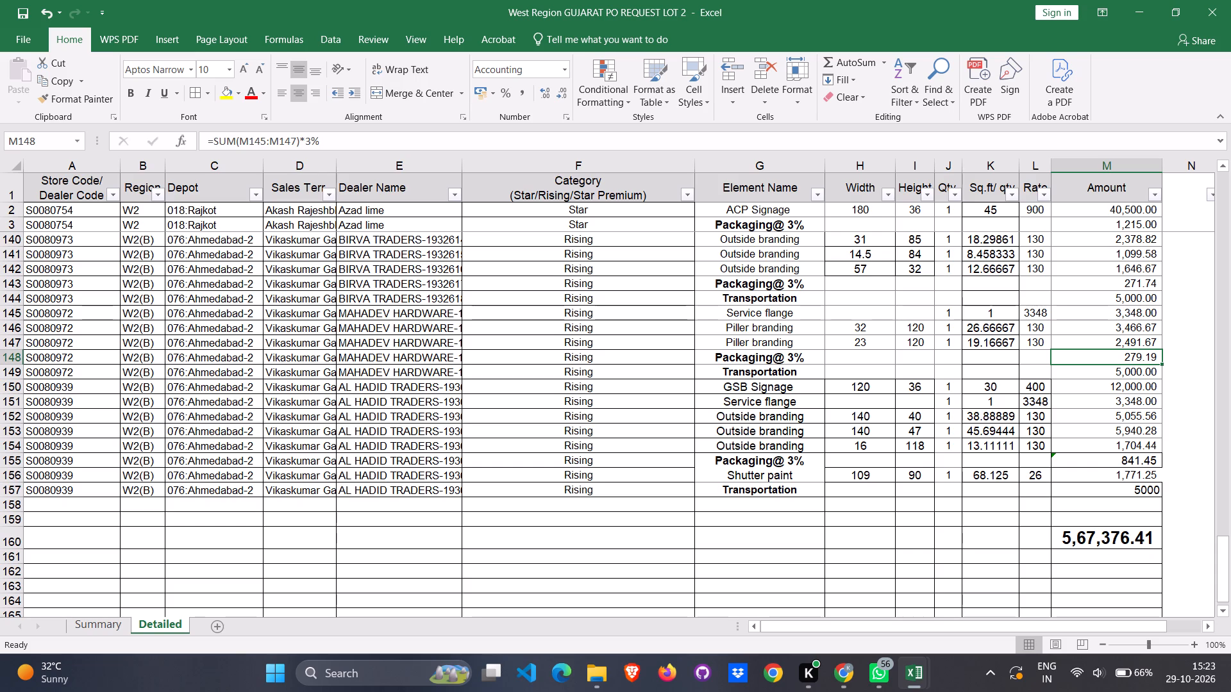
Replace BIRVA TRADERS' Packaging@ 3% amount in M143 with =SUM(M138:M142)*3% and save the workbook.
click(1134, 283)
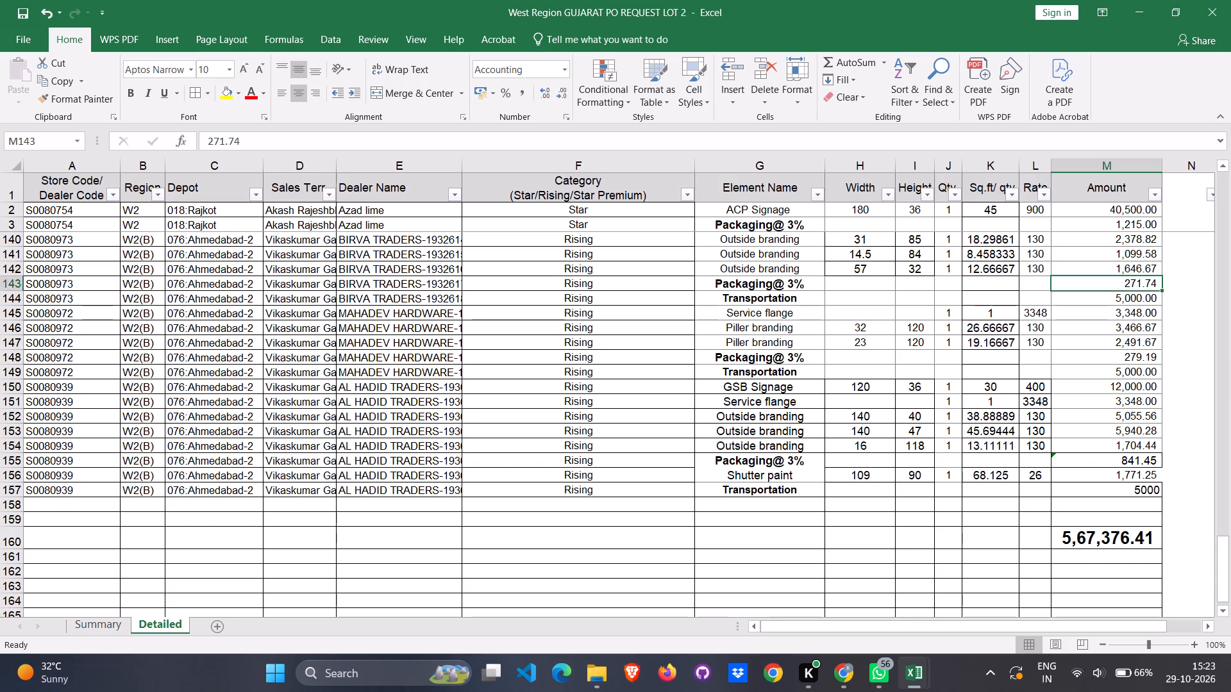
scroll(1109, 359, up, 5)
scroll(1120, 413, up, 2)
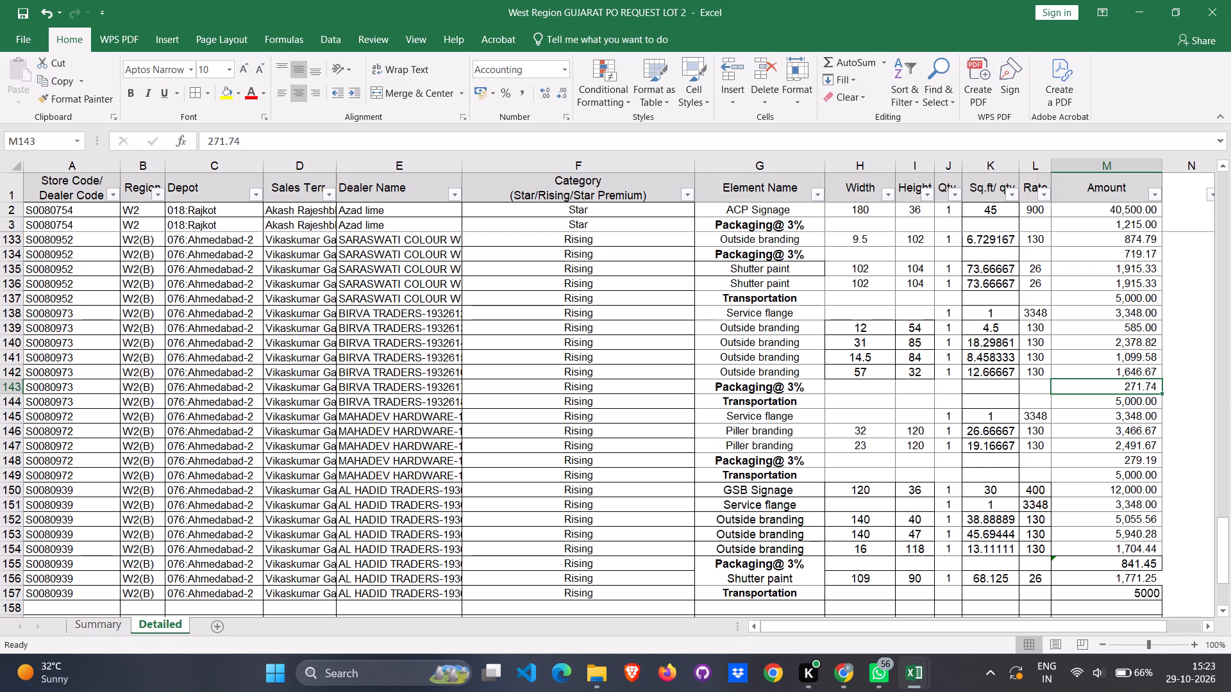
key(equal)
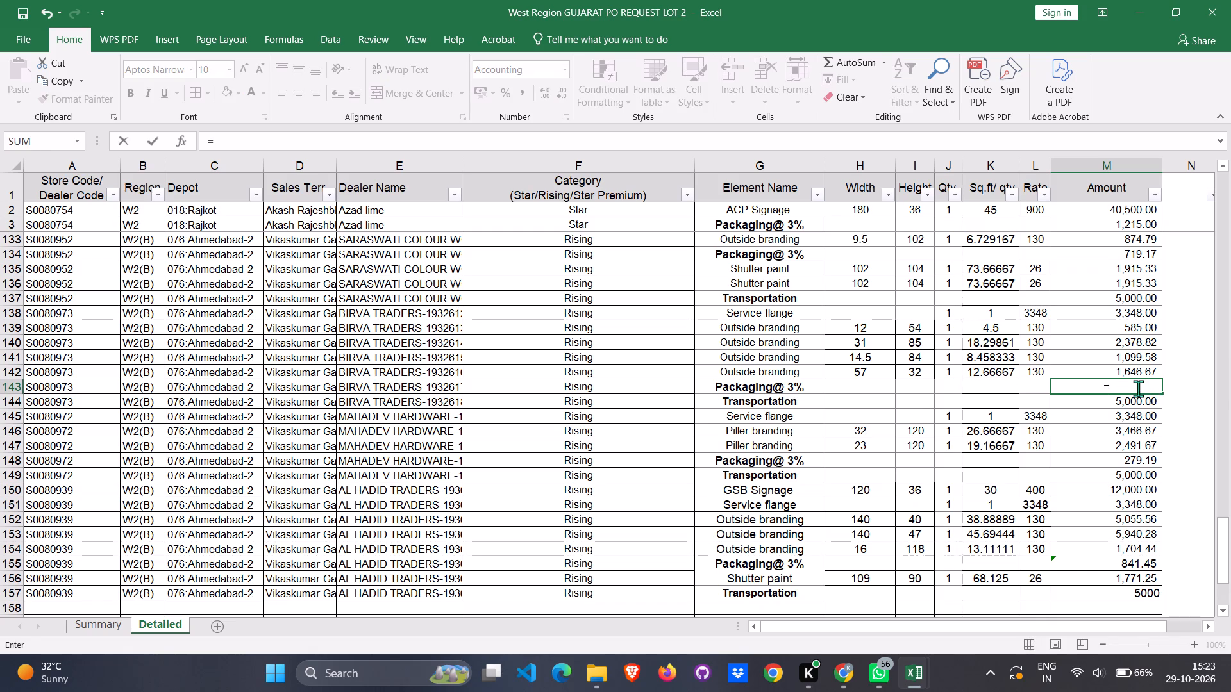
text(SUM)
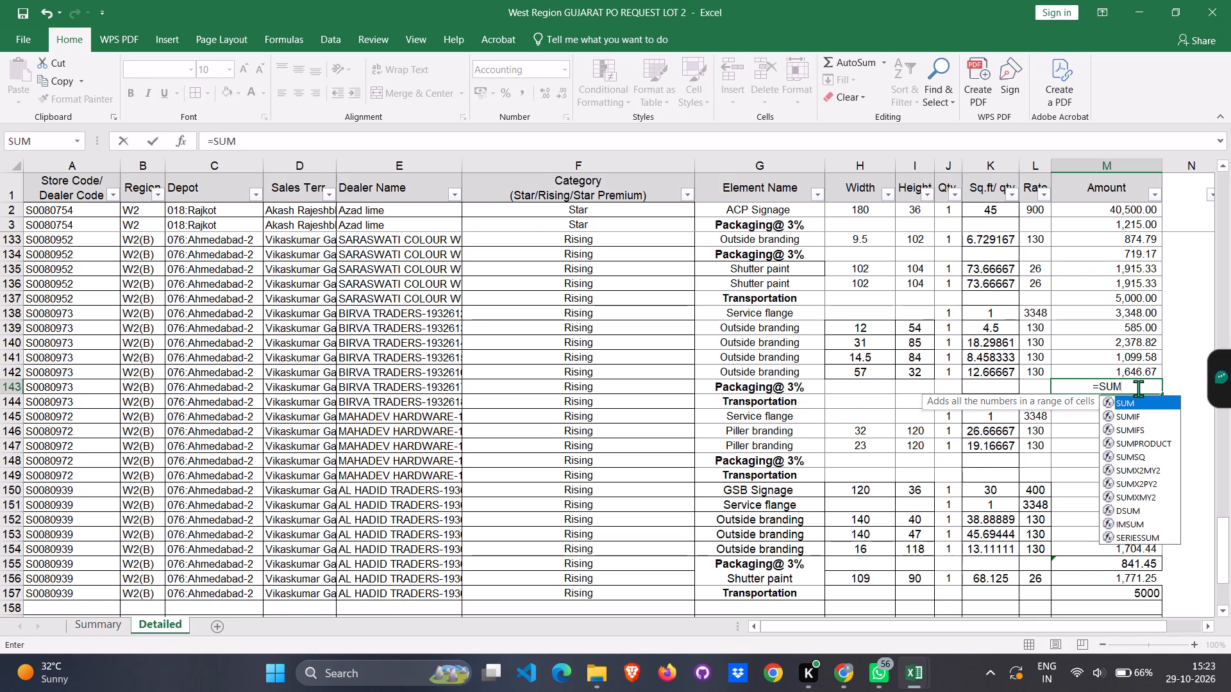
key(shift+parenleft)
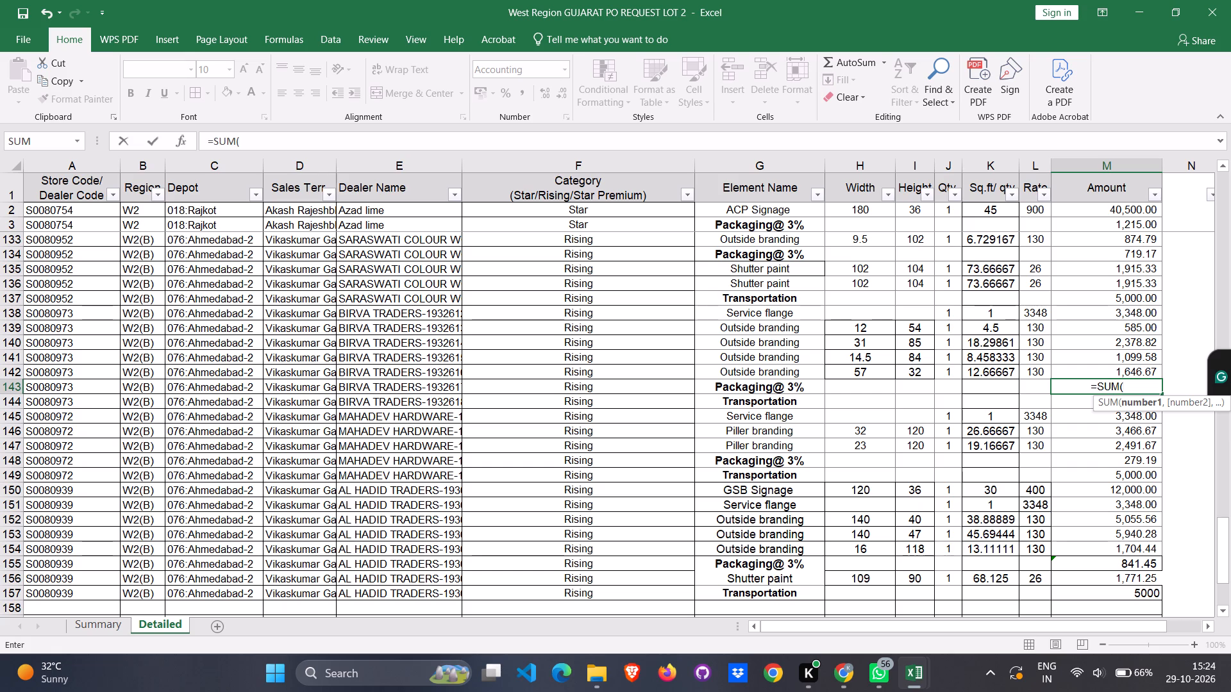
drag(1139, 313, 1141, 369)
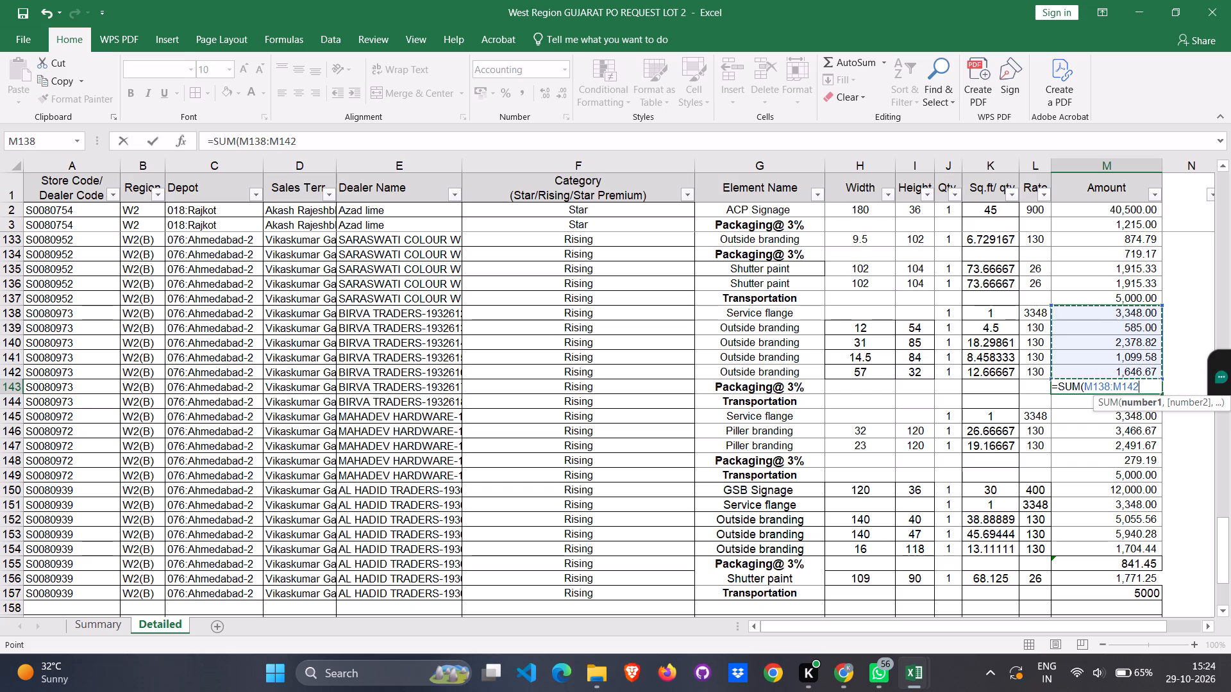
key(shift+parenright)
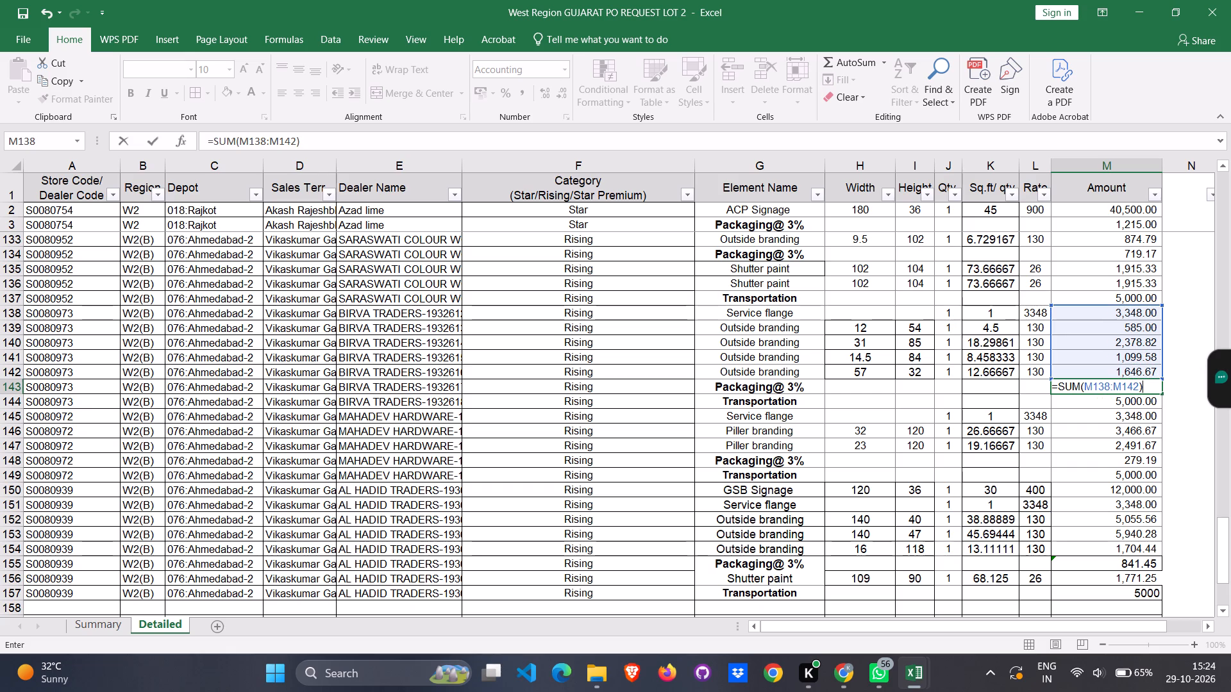
key(shift+asterisk)
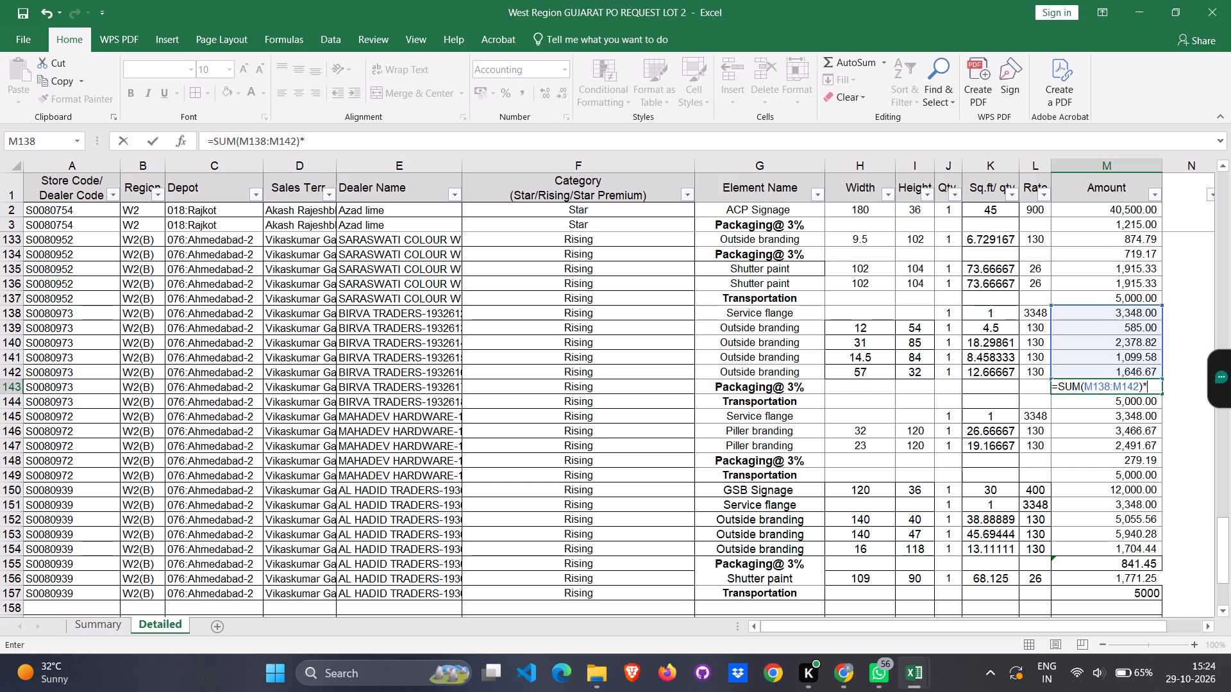
key(3)
key(shift+percent)
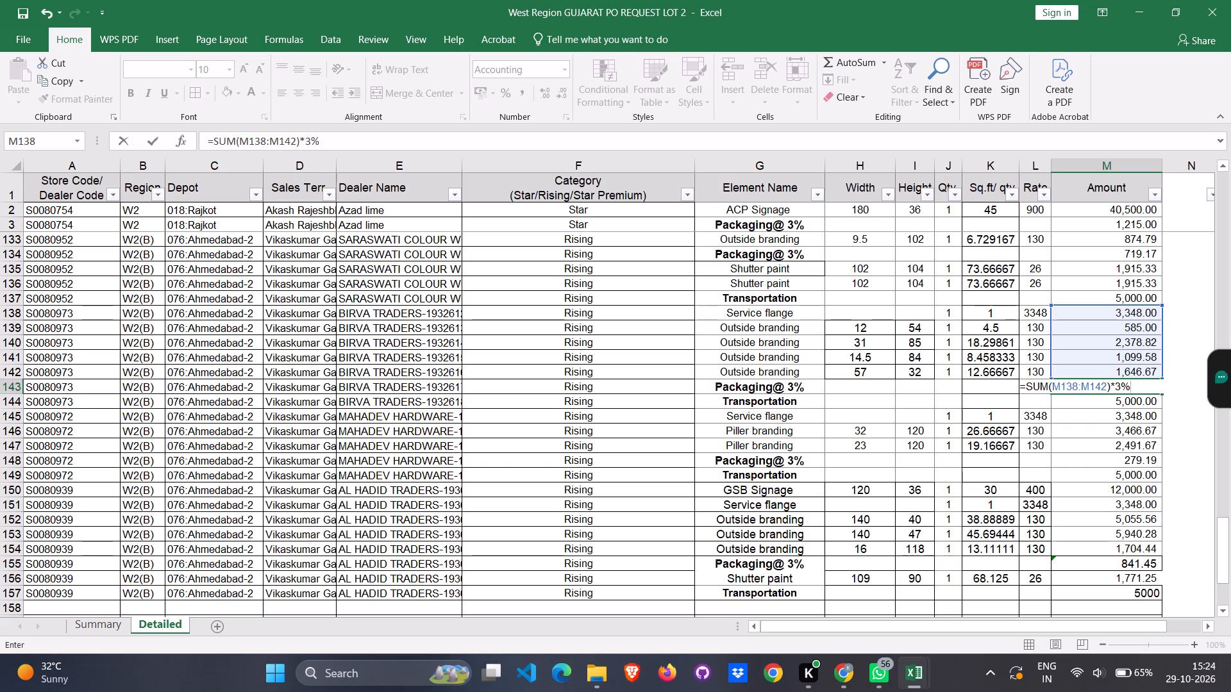
key(Return)
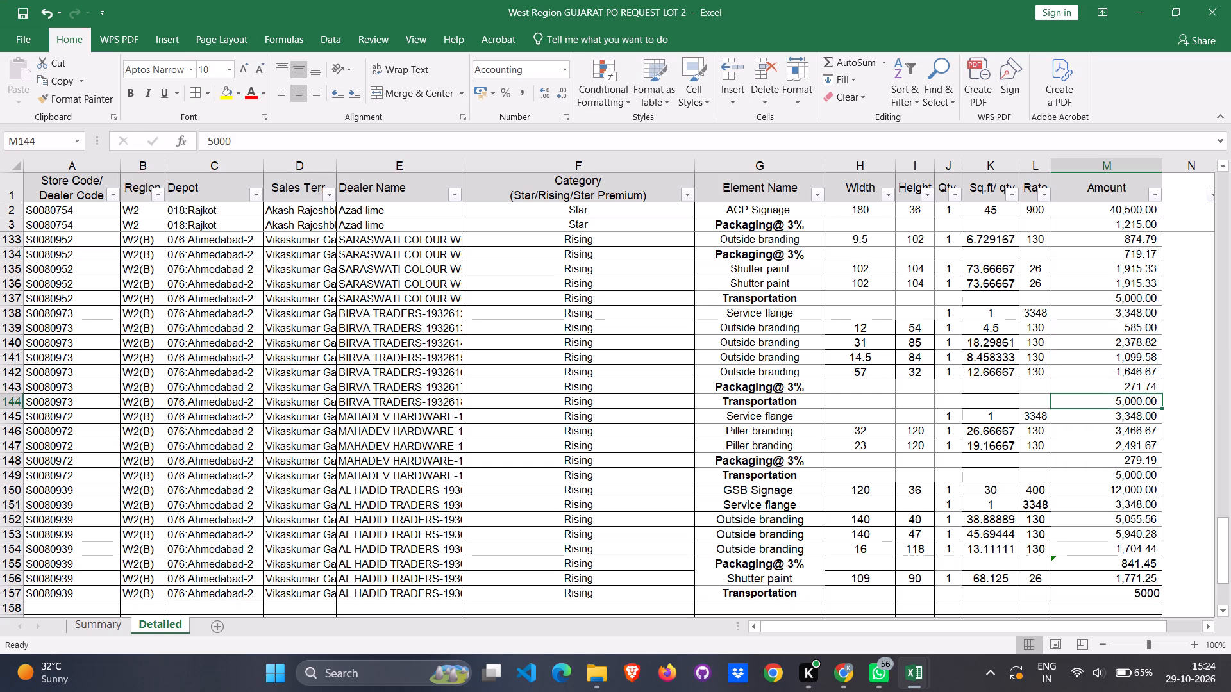
key(ctrl+s)
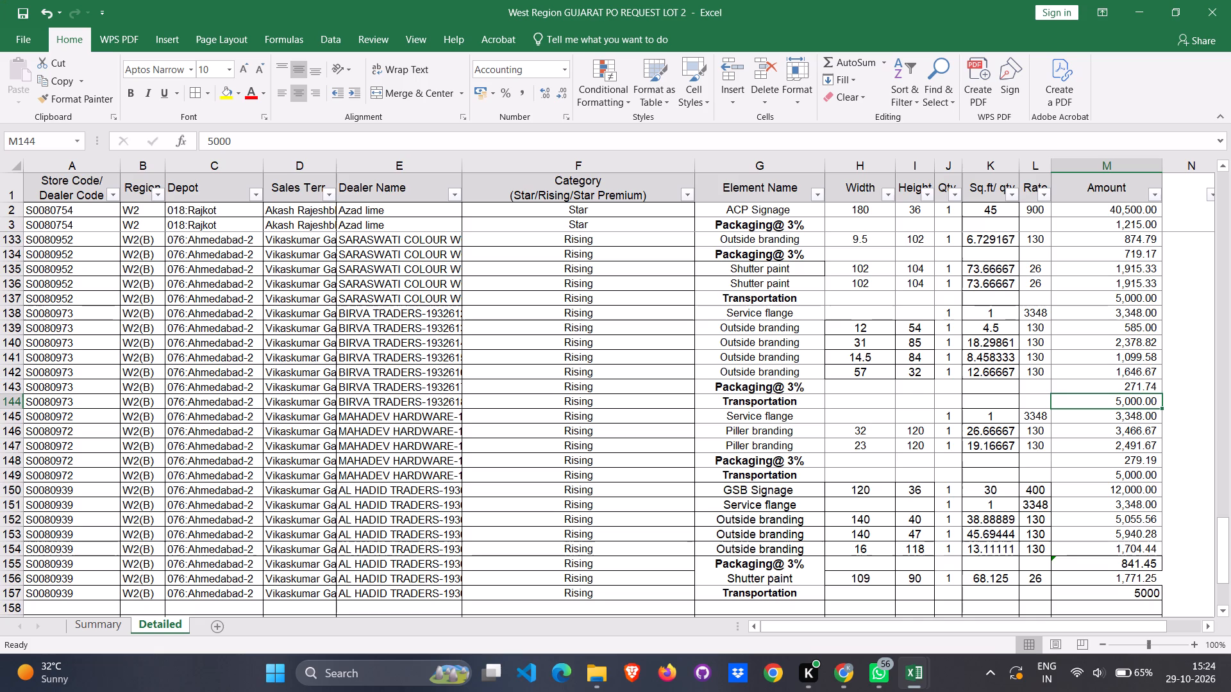
Replace SARASWATI COLOUR's Packaging@ 3% amount in M134 with =SUM(M129:M133)*3% and save the workbook.
scroll(1108, 387, up, 5)
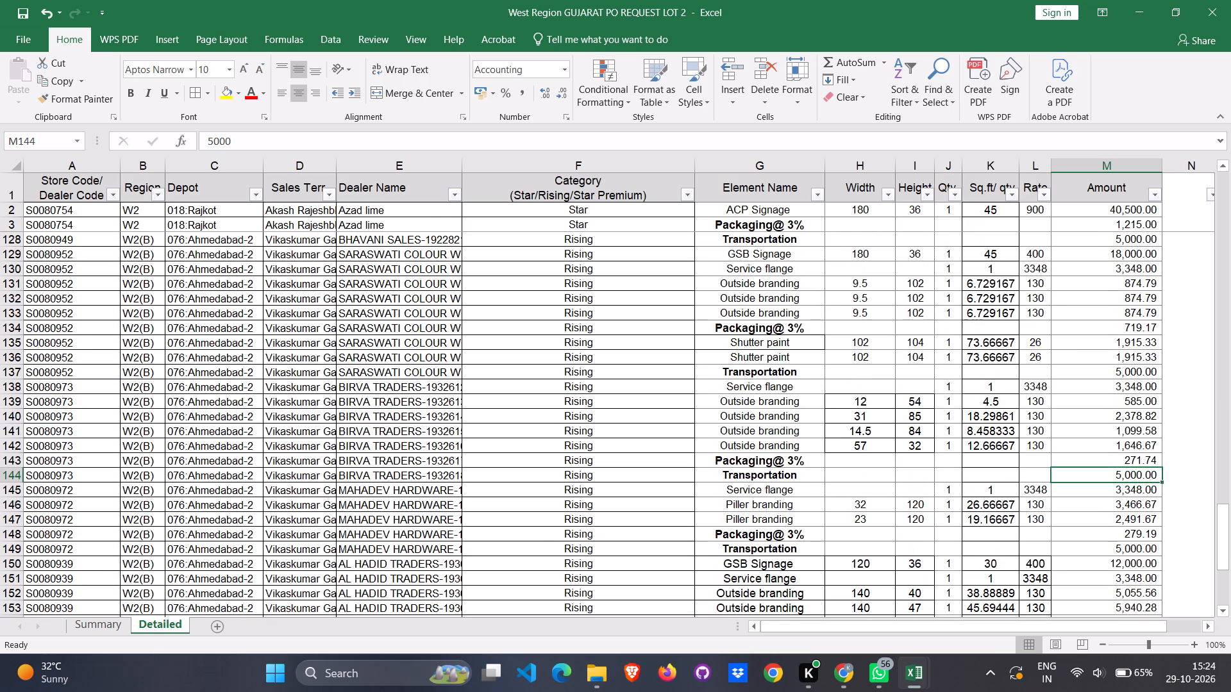
click(1099, 327)
scroll(1096, 363, up, 4)
scroll(1096, 488, up, 4)
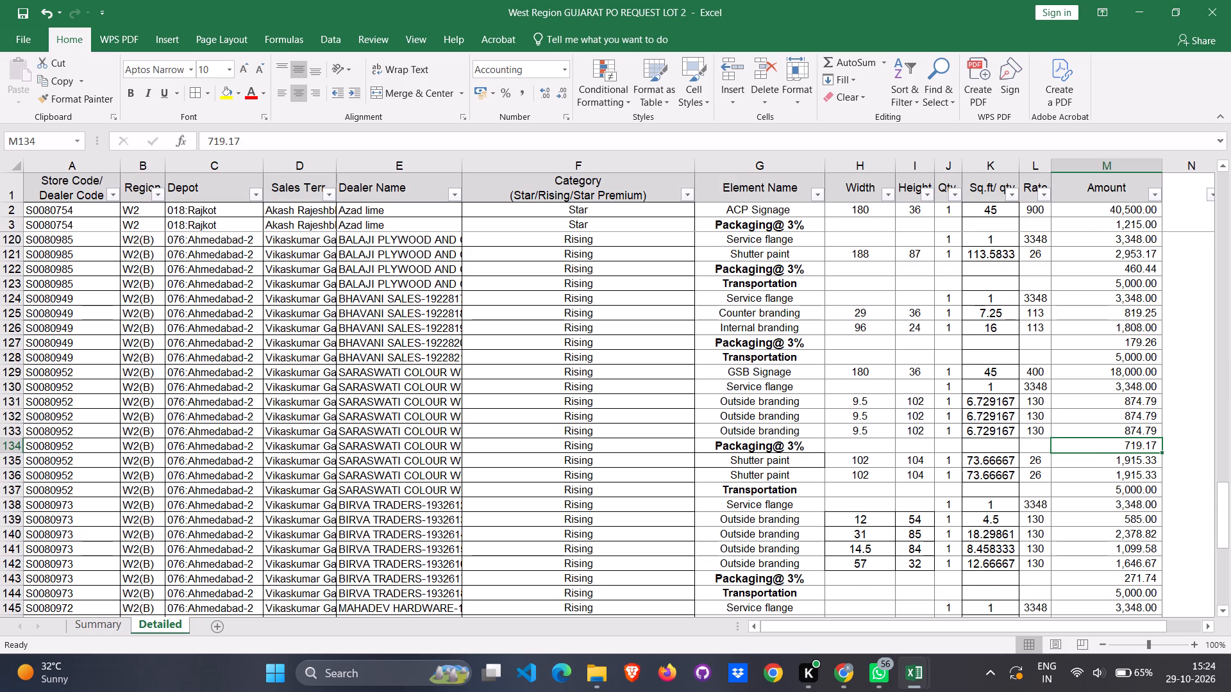
key(equal)
text(SUM)
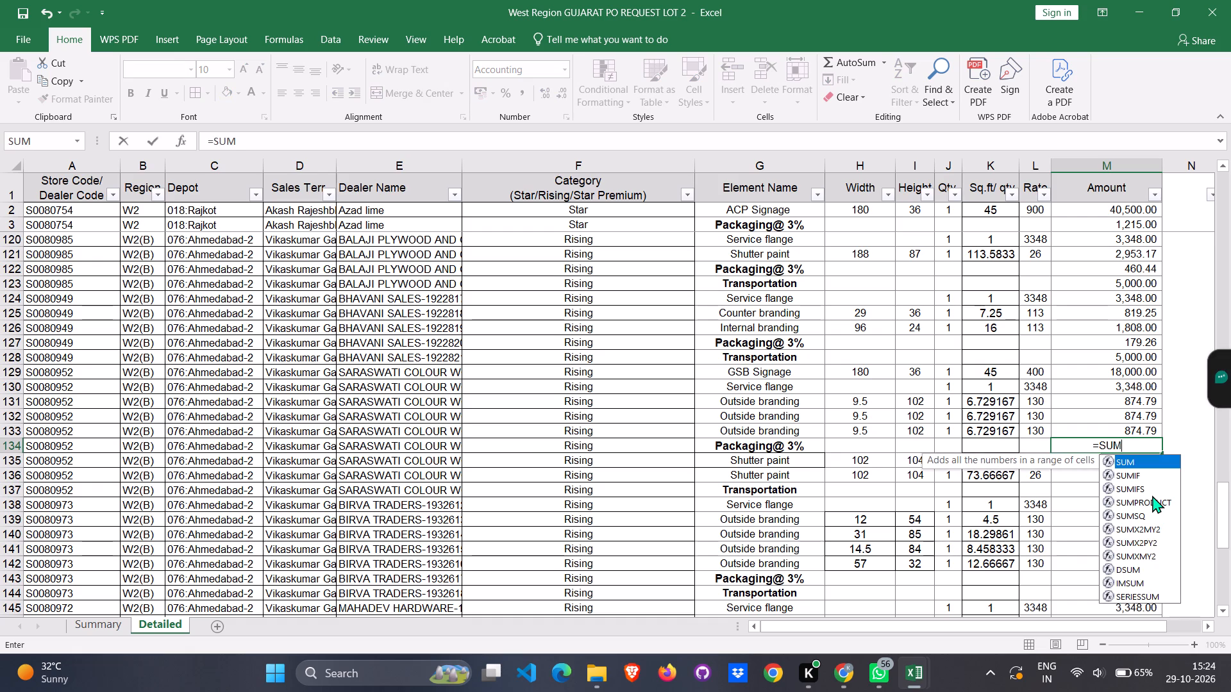
key(shift+parenleft)
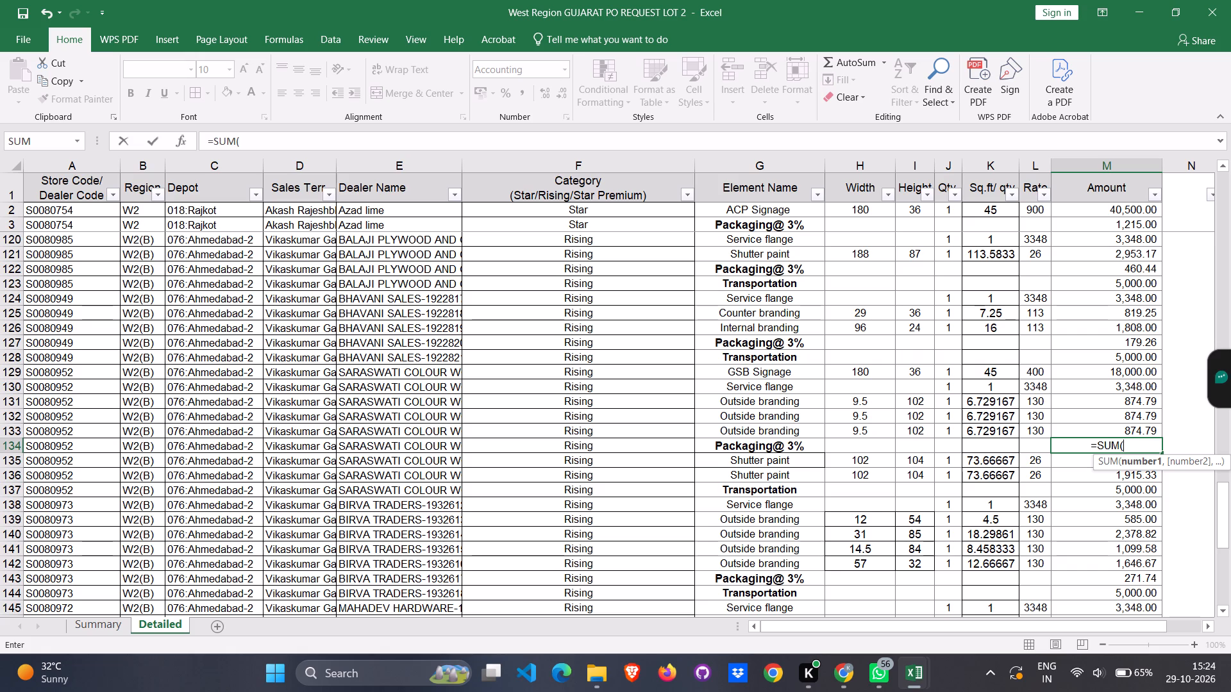
drag(1140, 372, 1147, 431)
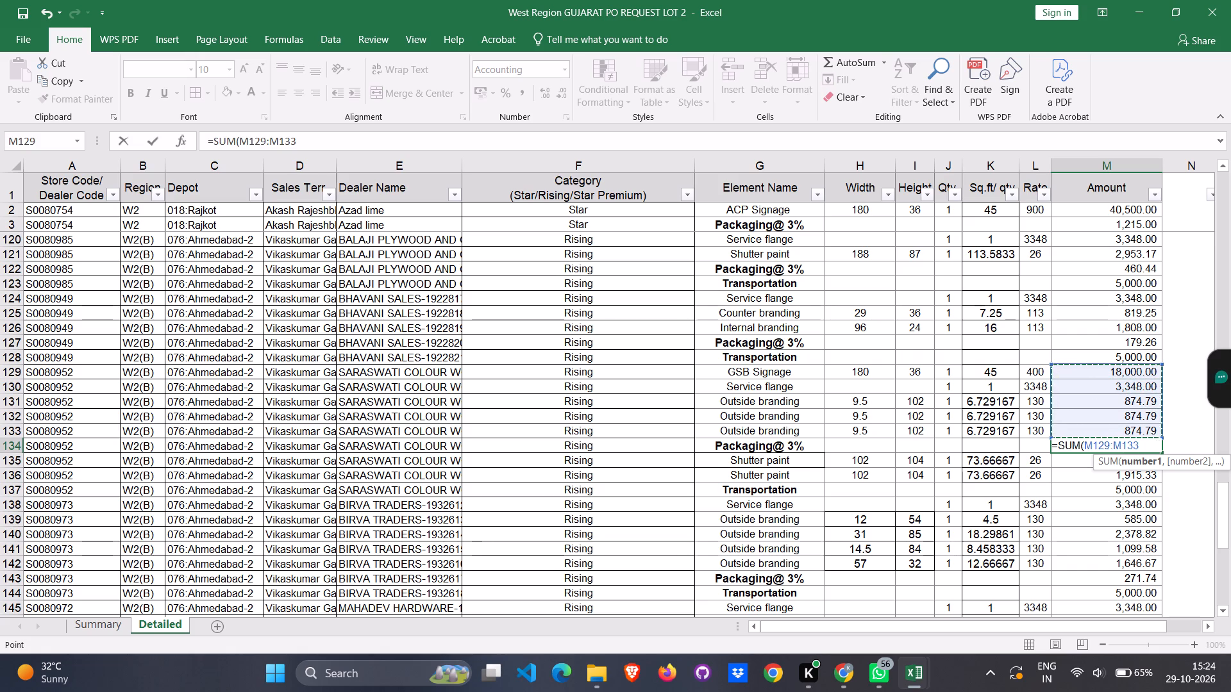
key(shift+parenright)
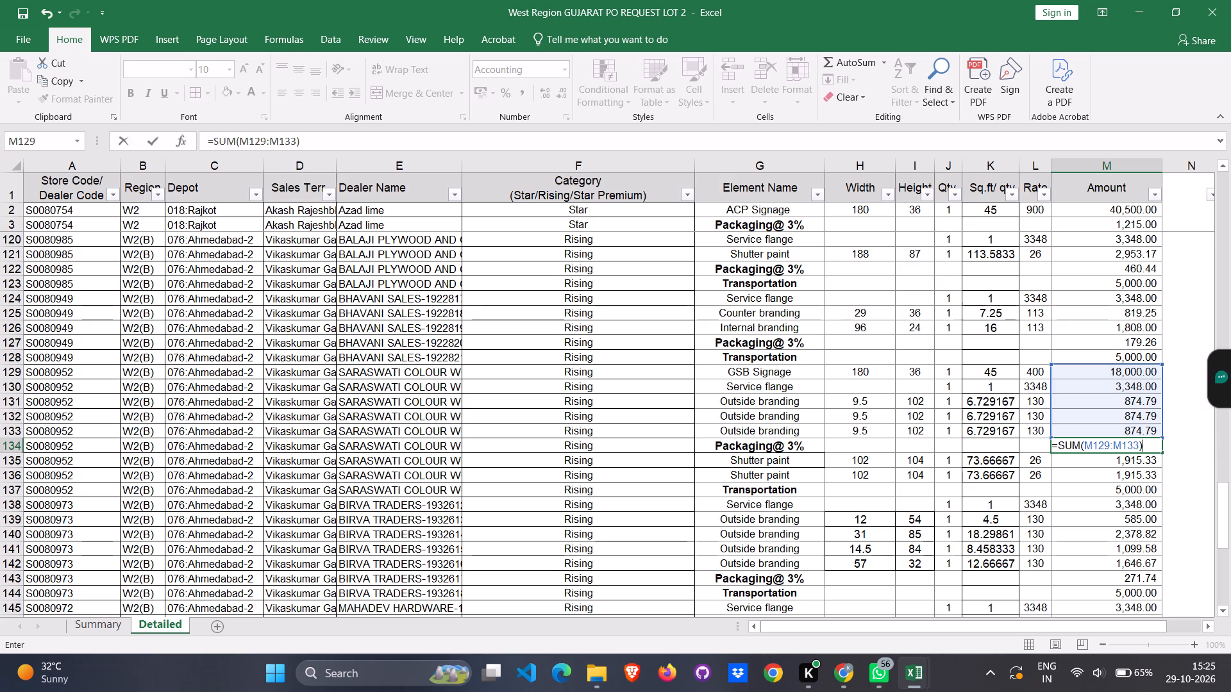
key(shift+asterisk)
key(3)
key(shift+percent)
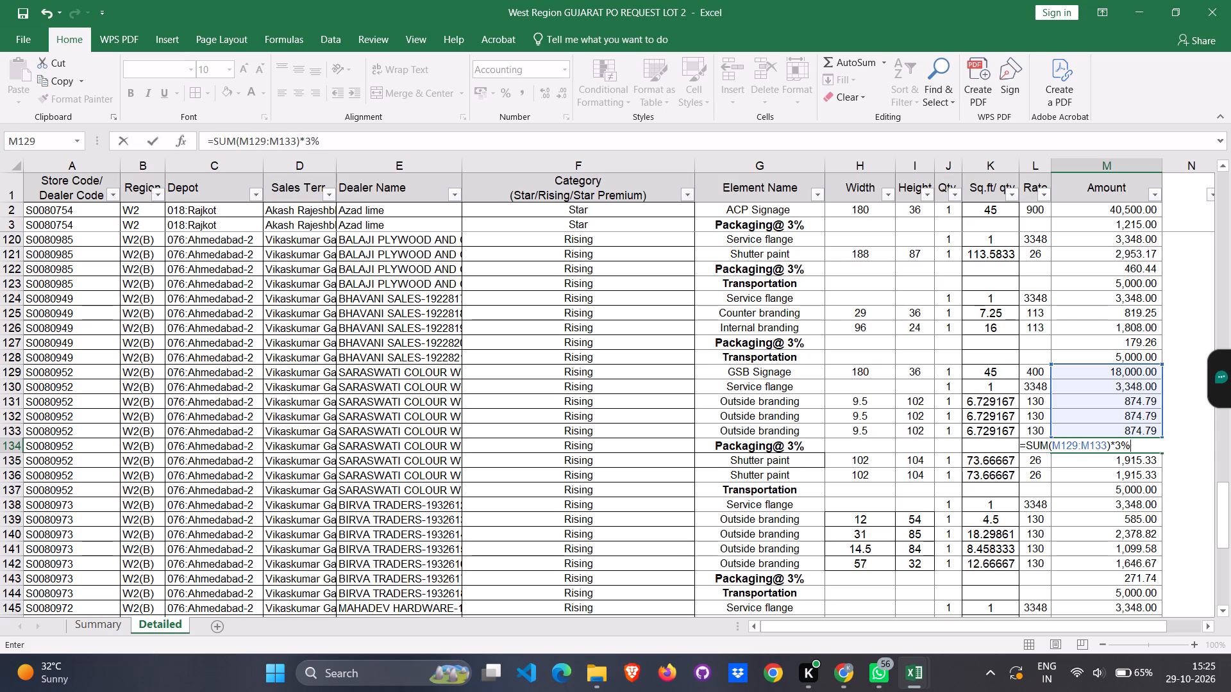
key(Return)
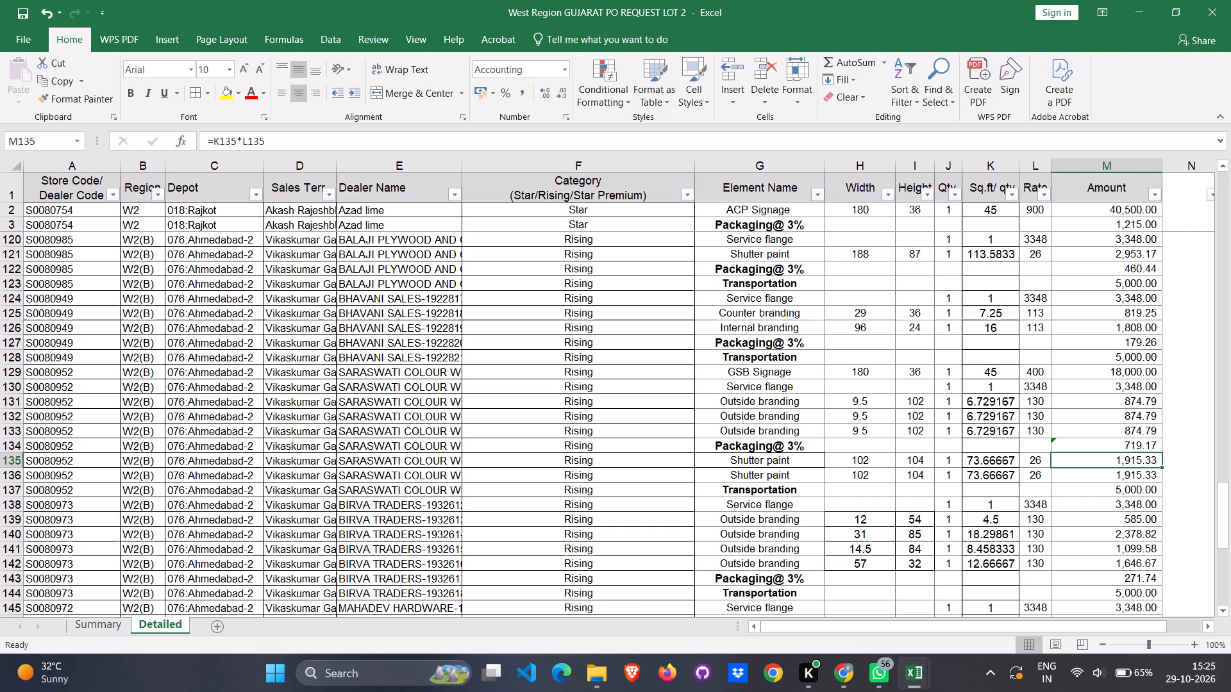
key(ctrl+s)
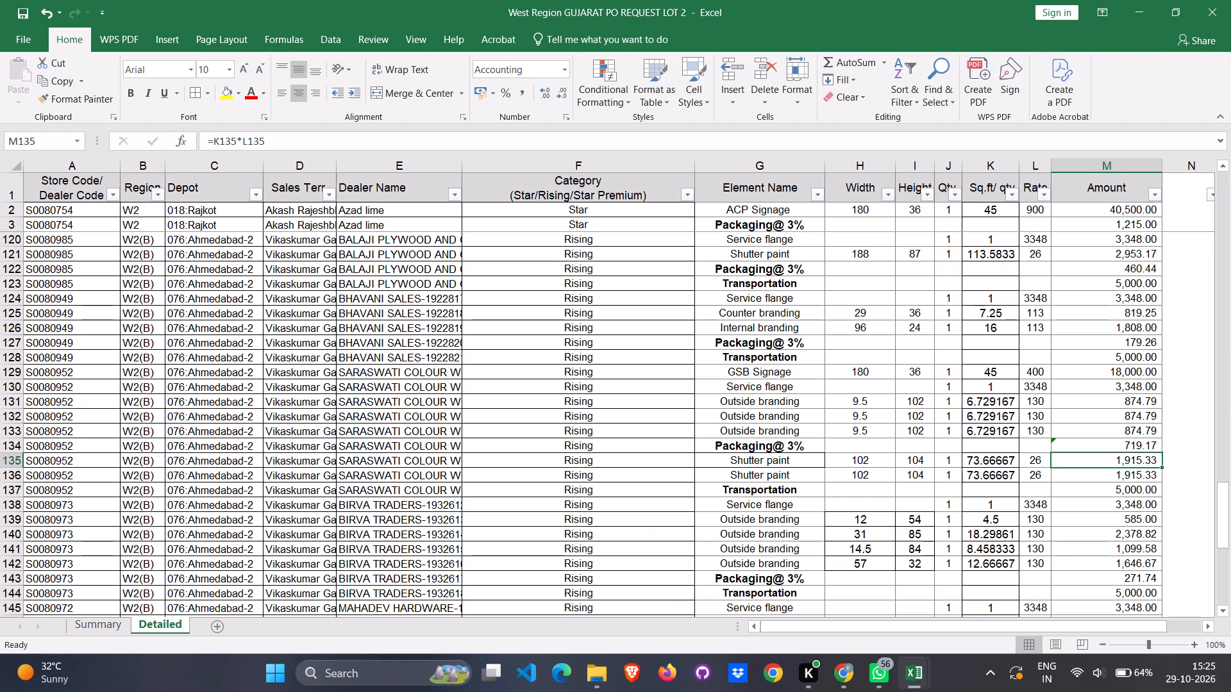
Replace BHAVANI SALES' Packaging@ 3% amount in M127 with =SUM(M124:M126)*3%, check the cell and save the workbook.
click(859, 343)
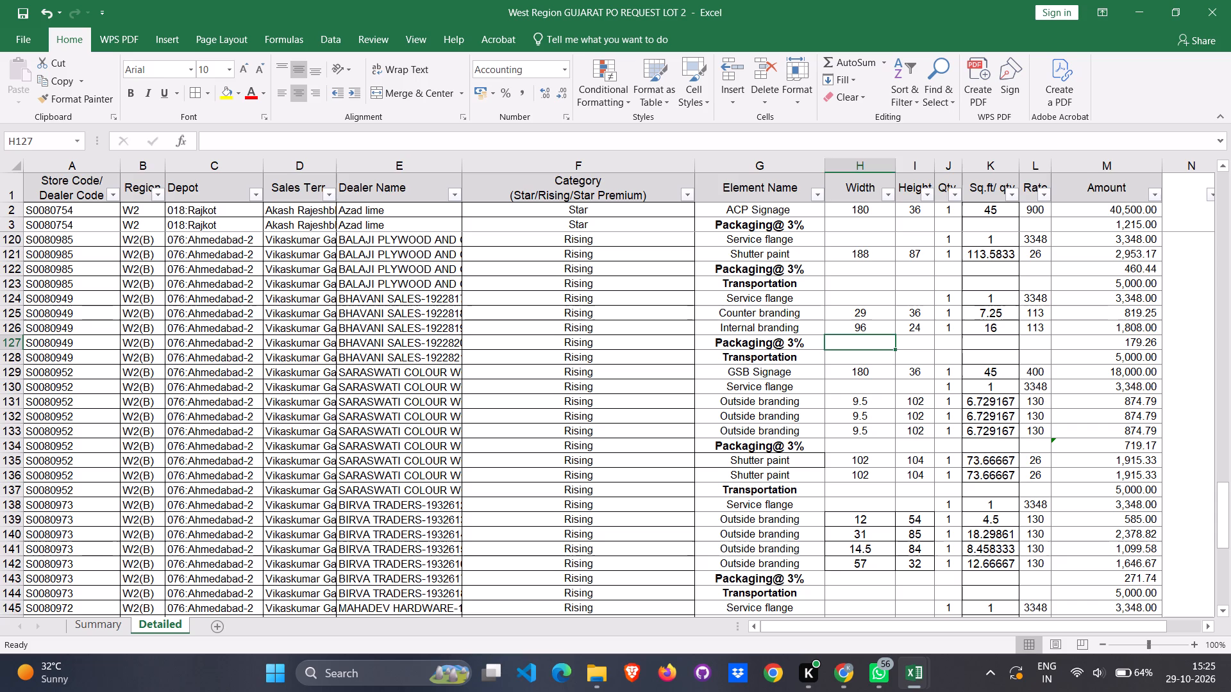
click(1119, 342)
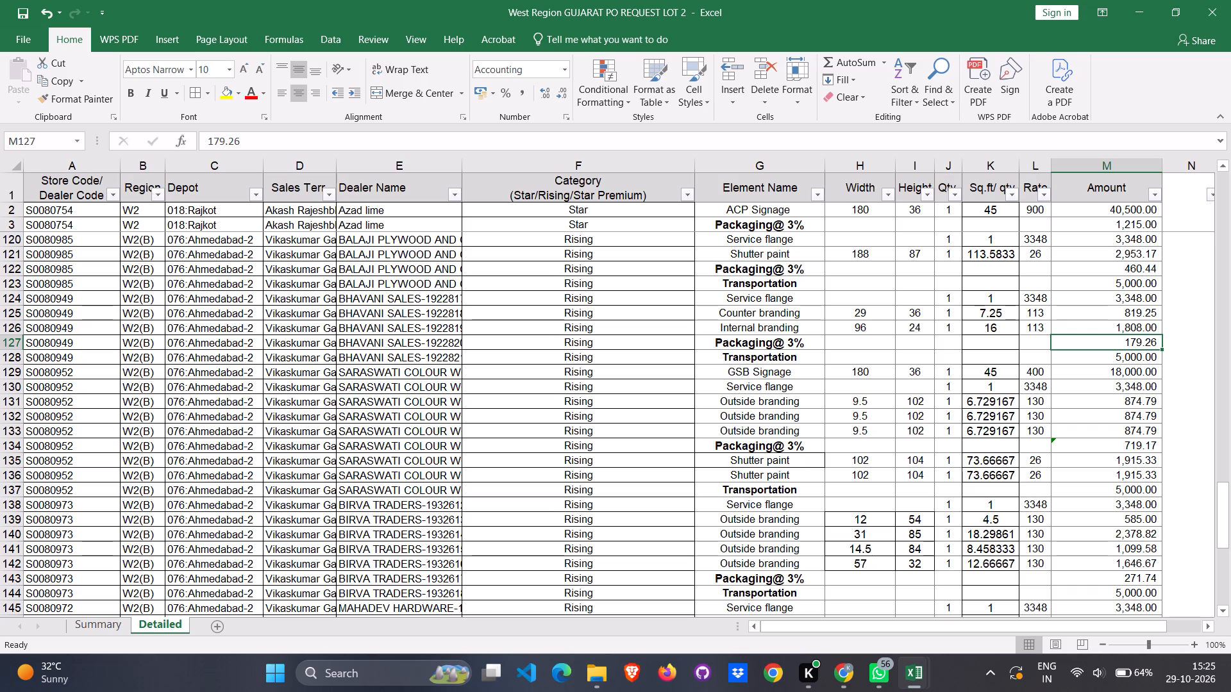
key(equal)
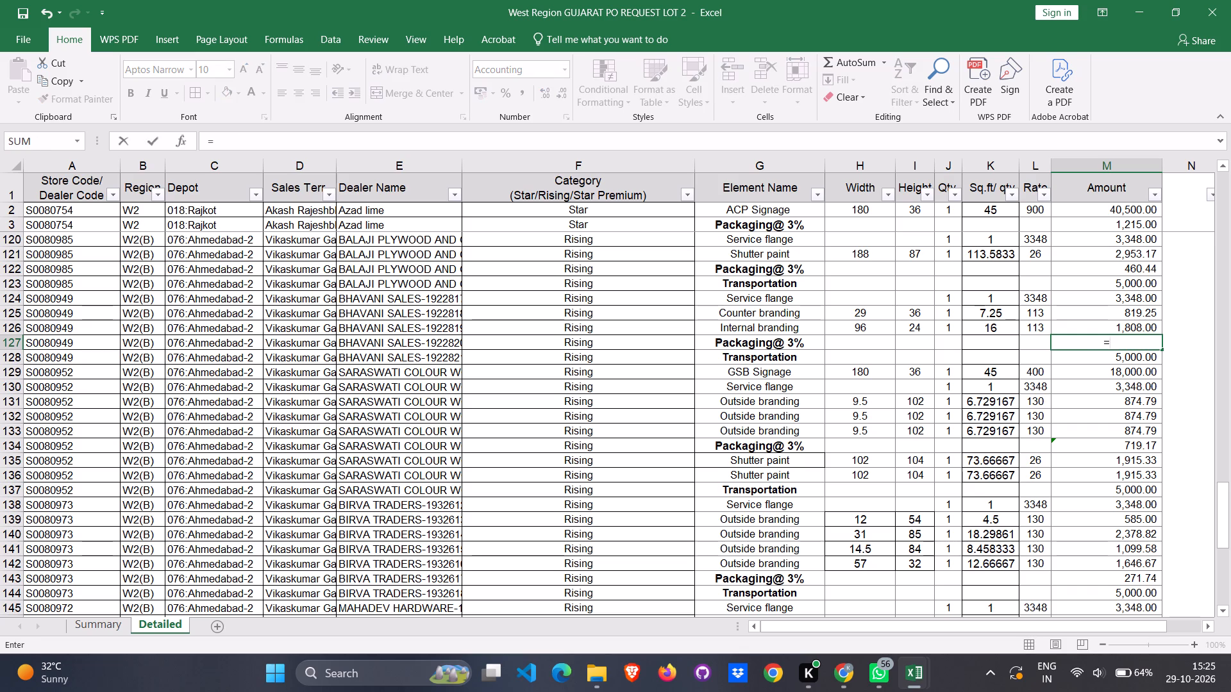
text(SUM)
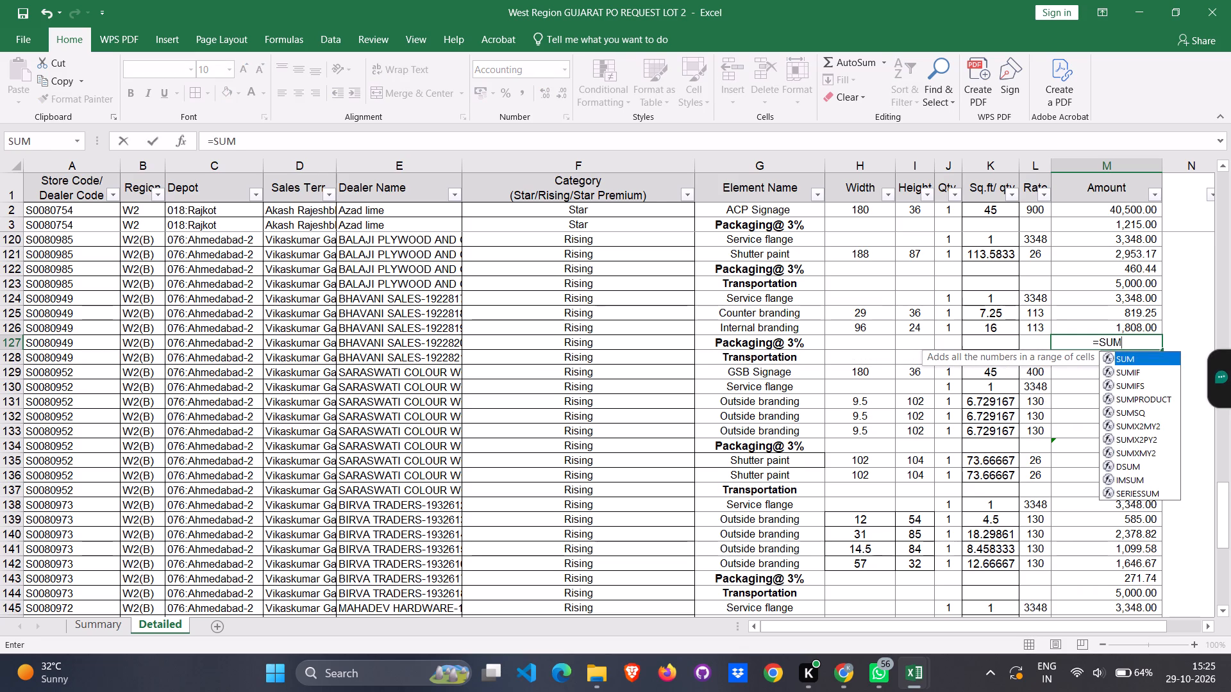
key(shift+parenleft)
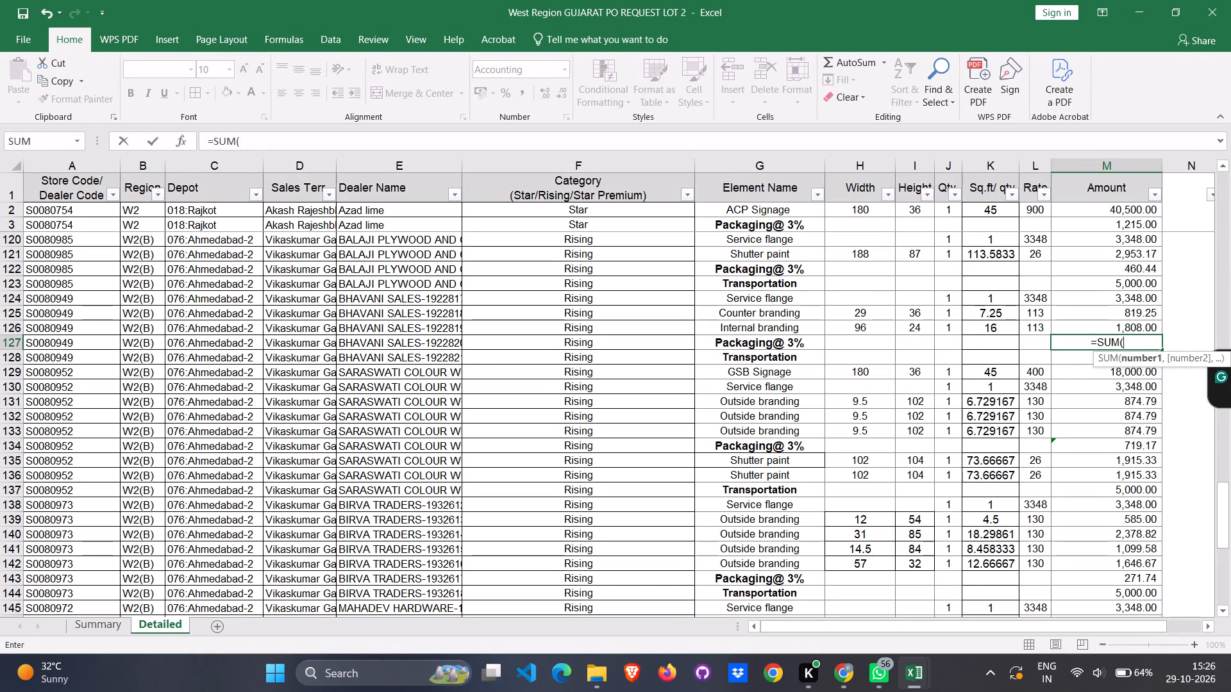
drag(1141, 299, 1141, 329)
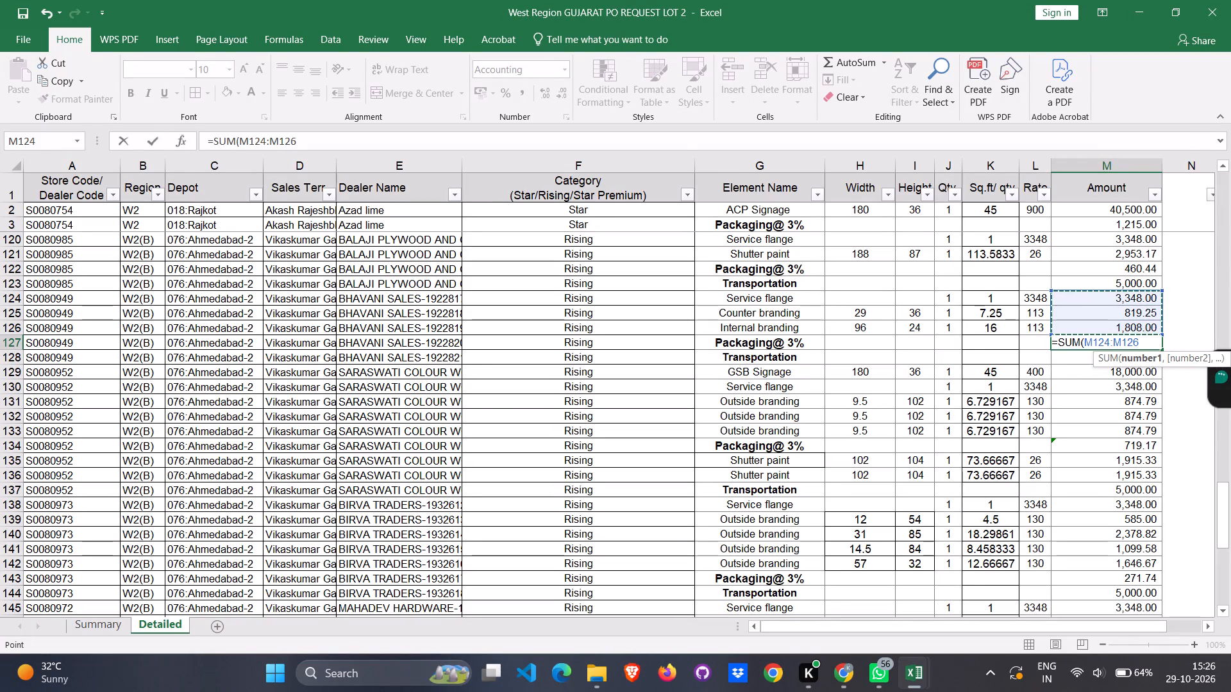
key(shift+parenright)
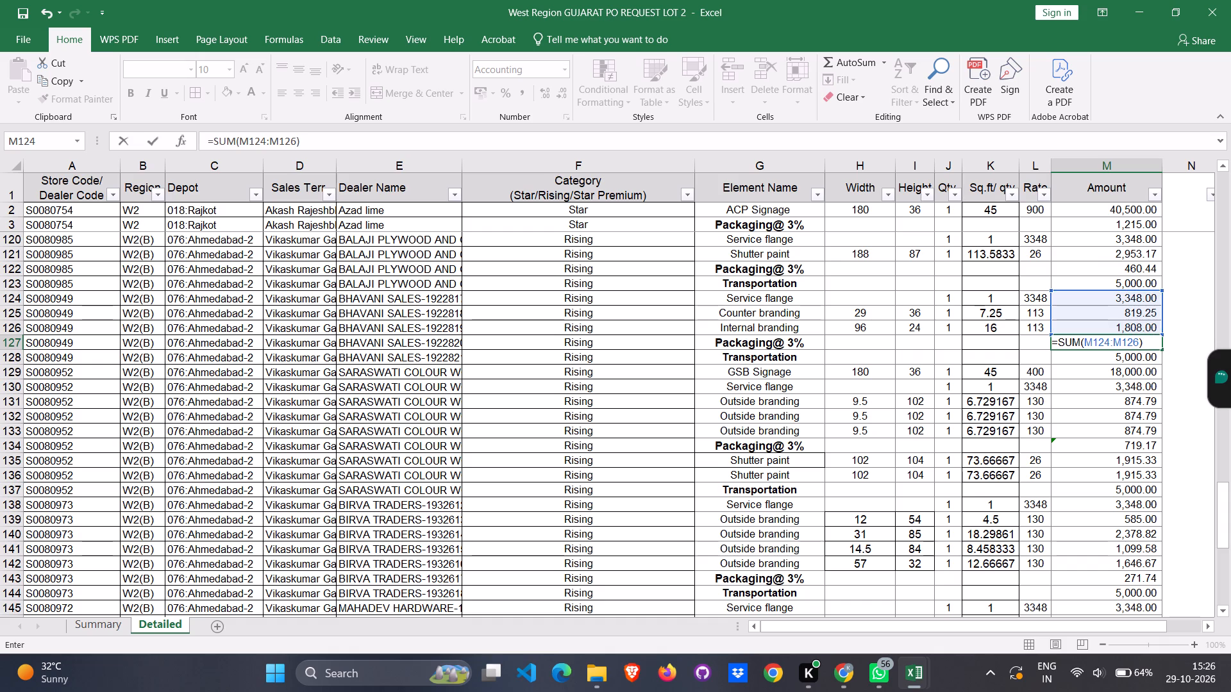
key(shift+asterisk)
key(Page_Down)
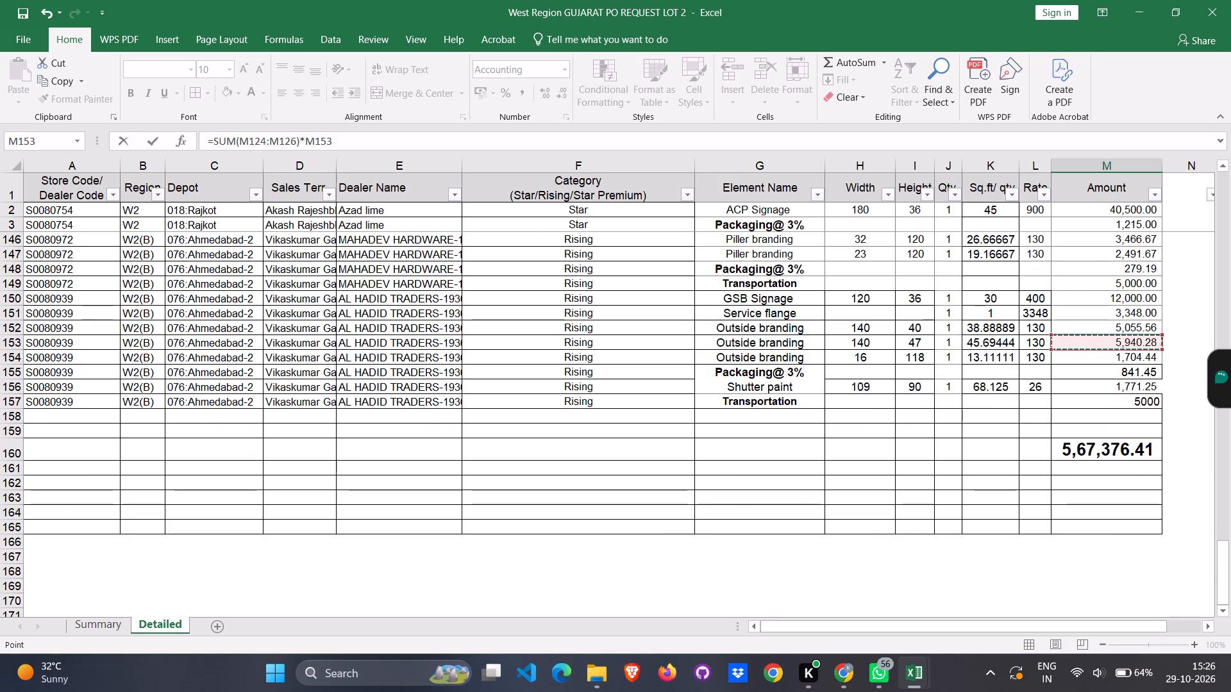
key(ctrl+z)
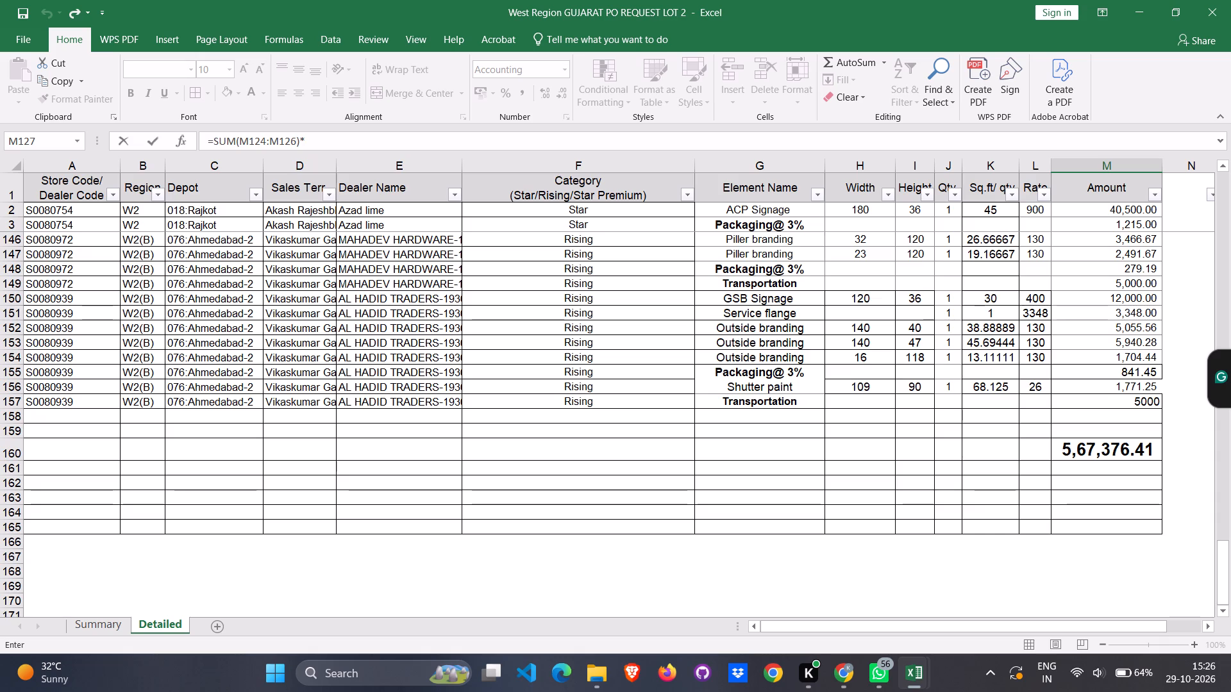
scroll(1141, 329, up, 9)
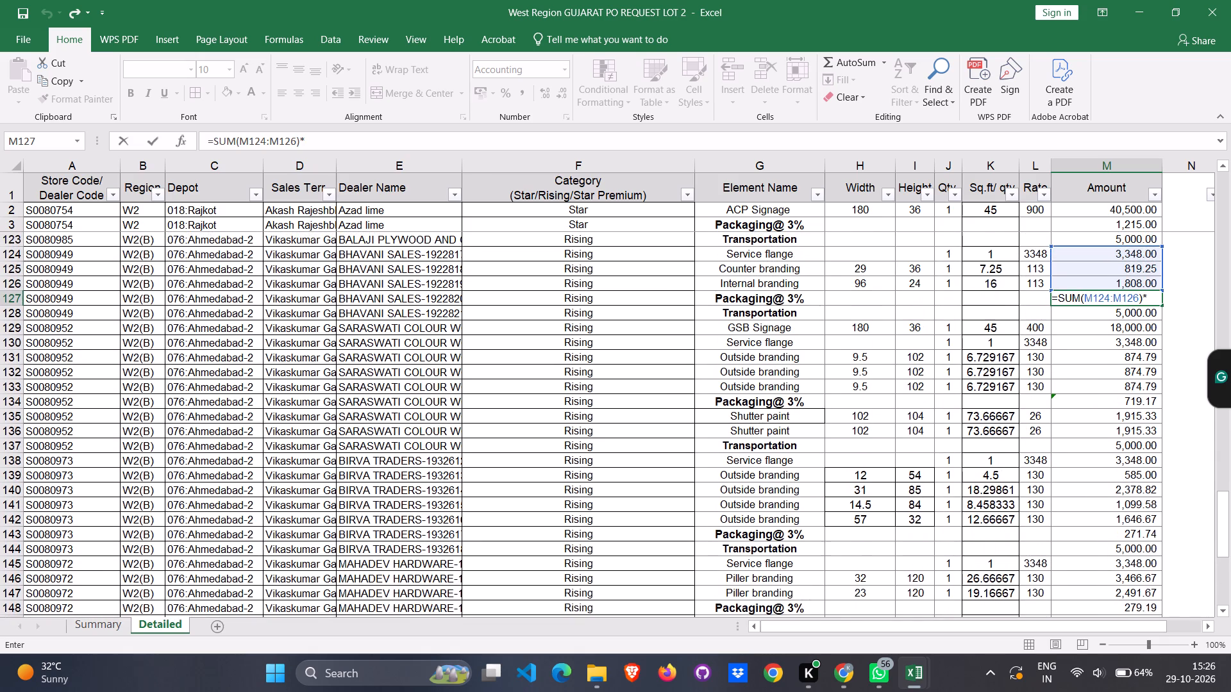
scroll(1141, 329, up, 1)
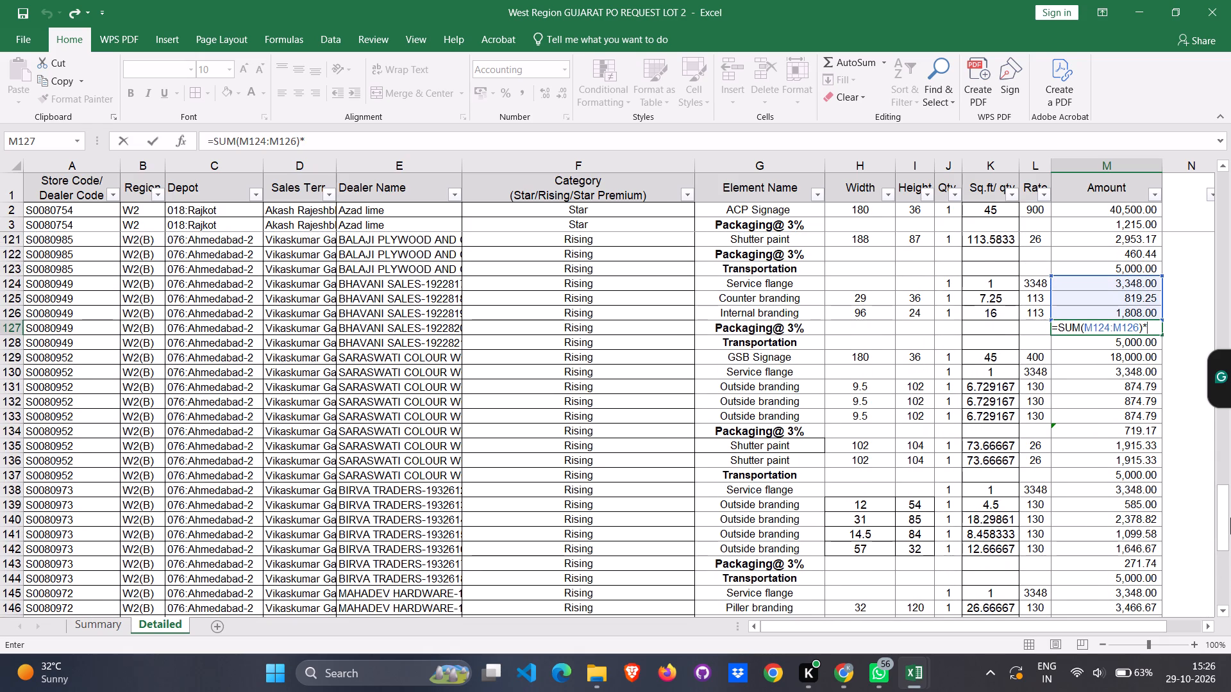
key(3)
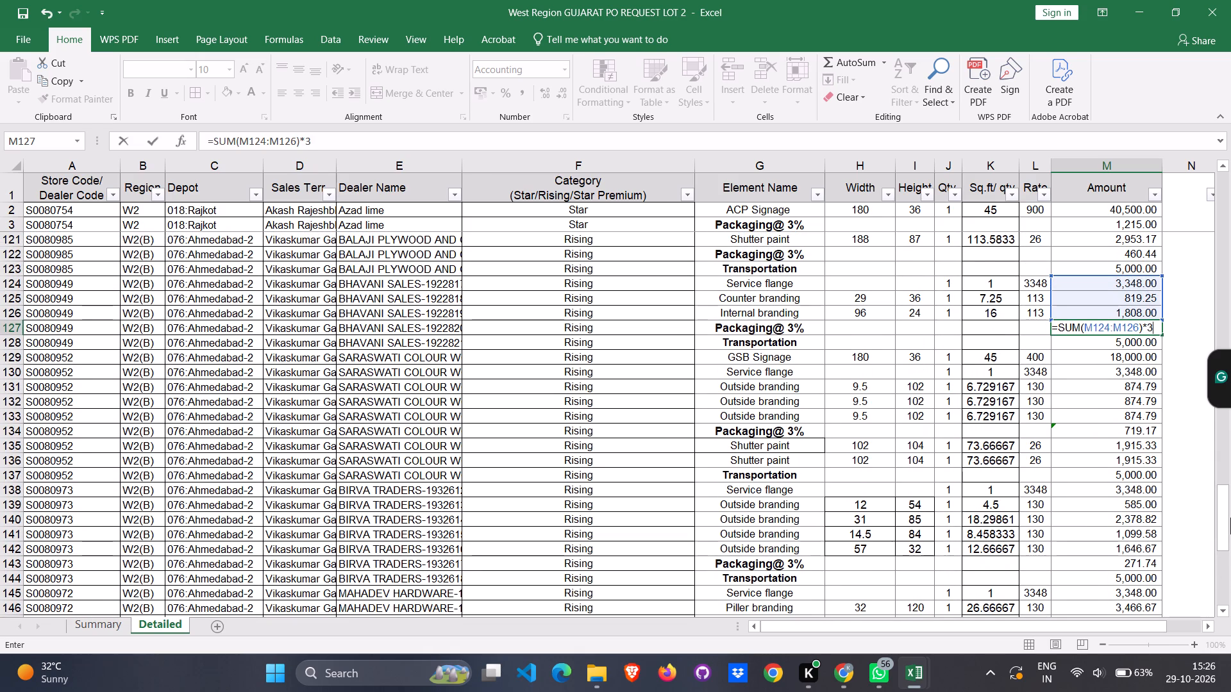
key(shift+percent)
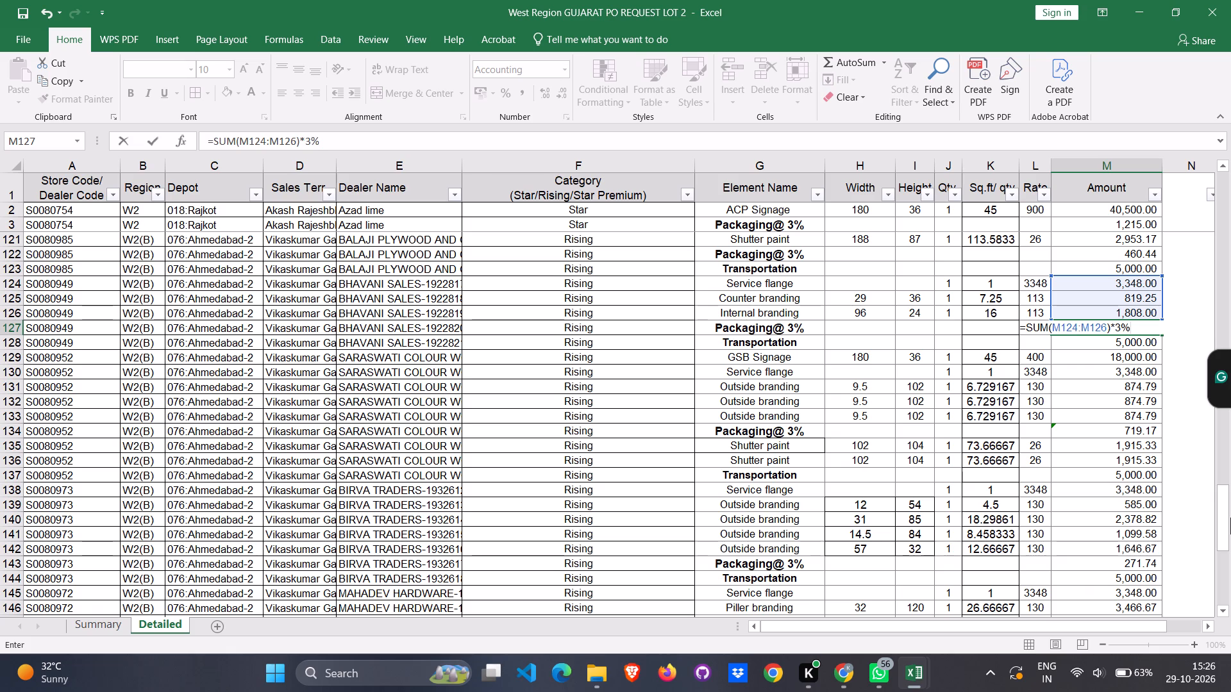
key(Return)
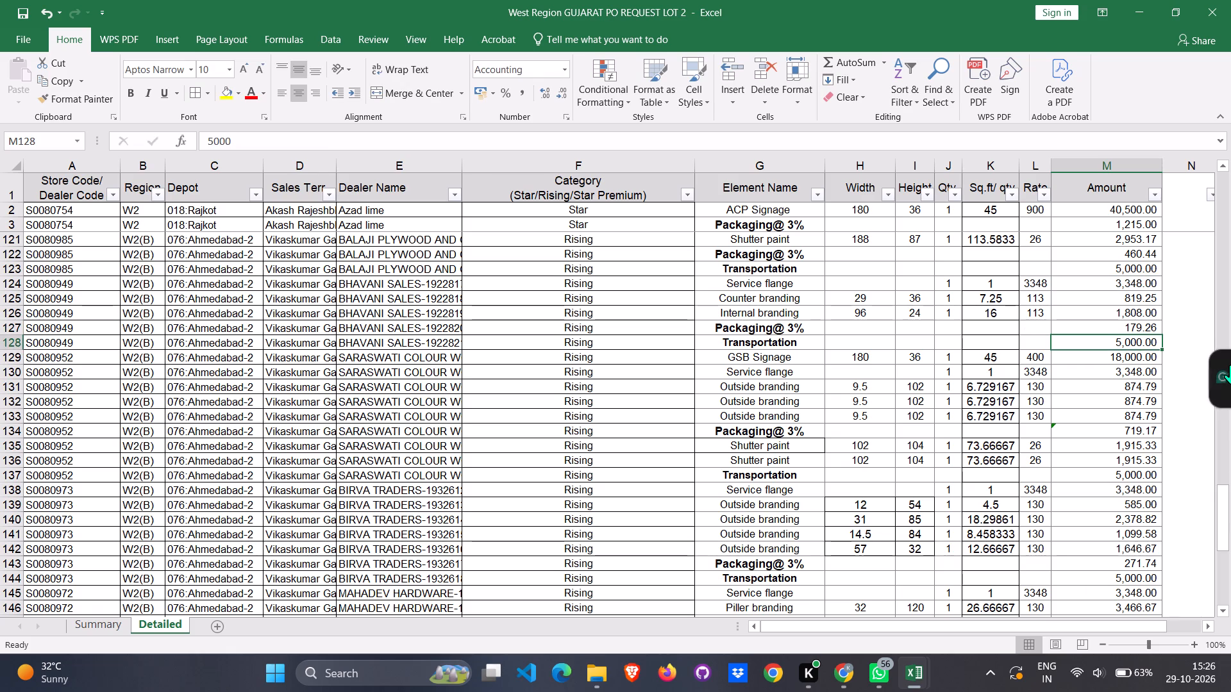
click(1095, 325)
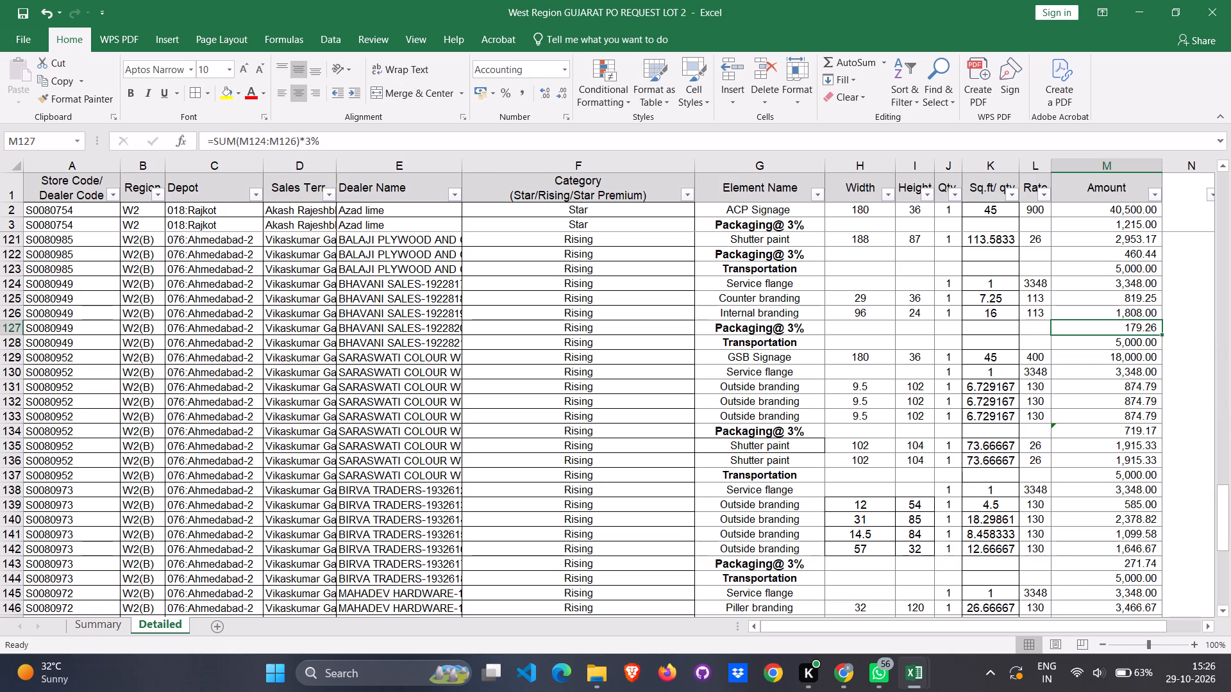
click(1096, 345)
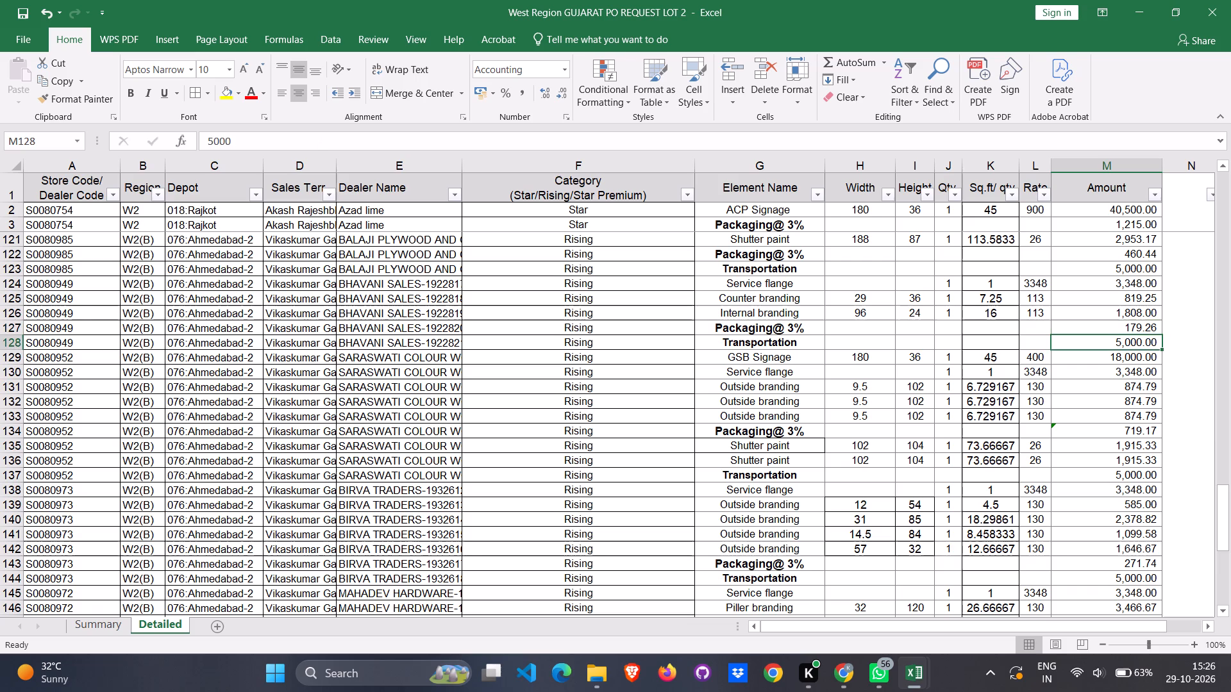
click(1094, 329)
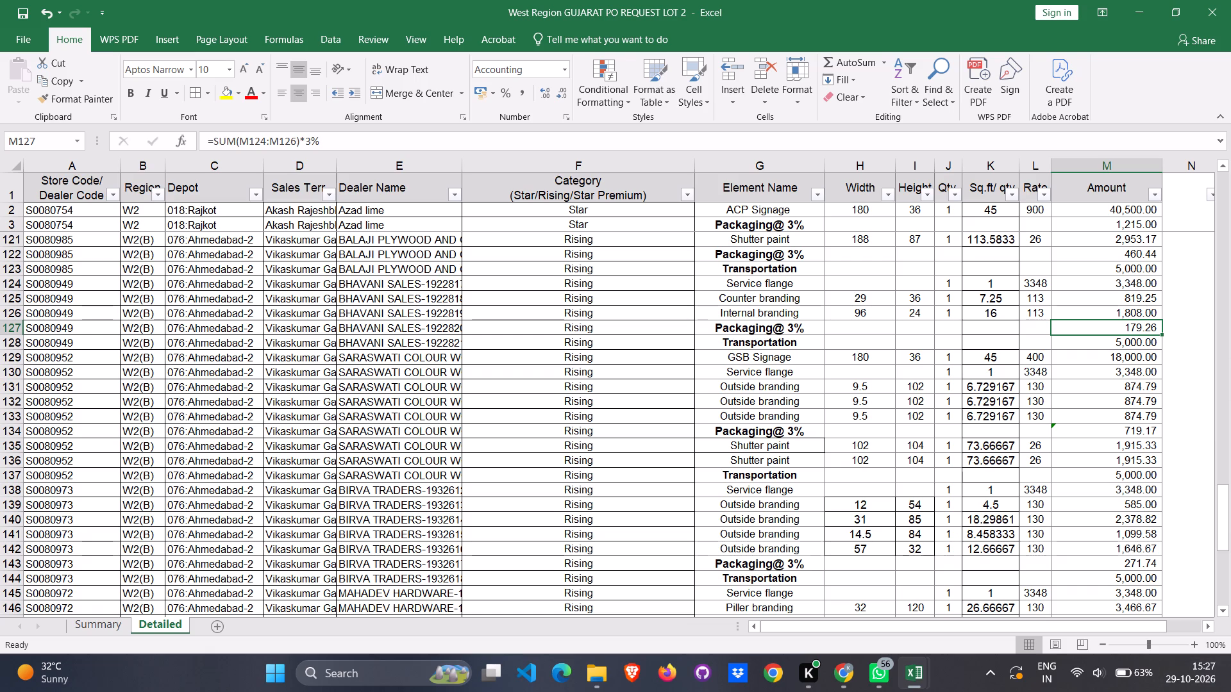
key(ctrl+s)
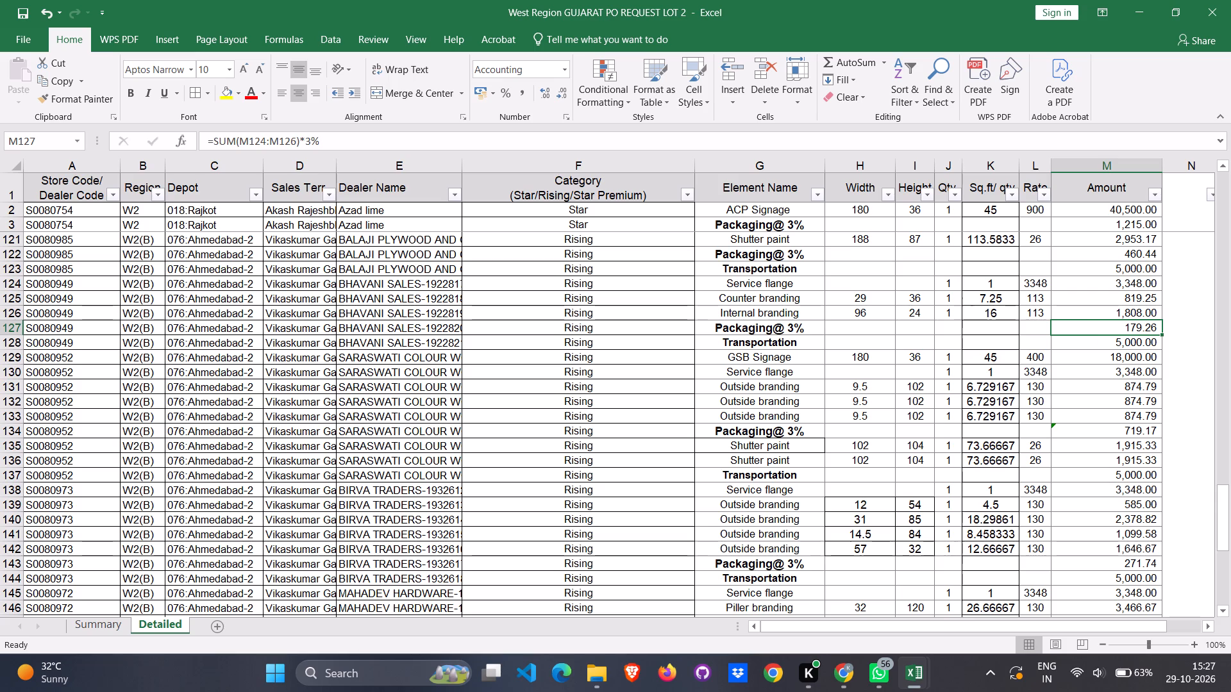
Replace BALAJI PLYWOOD's Packaging@ 3% amount in M122 with =SUM(M119:M121)*3%, check the cell and save the workbook.
scroll(1094, 333, up, 1)
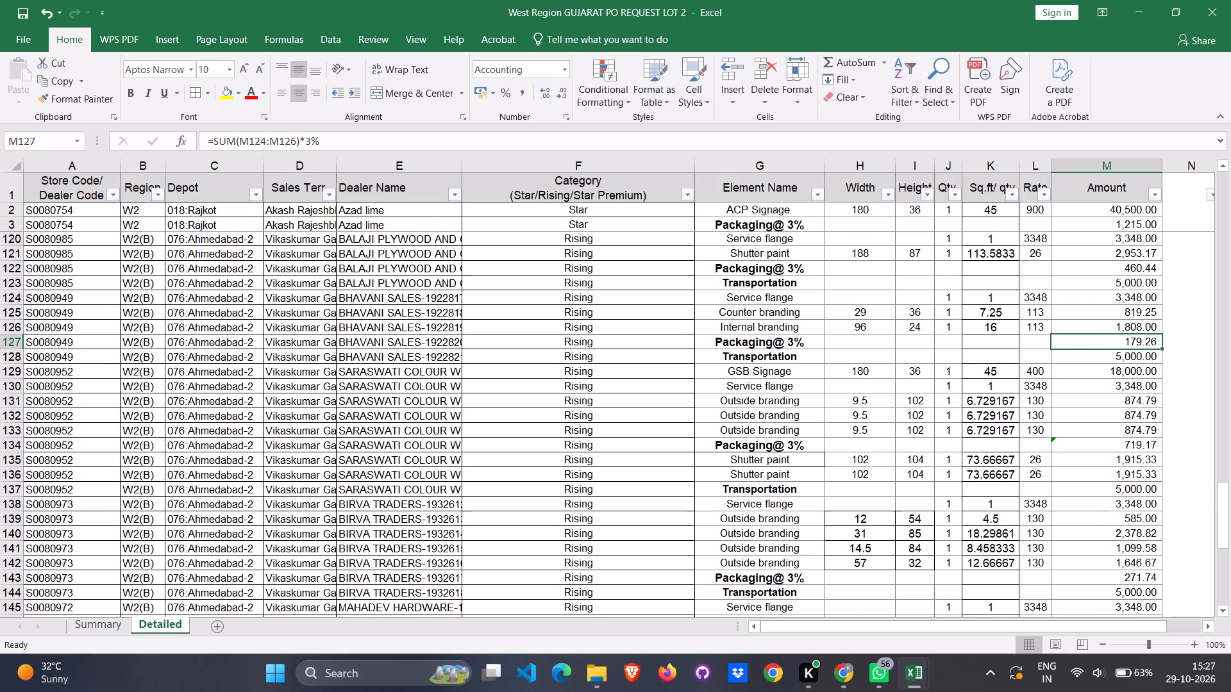
scroll(1094, 335, up, 2)
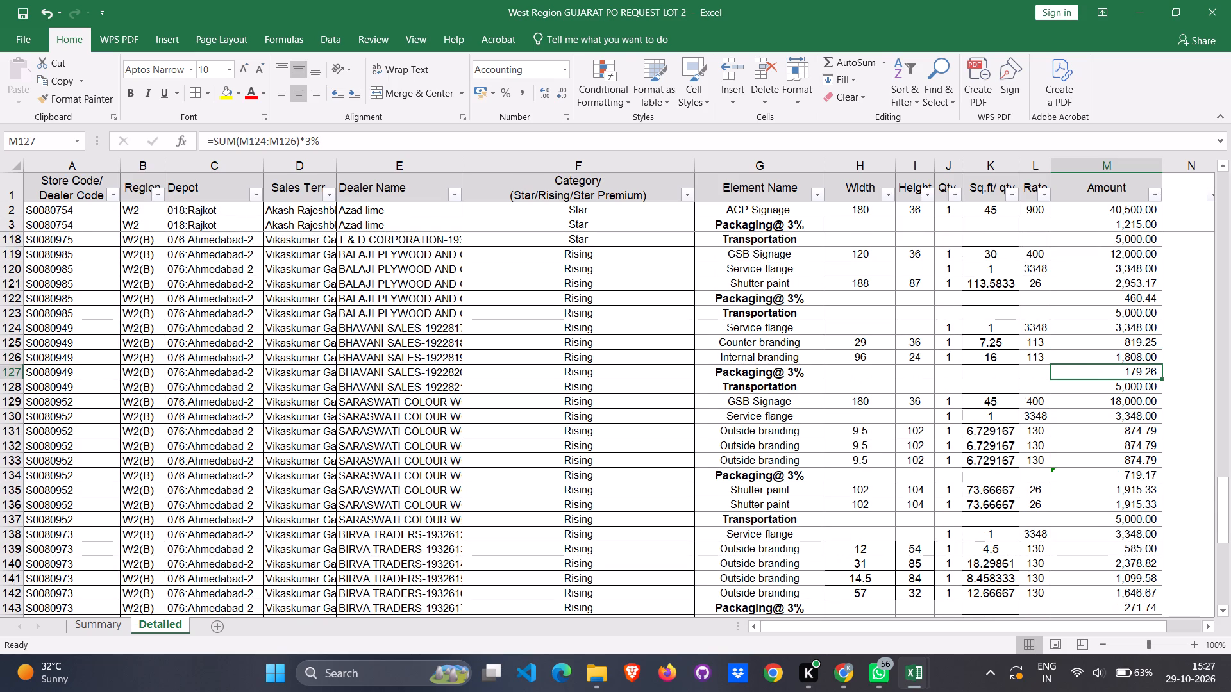
click(803, 298)
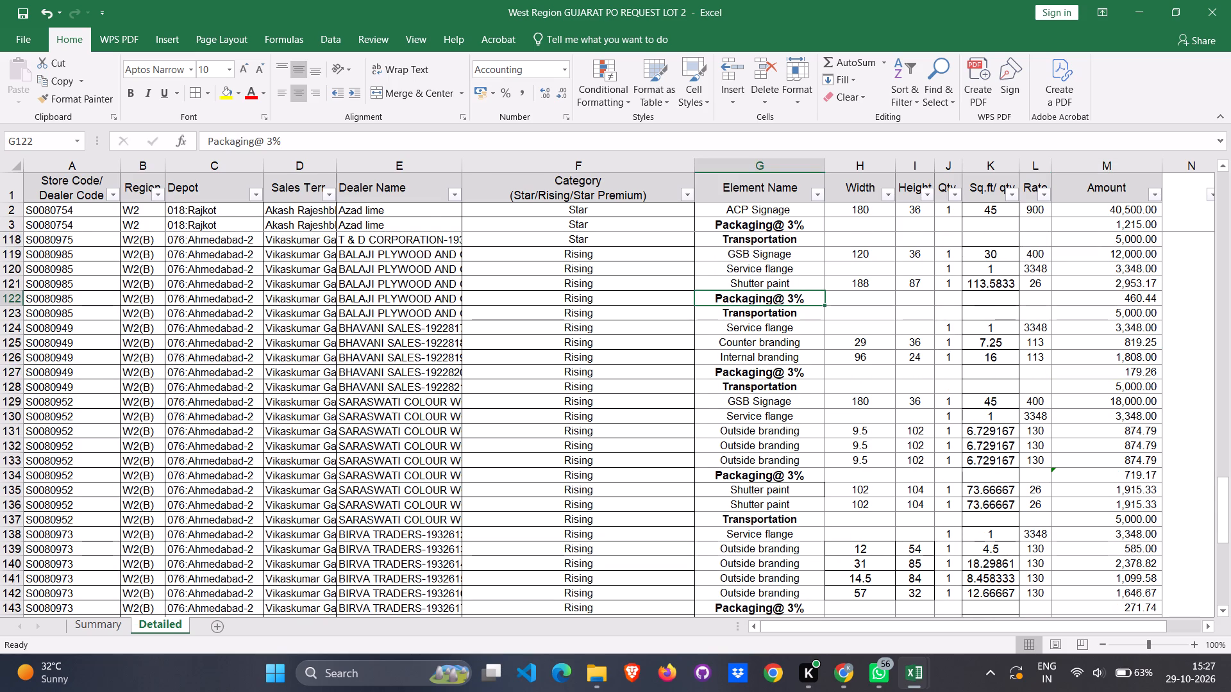
click(1119, 299)
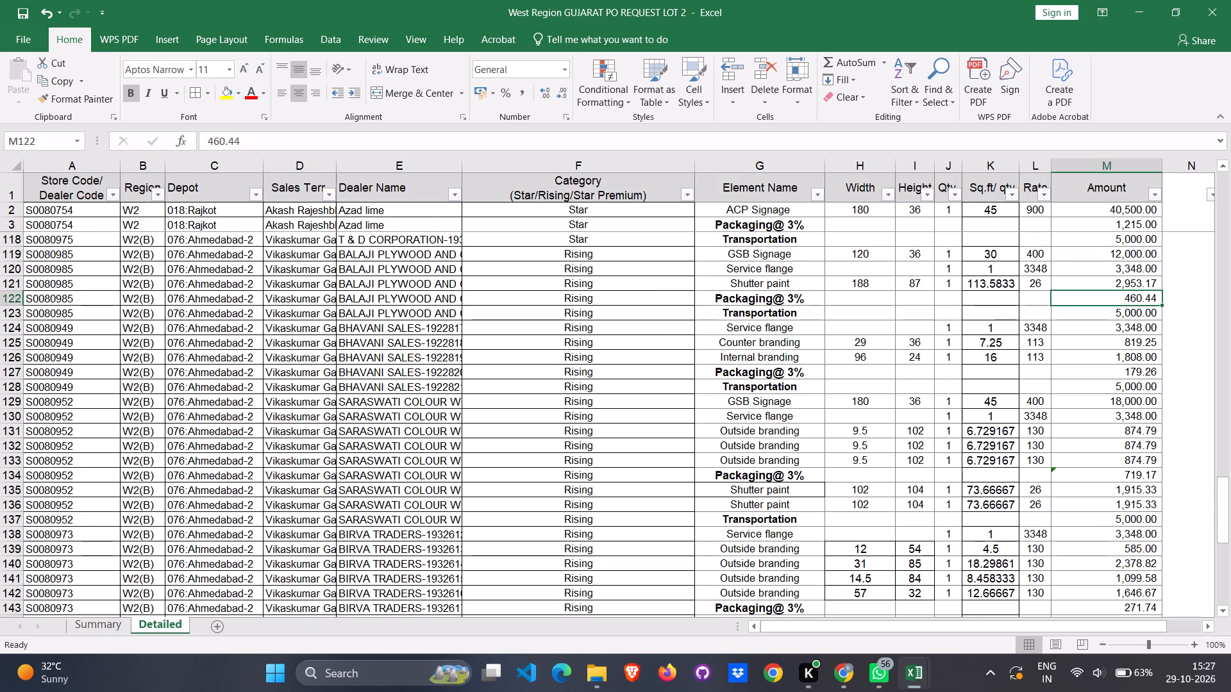
scroll(1119, 299, up, 5)
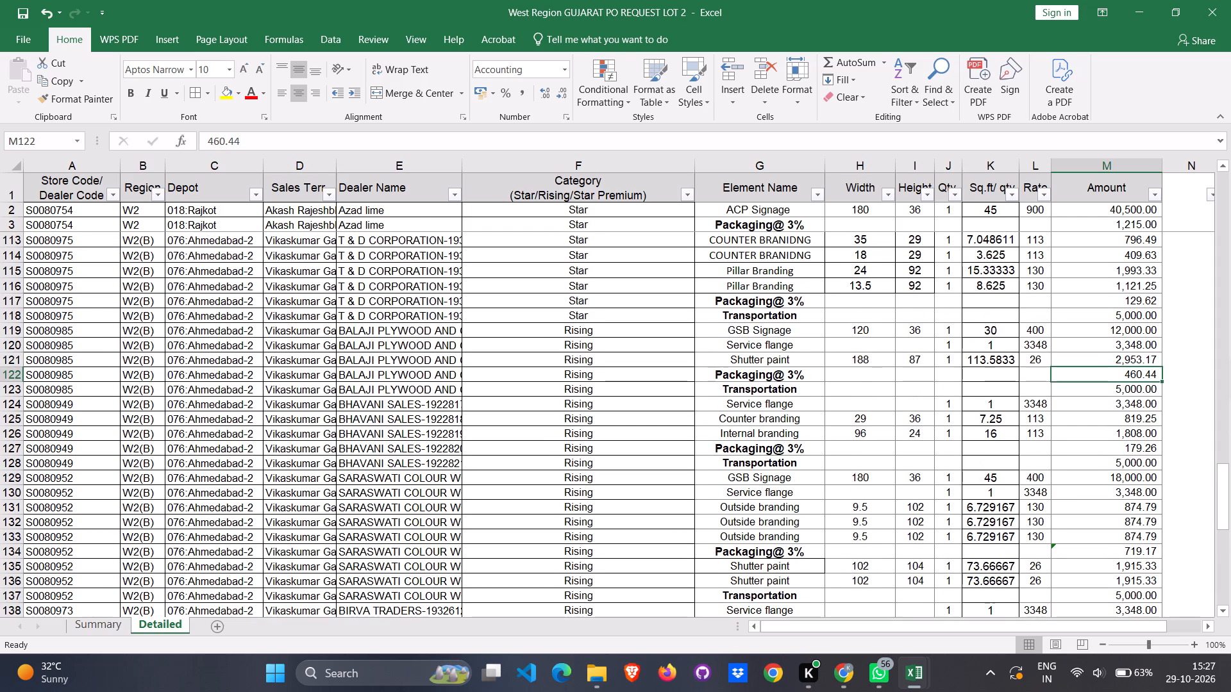
scroll(1091, 504, up, 3)
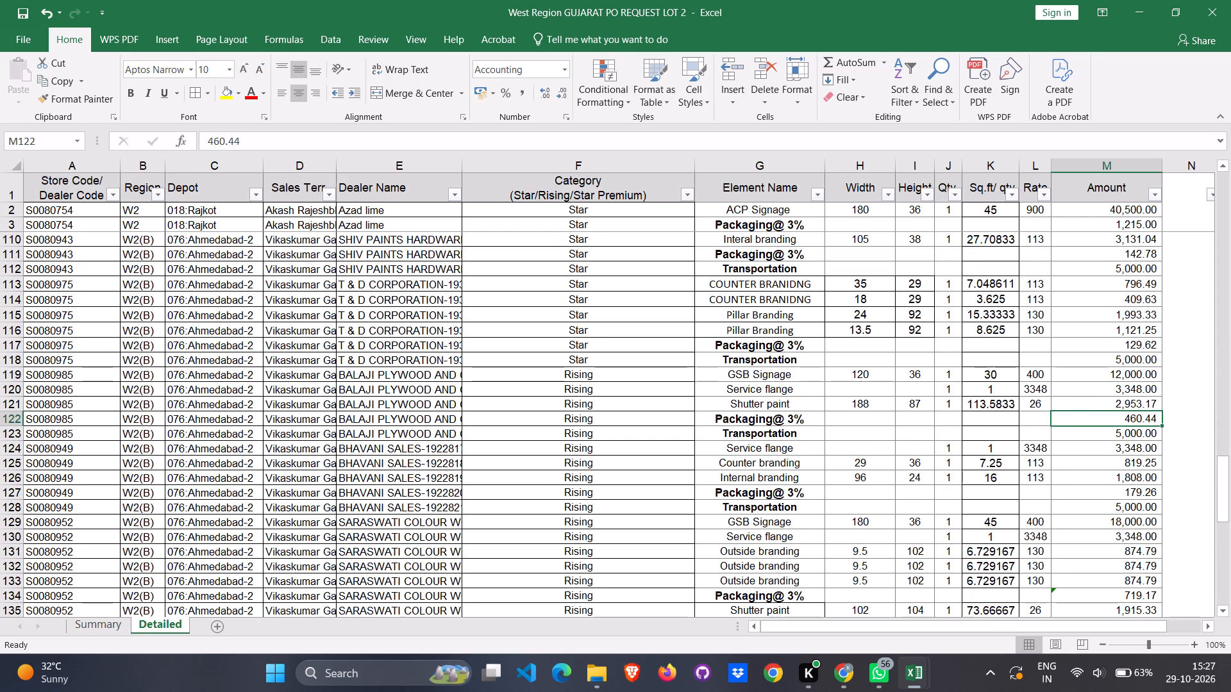
text(=SUM)
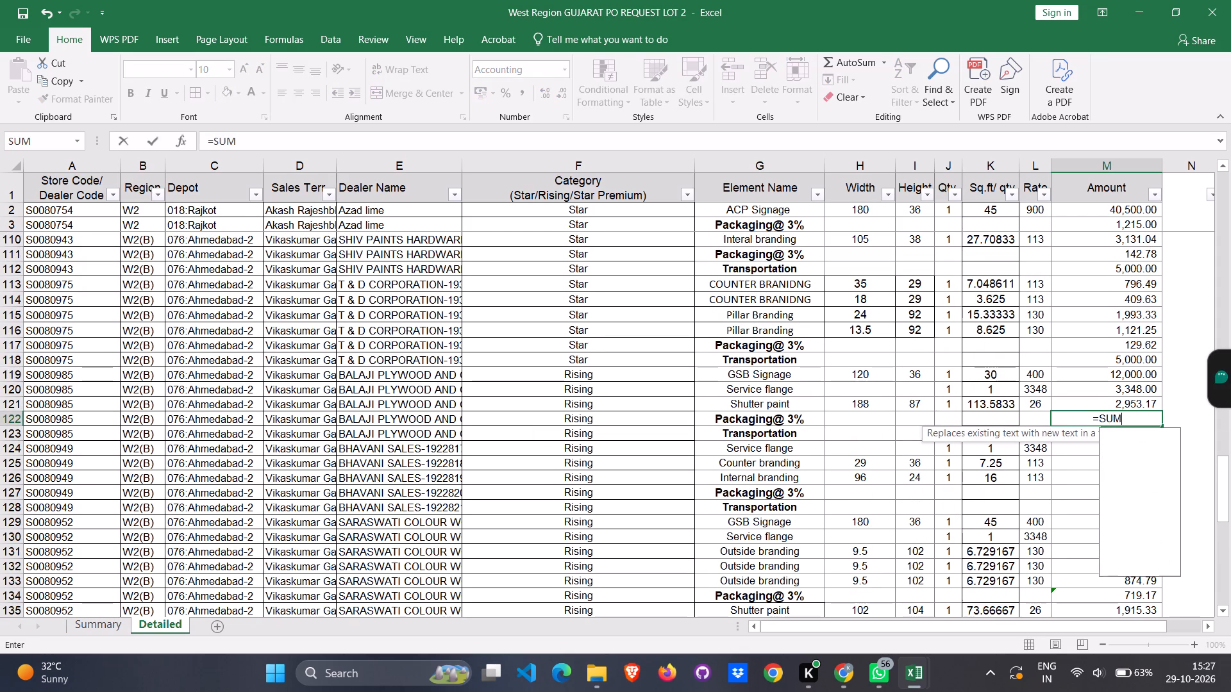
key(shift+parenleft)
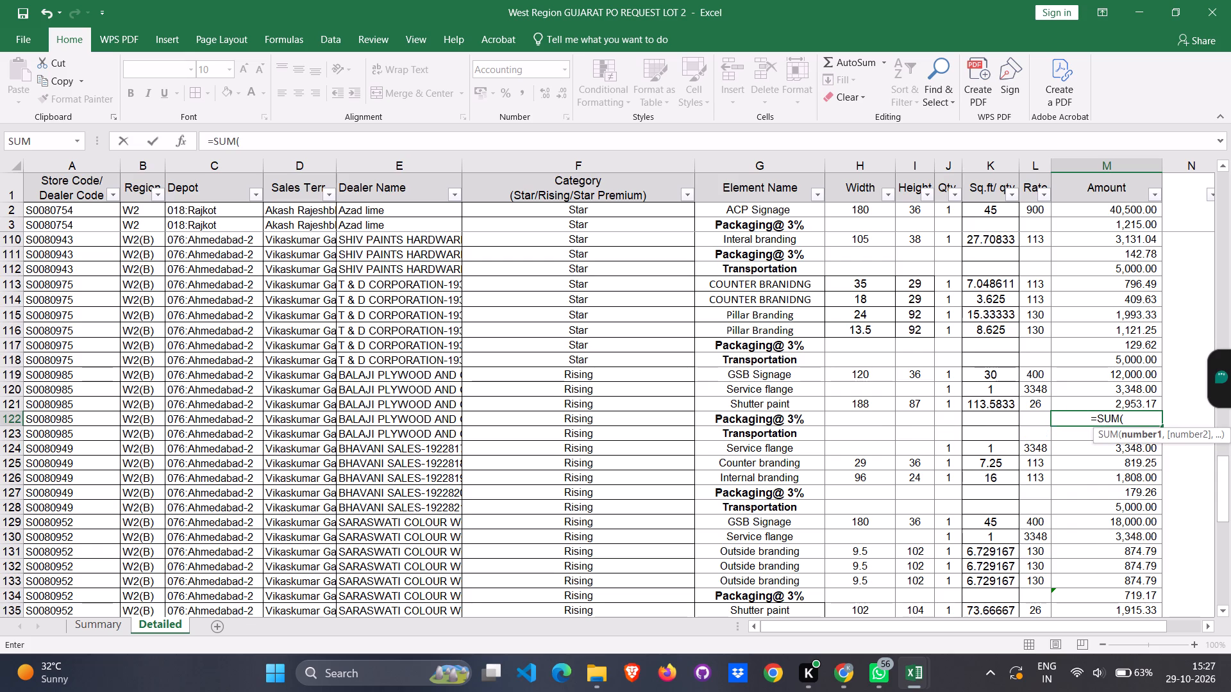
drag(1118, 376, 1124, 395)
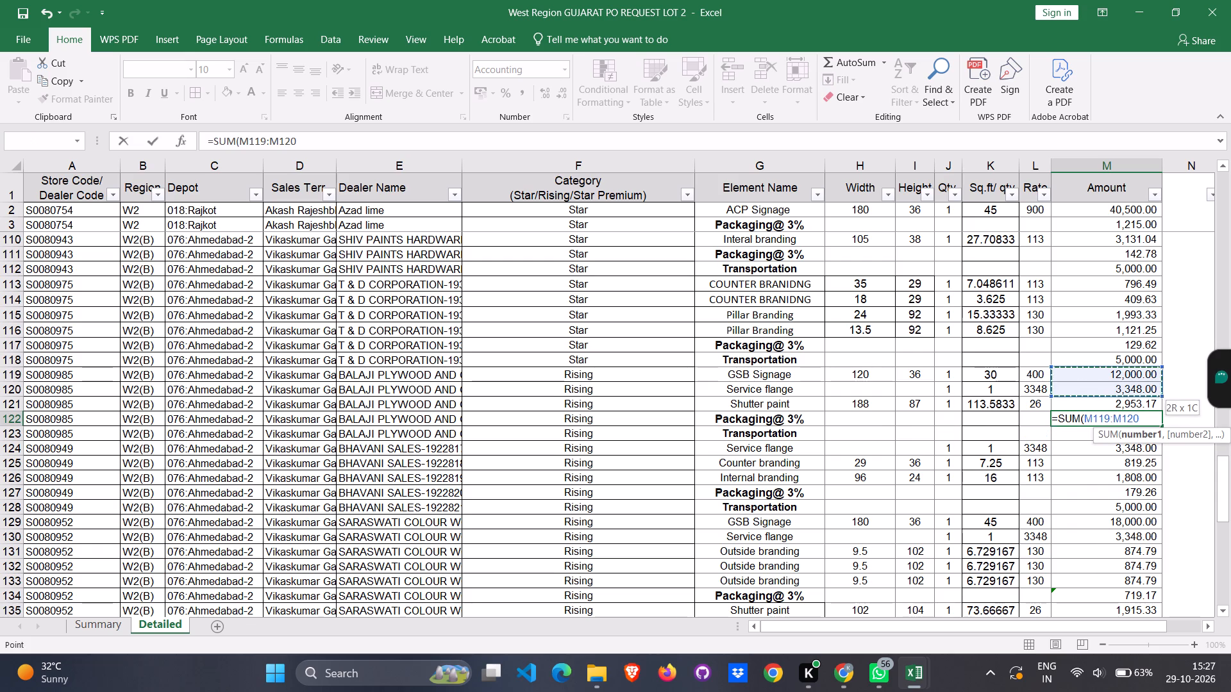
drag(1124, 395, 1125, 402)
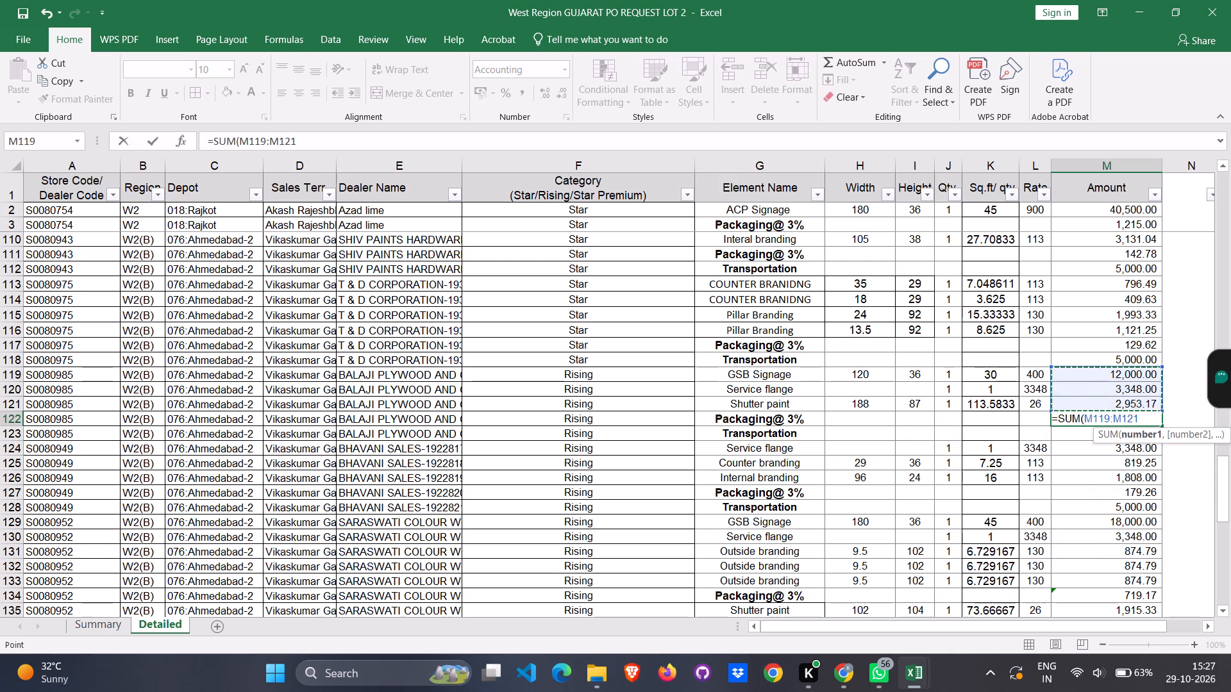
key(shift+parenright)
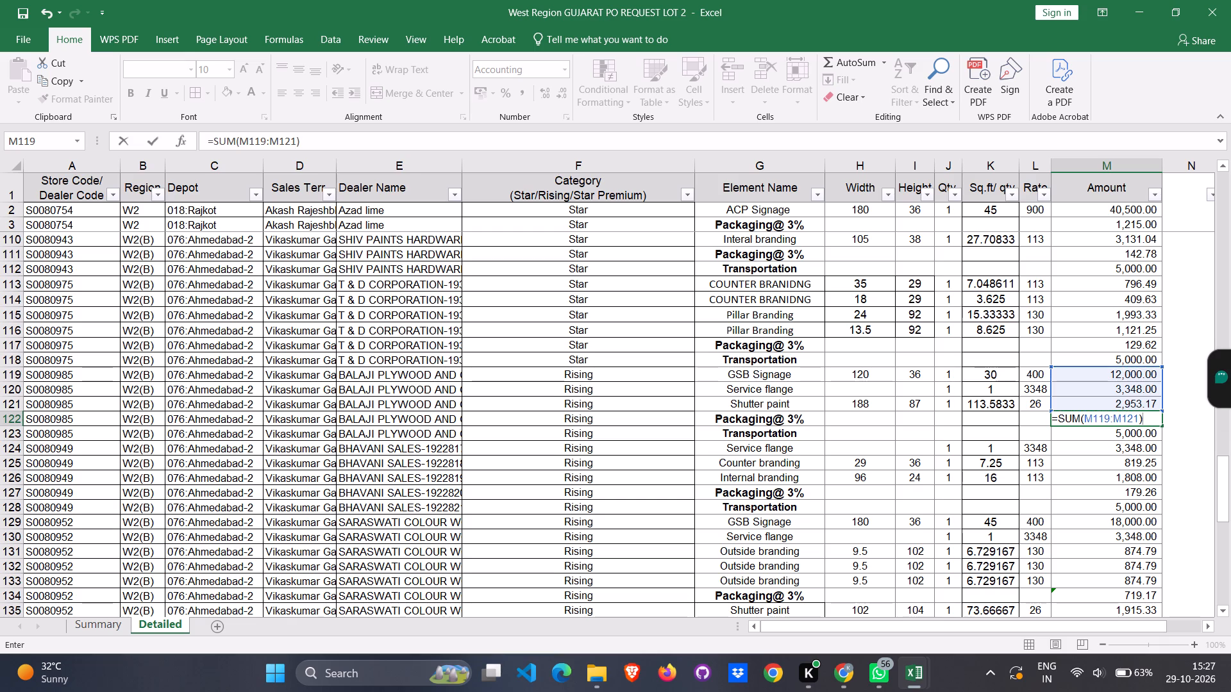
key(shift+asterisk)
key(3)
key(shift+percent)
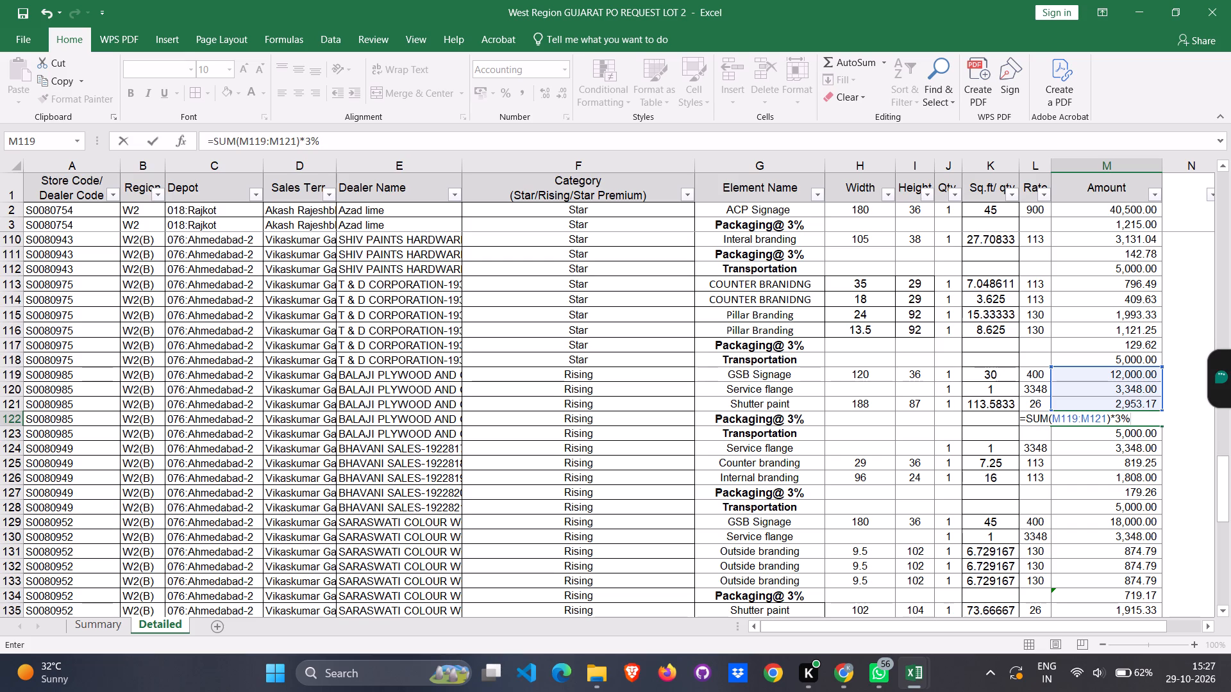
key(Return)
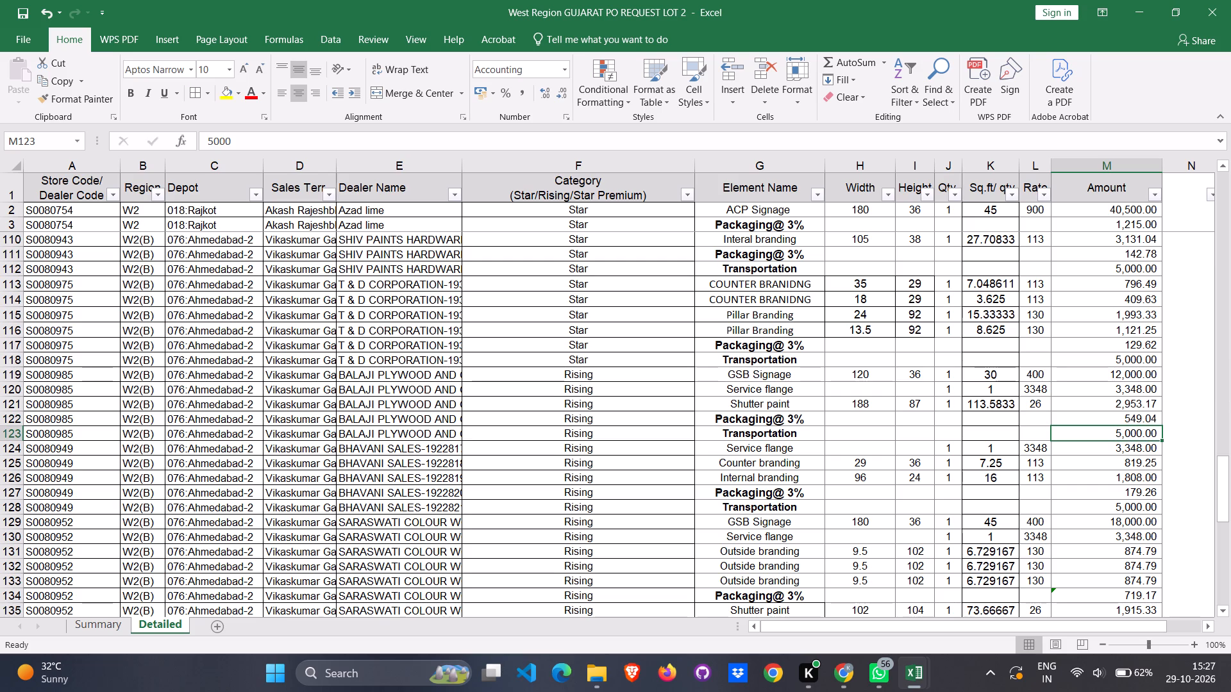
click(1128, 420)
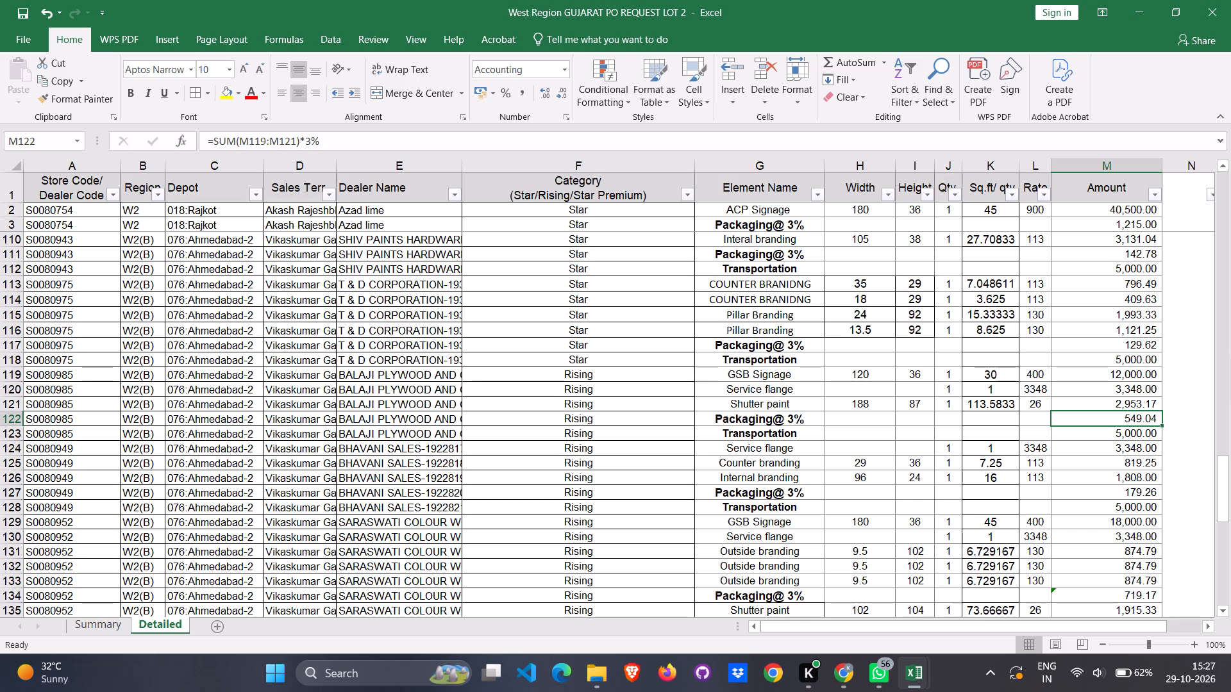
key(ctrl+s)
Replace T & D CORPORATION's Packaging@ 3% amount in M117 with =SUM(M113:M116)*3% and save the workbook.
click(798, 346)
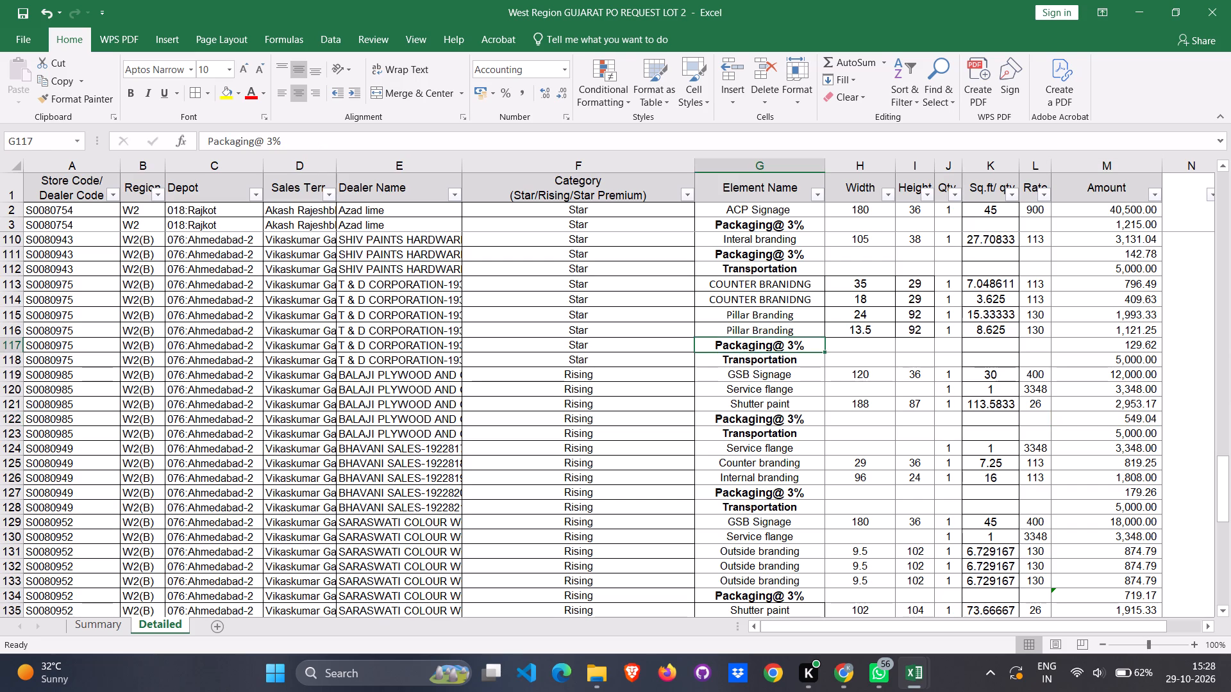
click(1118, 348)
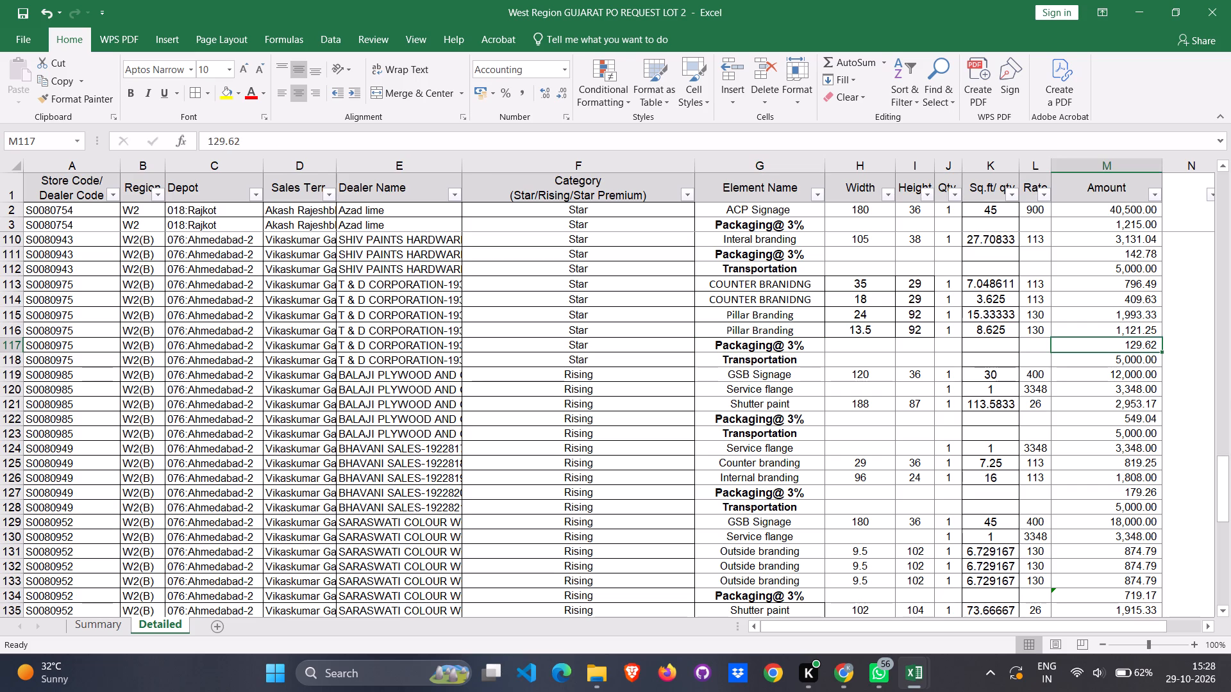
text(=SUM)
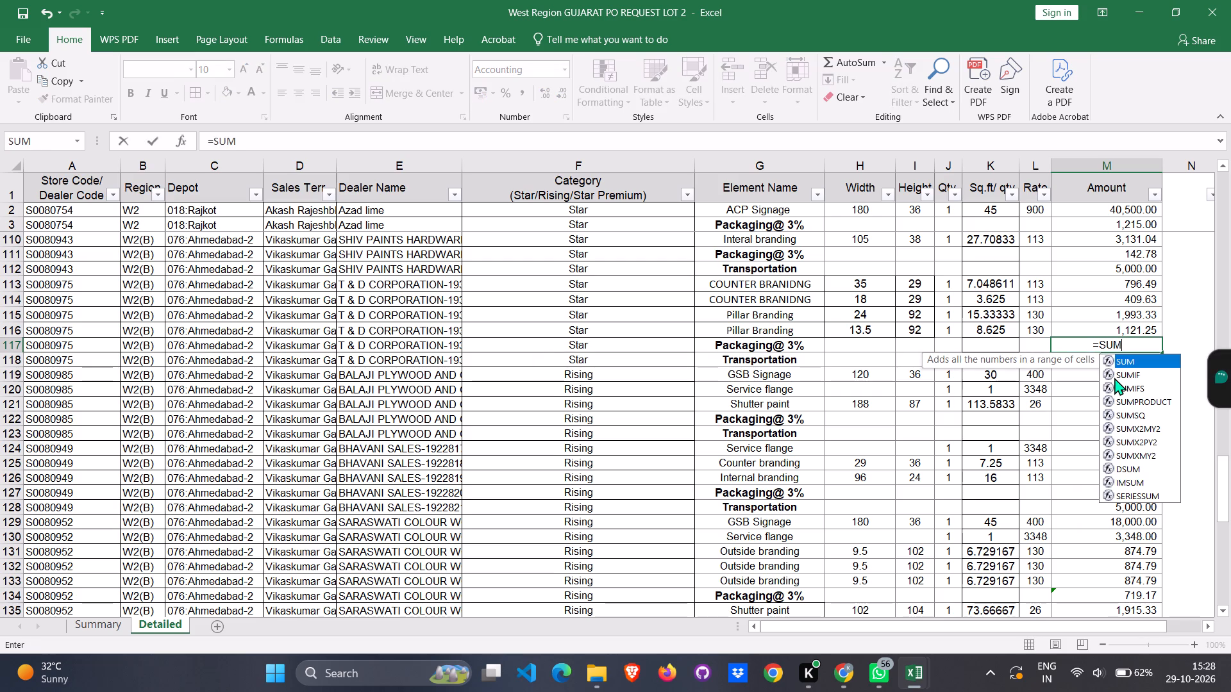
key(shift+parenleft)
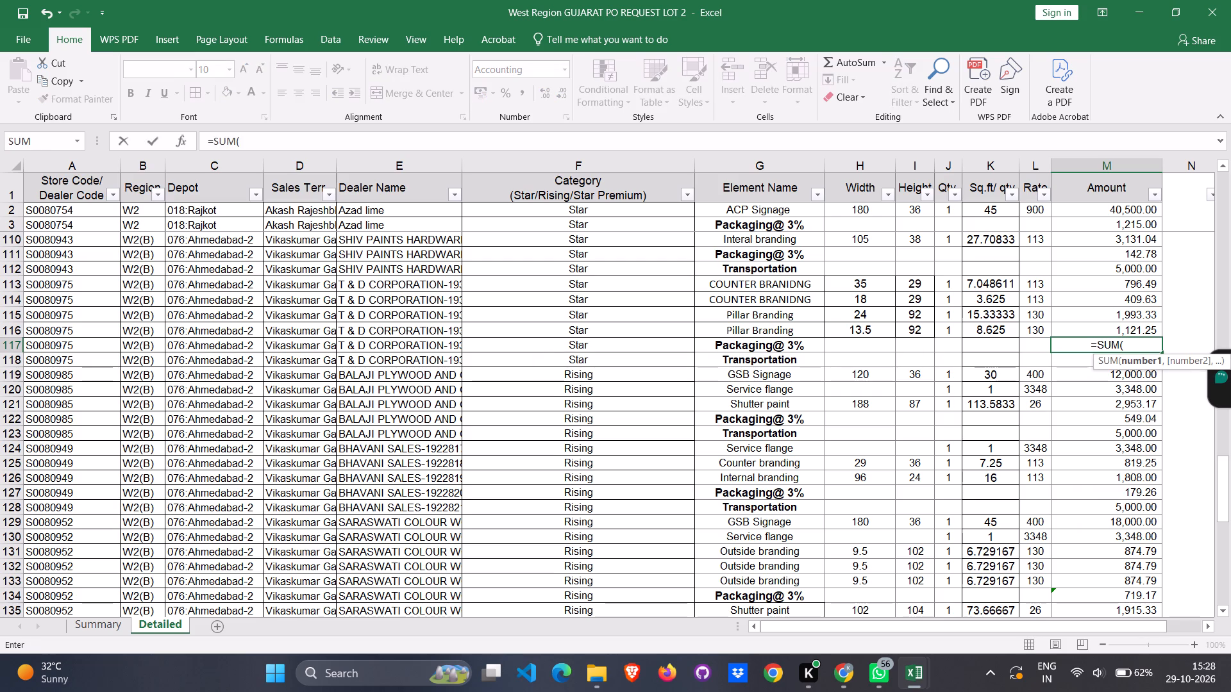
drag(1114, 285, 1117, 300)
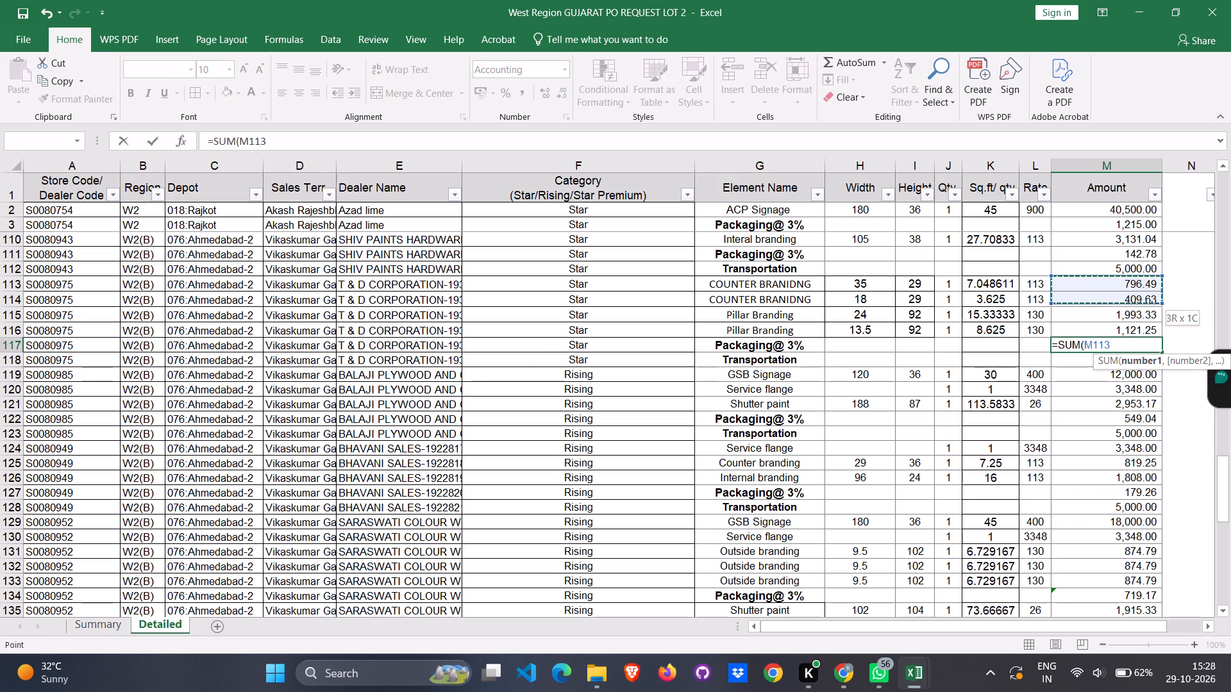
drag(1117, 300, 1117, 331)
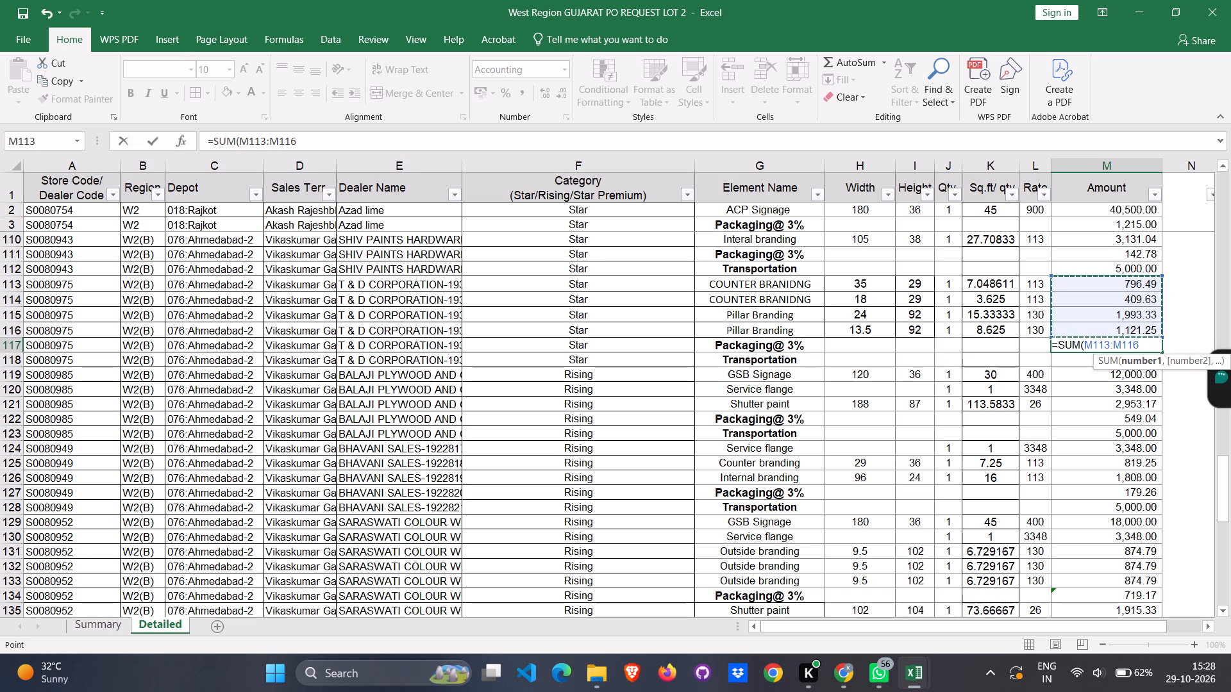
key(shift+parenright)
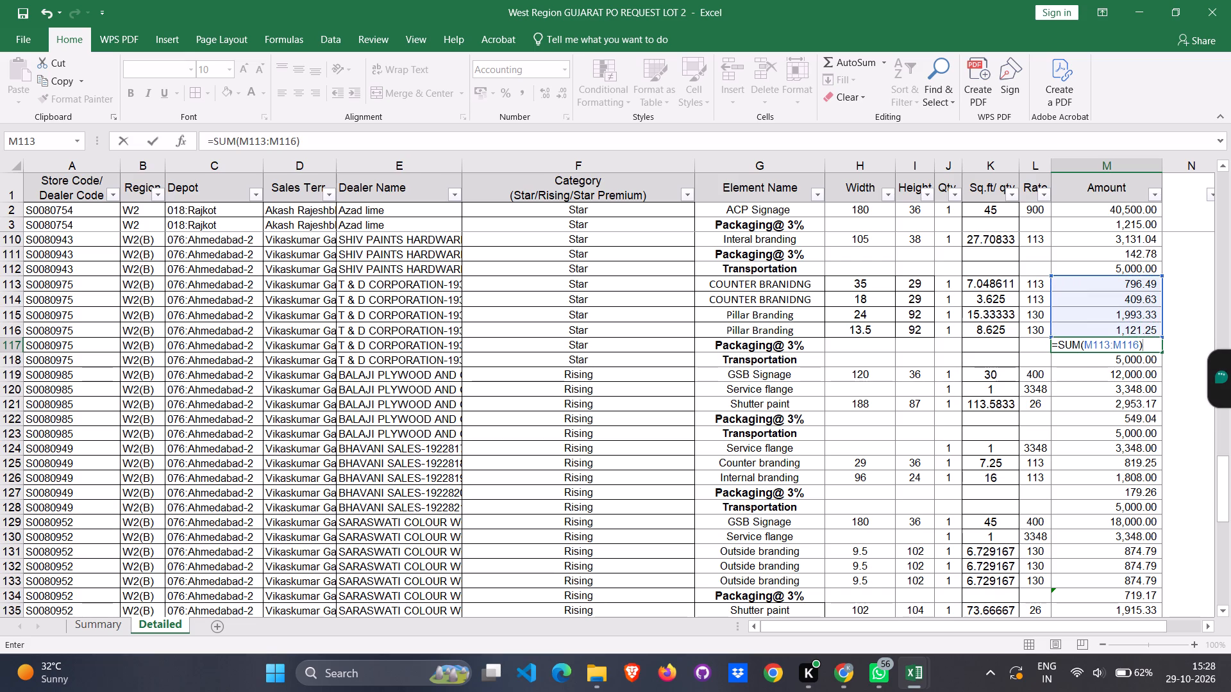
key(shift+asterisk)
key(3)
key(shift+percent)
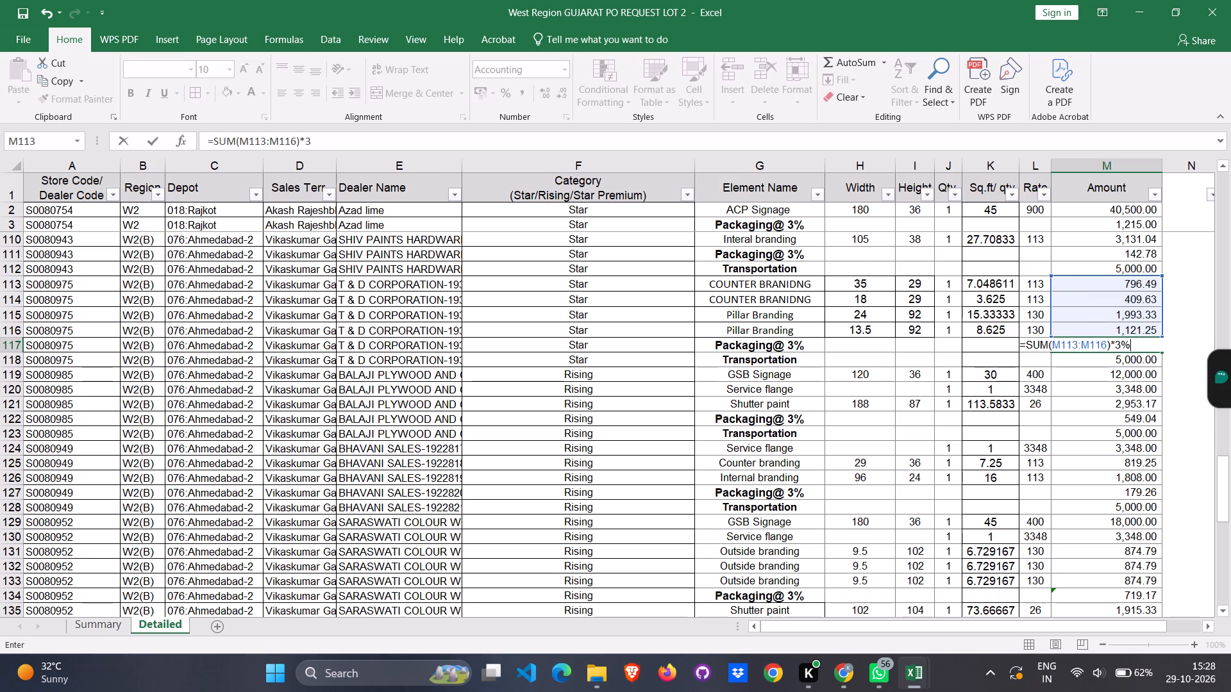
key(Return)
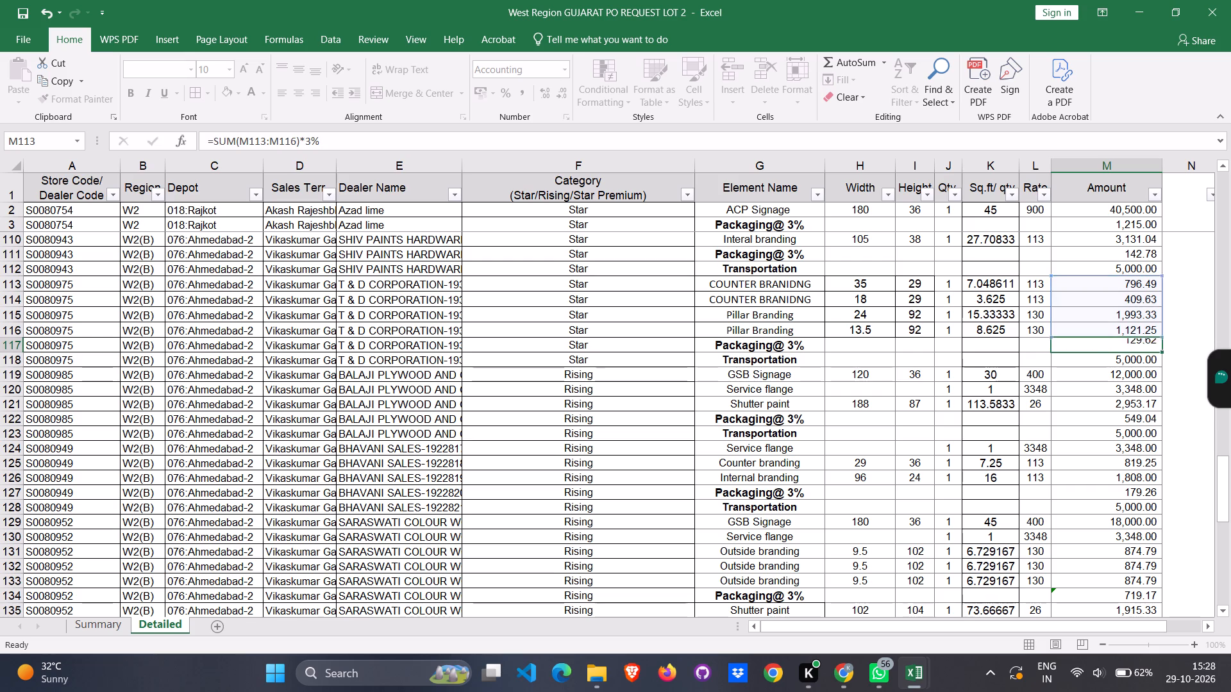
key(ctrl+s)
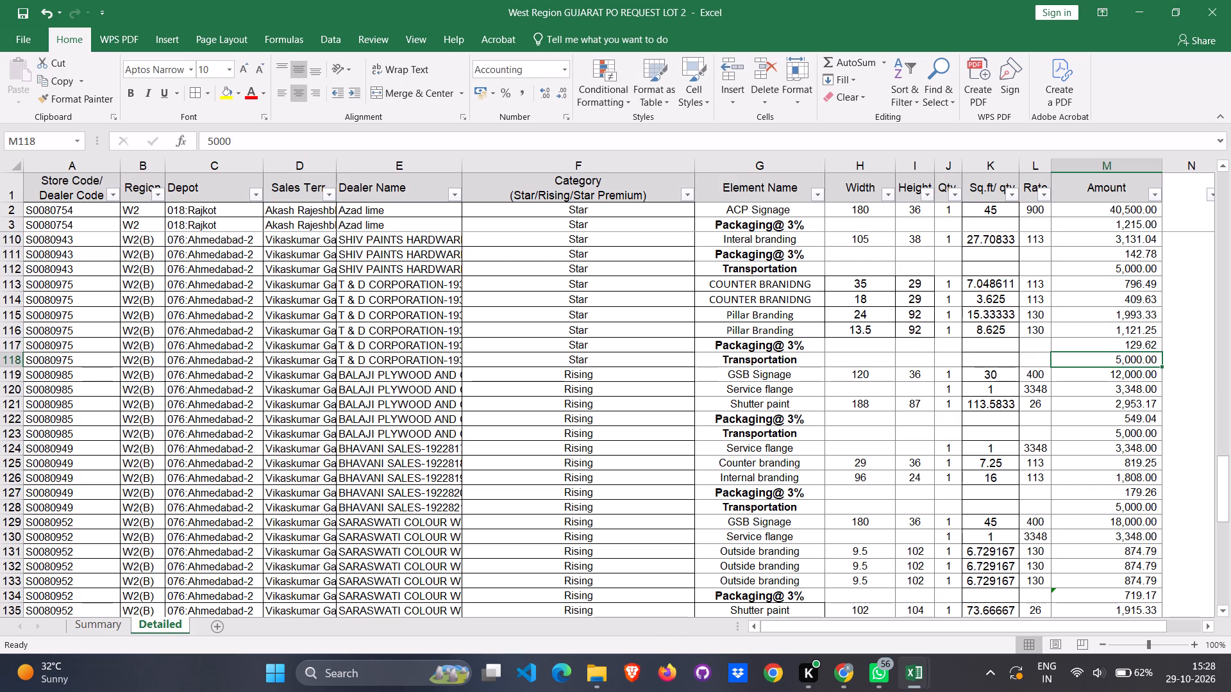
Replace SHIV PAINTS HARDWARE's Packaging@ 3% amount in M111 with =SUM(M109:M110)*3% and check the cell's formula.
click(796, 253)
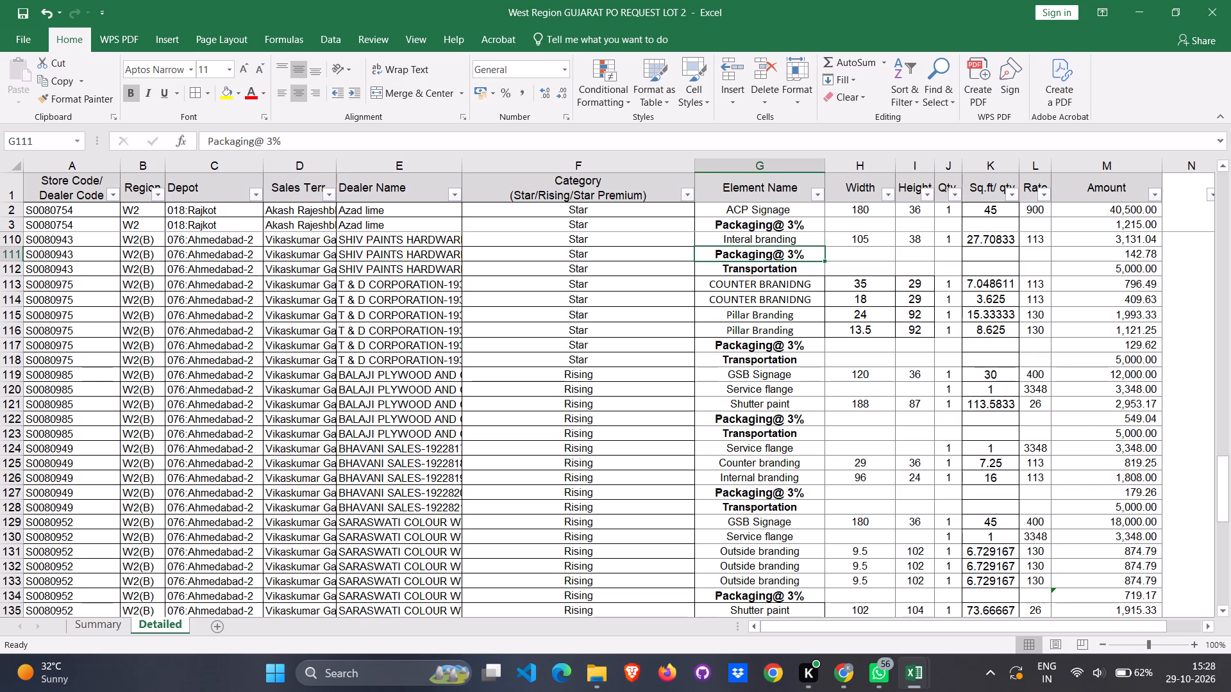
click(1123, 254)
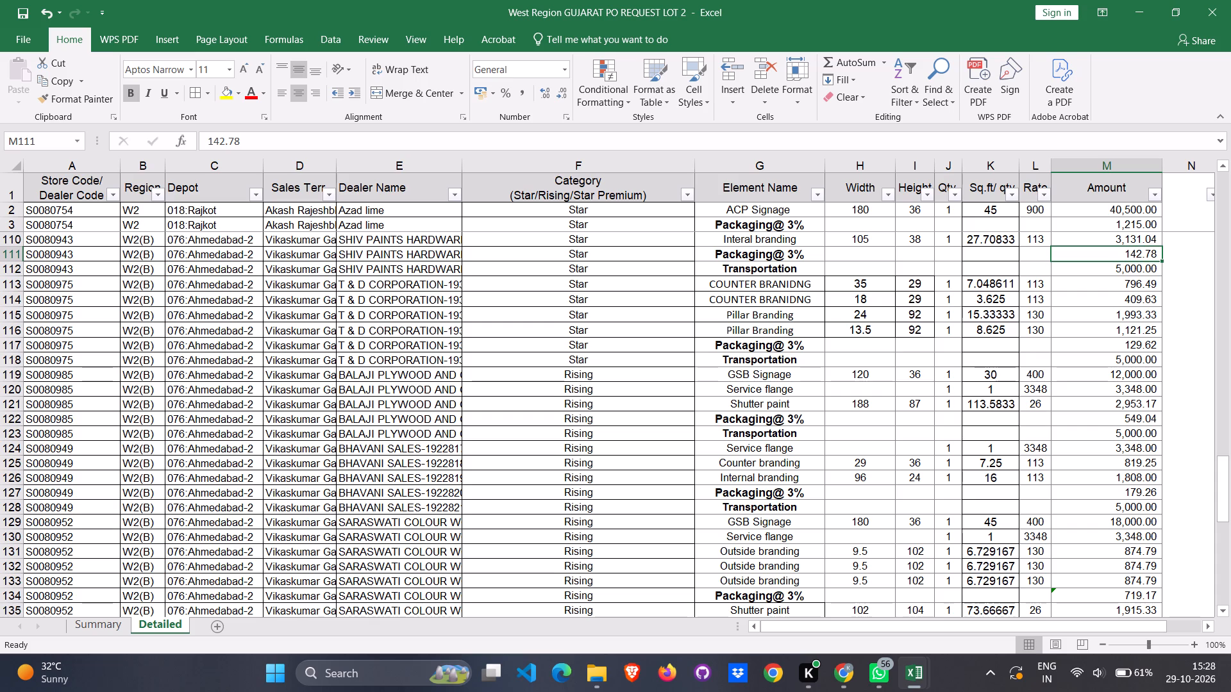
text(=SUM)
key(shift+parenleft)
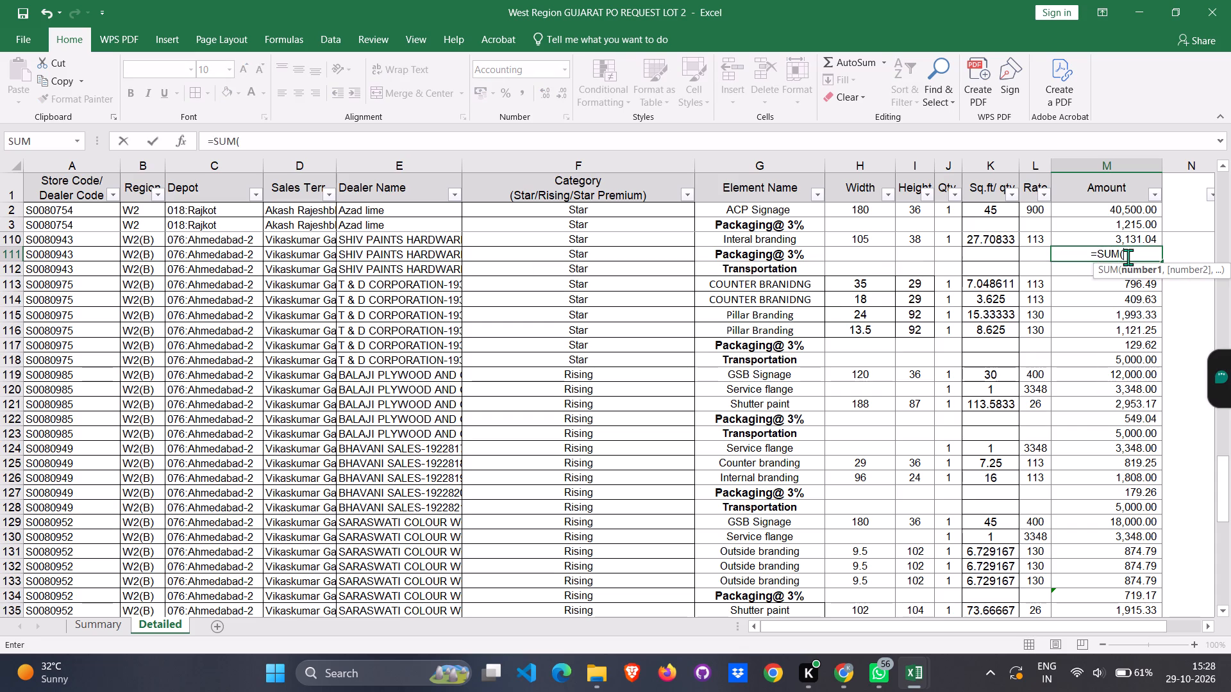
scroll(1132, 363, up, 3)
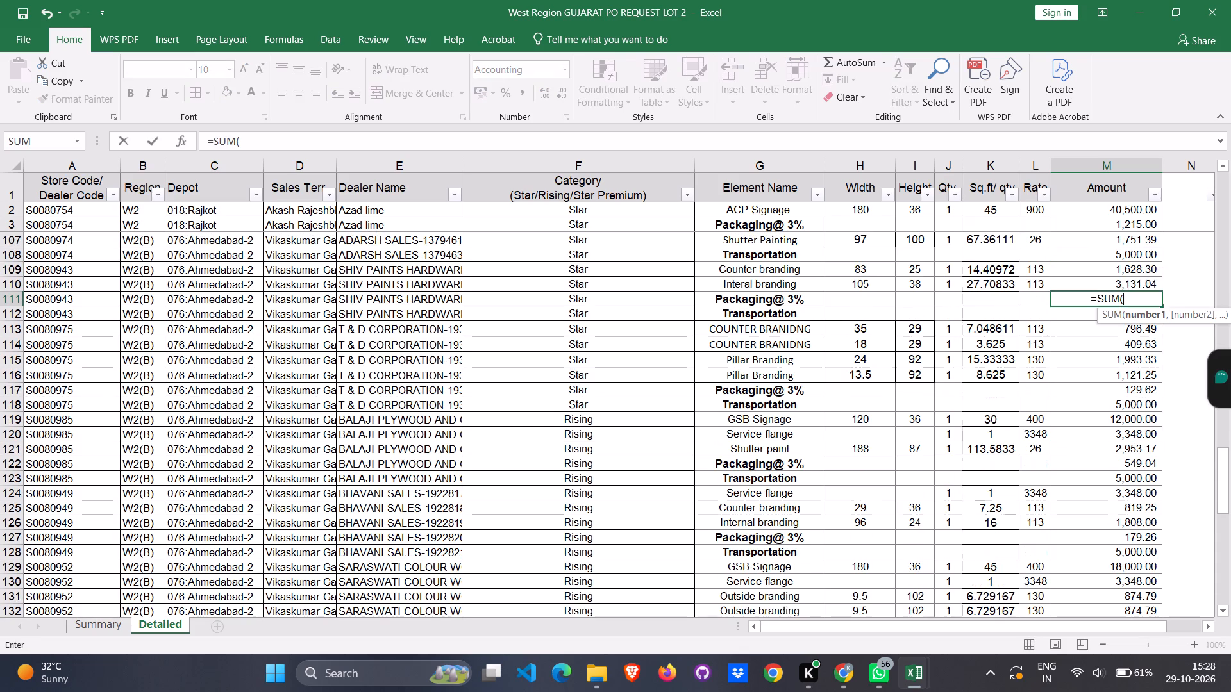
scroll(1132, 402, up, 7)
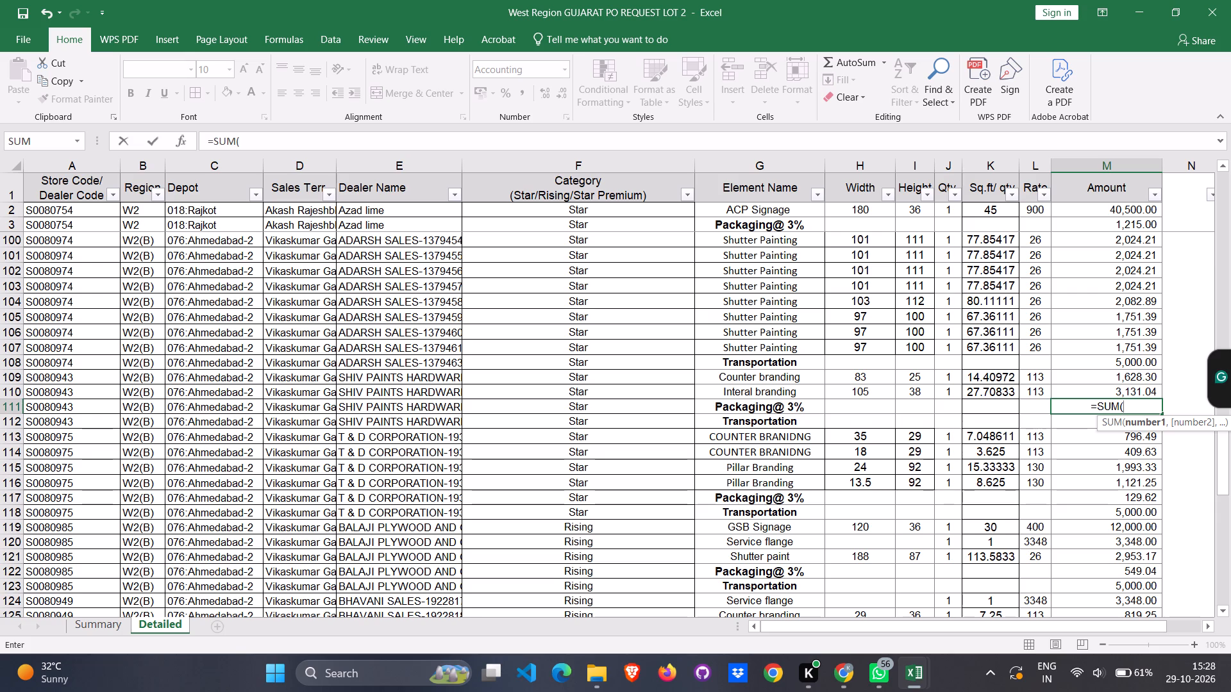
scroll(1134, 361, up, 3)
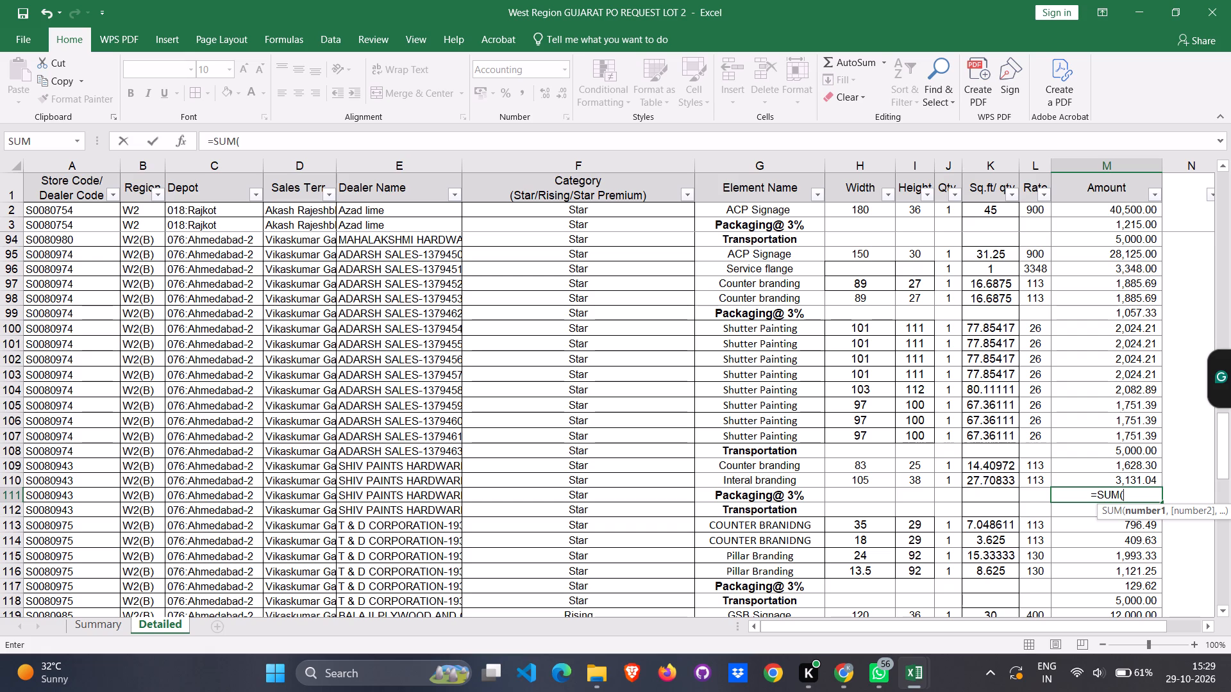
drag(1134, 464, 1141, 477)
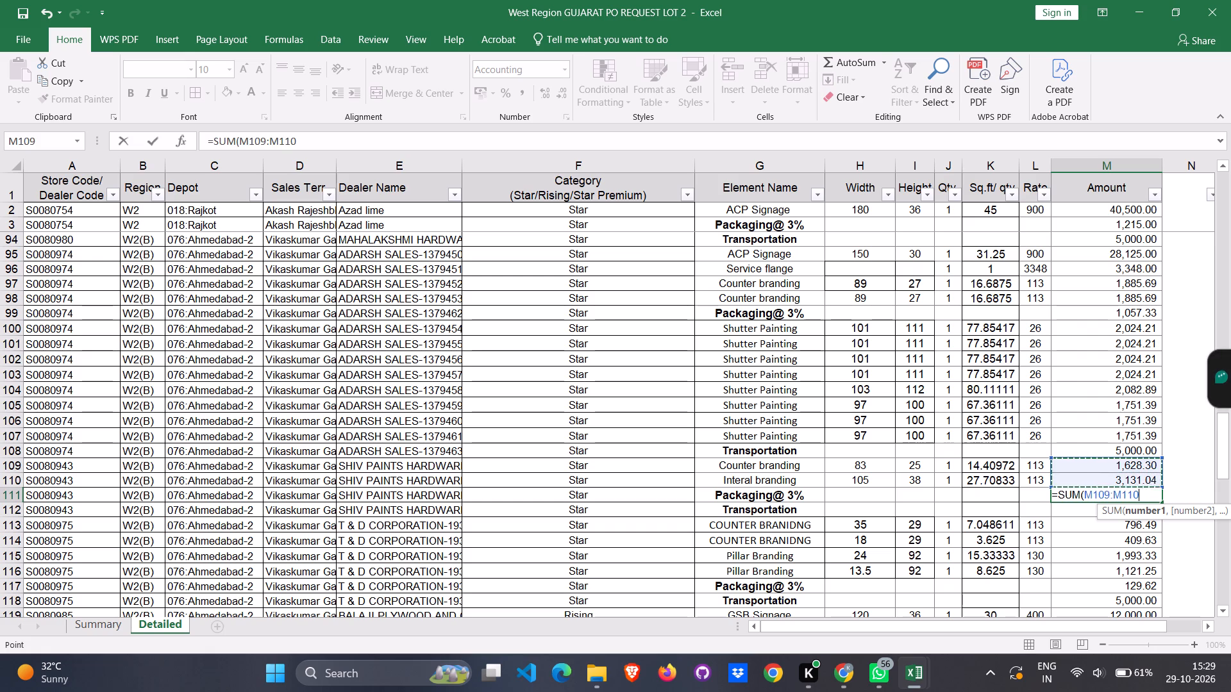
key(shift+parenright)
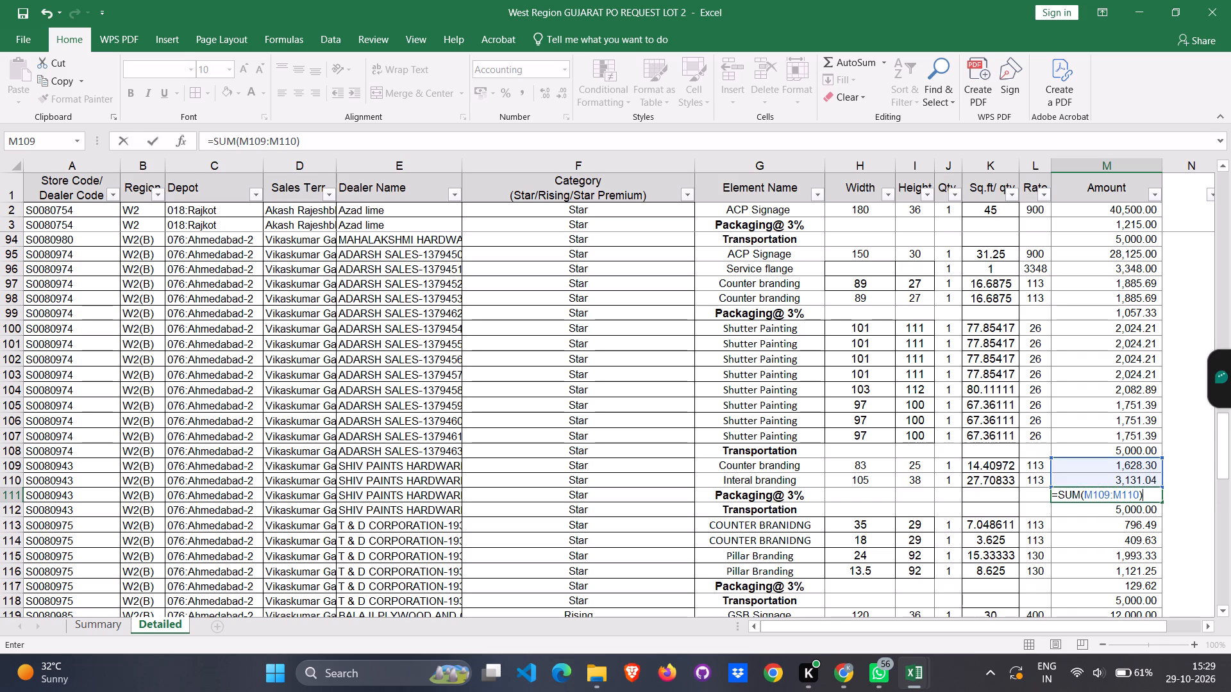
key(shift+asterisk)
key(3)
key(shift+percent)
key(Return)
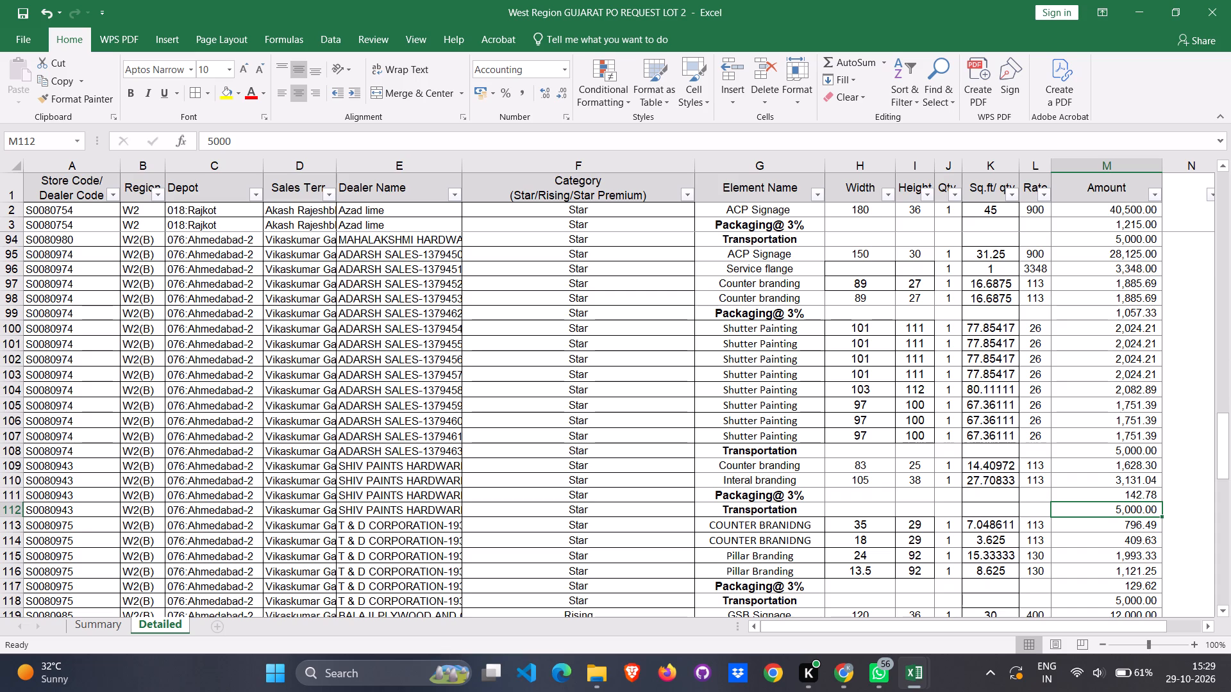
click(1141, 497)
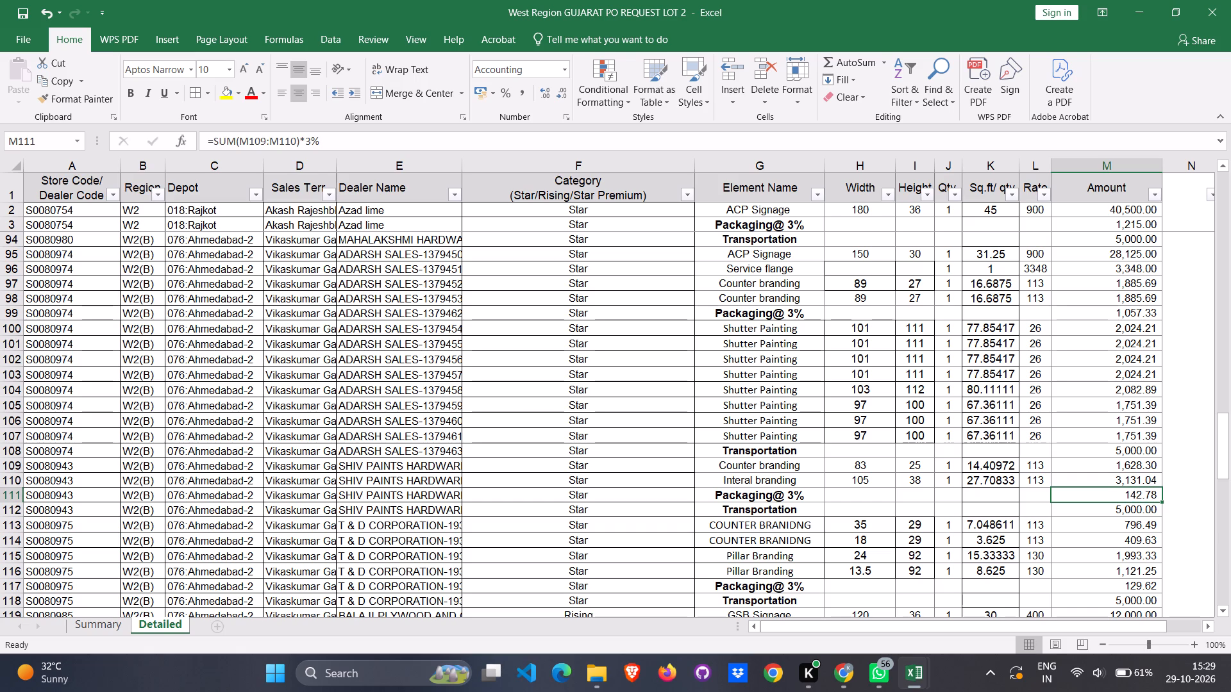
Select ADARSH SALES' Packaging@ 3% amount in M99 for recalculation.
click(785, 313)
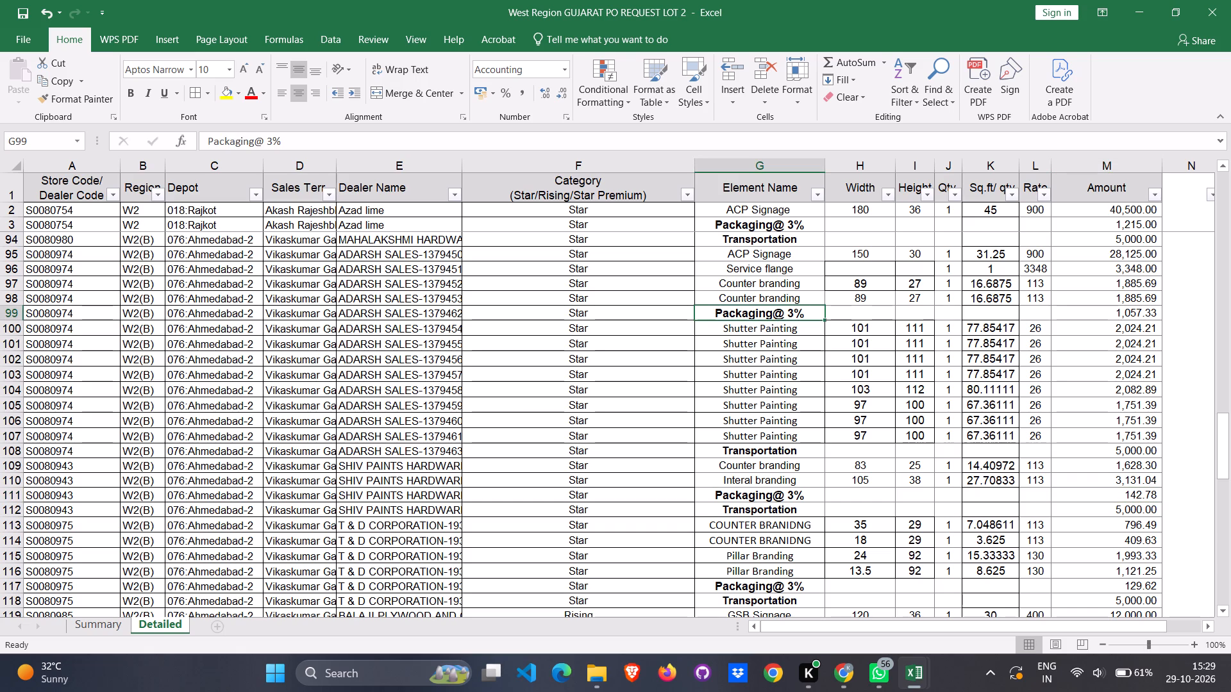
click(1113, 313)
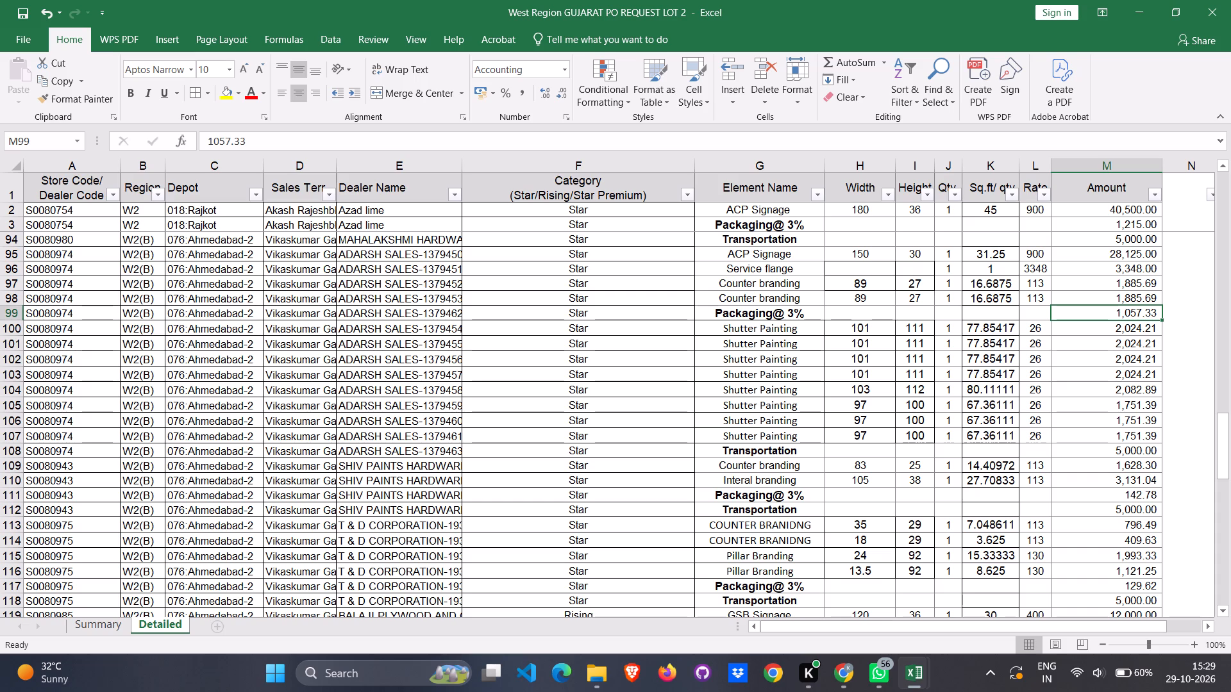
scroll(910, 470, right, 3)
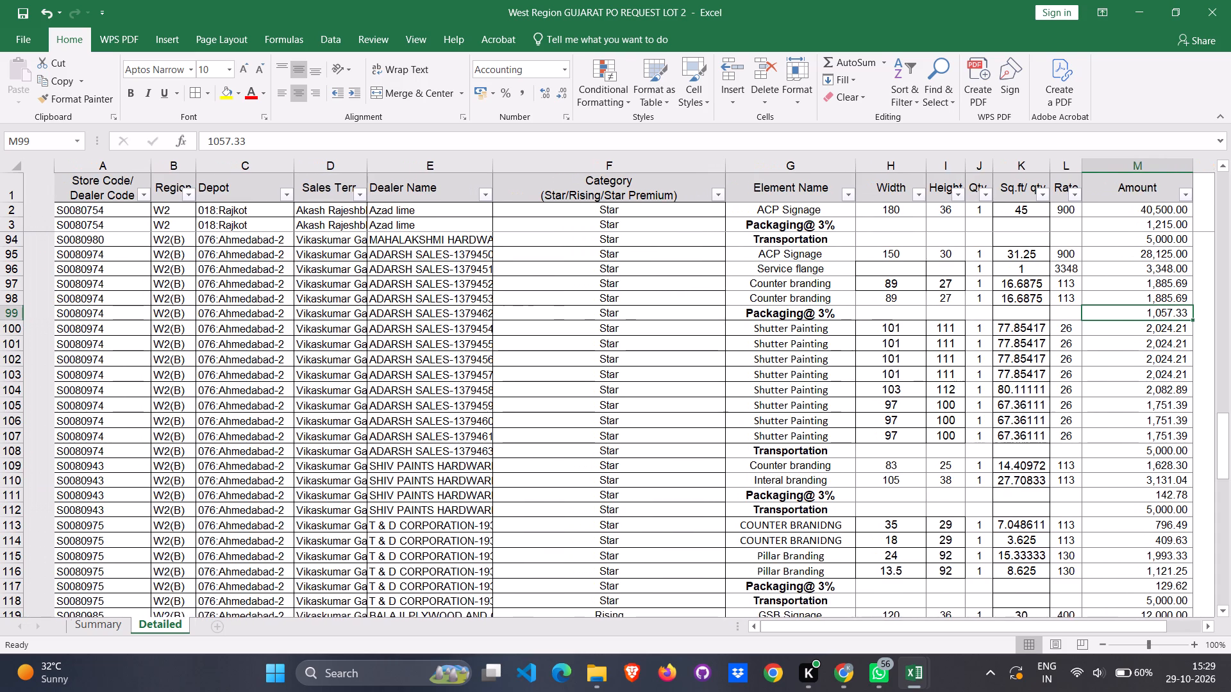
scroll(910, 470, right, 3)
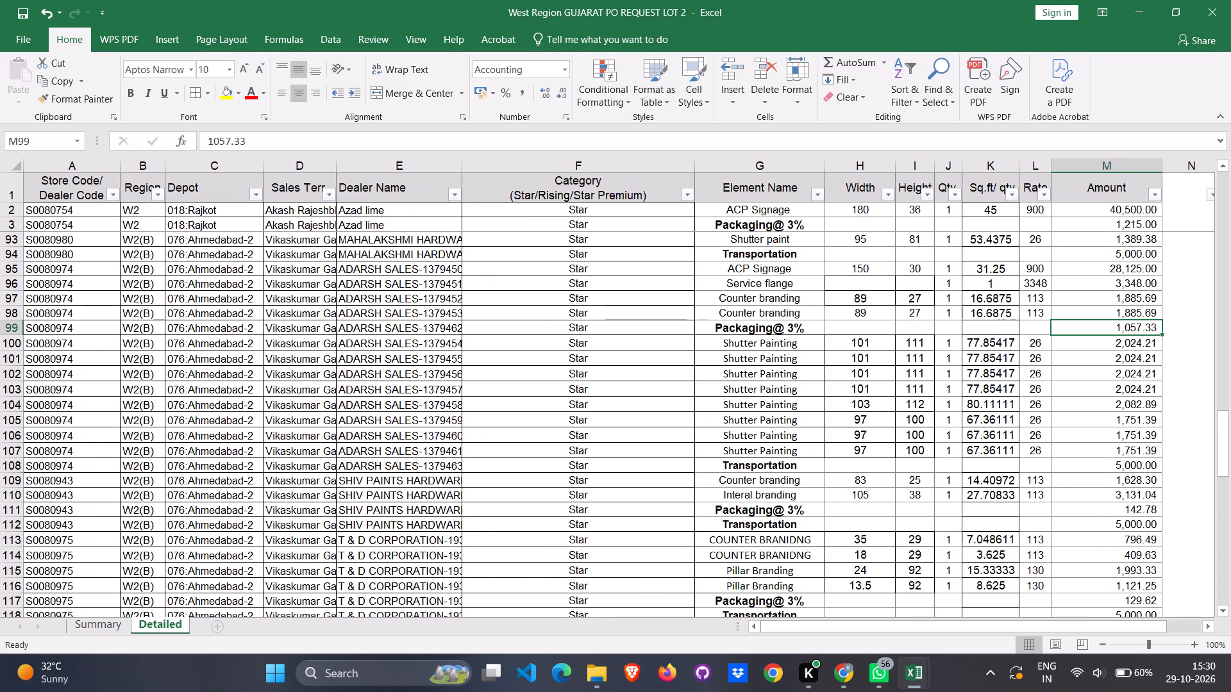
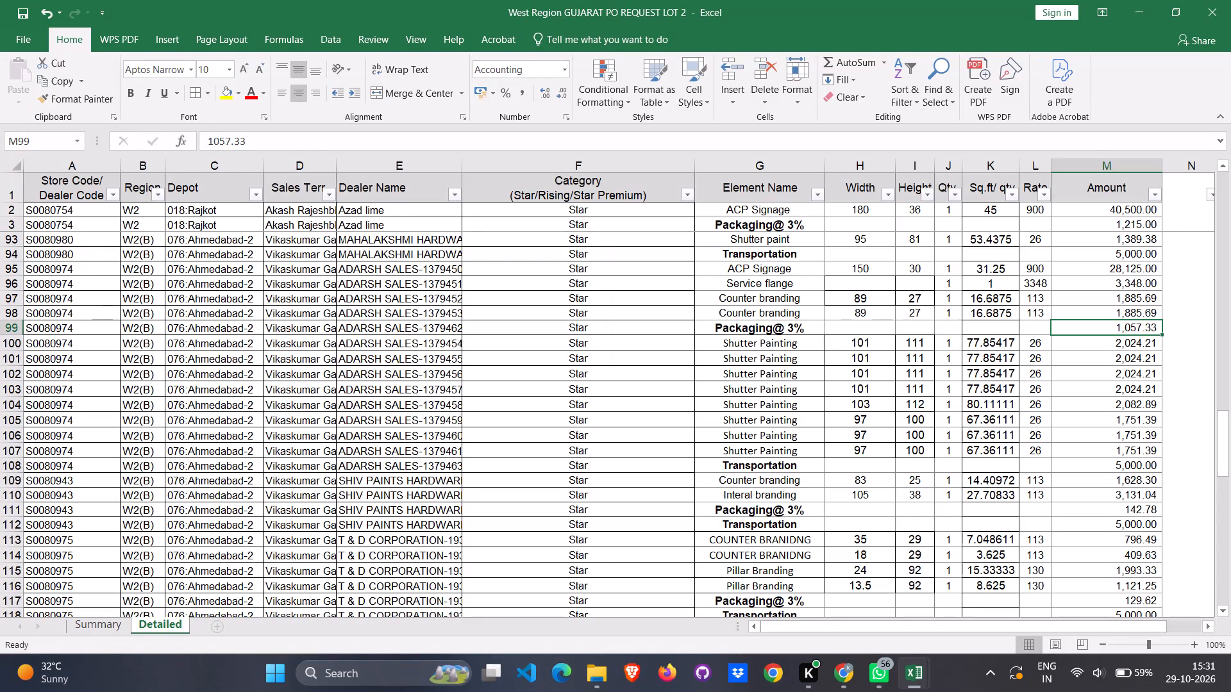
Replace ADARSH SALES' Packaging@ 3% amount in M99 with =SUM(M95:M98)*3% and save the workbook.
click(1126, 513)
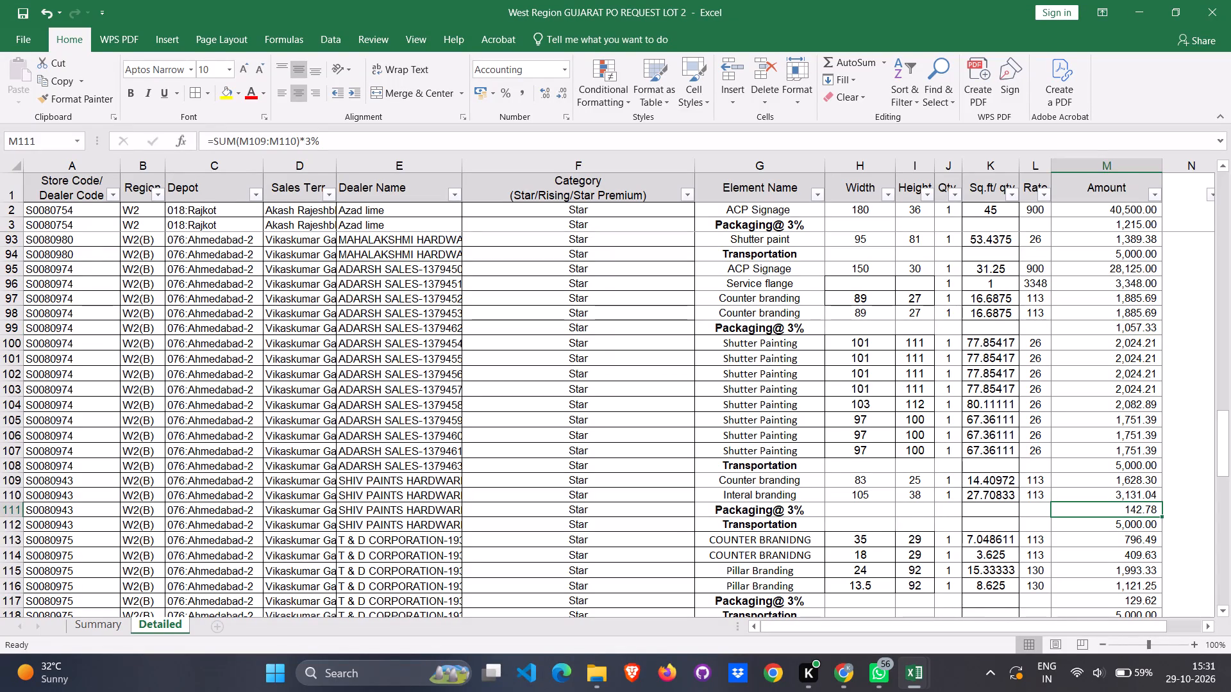
click(1130, 330)
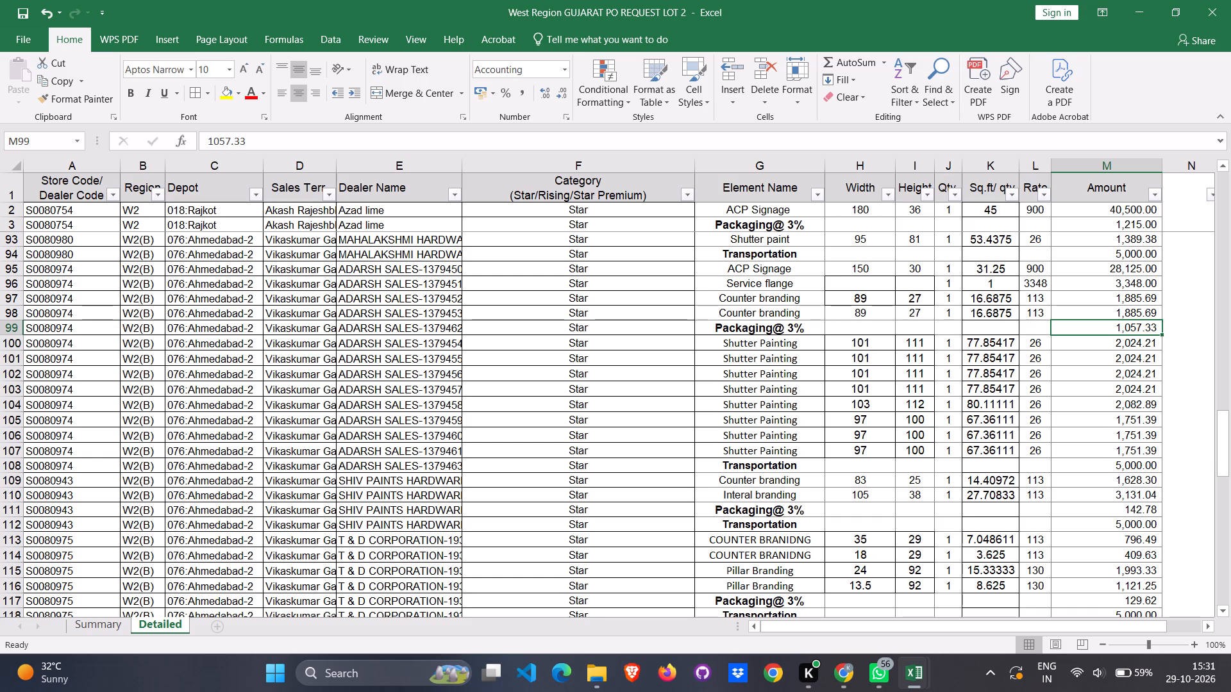
scroll(1062, 405, up, 5)
scroll(1083, 454, up, 3)
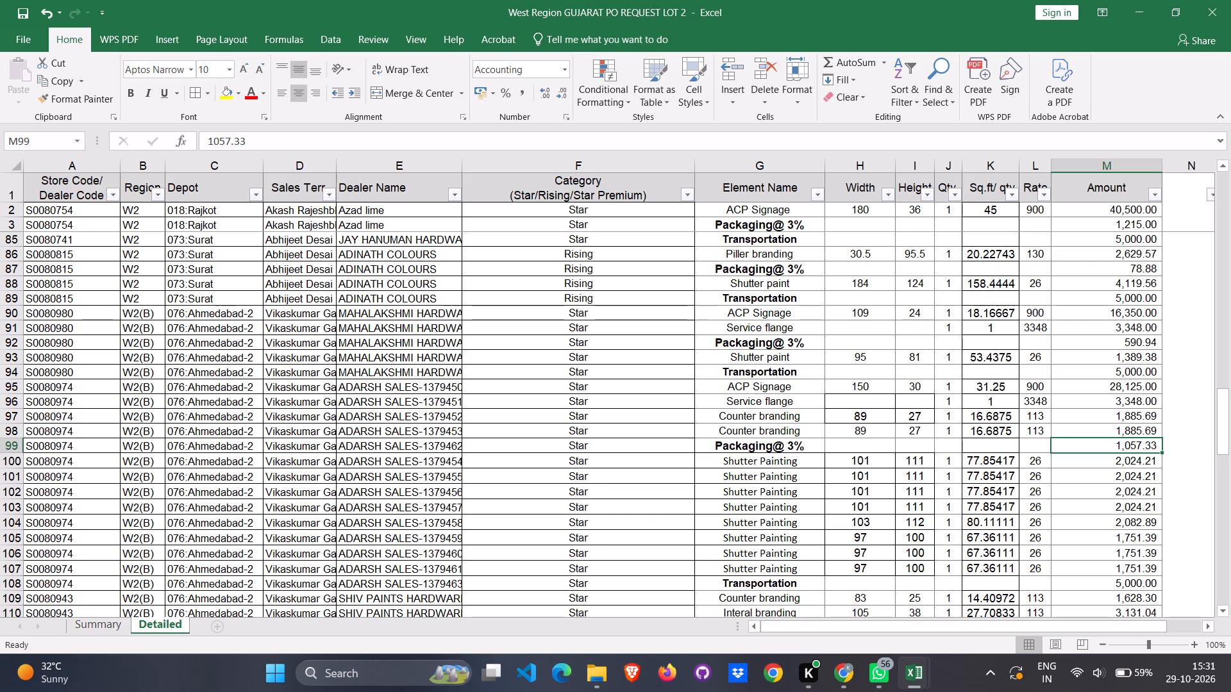
text(=SUM)
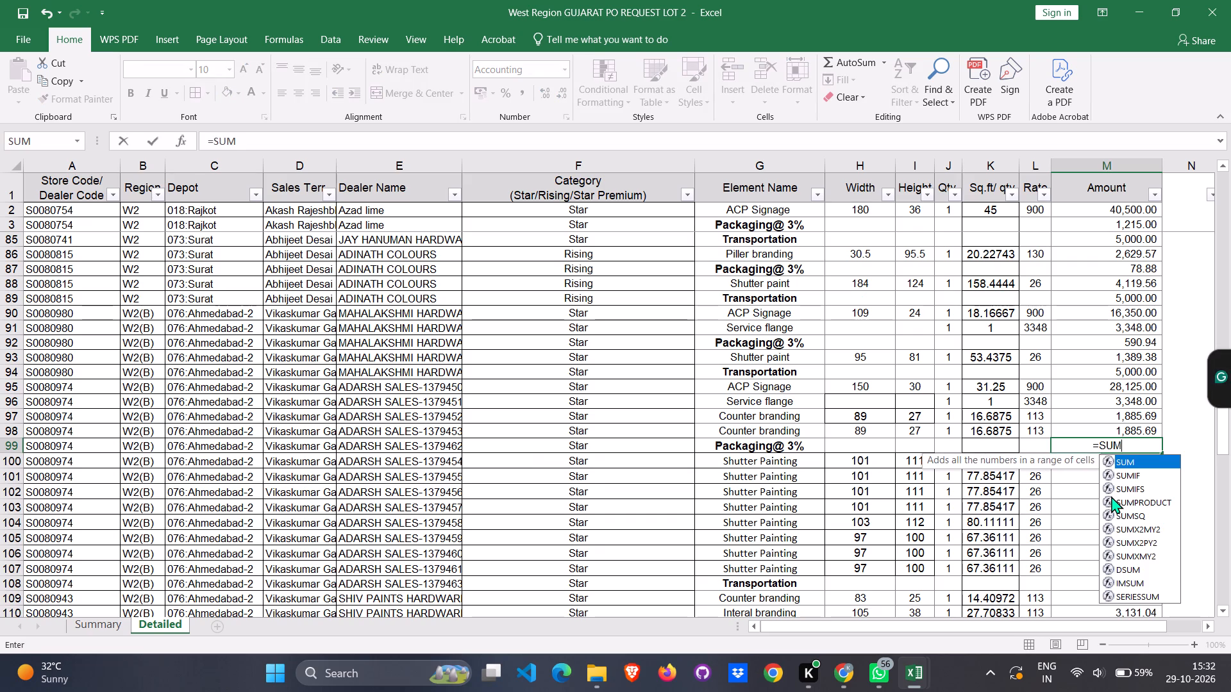
key(shift+parenleft)
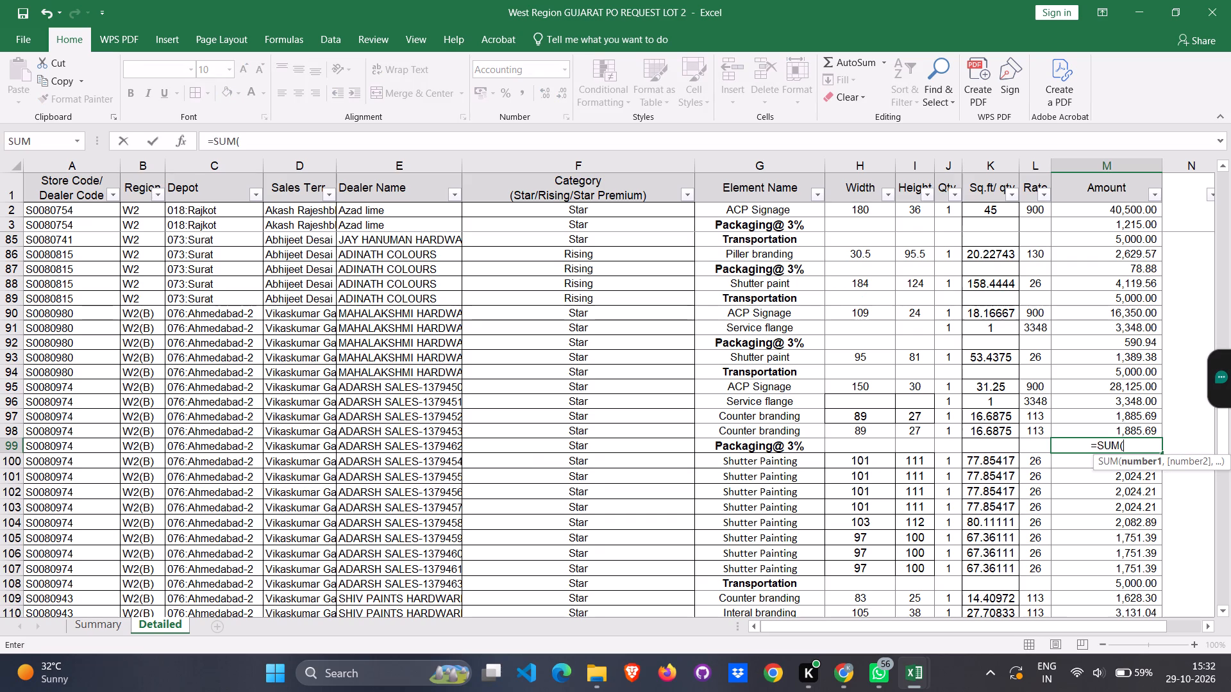
drag(1132, 390, 1141, 424)
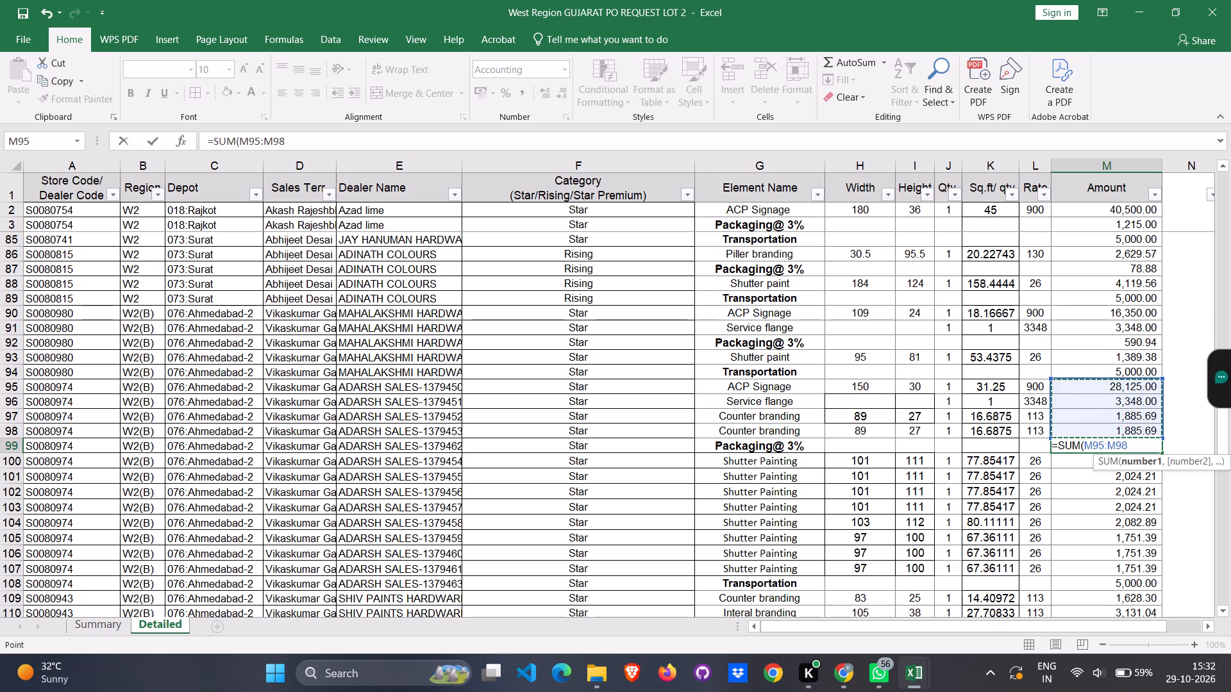
key(shift+parenright)
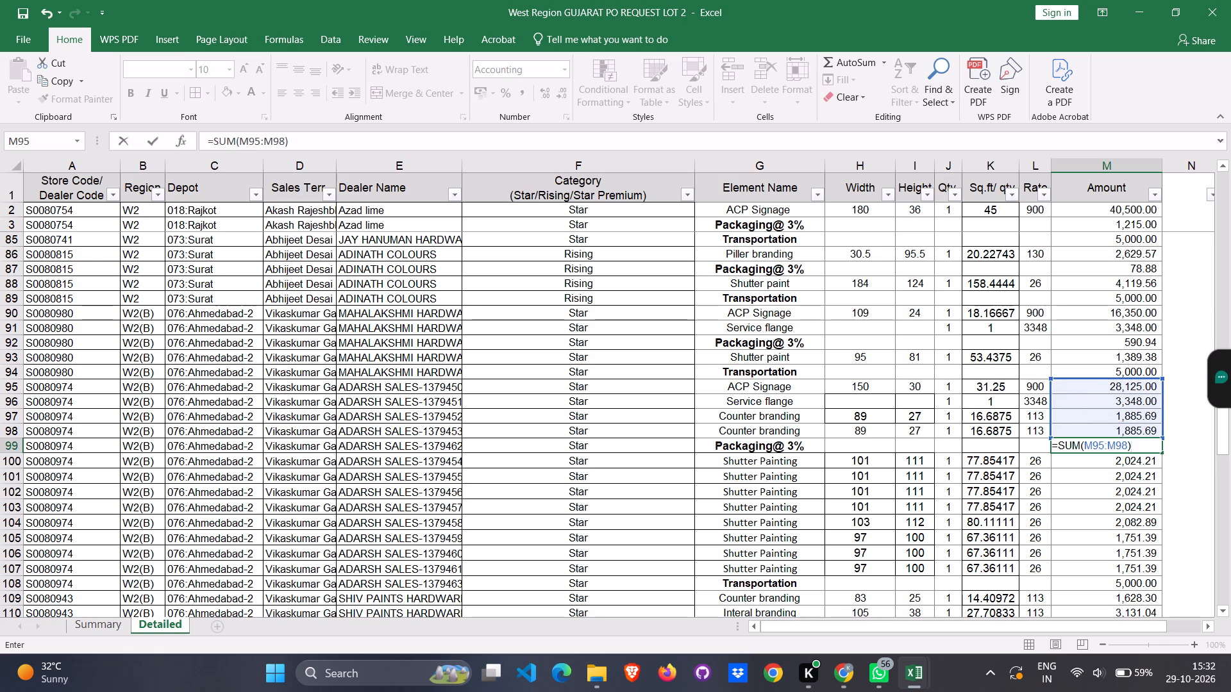
key(shift+asterisk)
key(3)
key(shift+percent)
key(Return)
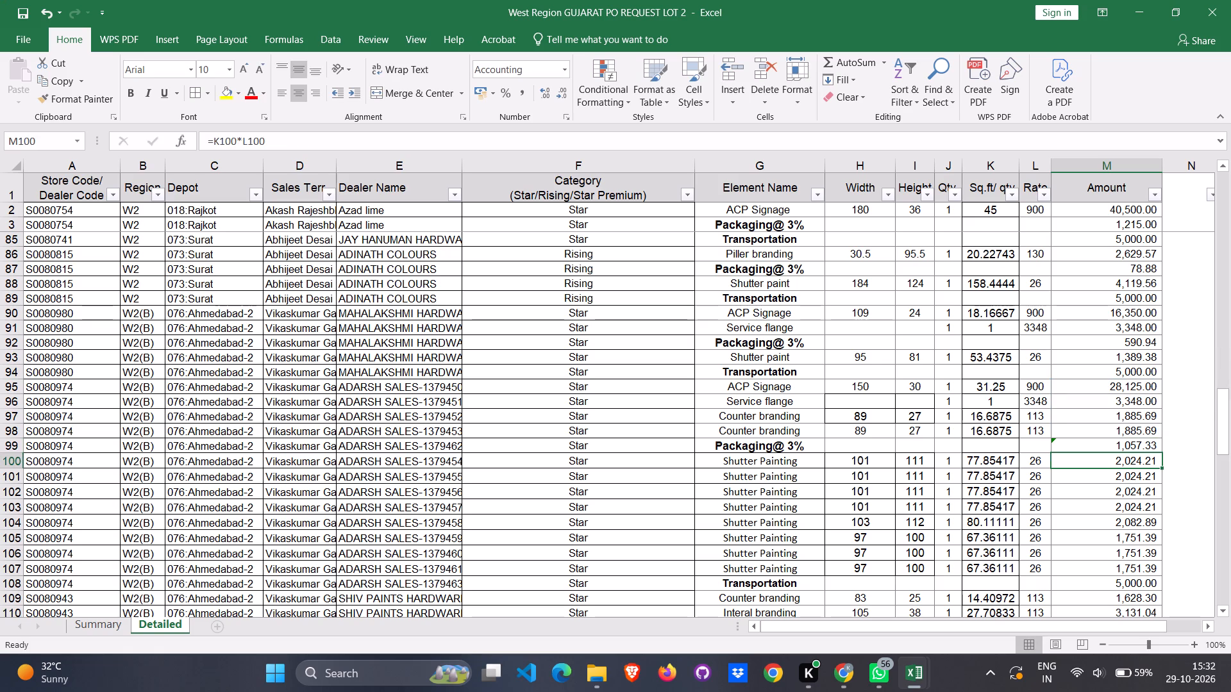
key(ctrl+s)
Replace MAHALAKSHMI HARDWARE's Packaging@ 3% amount in M92 with =SUM(M90:M91)*3%, save the workbook and check the cell's formula.
scroll(1089, 470, up, 2)
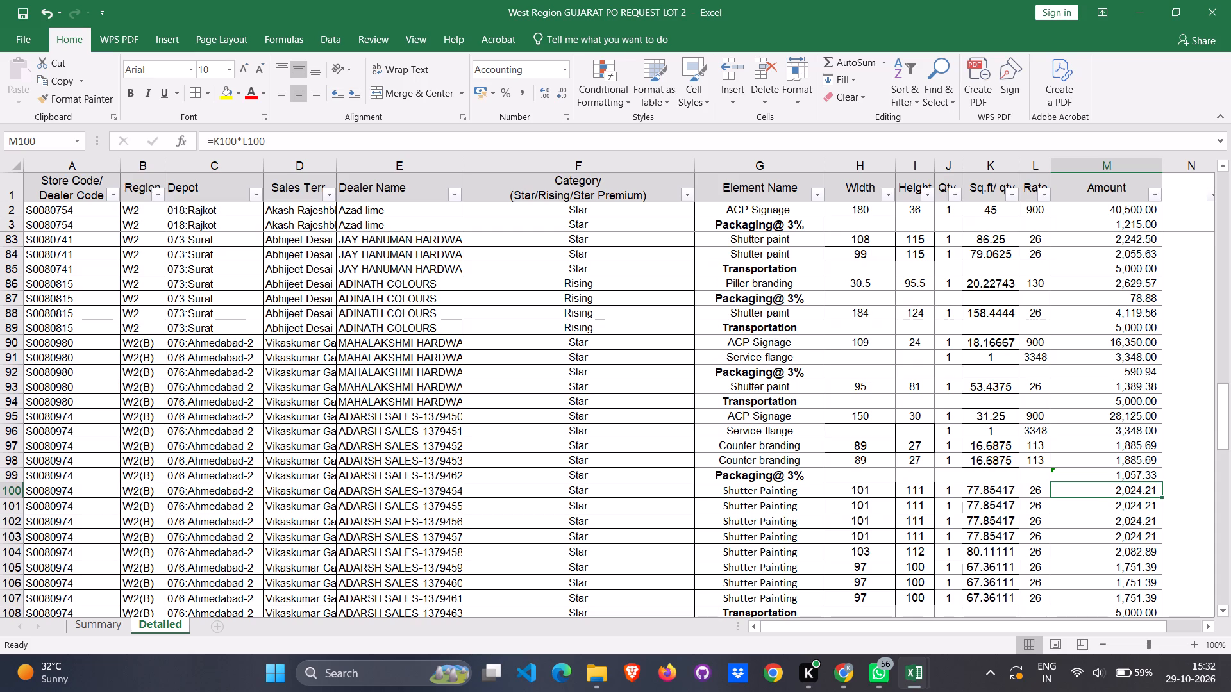
scroll(1062, 477, up, 1)
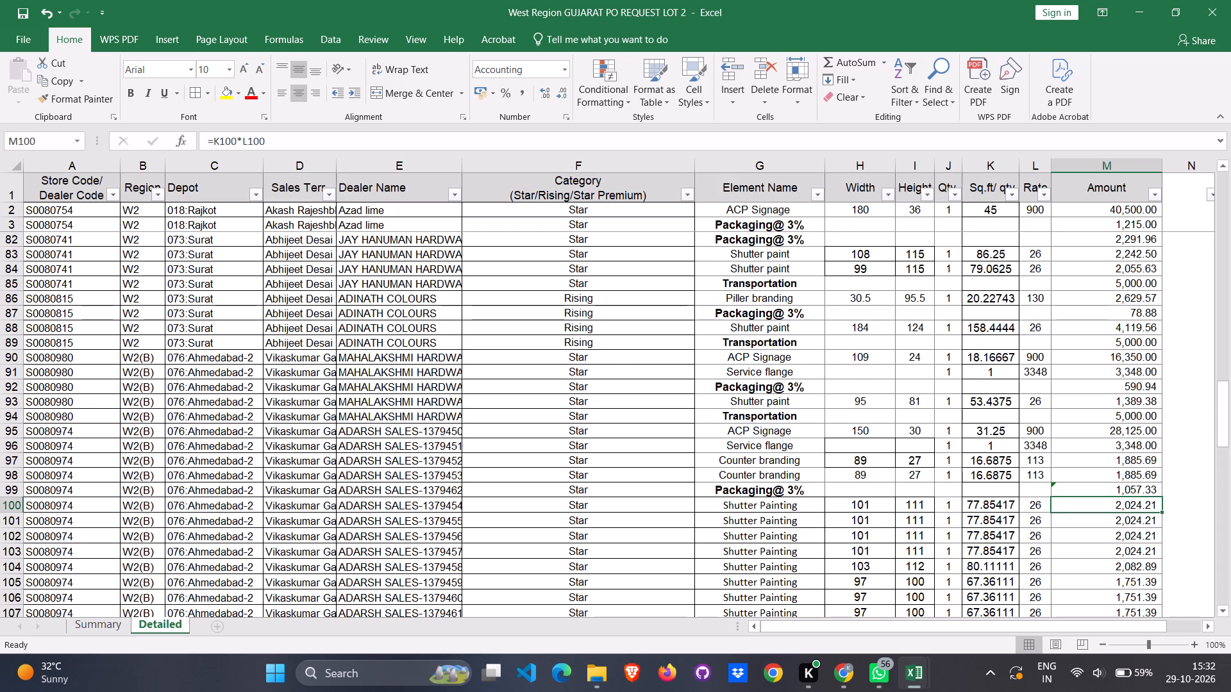
scroll(1062, 477, up, 1)
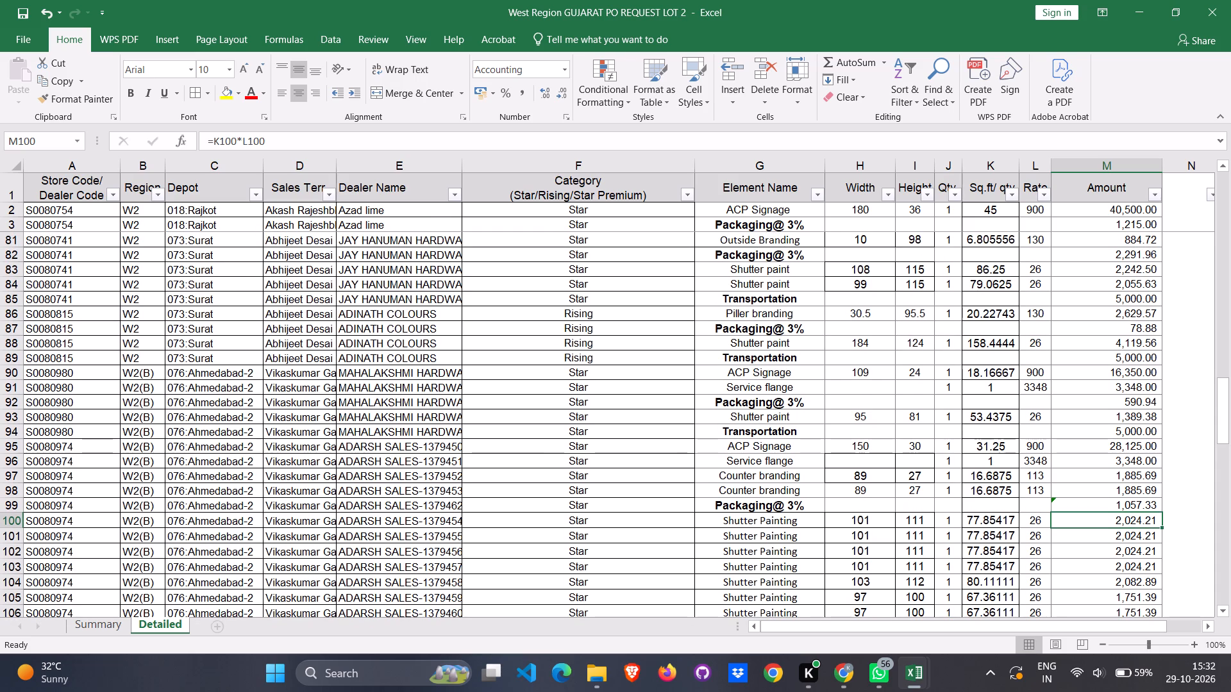
click(1114, 406)
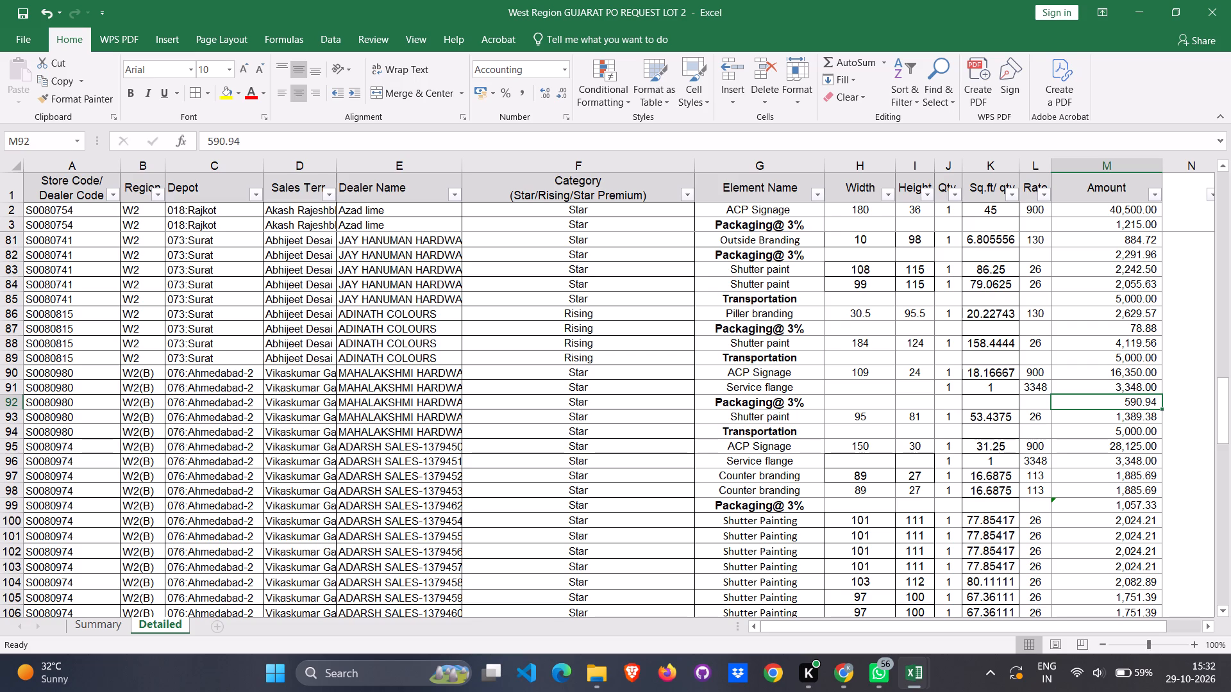
text(=SUM)
key(shift+parenleft)
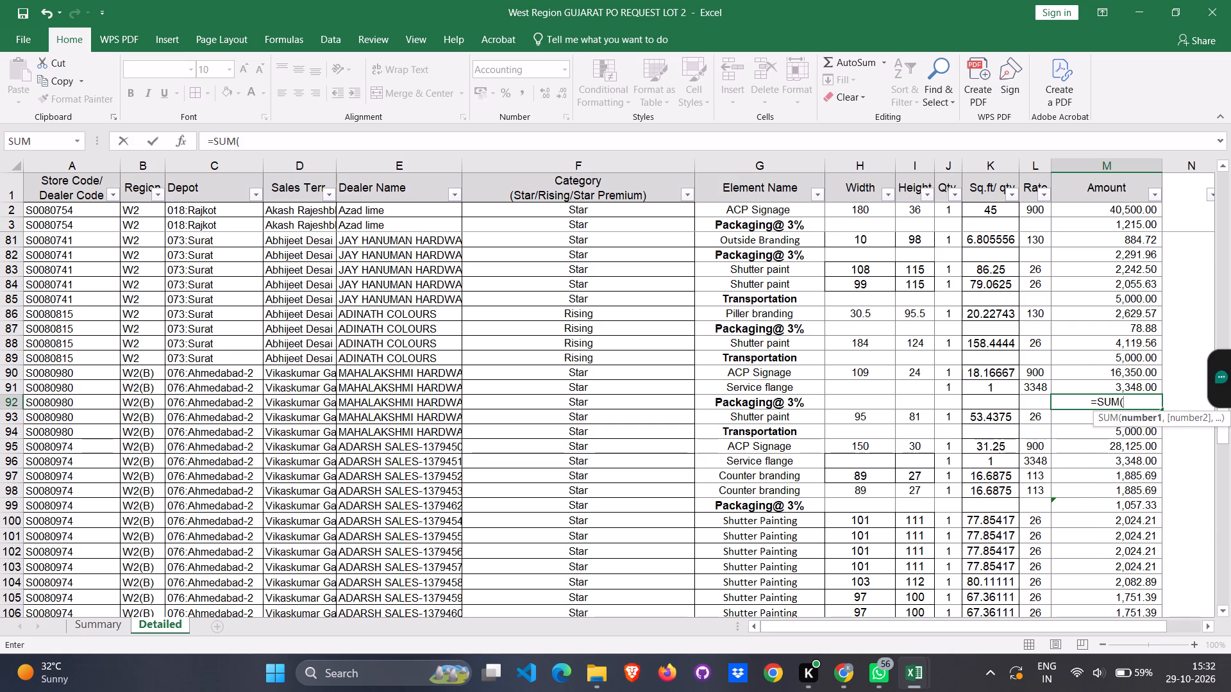
drag(1130, 370, 1127, 388)
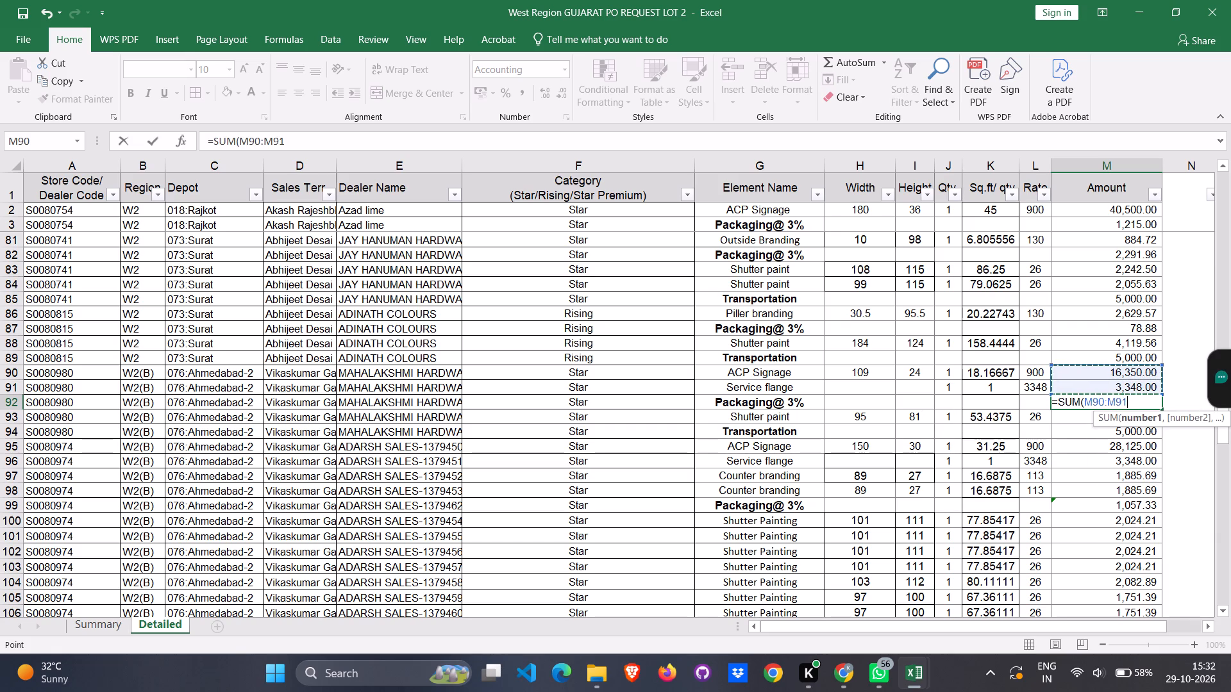
key(shift+parenright)
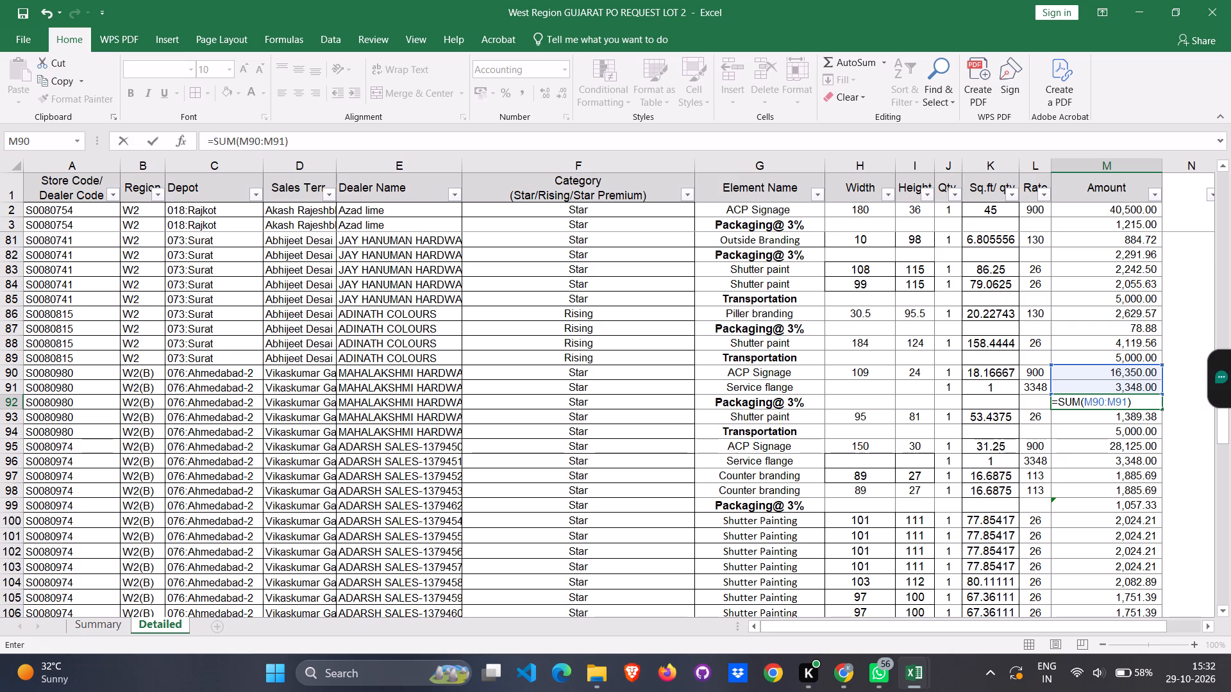
key(shift+asterisk)
key(3)
key(shift+percent)
key(Return)
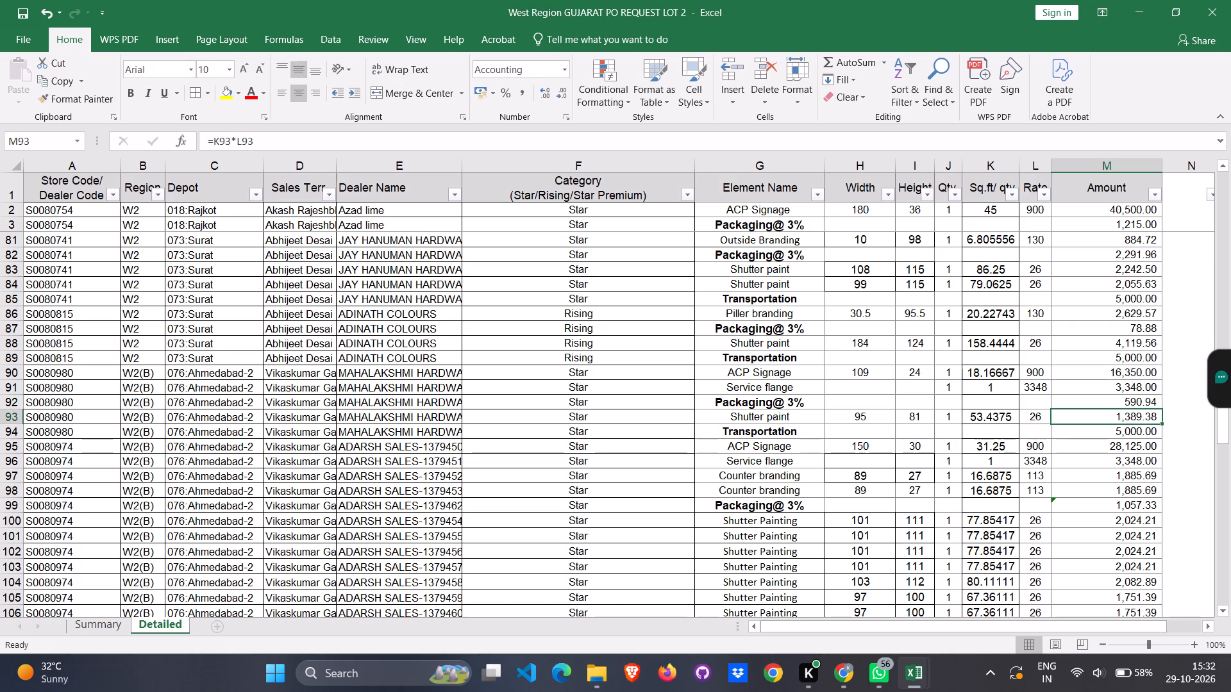
key(ctrl+s)
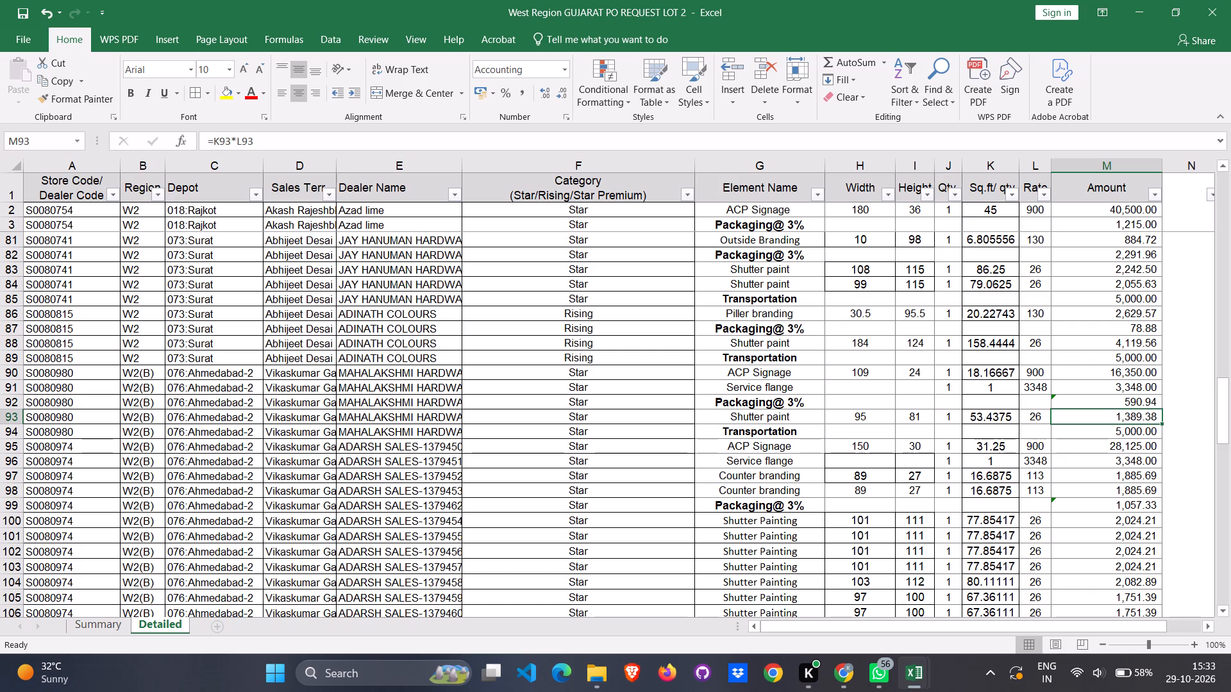
click(1139, 401)
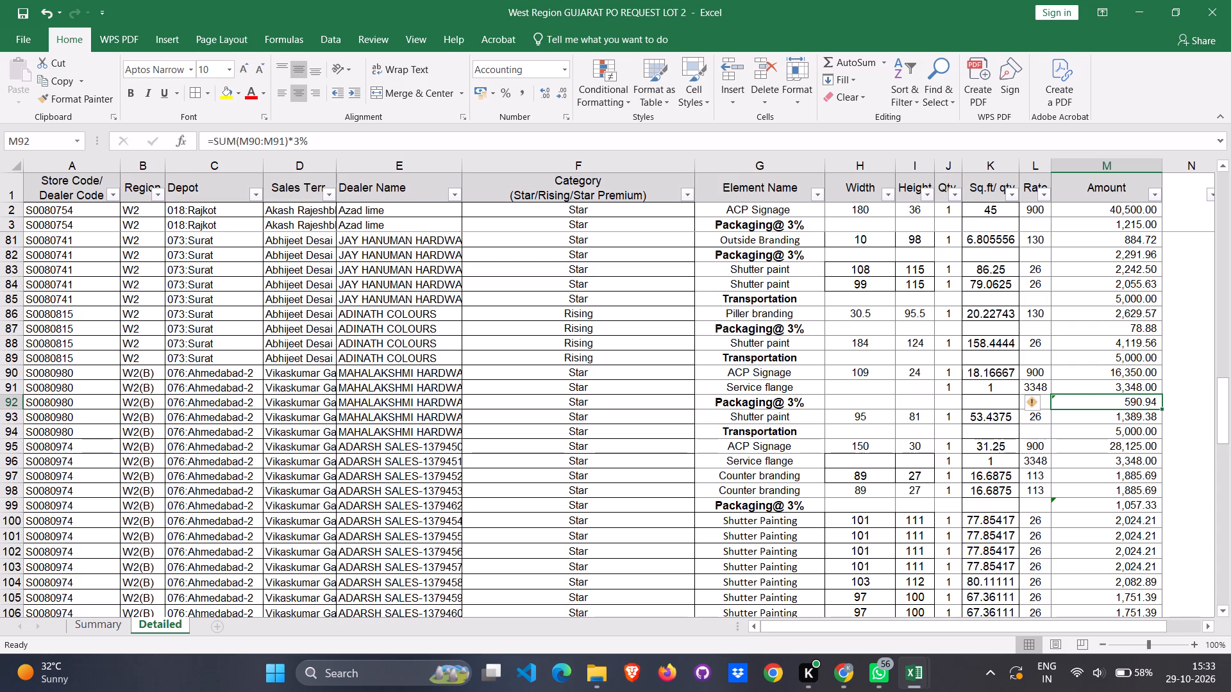
Replace ADINATH COLOURS' Packaging@ 3% amount in M87 with a formula starting with =SUM(M86).
click(1108, 329)
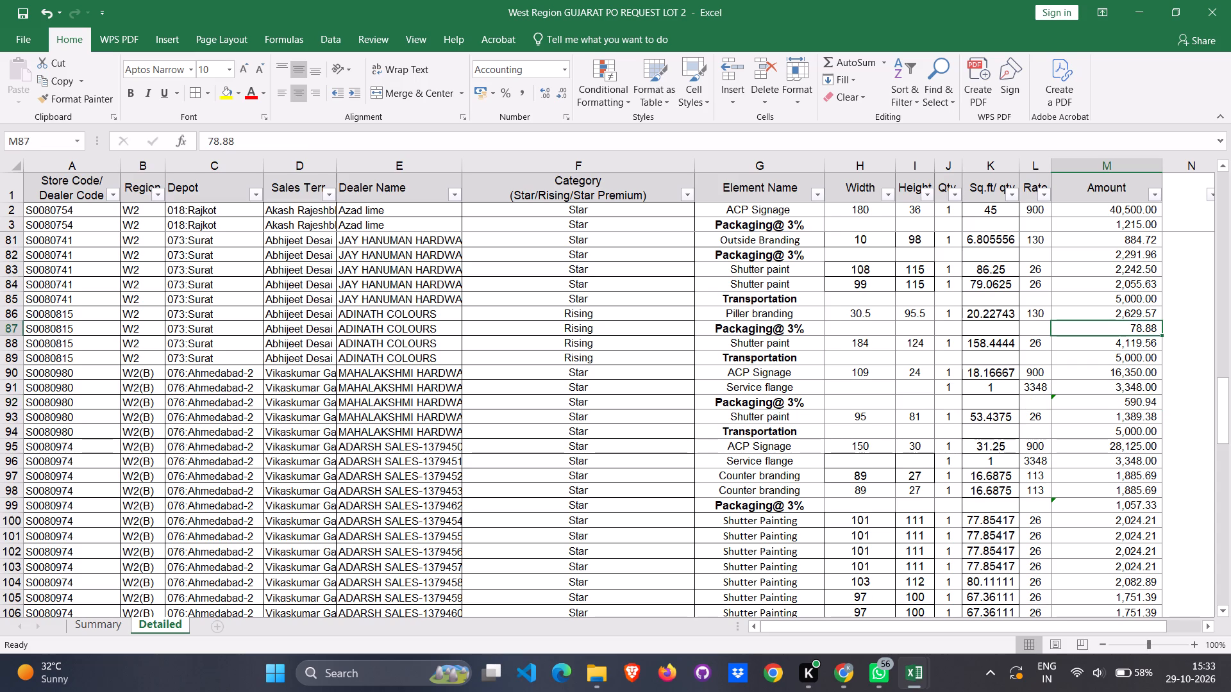
scroll(1108, 329, up, 4)
scroll(1121, 415, up, 3)
scroll(1126, 506, up, 3)
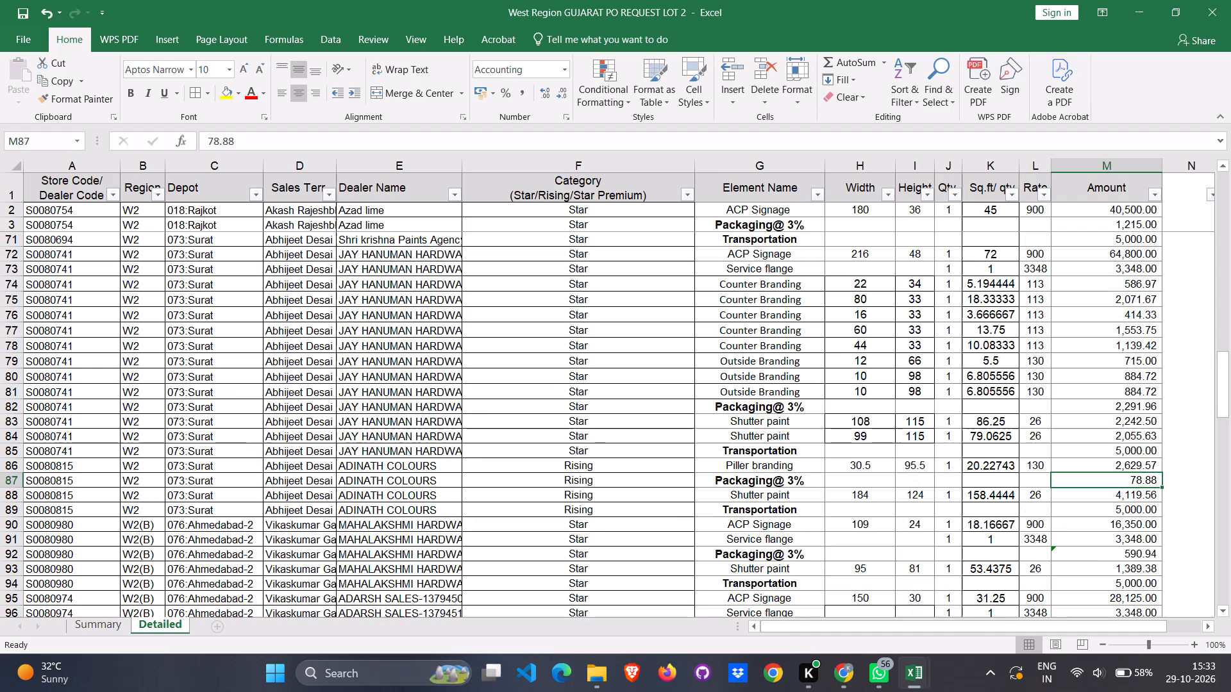
scroll(1141, 540, up, 4)
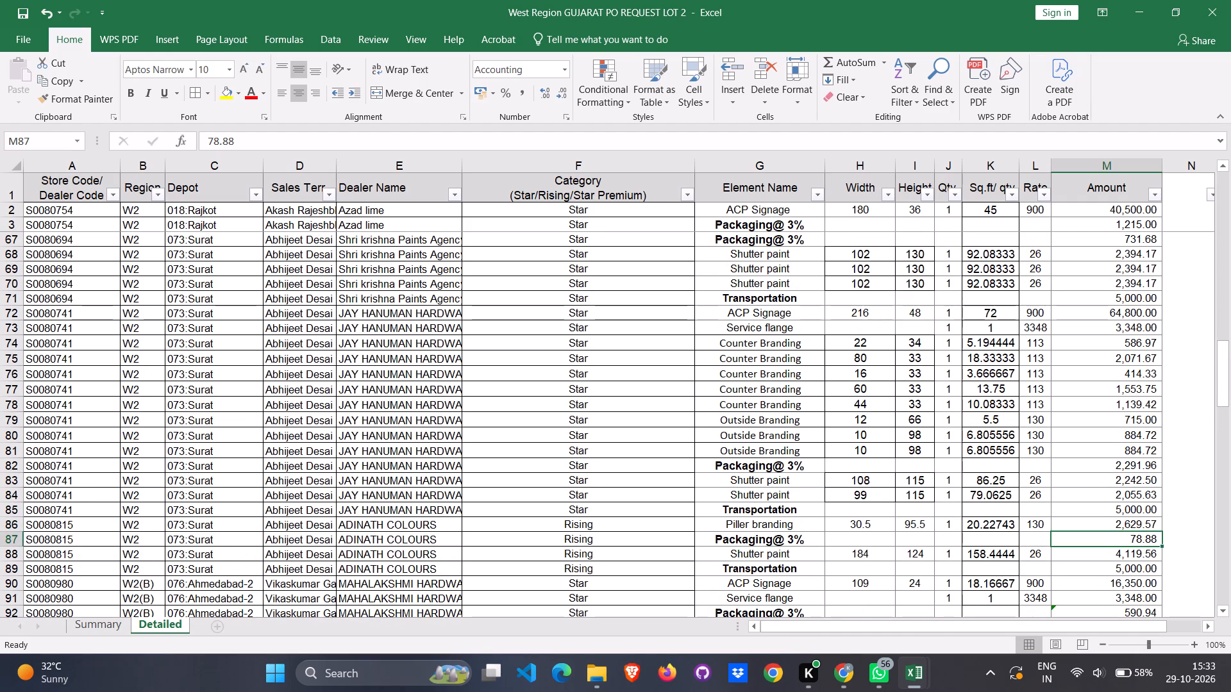
text(=SO)
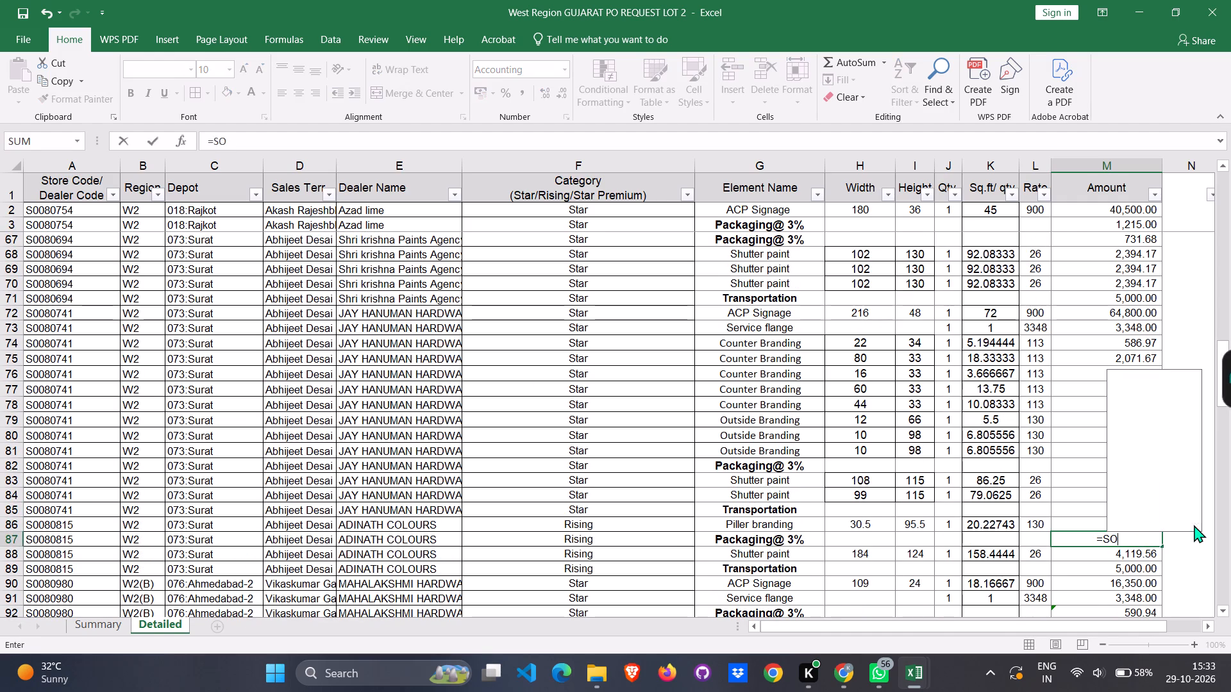
key(BackSpace)
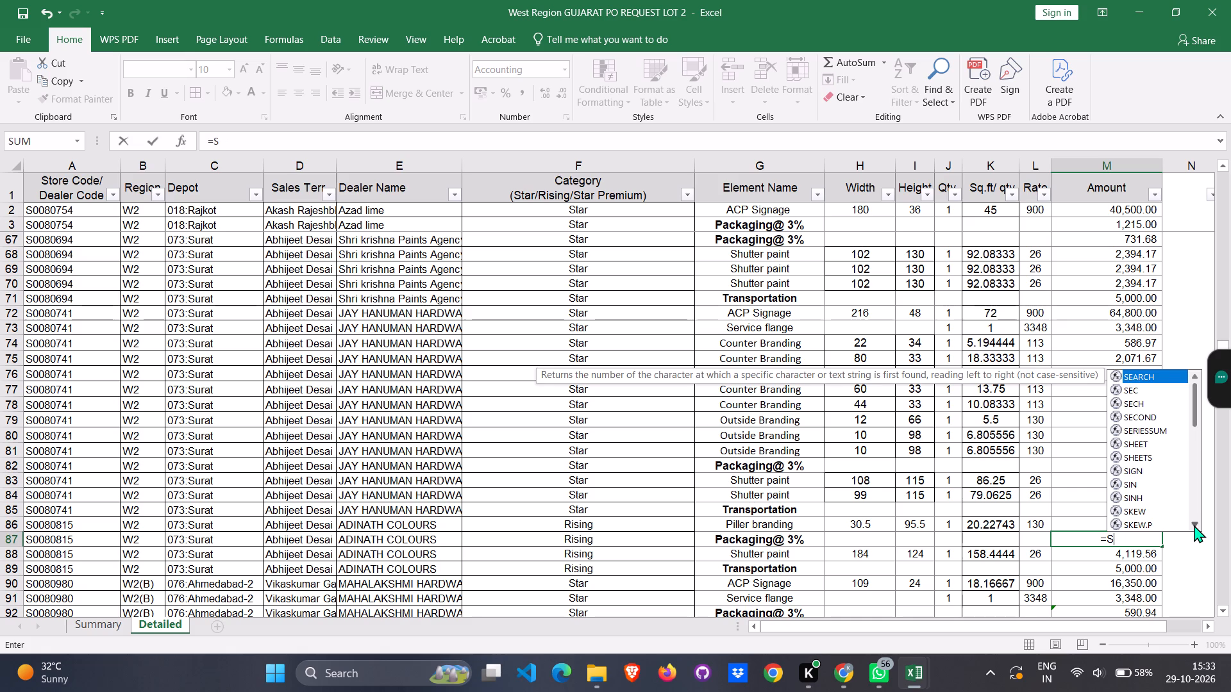
text(UM)
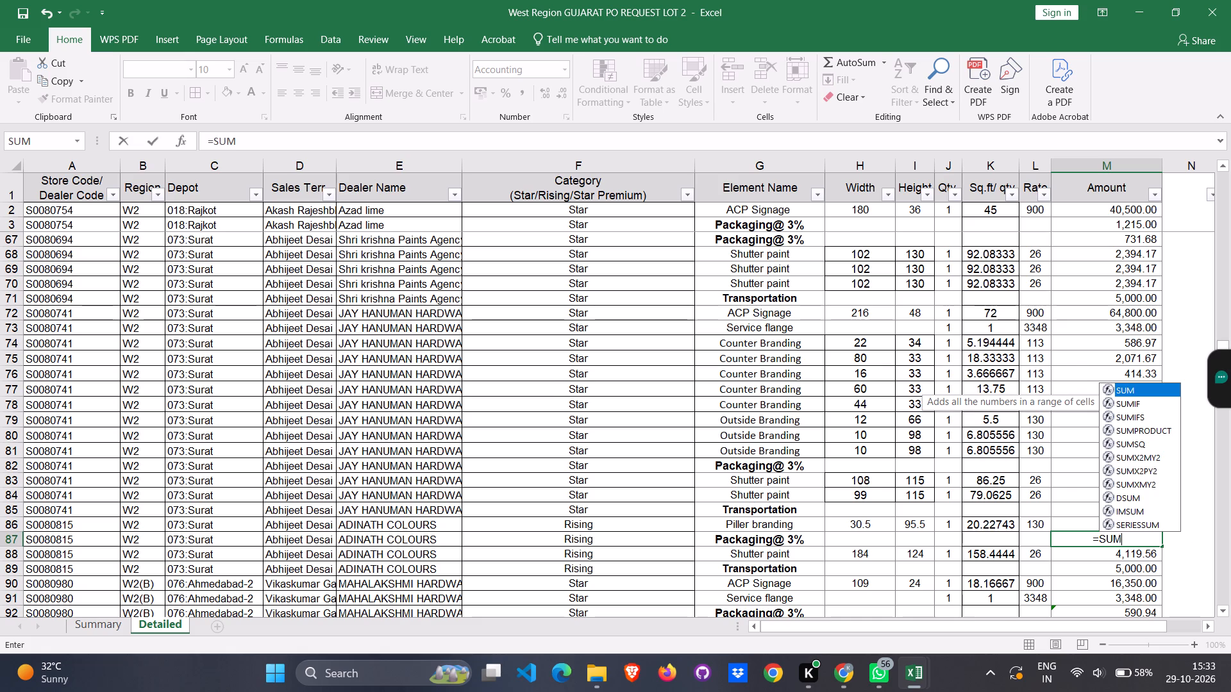
key(shift+parenleft)
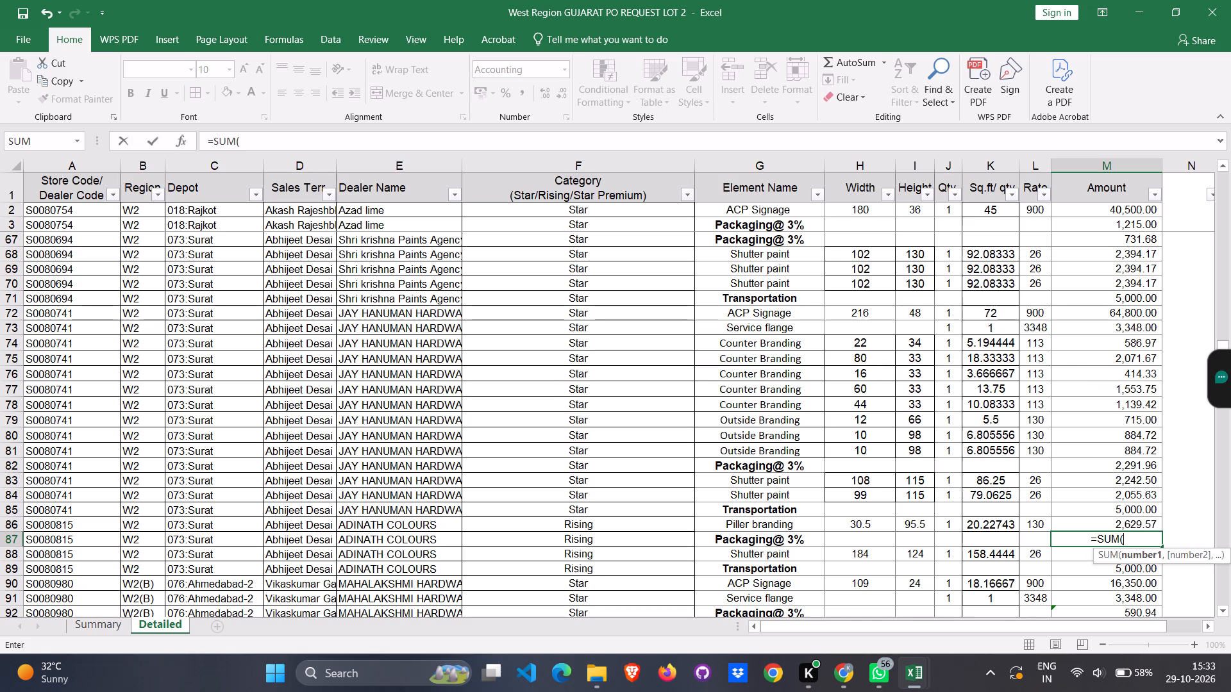
click(1127, 526)
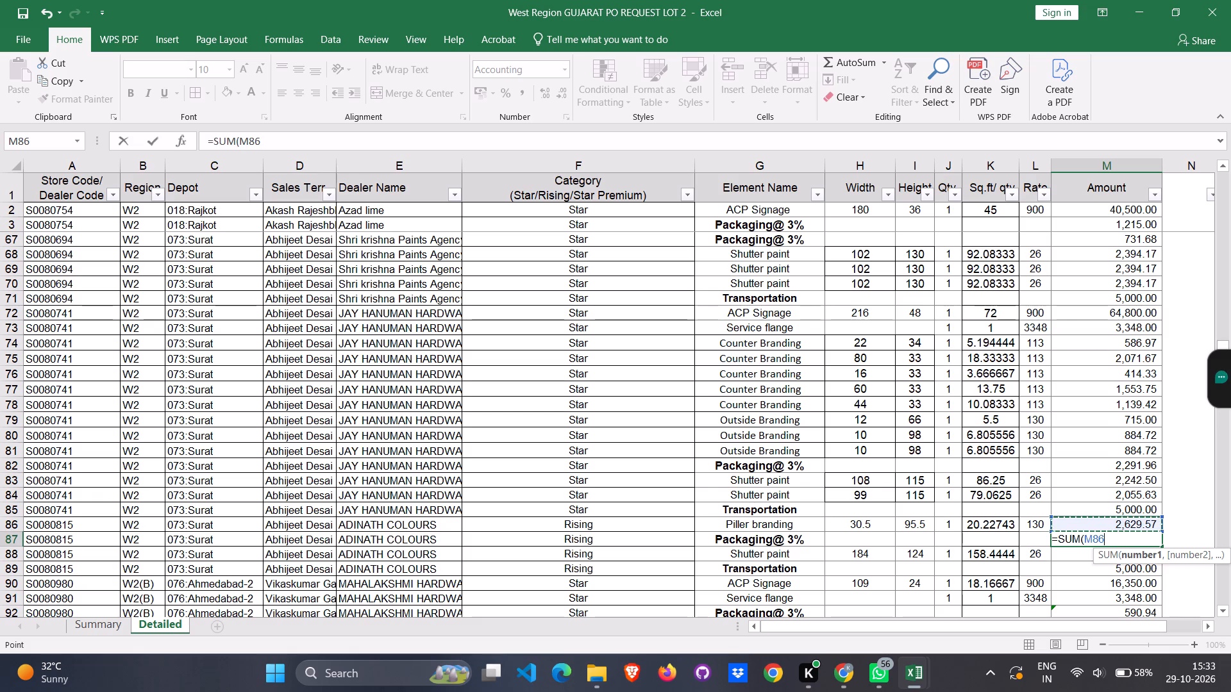
key(shift+parenright)
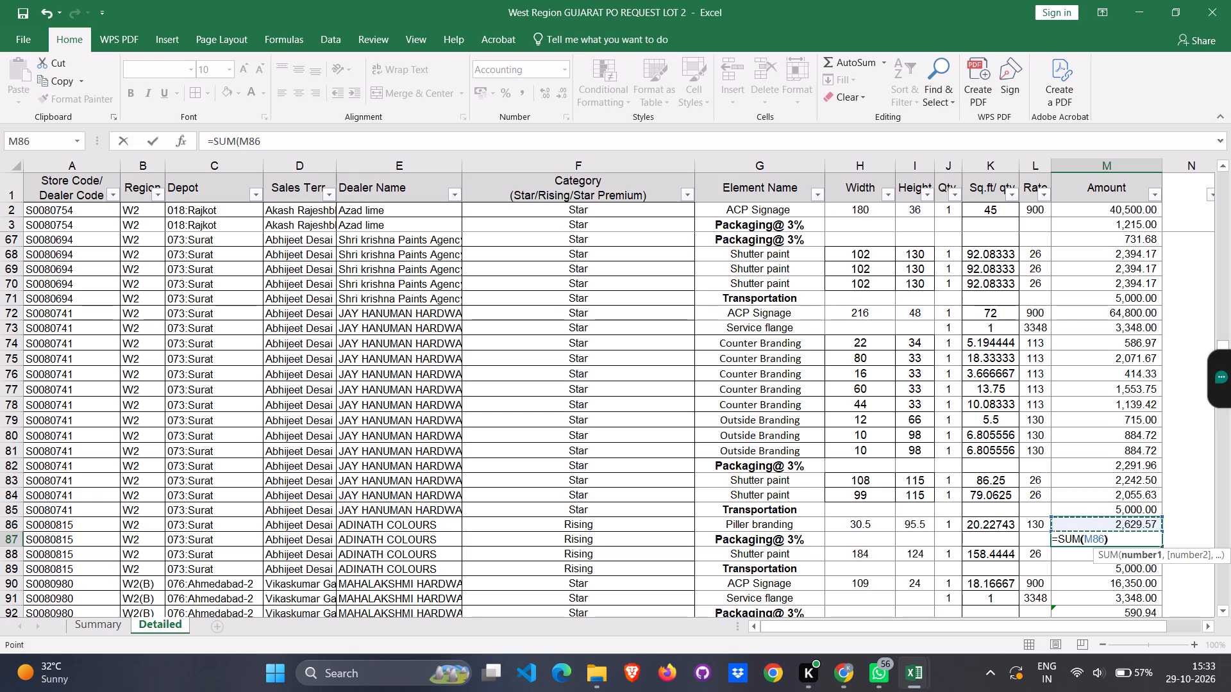
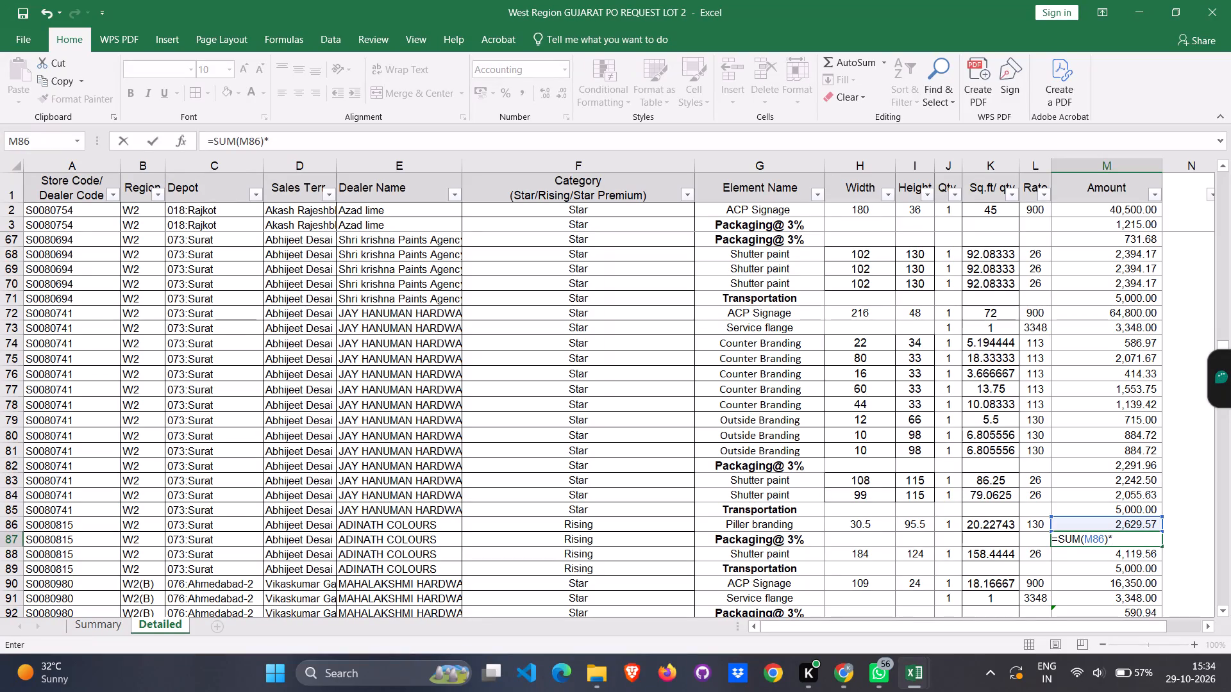
Complete ADINATH COLOURS' Packaging@ 3% formula in M87 as =SUM(M86)*3% and check the cell.
key(3)
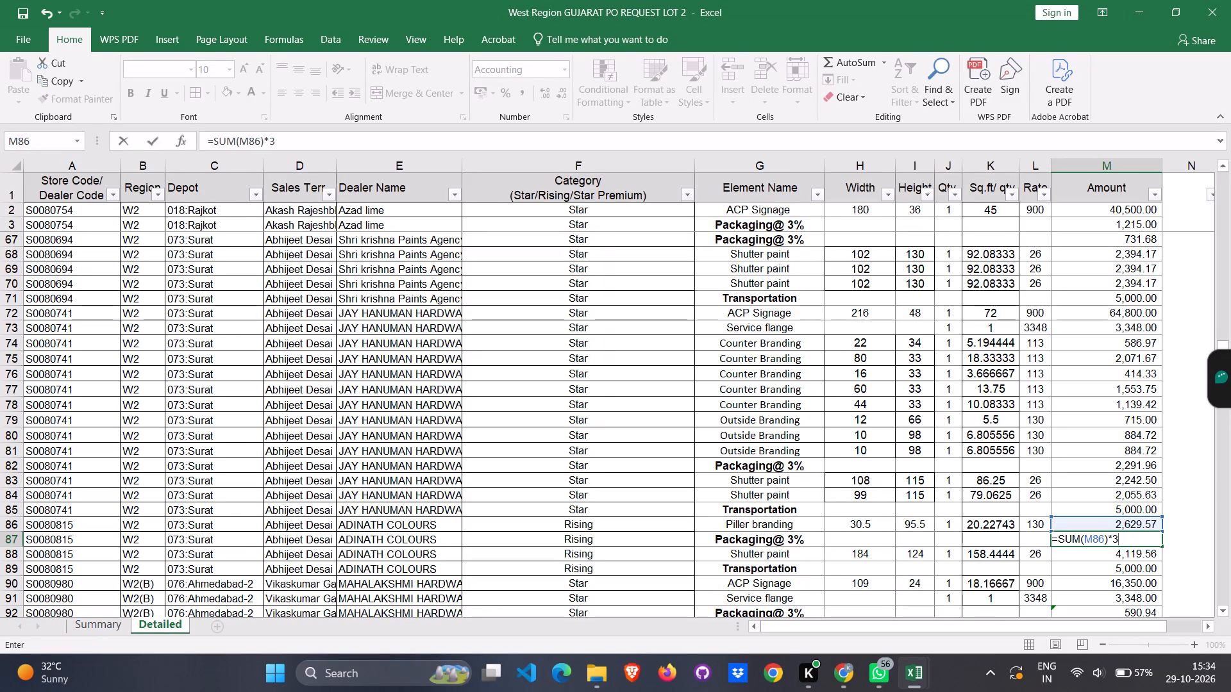
key(shift+percent)
key(Return)
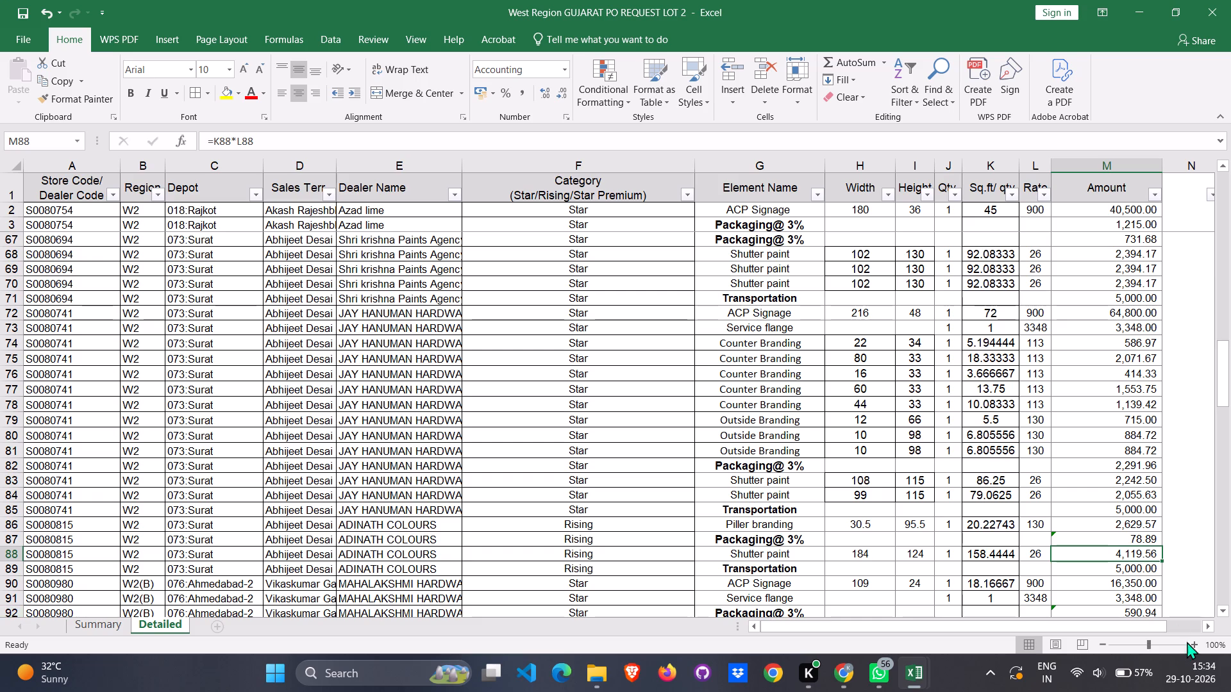
click(1135, 537)
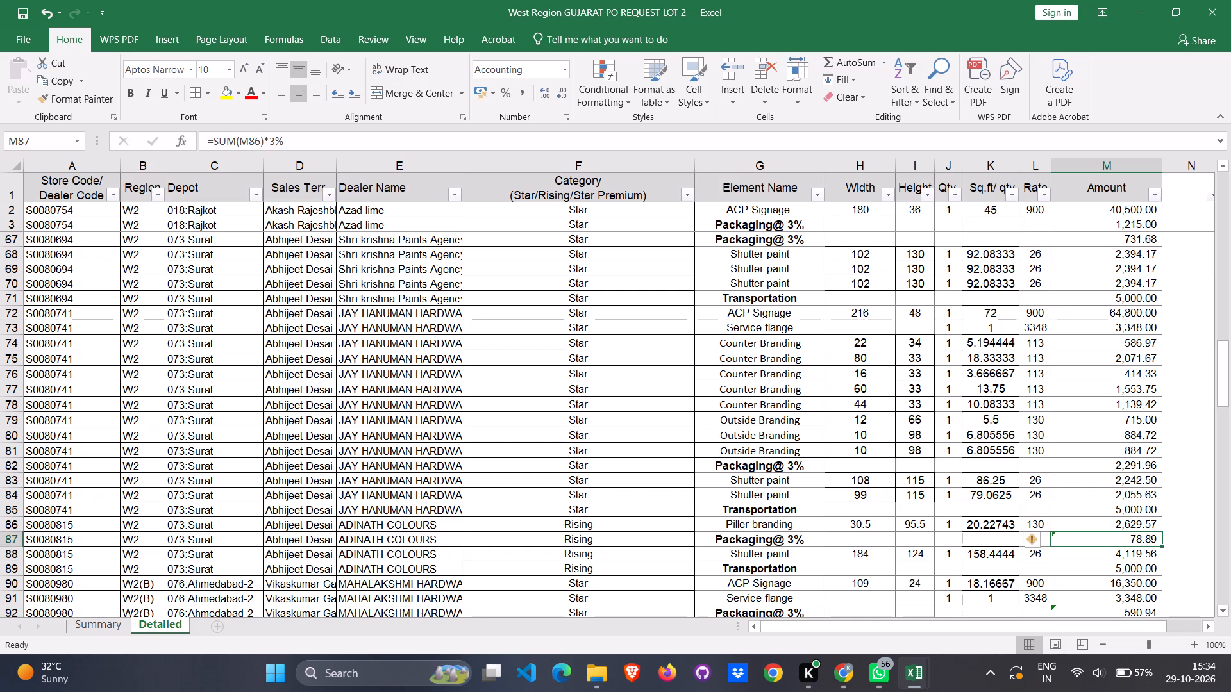
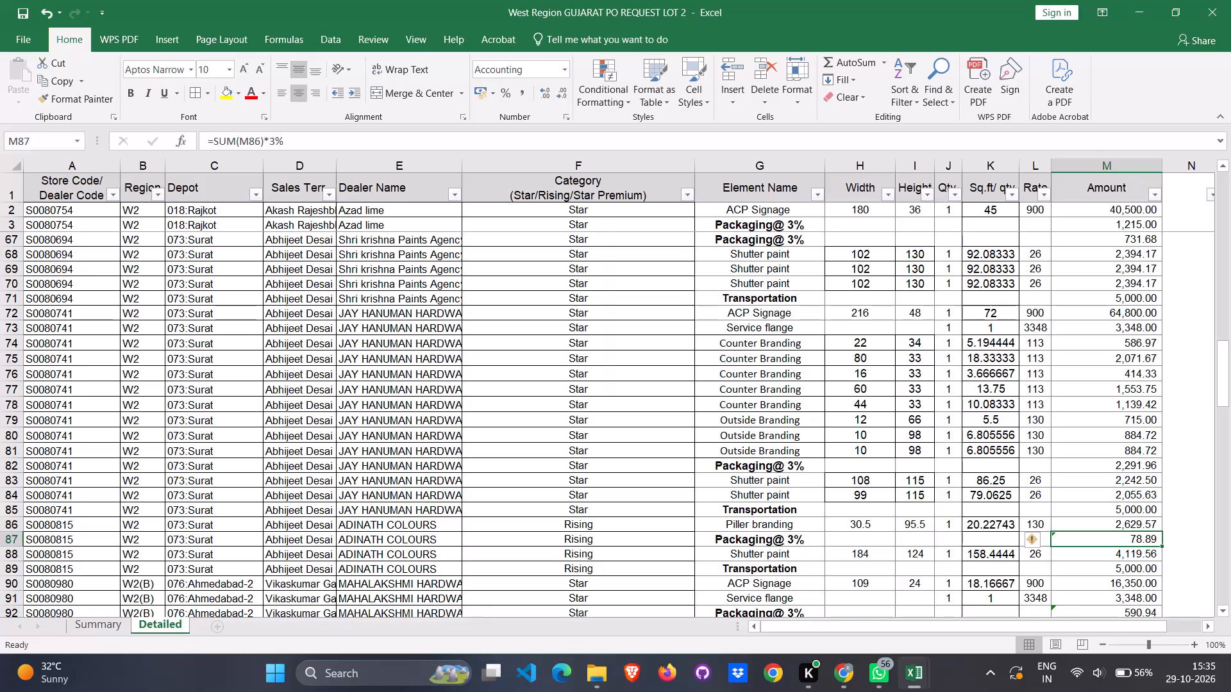
Replace JAY HANUMAN's Packaging@ 3% amount in M82 with the formula =SUM(M72:M81)*3% and check the cell.
click(792, 469)
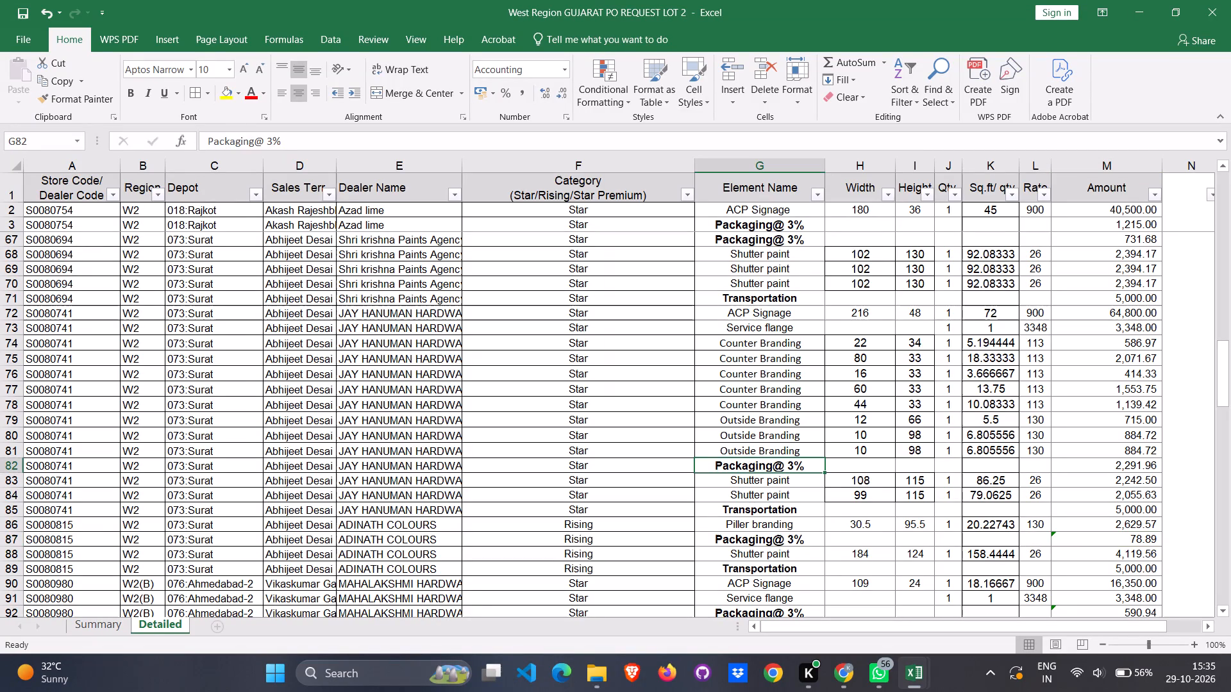
click(1116, 468)
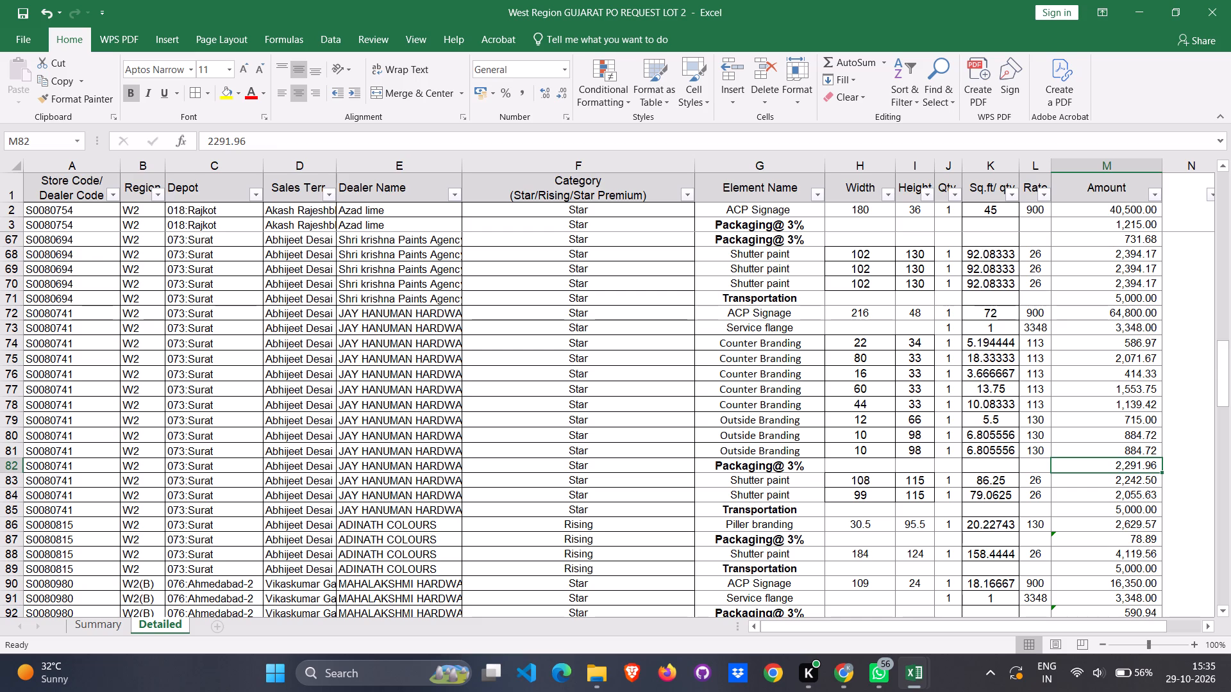
text(=SUM)
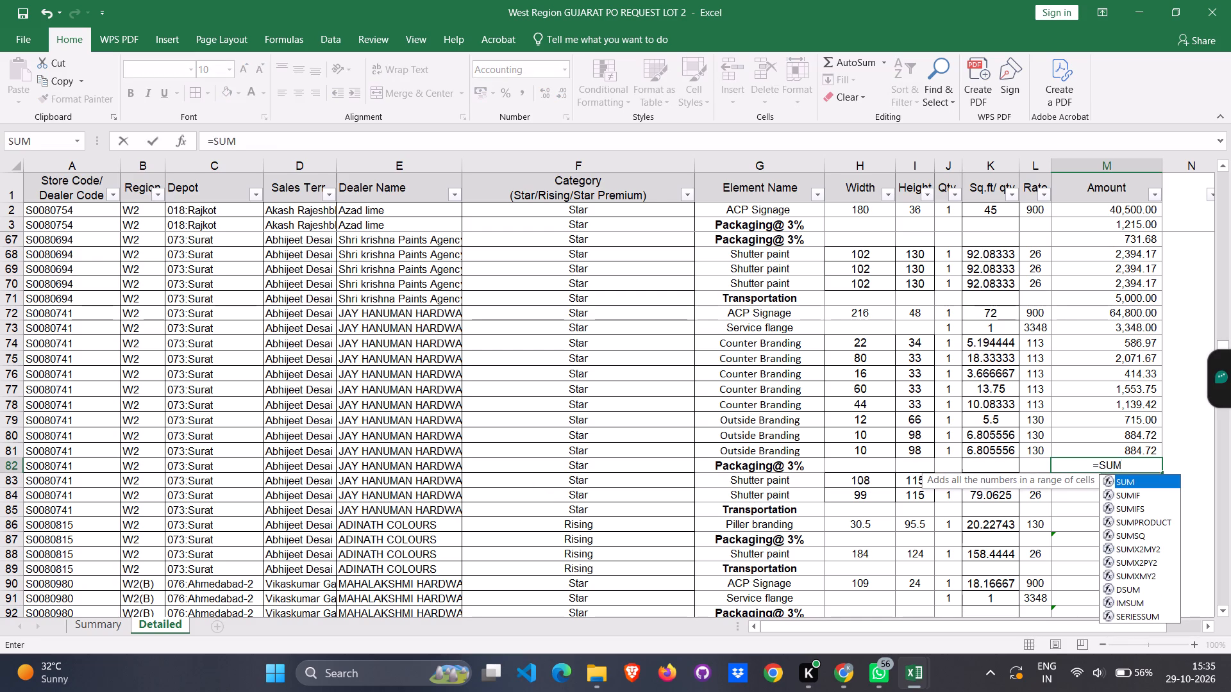
key(shift+parenleft)
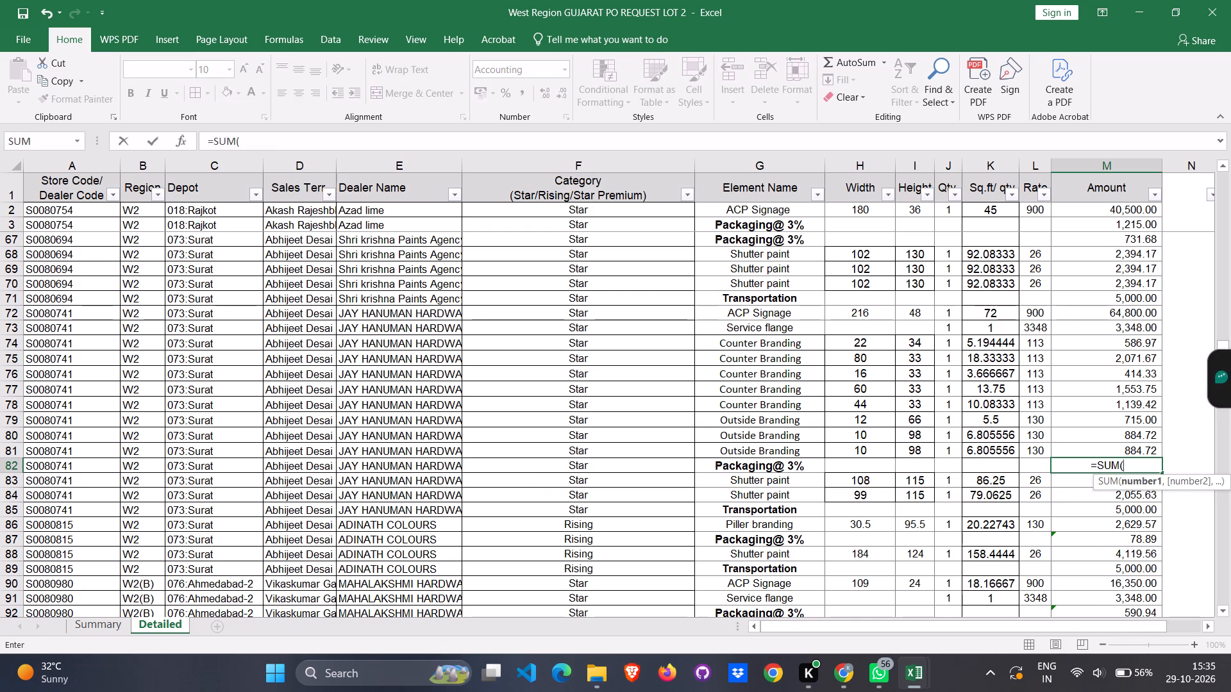
drag(1126, 313, 1148, 455)
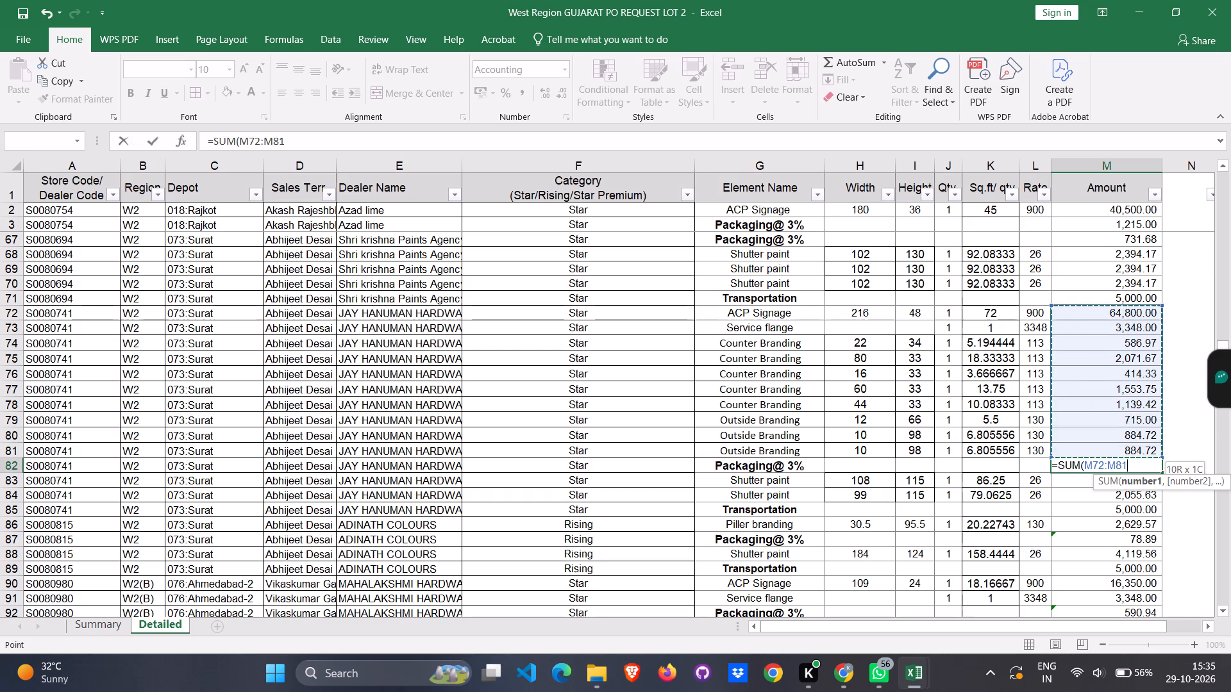
drag(1148, 455, 1147, 455)
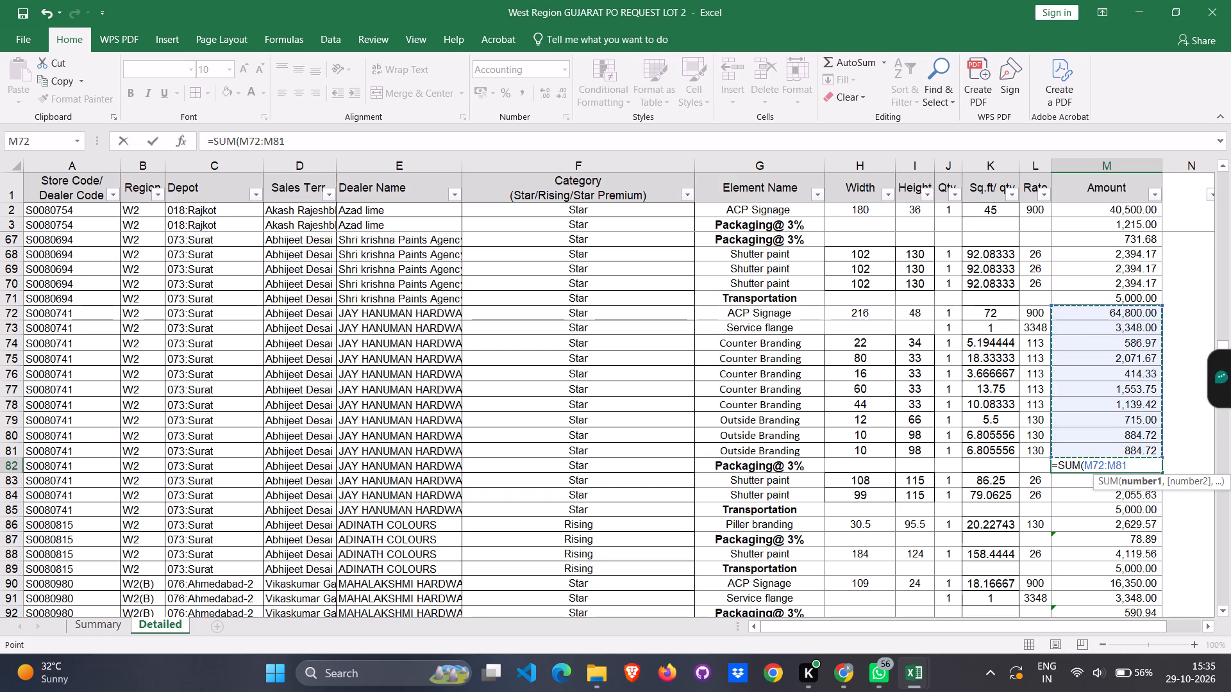
key(shift+parenright)
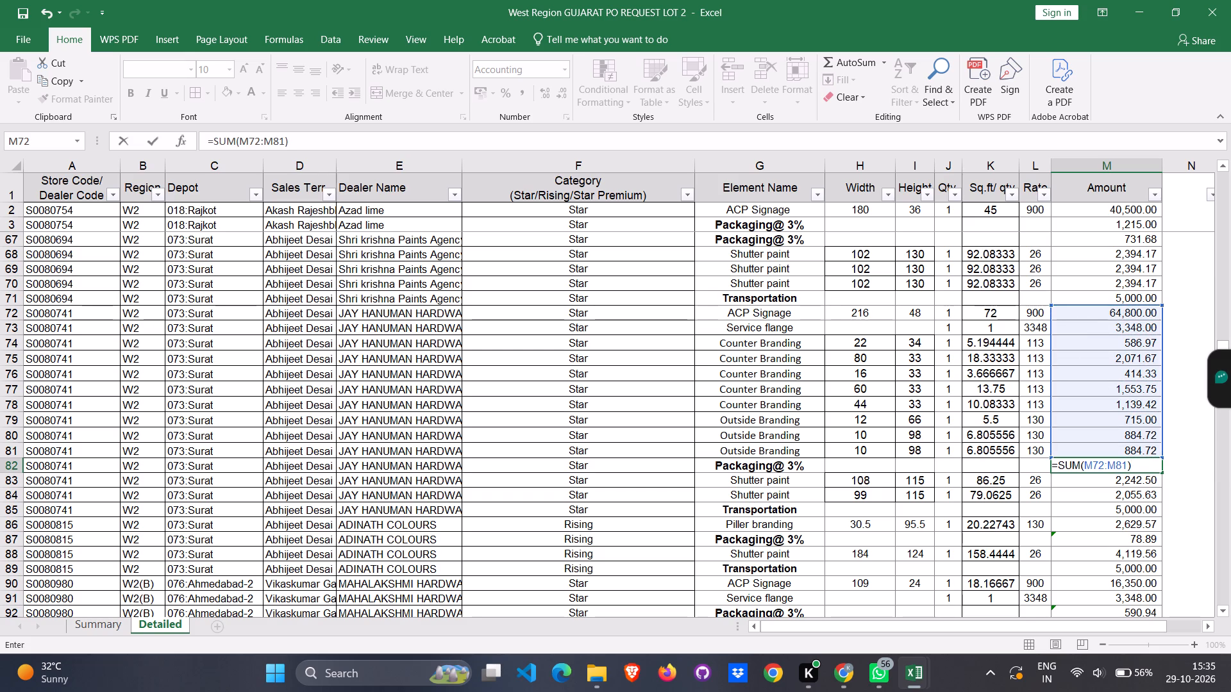
key(shift+asterisk)
key(3)
key(shift+percent)
key(Return)
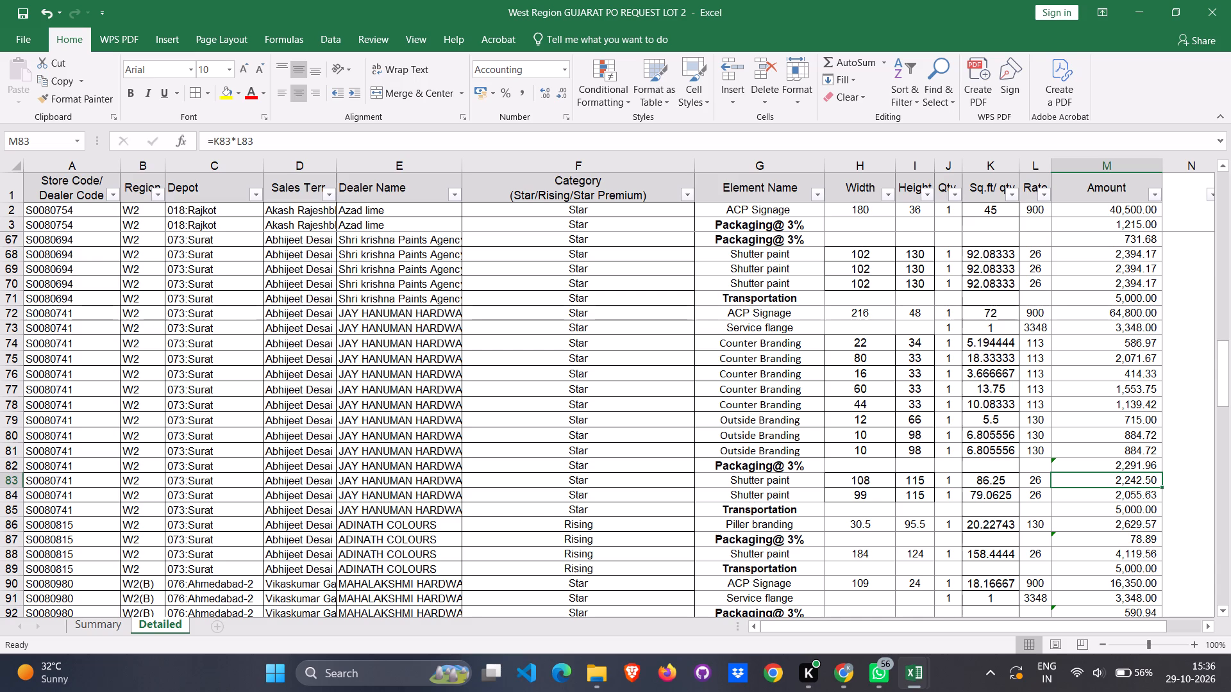
click(1105, 469)
Replace Shri krishna Paints' Packaging@ 3% amount in M67 with the formula =SUM(M51:M66)*3% and check the cell.
scroll(1062, 429, up, 4)
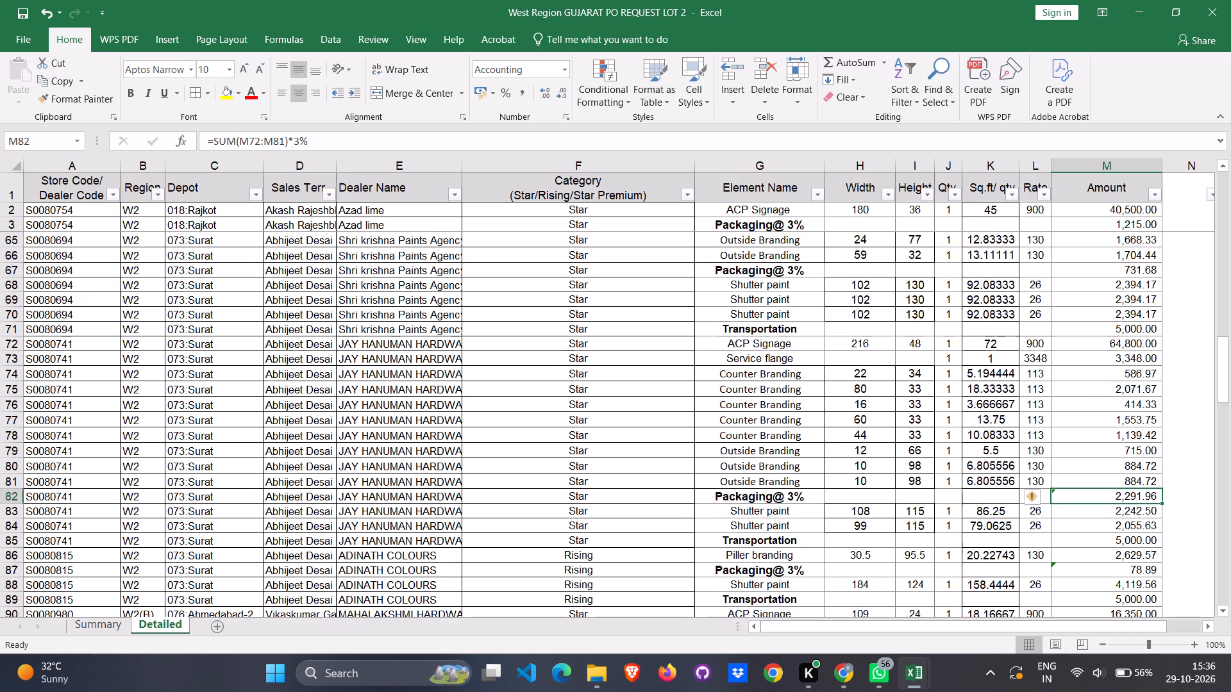
scroll(1060, 443, up, 5)
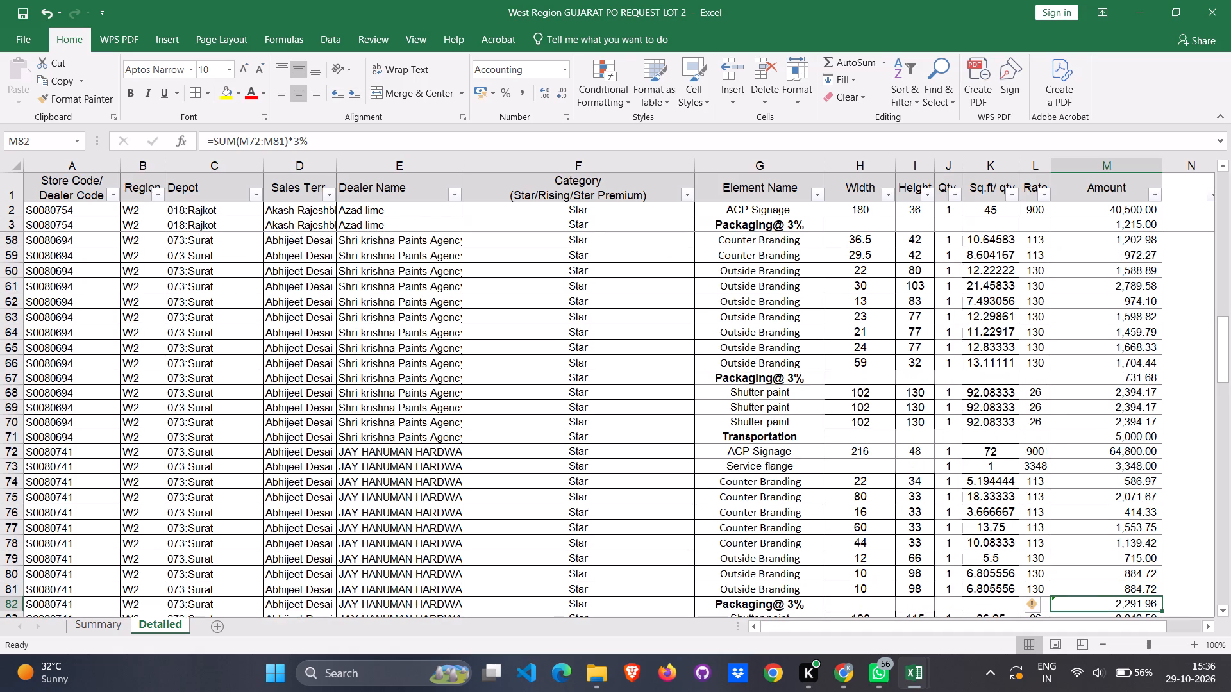
click(799, 375)
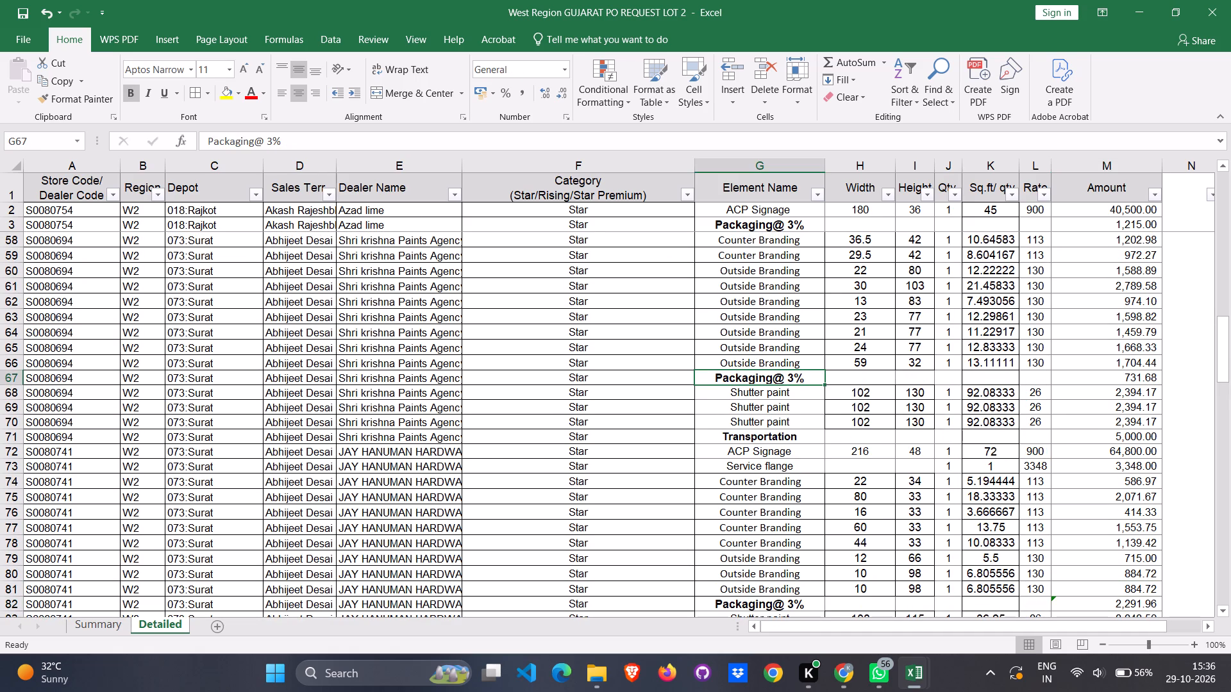
click(1128, 379)
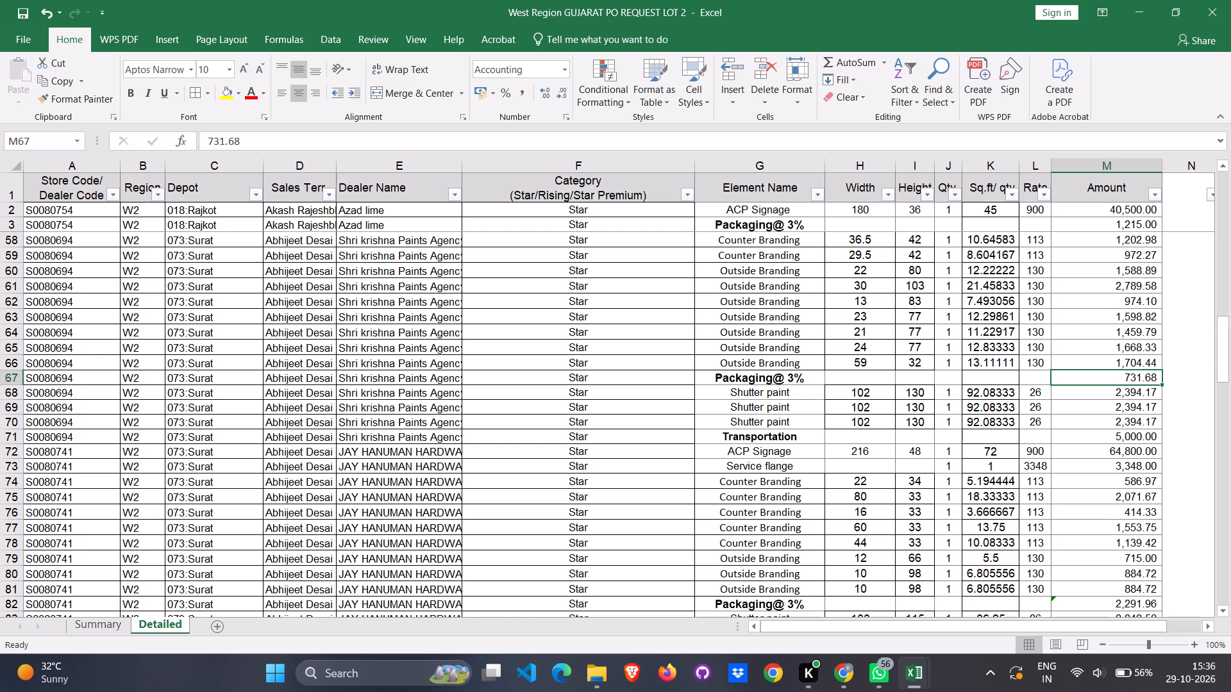
text(=SUM)
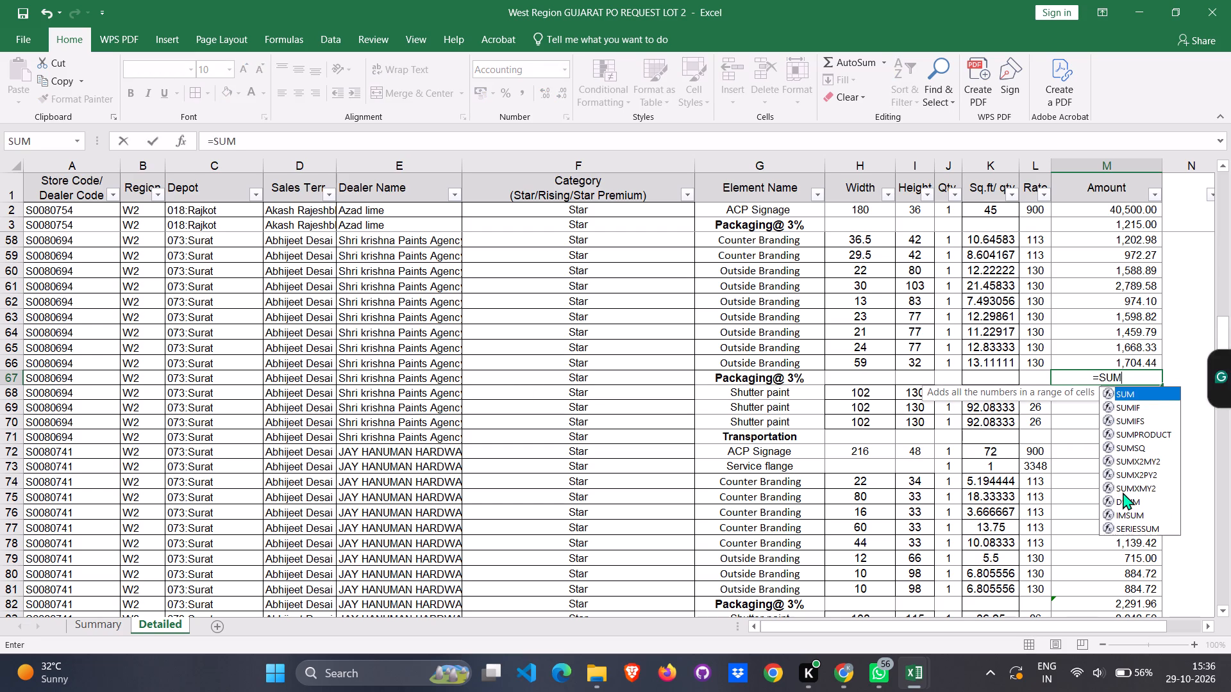
key(shift+parenleft)
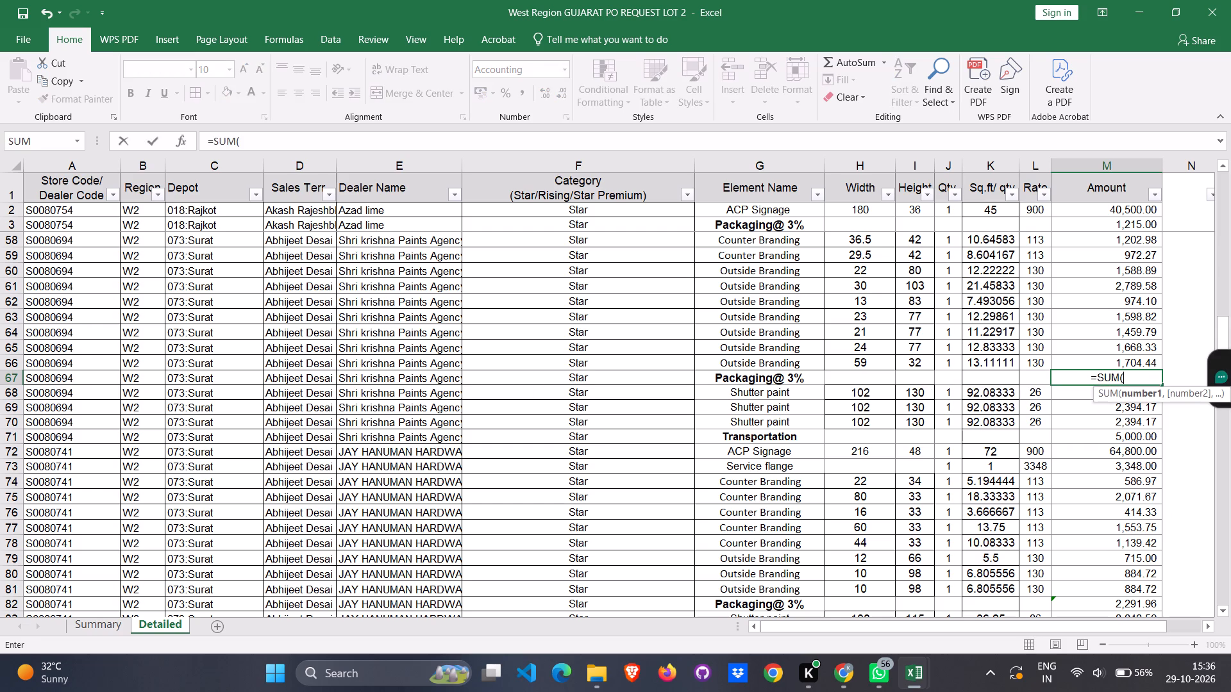
scroll(1106, 506, up, 1)
scroll(1126, 442, up, 1)
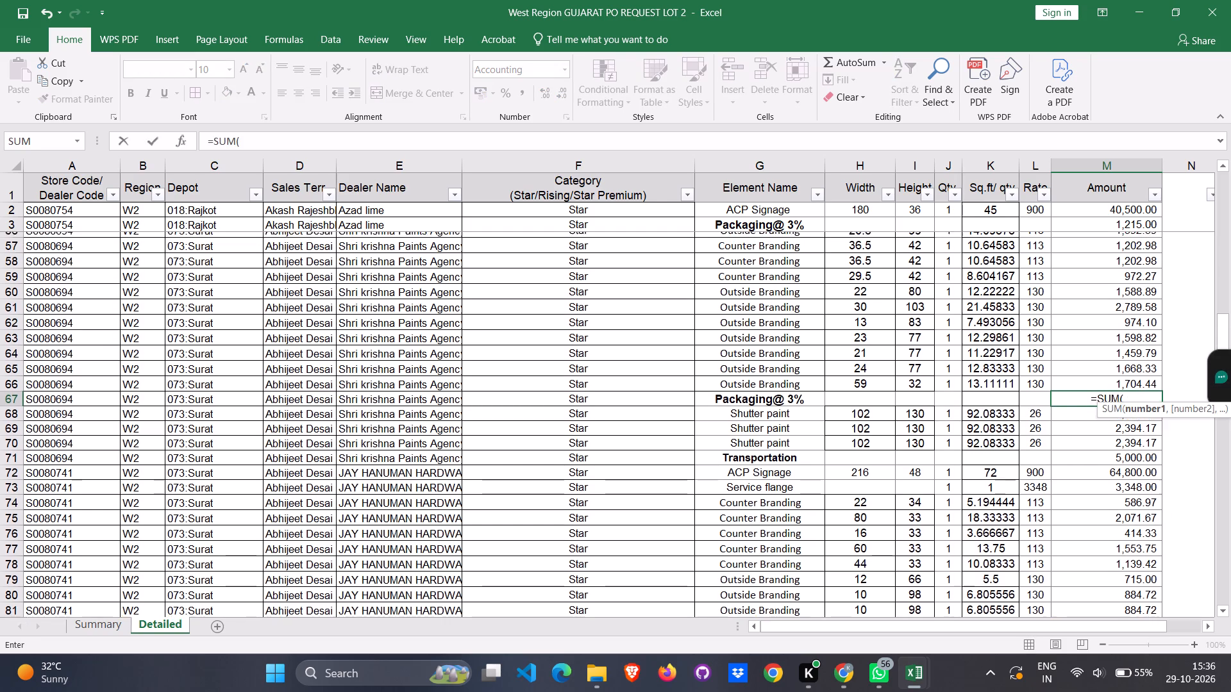
scroll(1130, 439, up, 2)
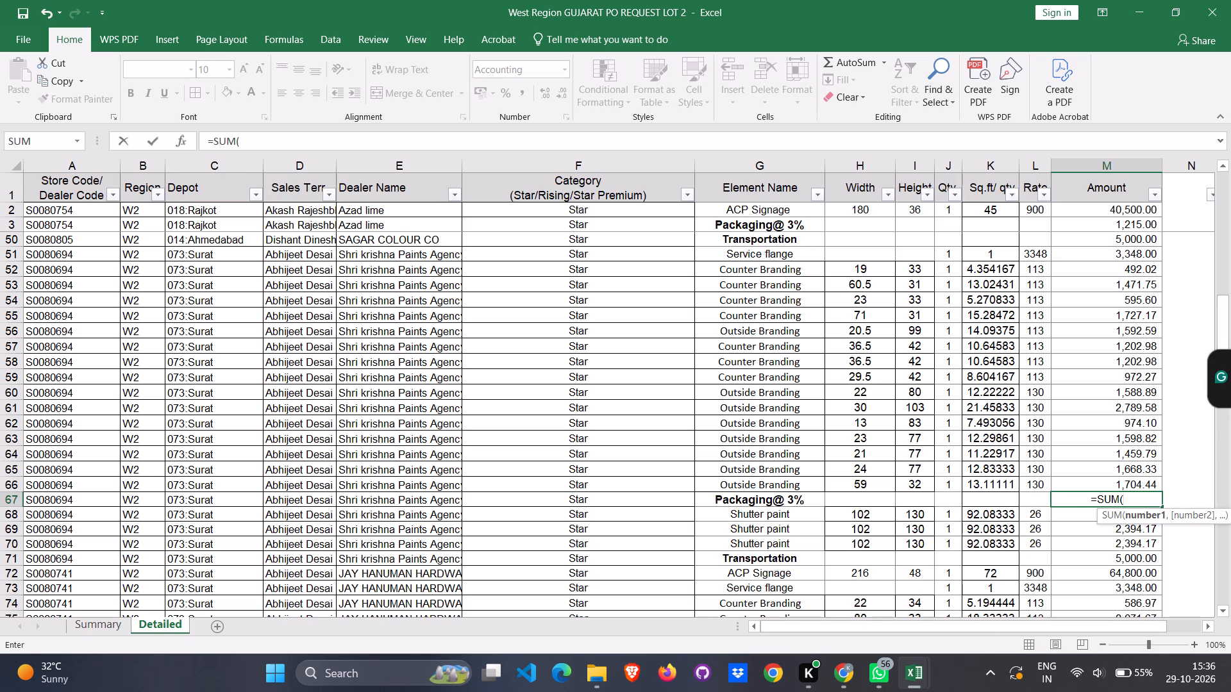
drag(1126, 252, 1135, 358)
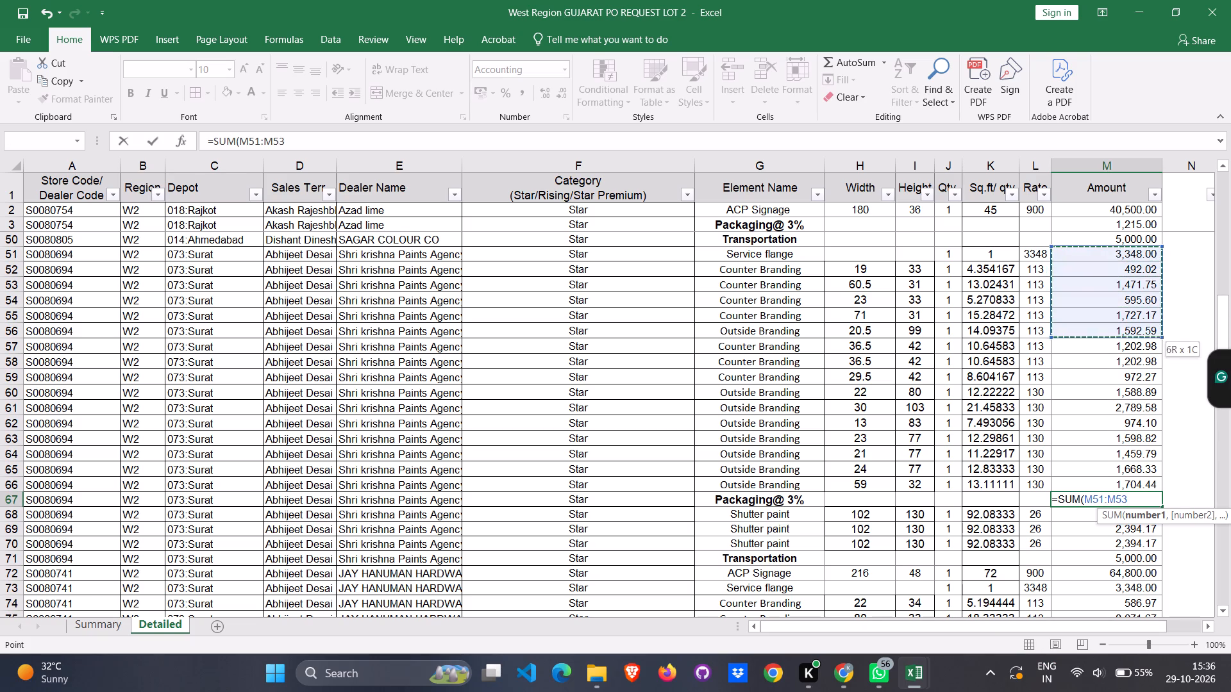
drag(1135, 358, 1131, 479)
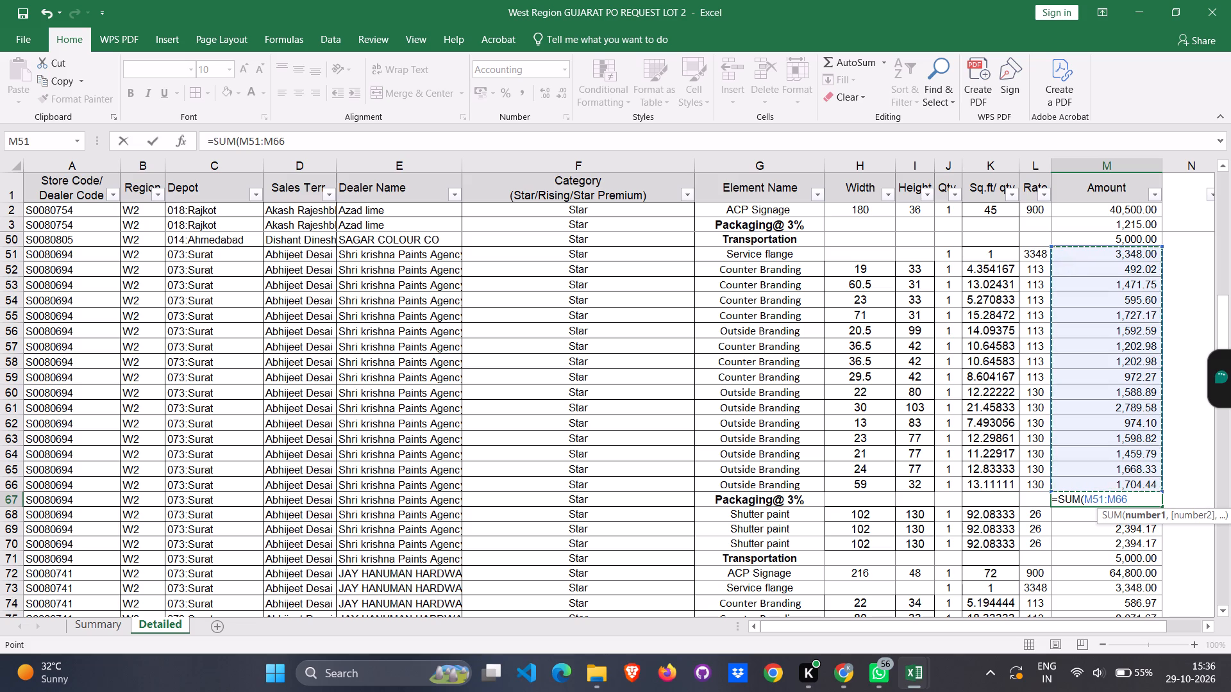
key(shift+parenright)
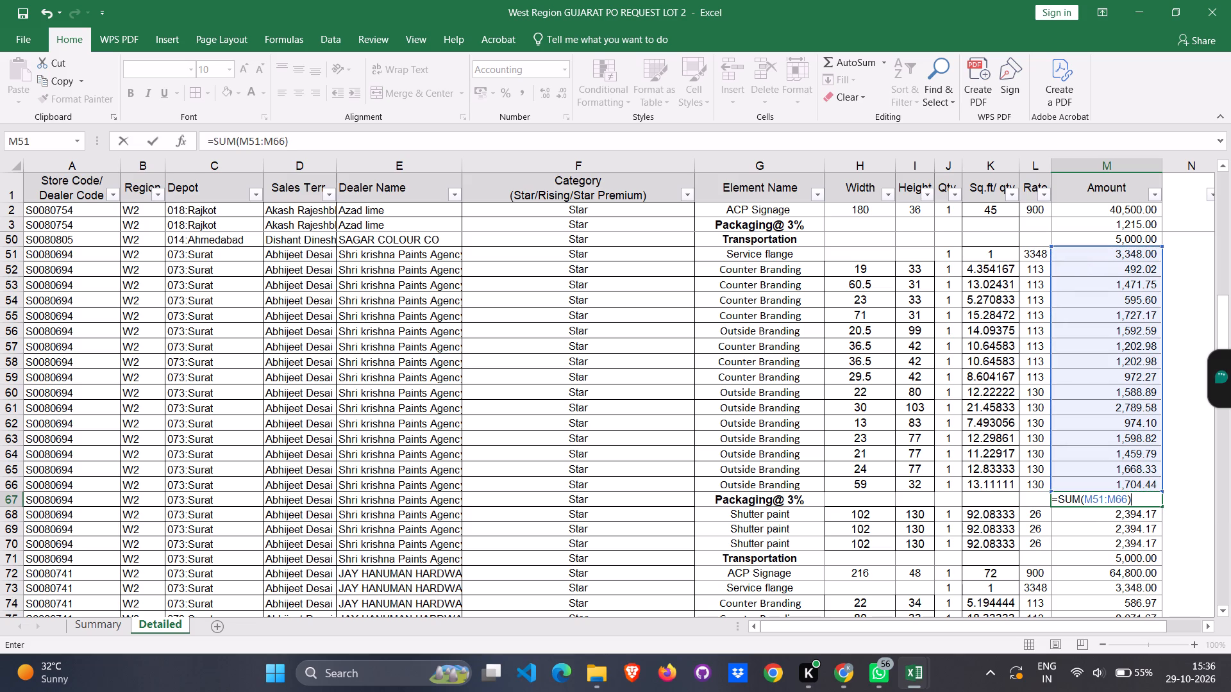
key(shift+asterisk)
key(3)
key(shift+percent)
key(Return)
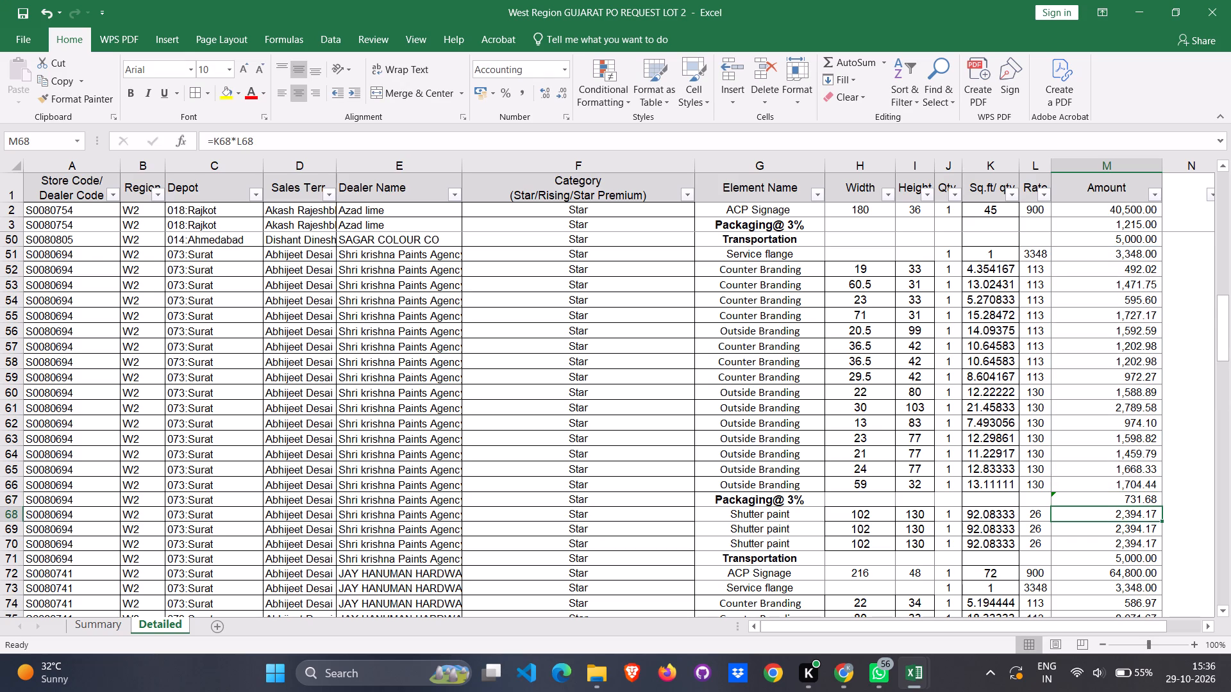
click(1122, 499)
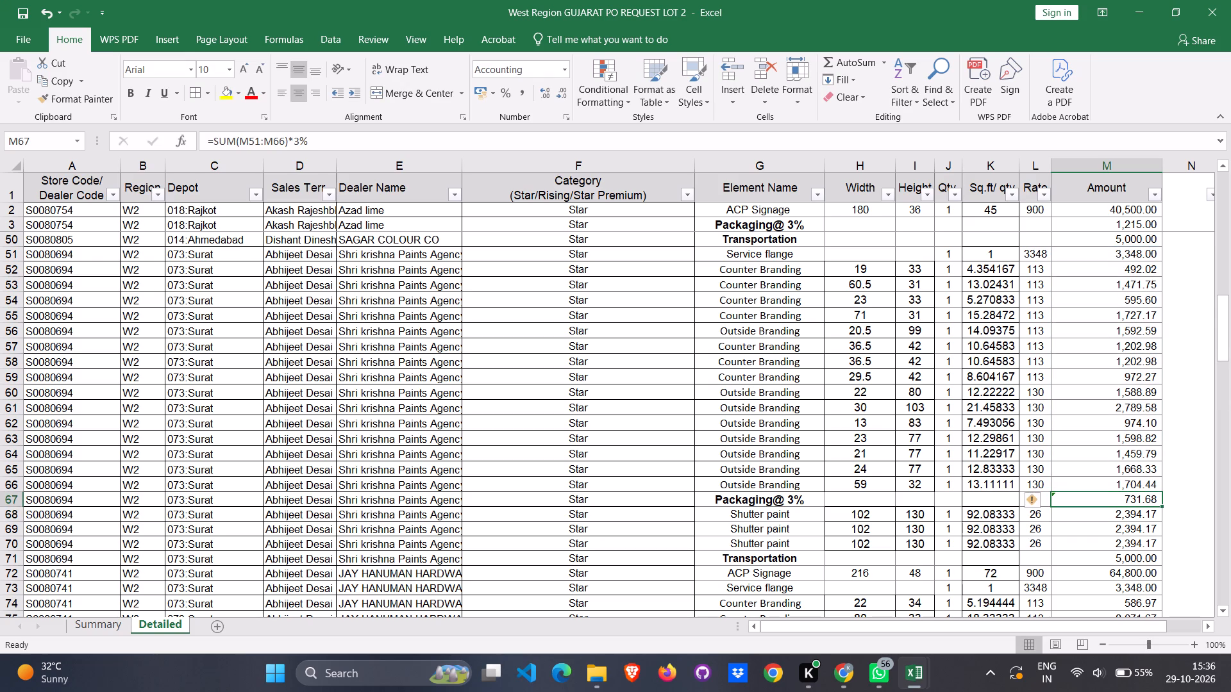
Save the workbook.
key(ctrl+s)
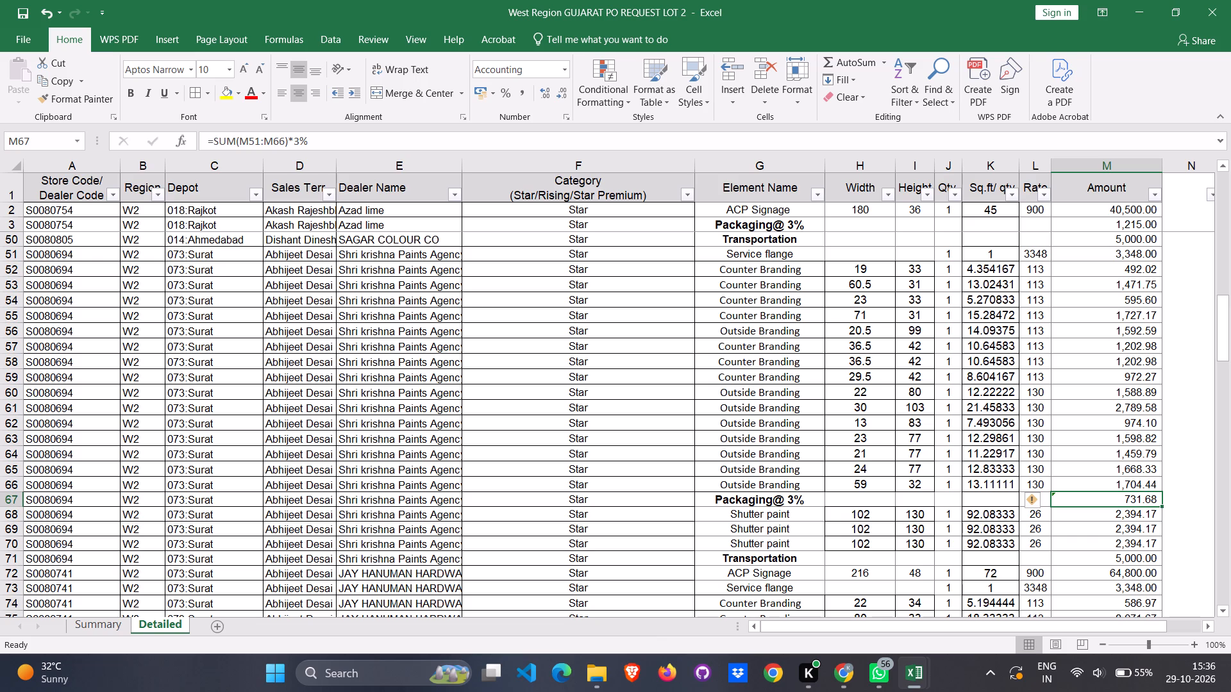
Replace SAGAR COLOUR CO's Packaging@ 3% amount in M47 with the formula =SUM(M43:M46)*3% and check the cell.
scroll(1085, 493, up, 5)
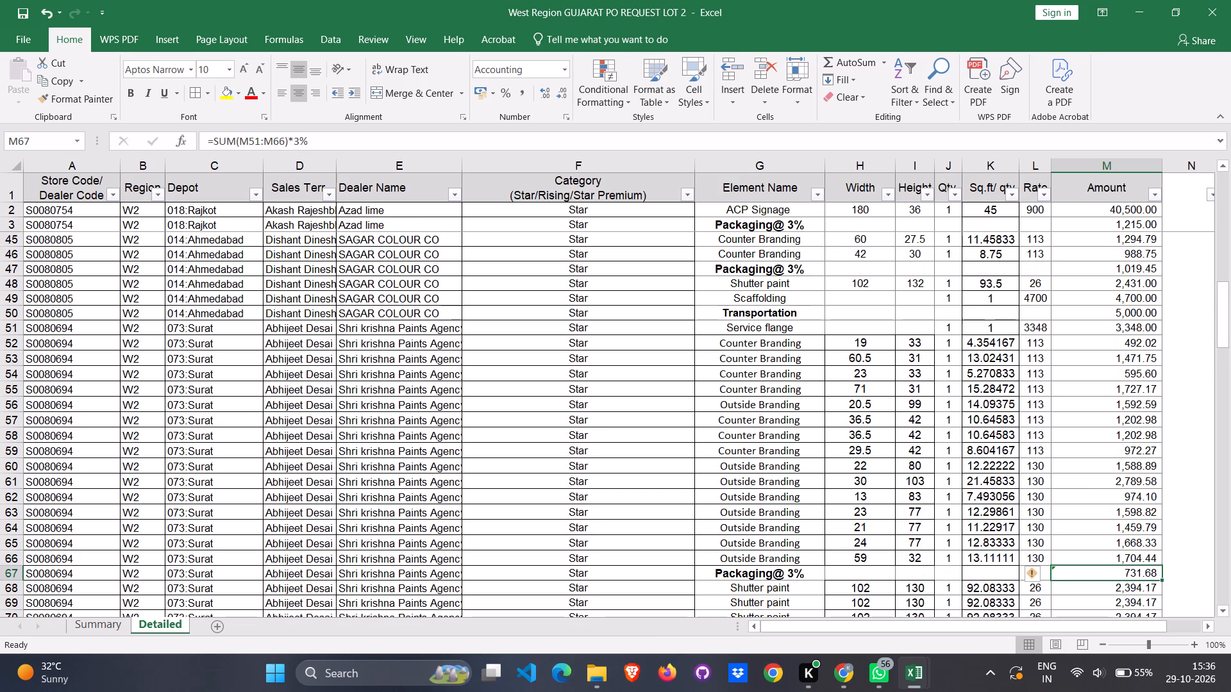
scroll(1085, 495, up, 6)
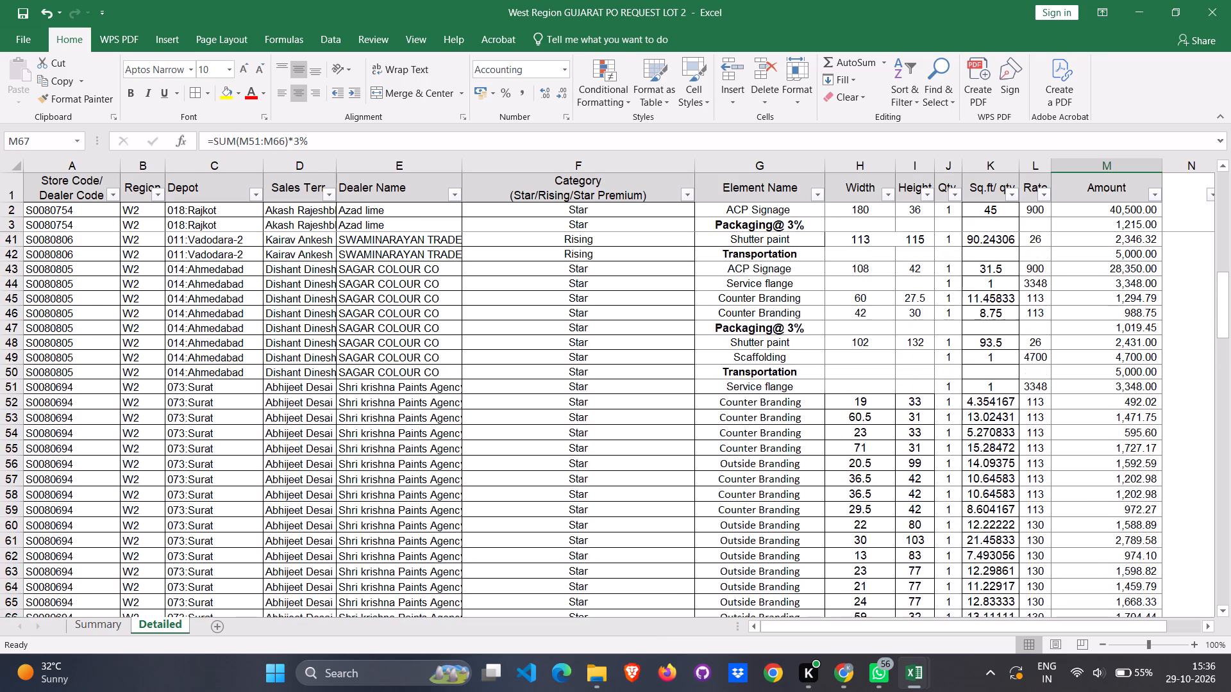
scroll(1085, 495, up, 5)
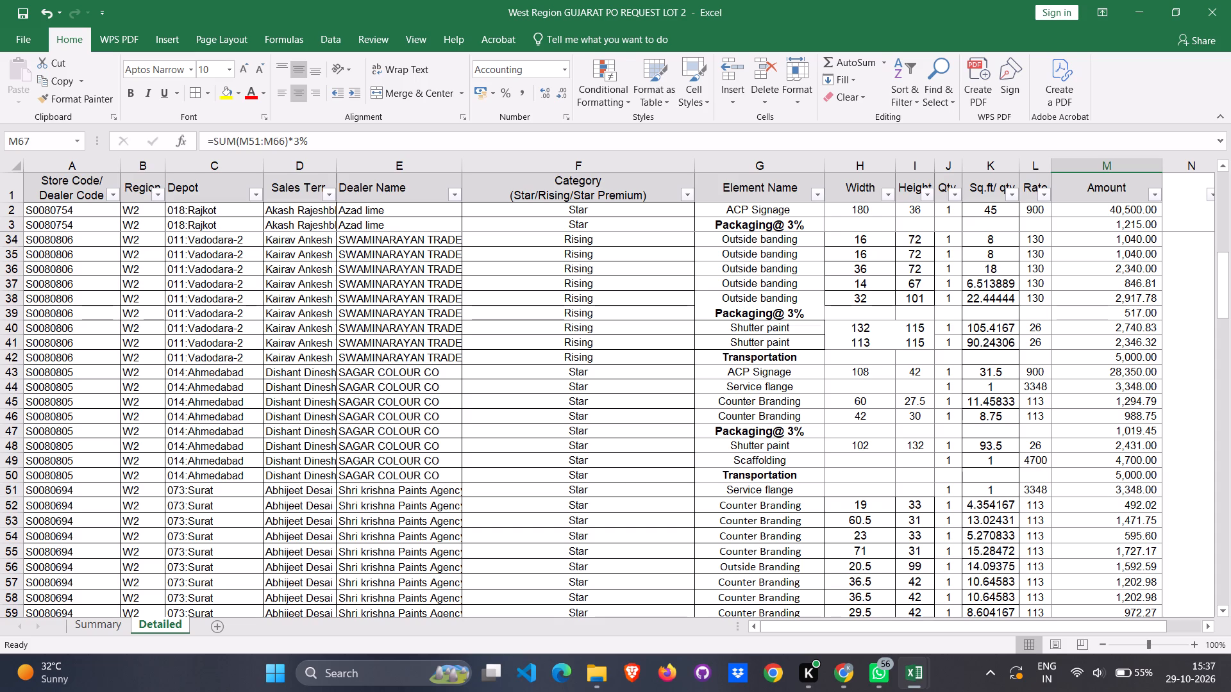
click(1110, 432)
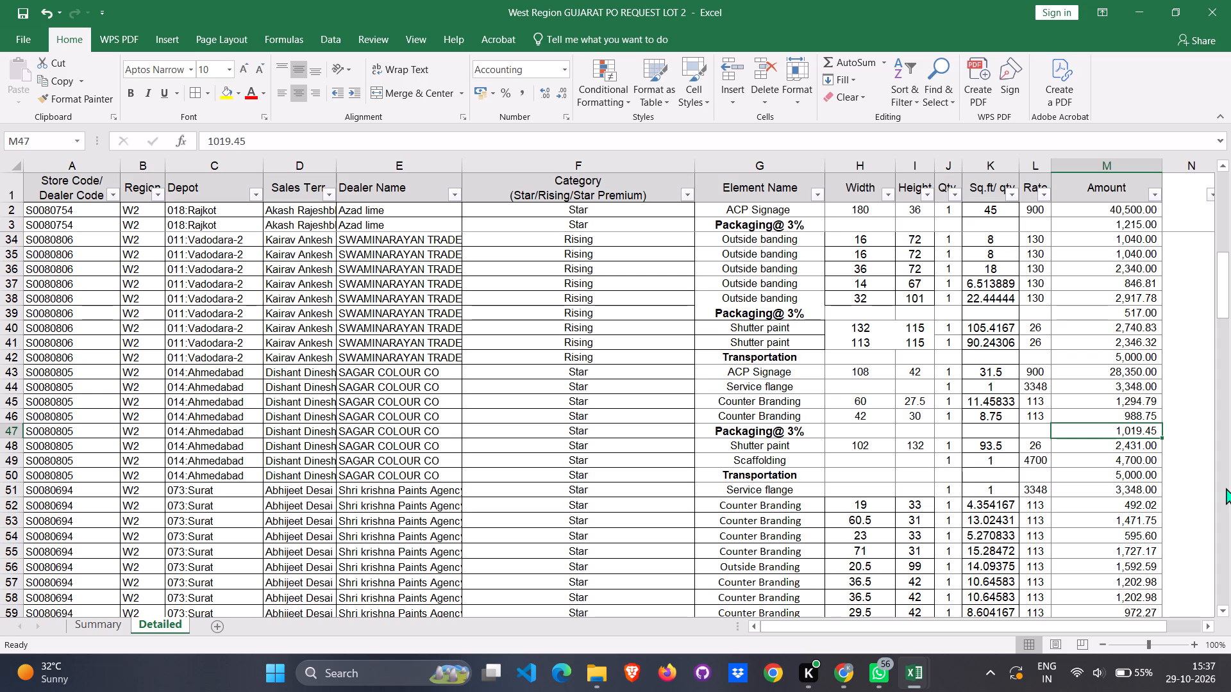
key(equal)
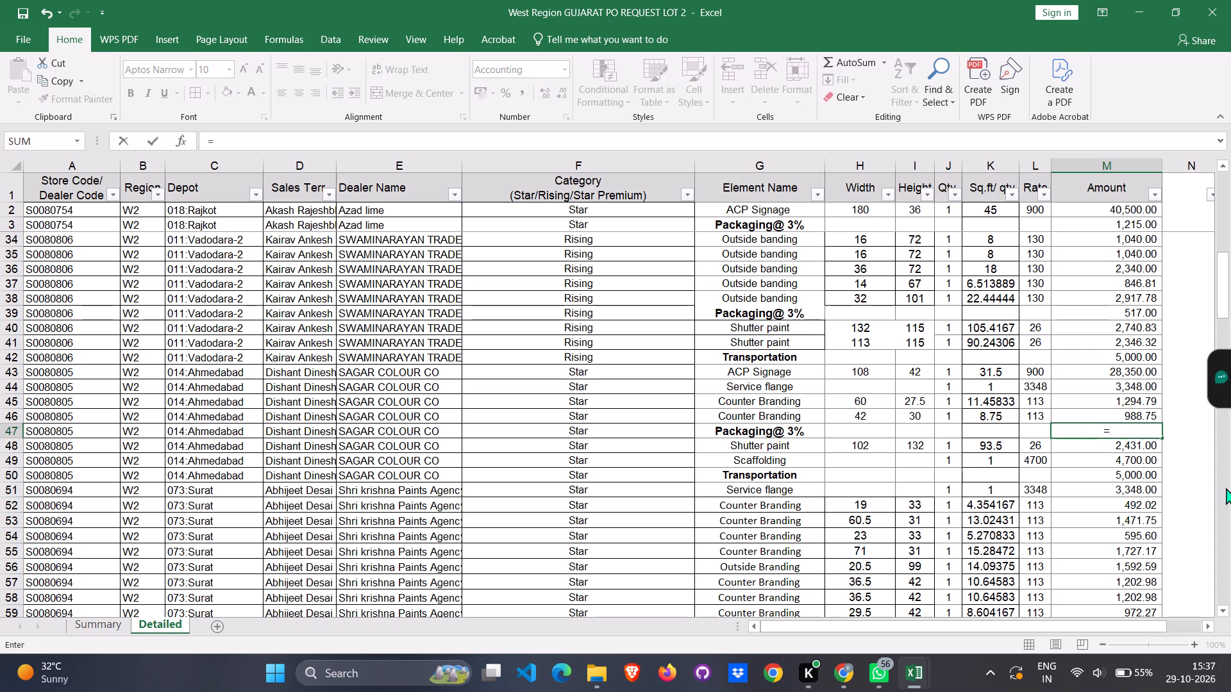
text(SUM)
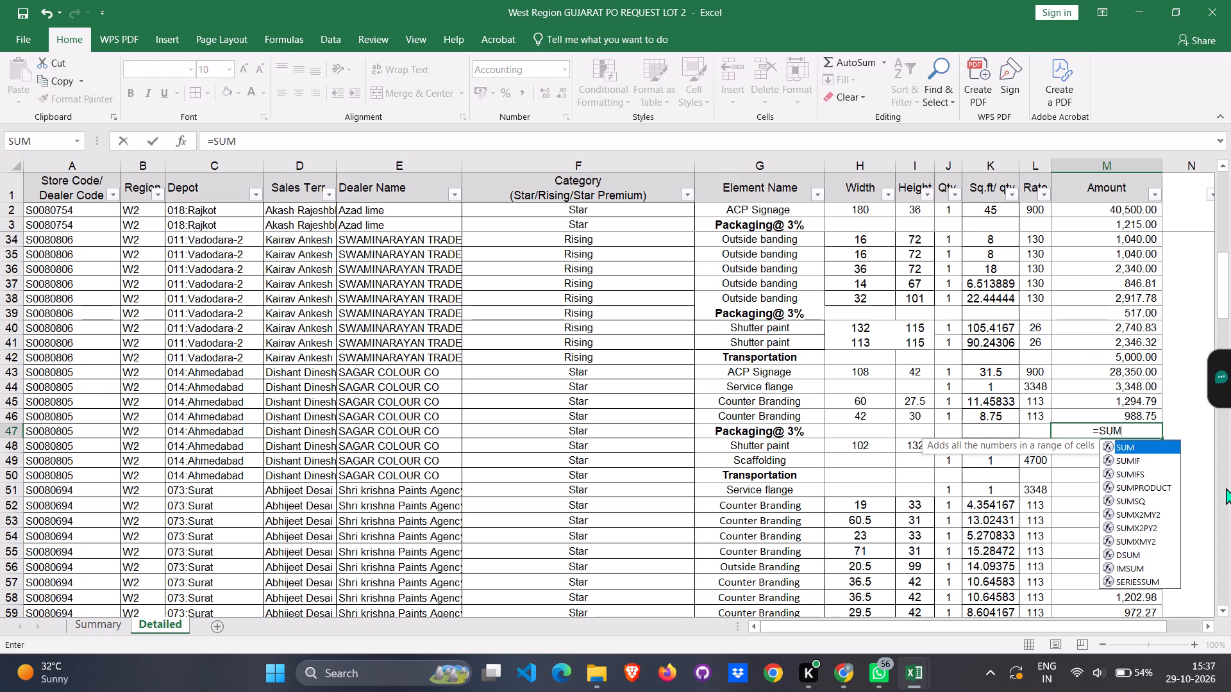
key(shift+parenleft)
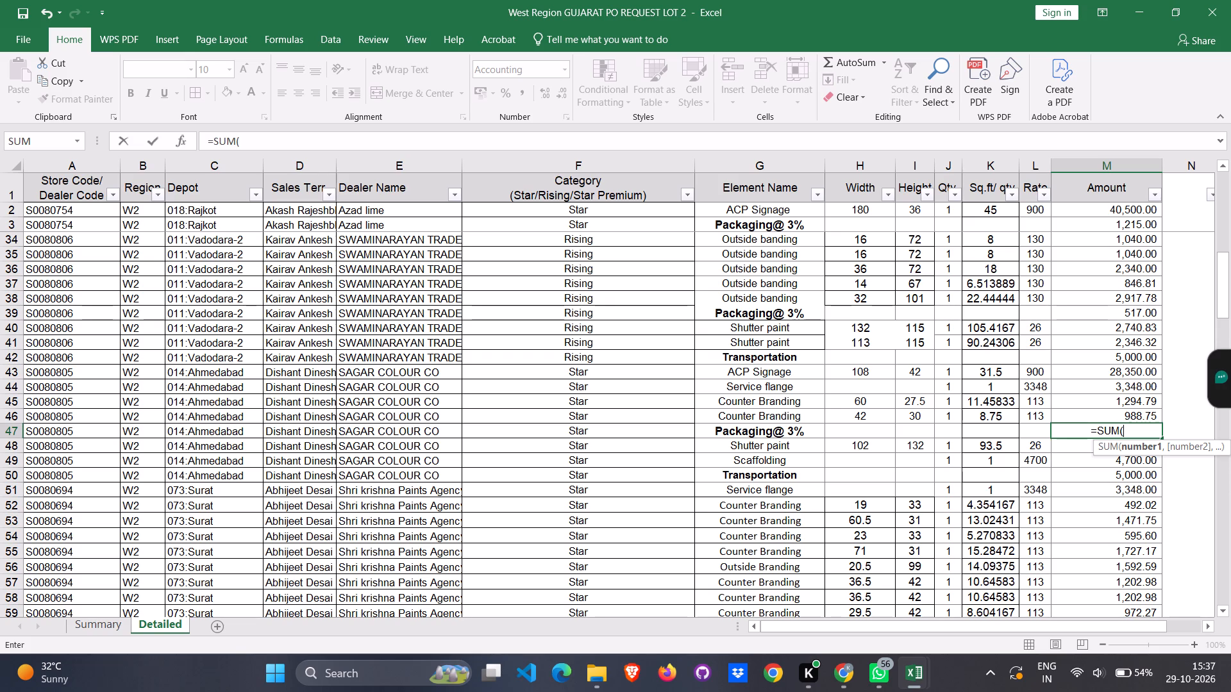
drag(1136, 373, 1133, 411)
key(shift+parenright)
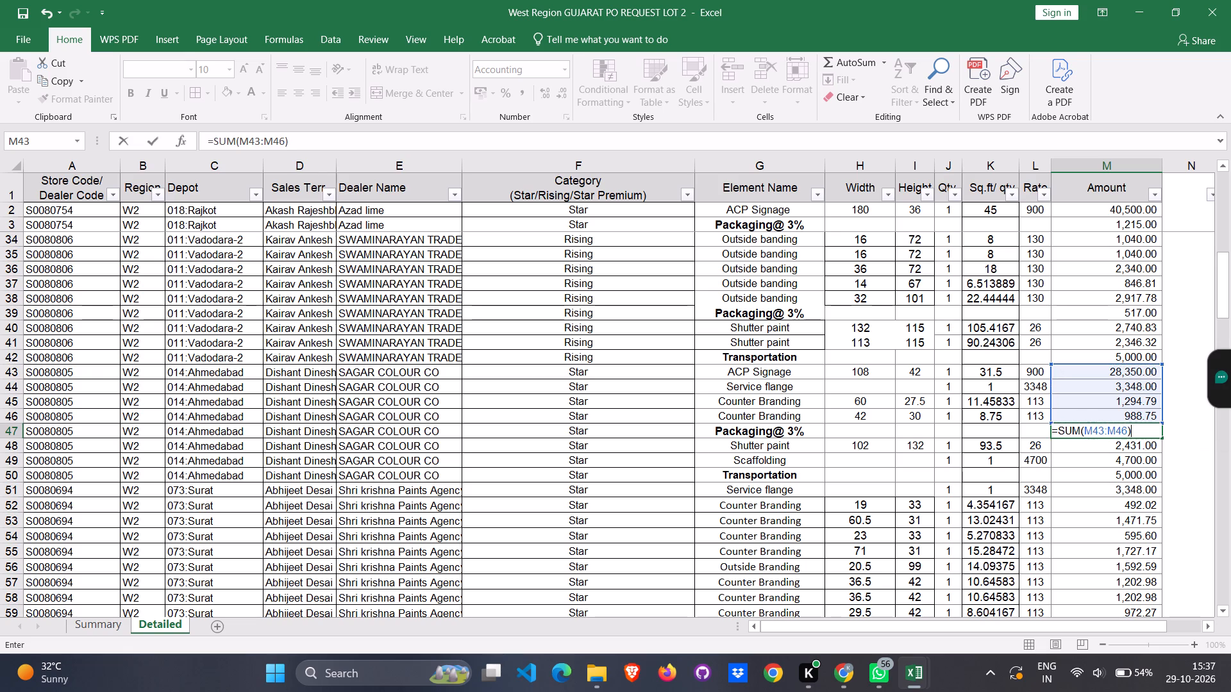
key(shift+asterisk)
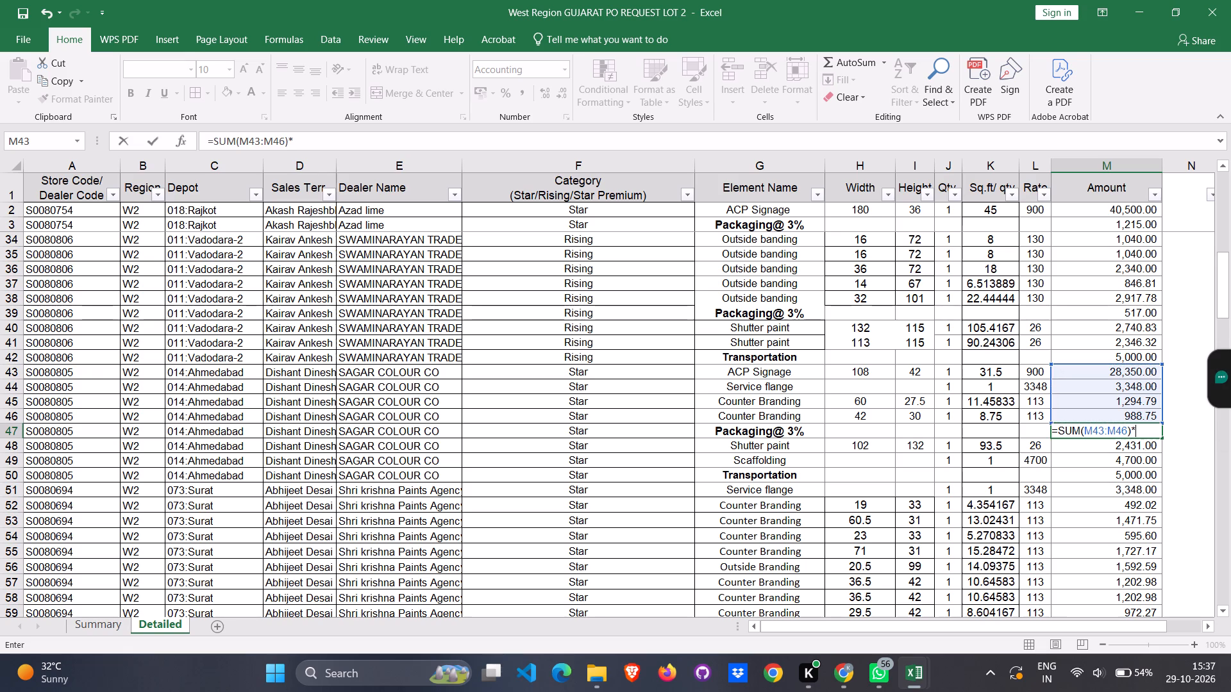
key(3)
key(shift+percent)
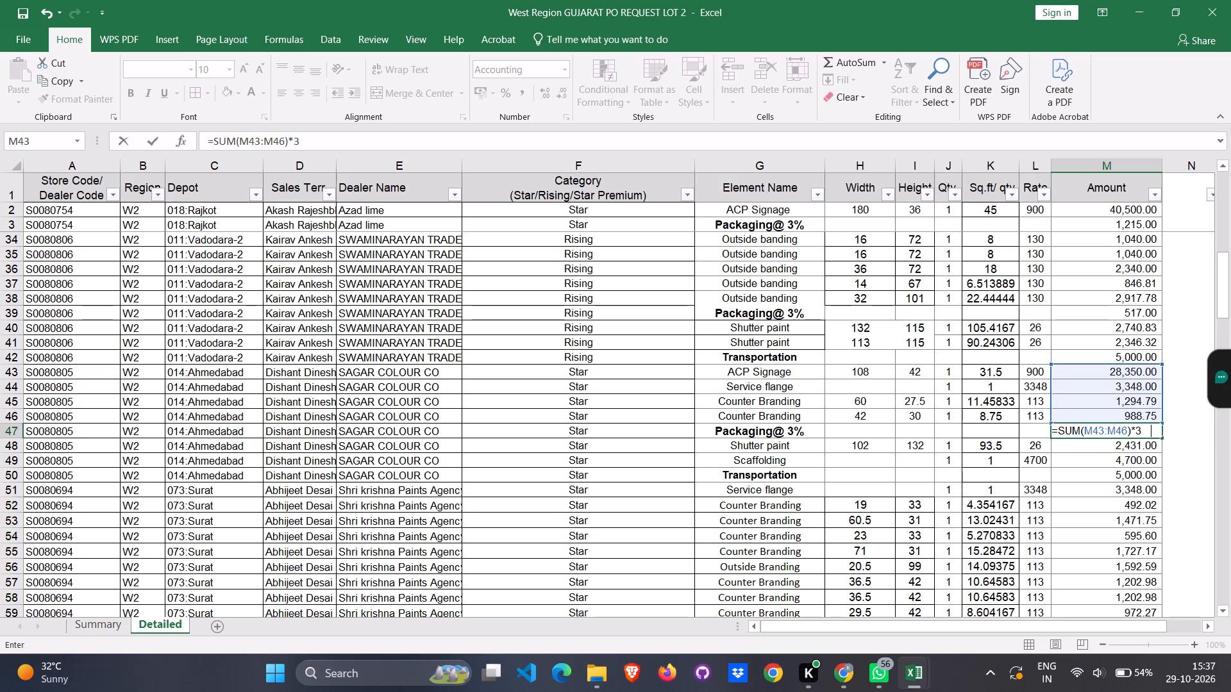
key(Return)
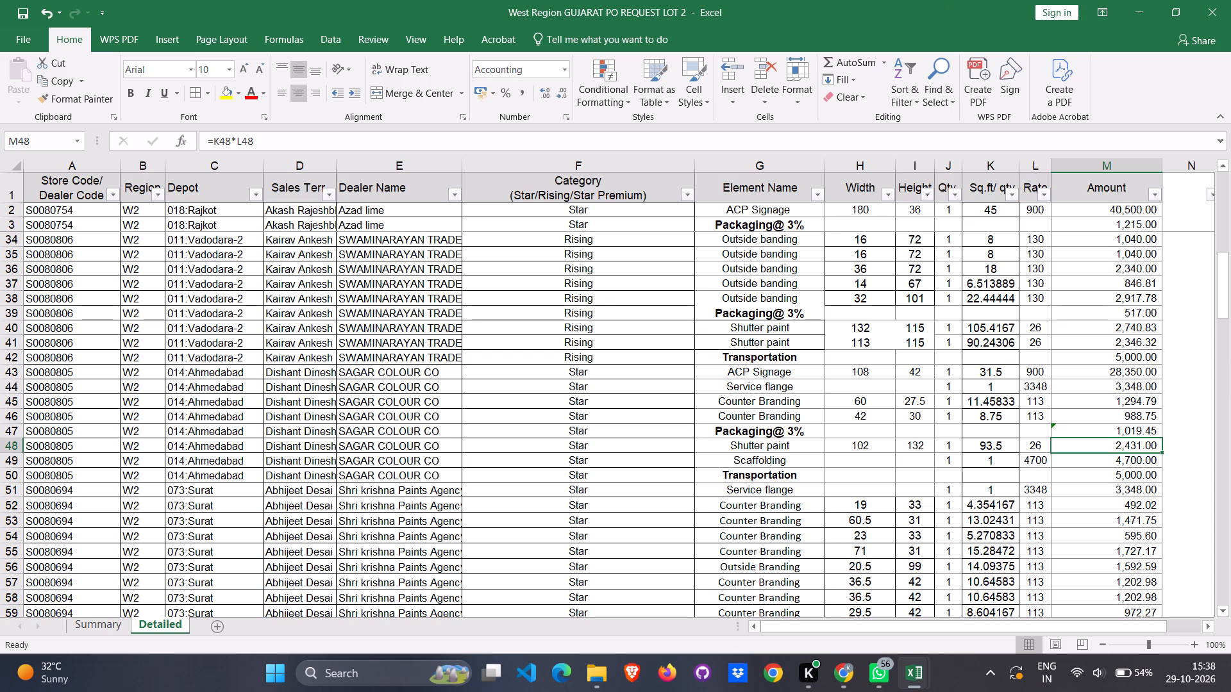
click(1130, 428)
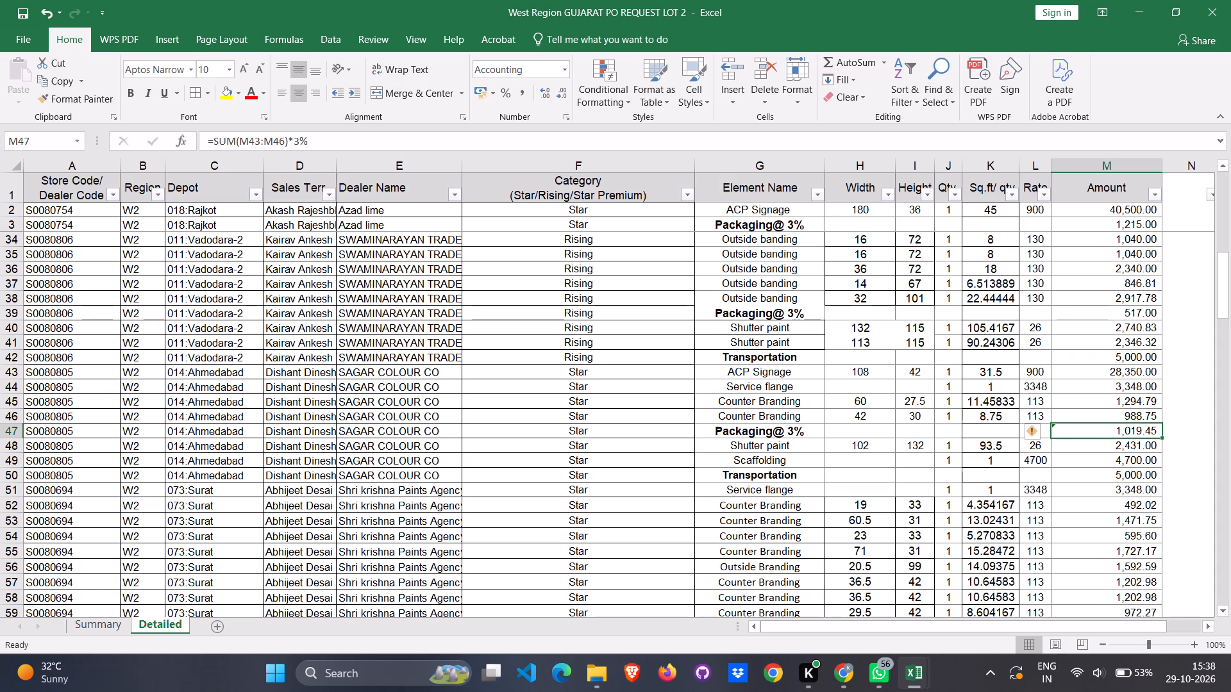
Save the workbook.
key(ctrl+s)
Replace SWAMINARAYAN TRADE's Packaging@ 3% amount in M39 with the formula =SUM(M28:M38)*3%.
click(797, 314)
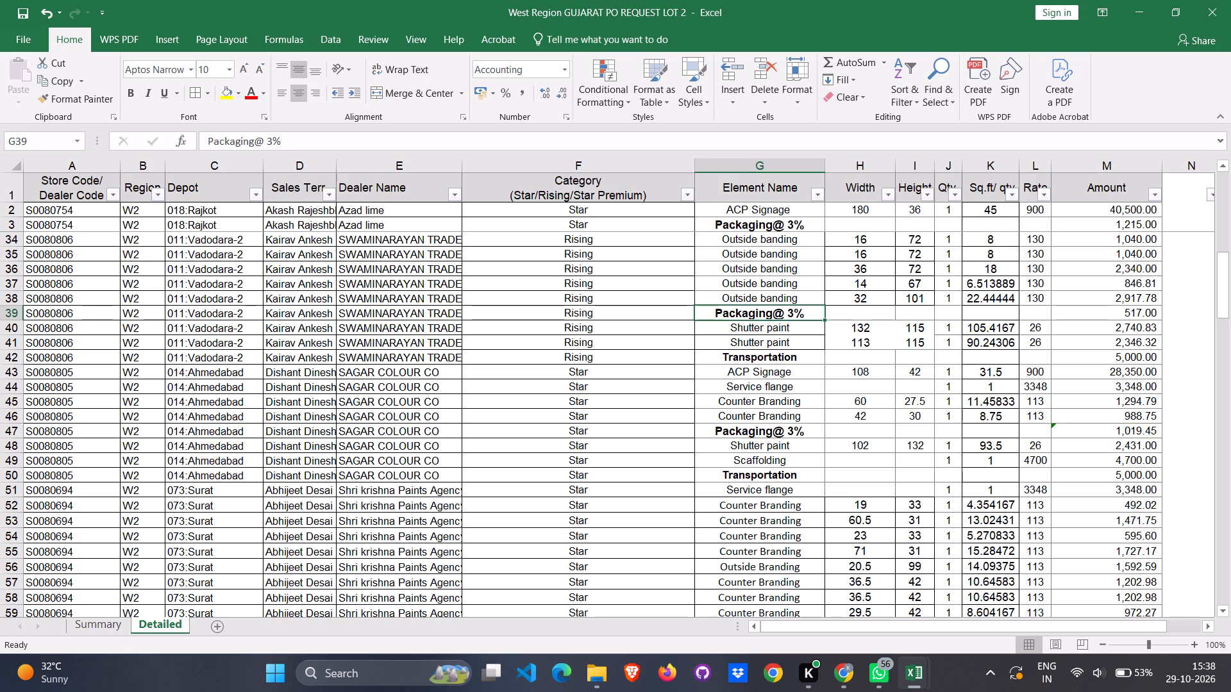
click(1110, 315)
scroll(1096, 333, up, 2)
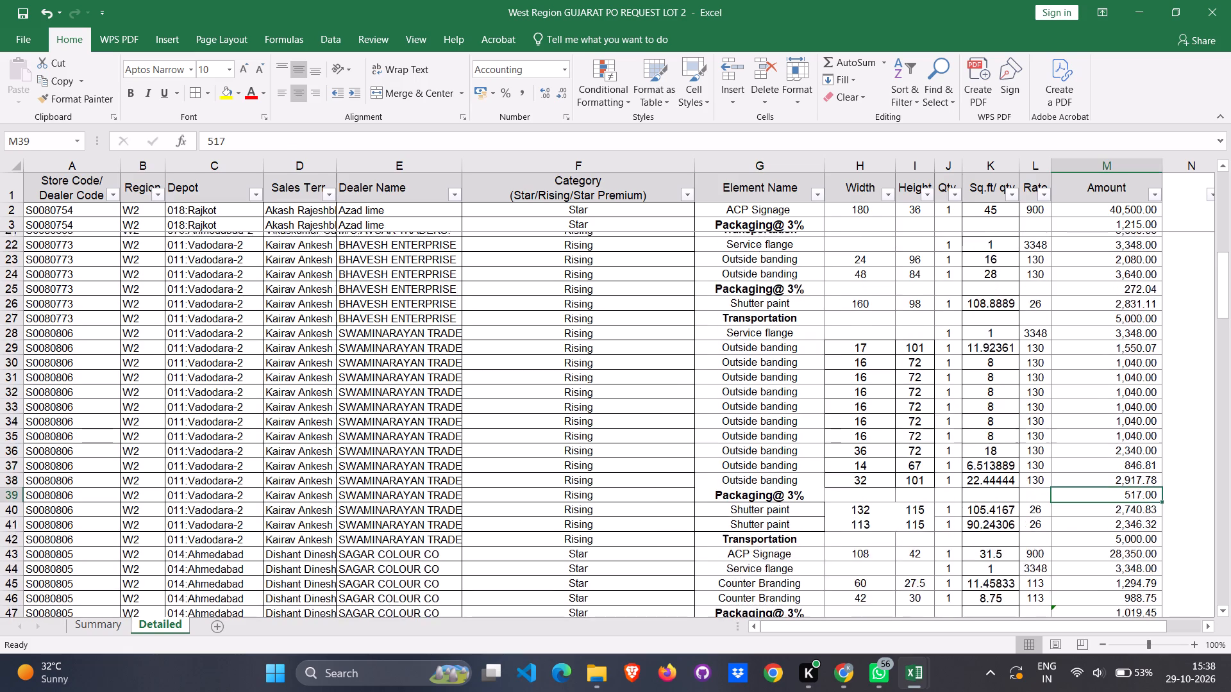
scroll(1096, 333, up, 2)
scroll(1096, 333, down, 5)
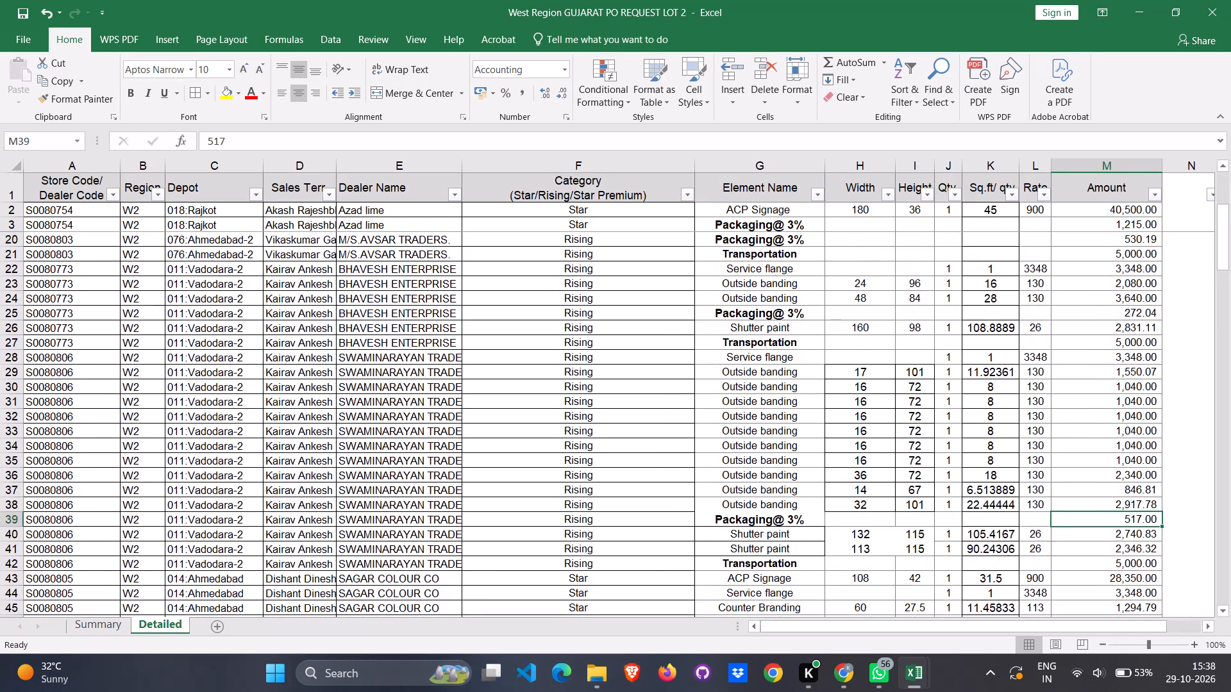
scroll(1096, 333, down, 2)
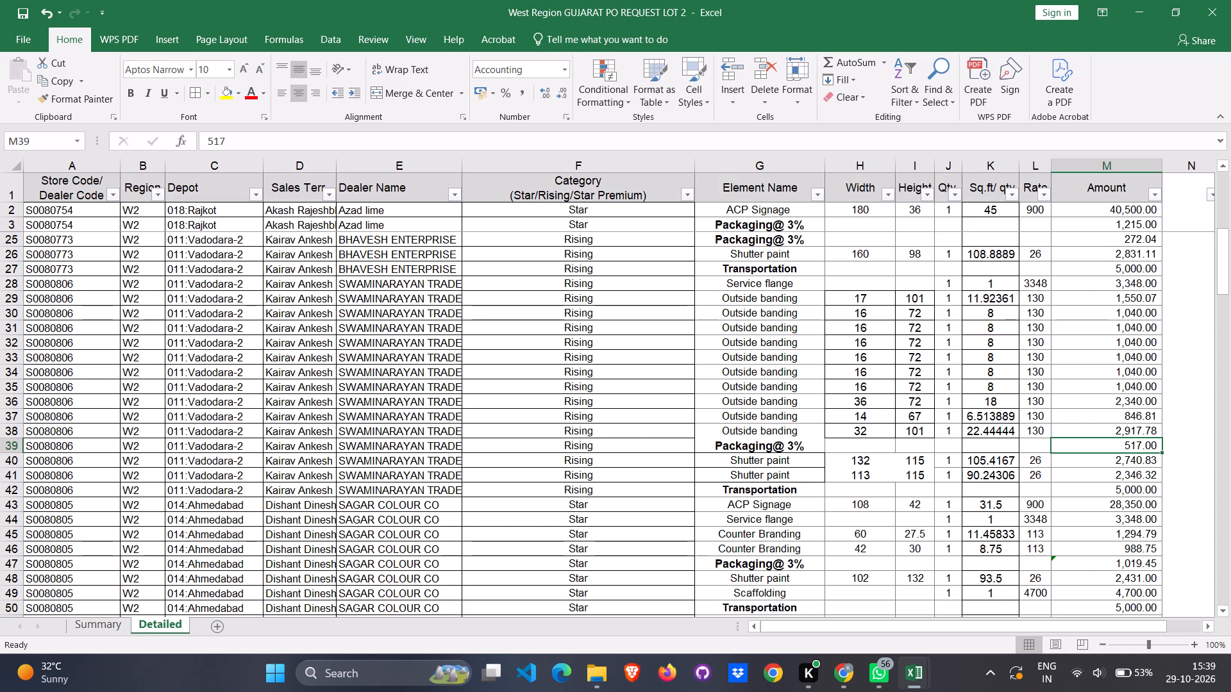
key(equal)
text(SUM)
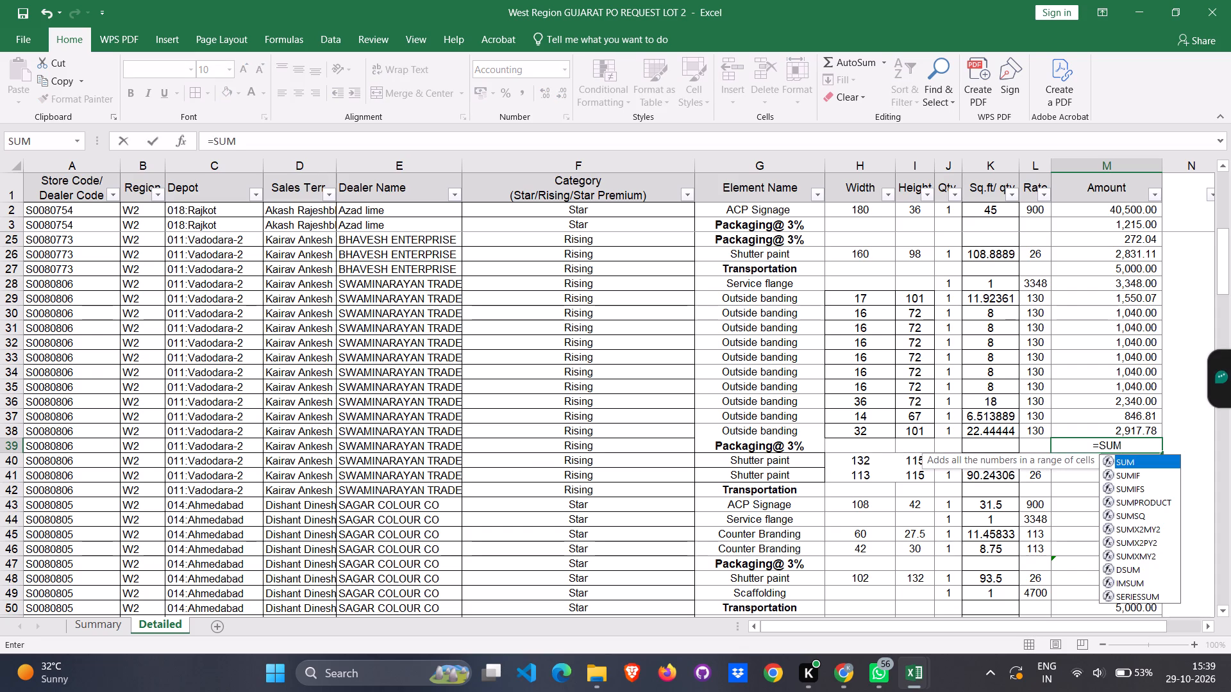
key(shift+parenleft)
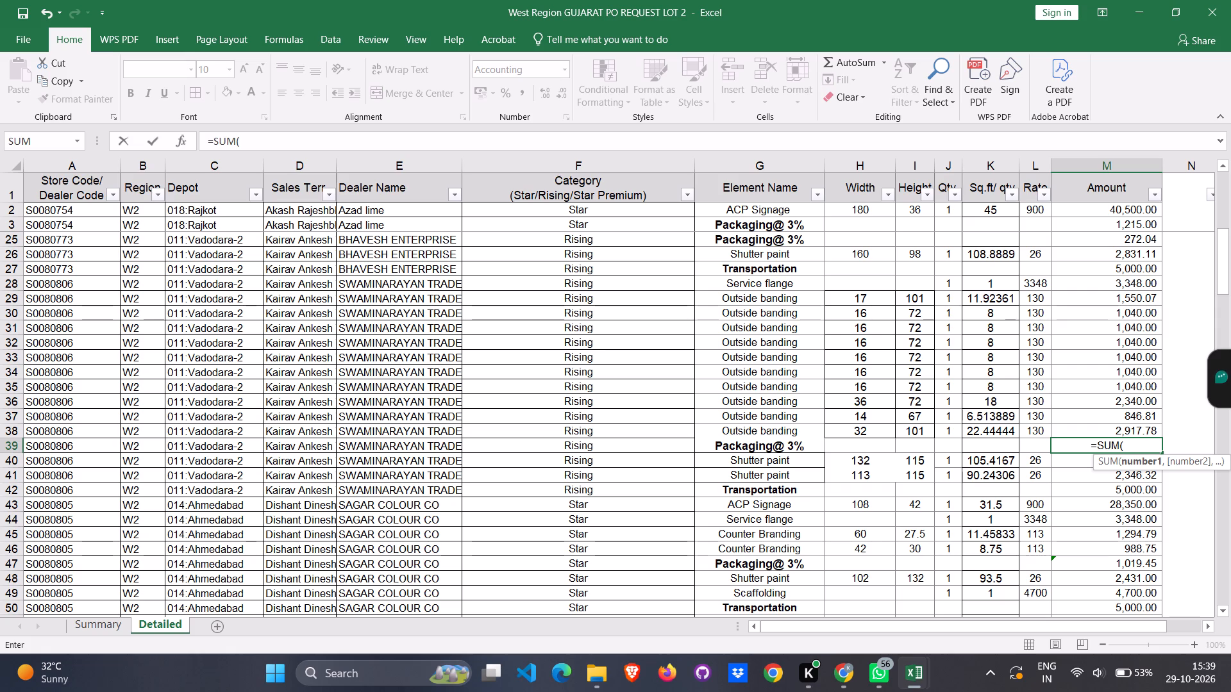
drag(1126, 284, 1129, 293)
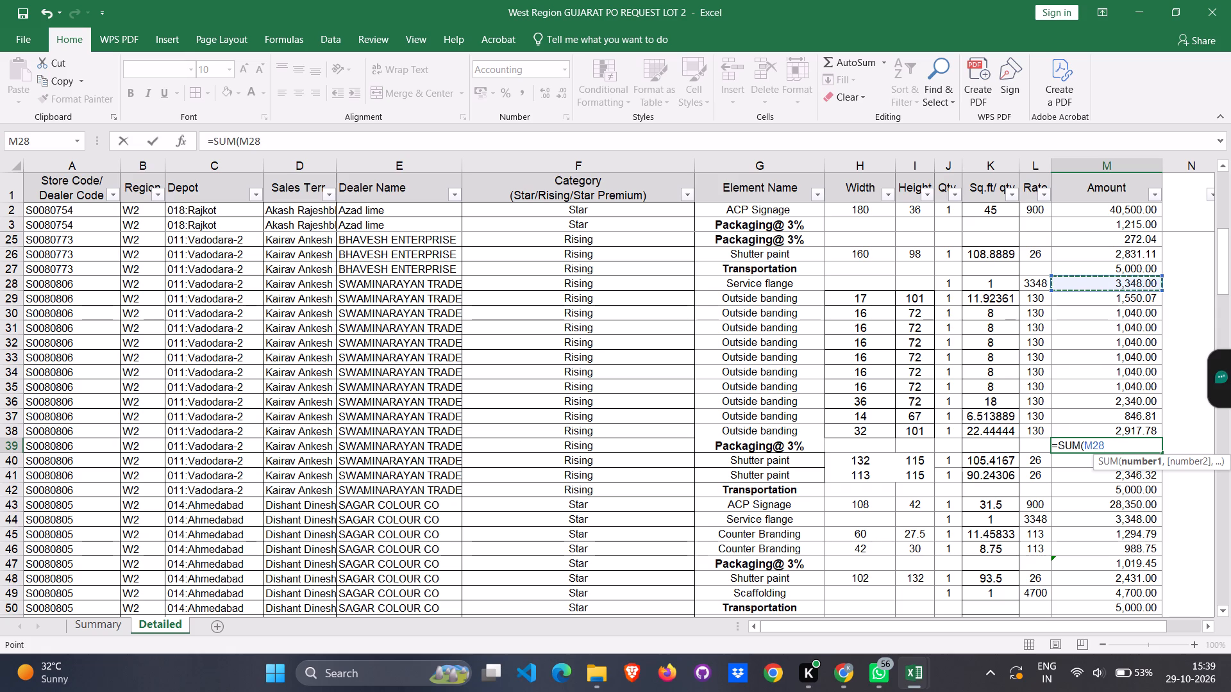
drag(1129, 293, 1133, 429)
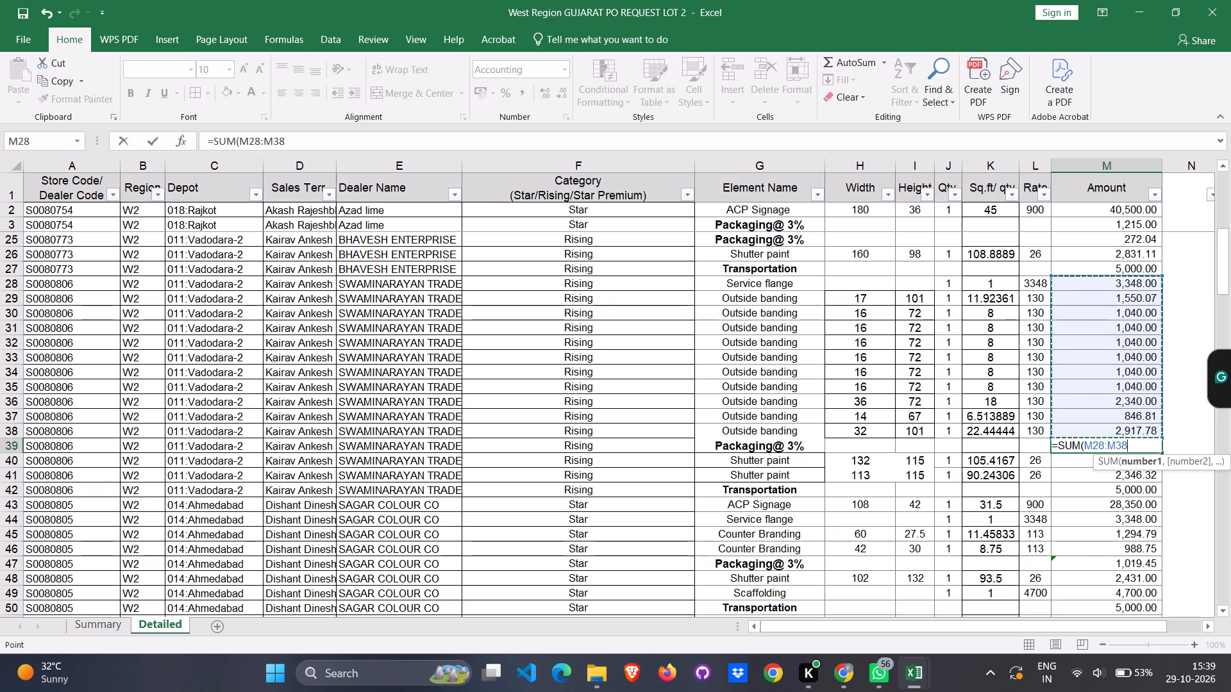
key(shift+parenright)
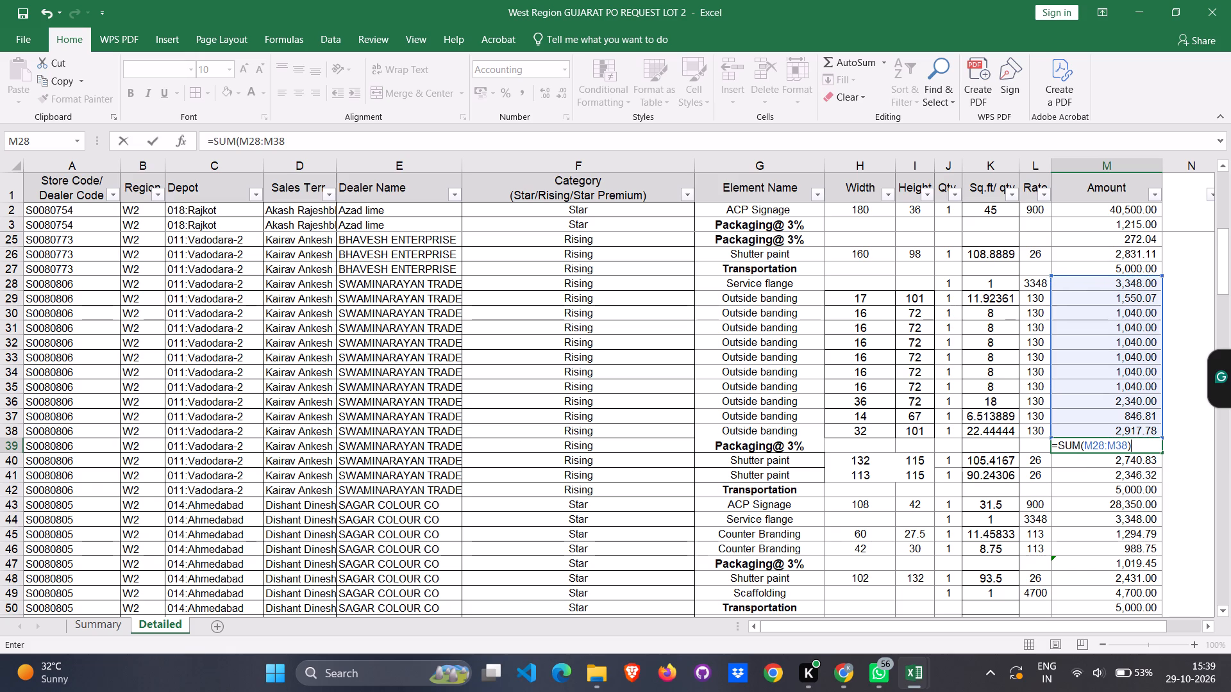
key(shift+asterisk)
key(3)
key(shift+percent)
key(Return)
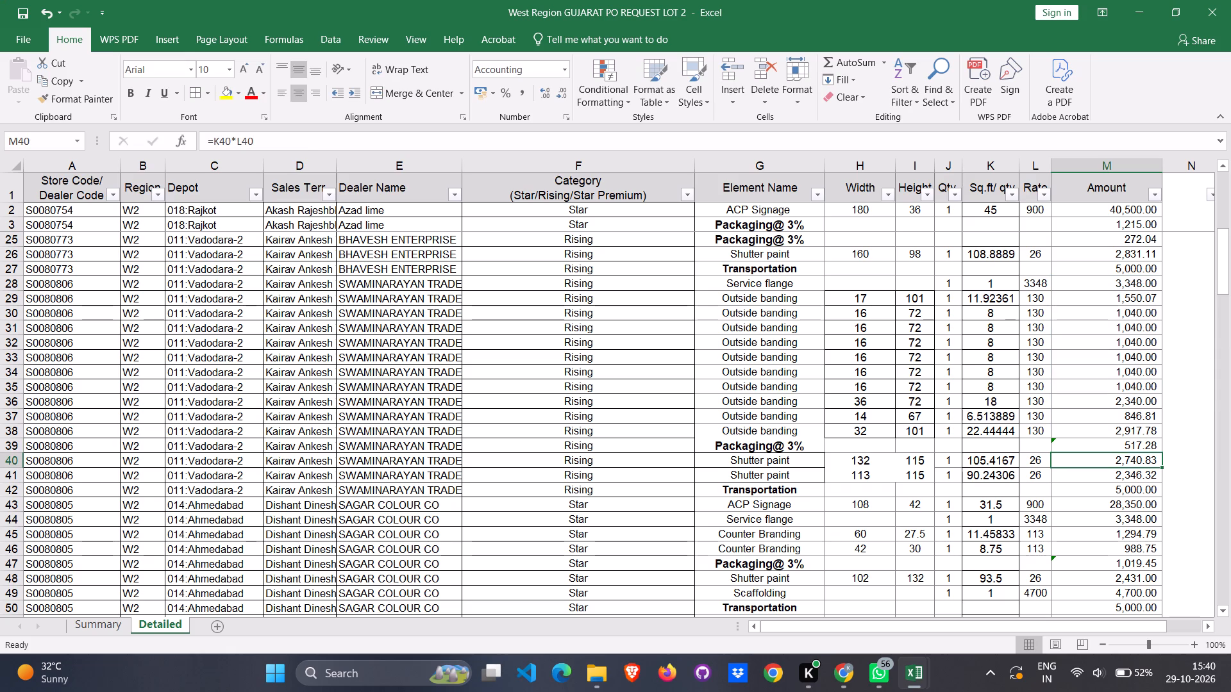
Save the workbook.
key(ctrl+s)
Replace BHAVESH ENTERPRISE's Packaging@ 3% amount in M25 with the formula =SUM(M22:M24)*3%.
click(775, 445)
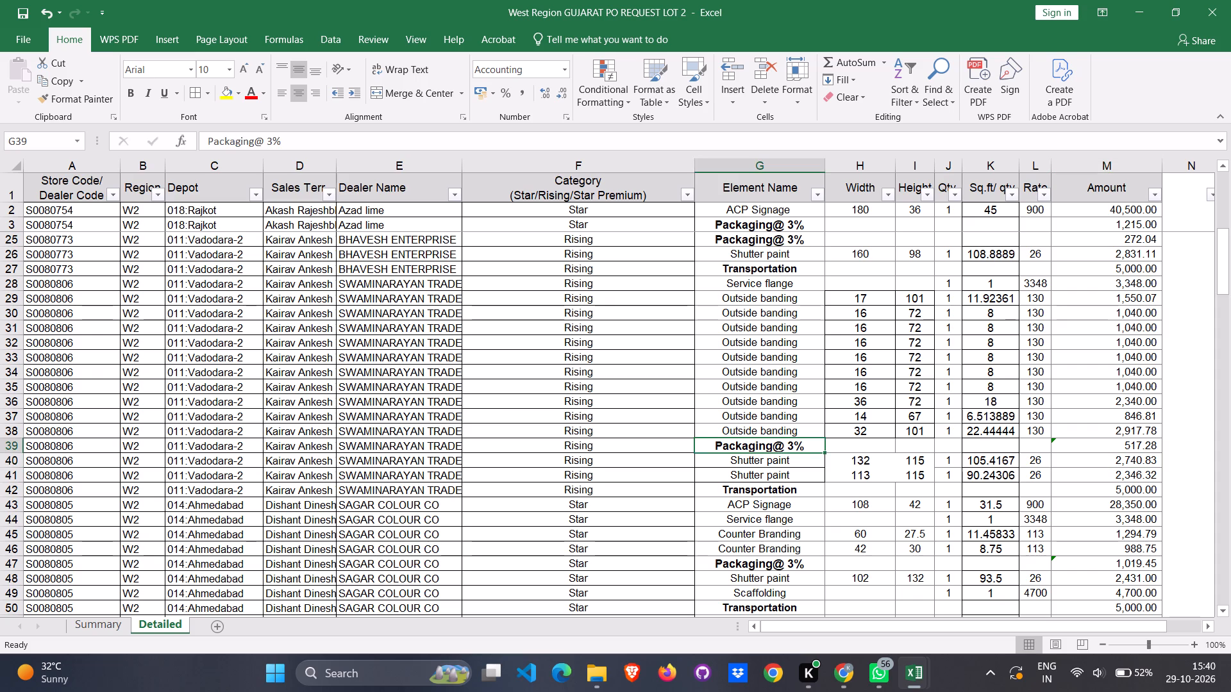
scroll(805, 428, up, 10)
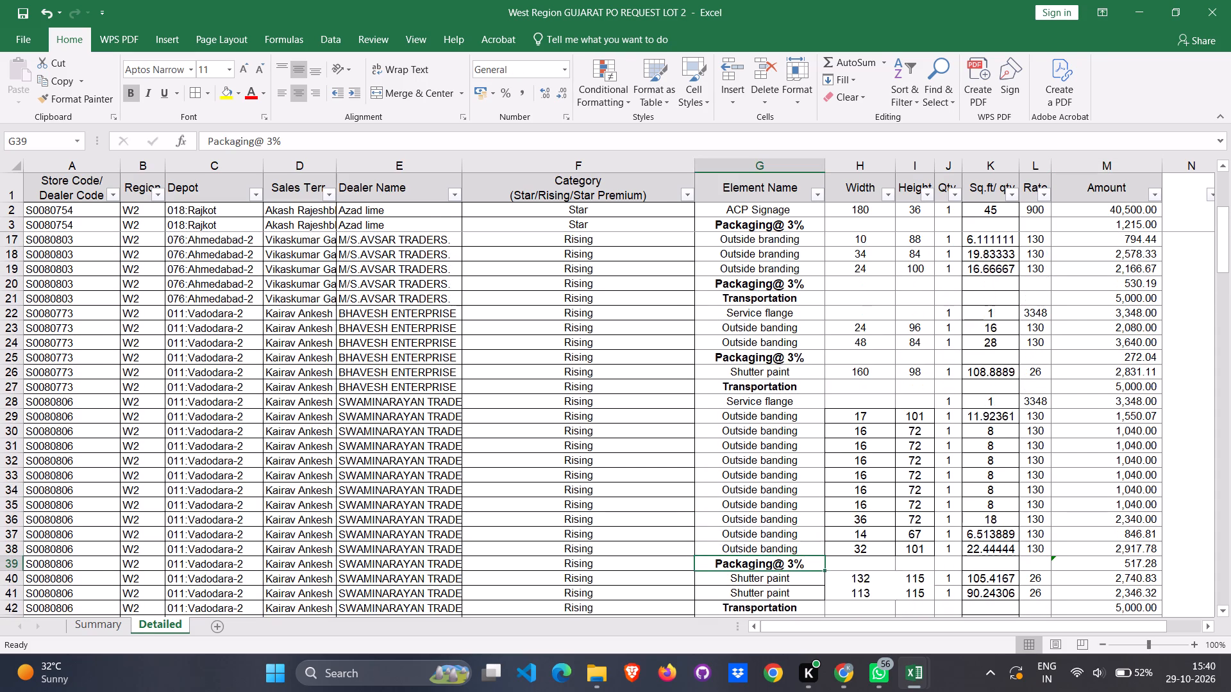
scroll(798, 470, up, 2)
click(789, 417)
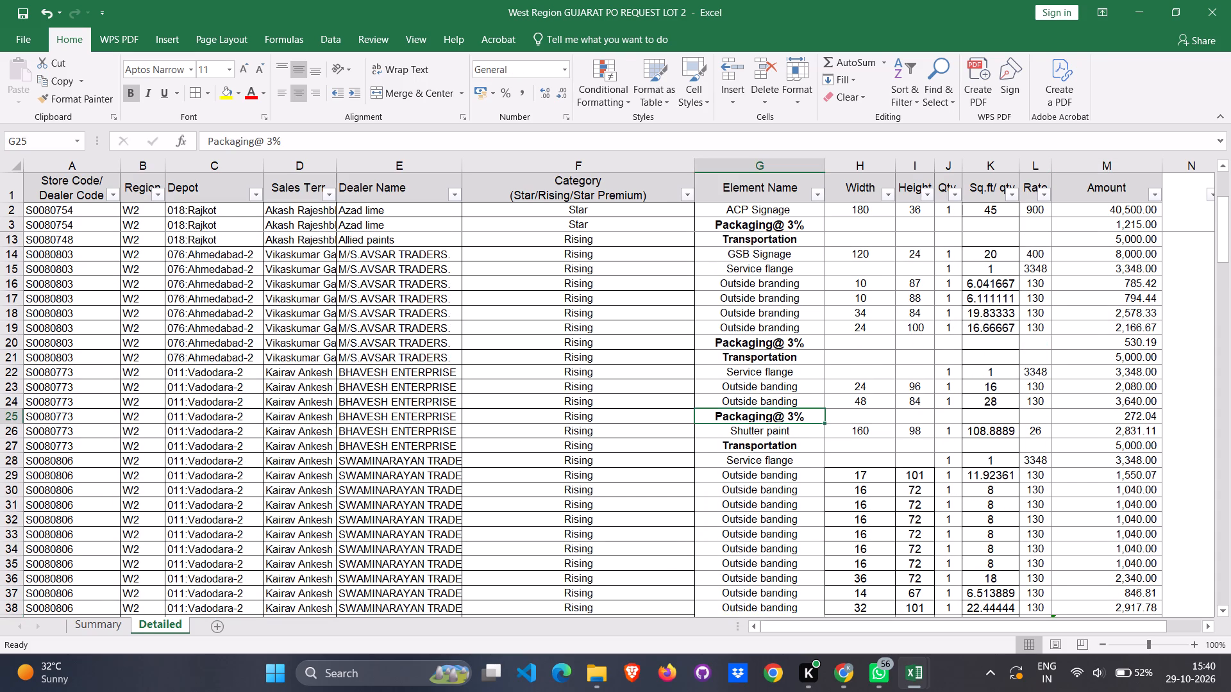
click(1121, 418)
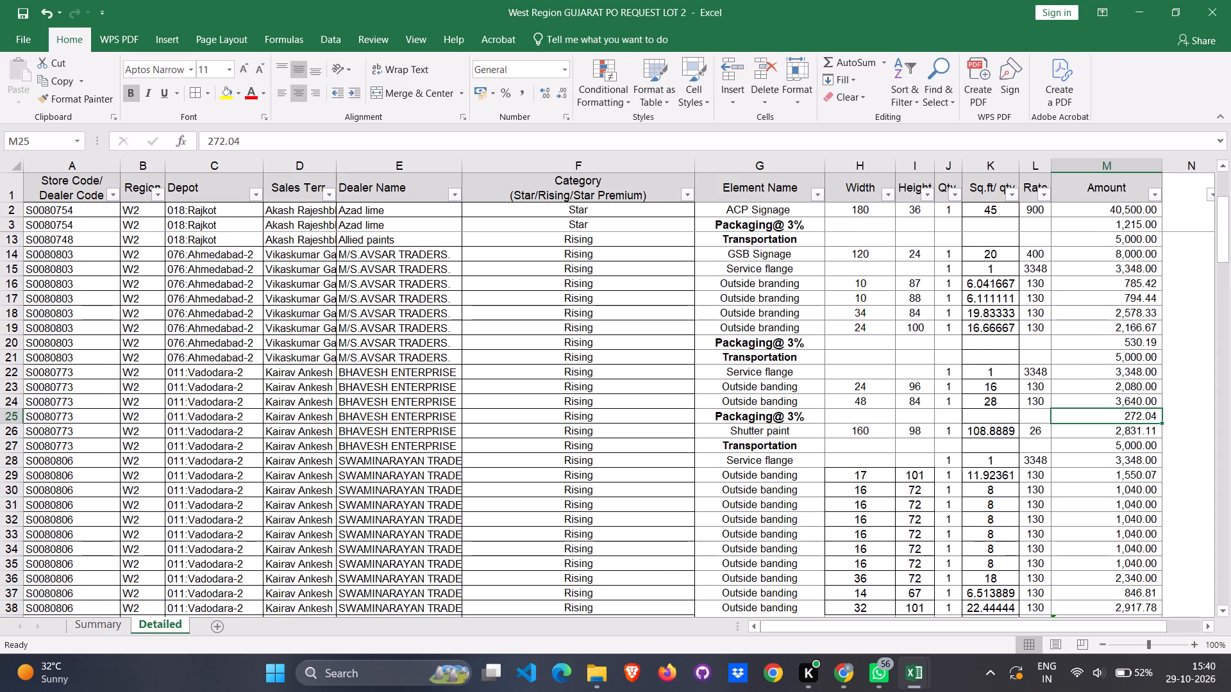
key(equal)
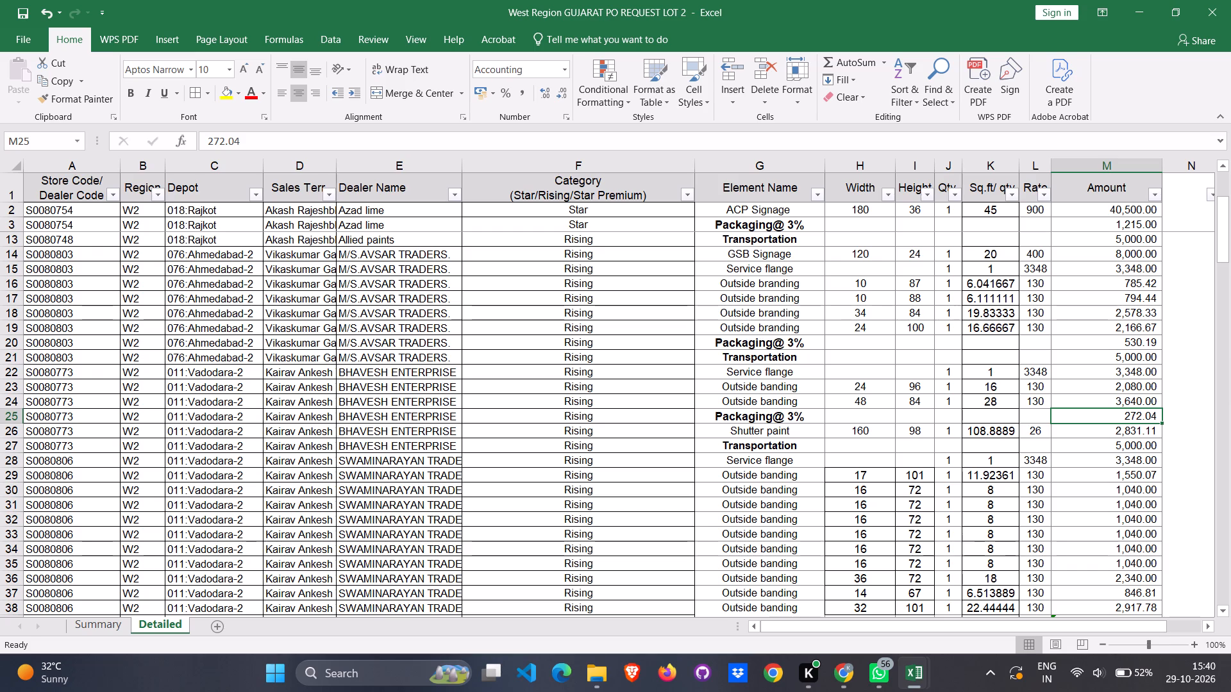
text(SUM)
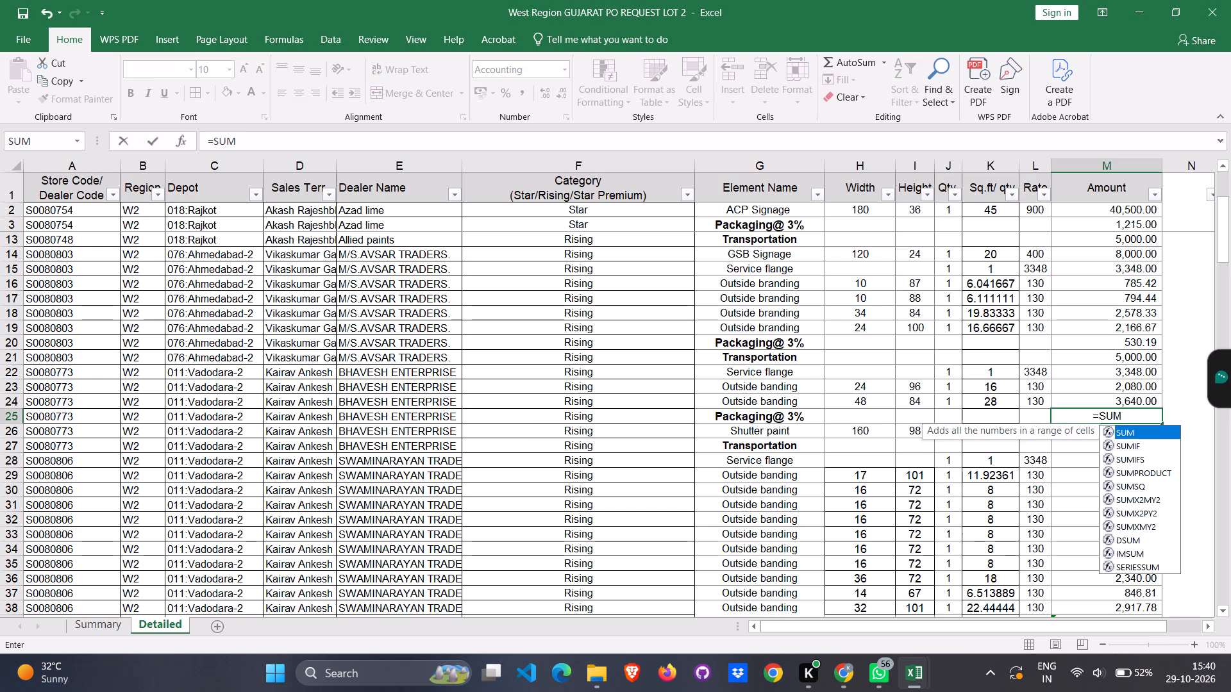
key(shift+parenleft)
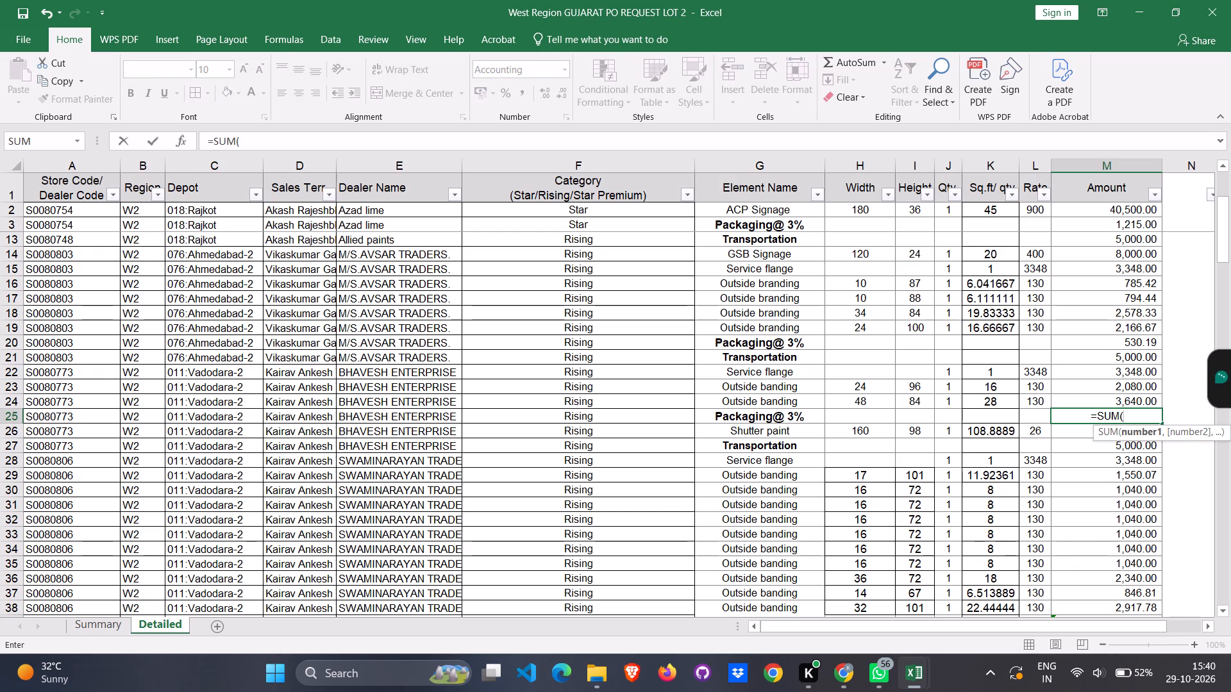
drag(1128, 370, 1126, 372)
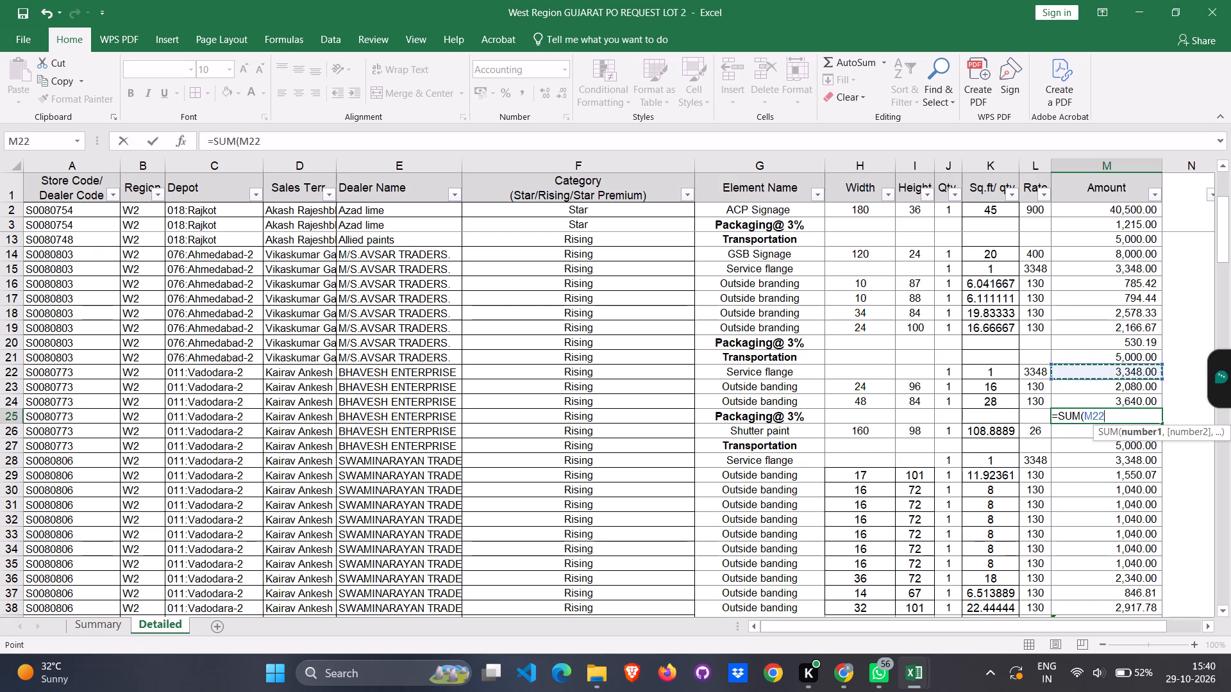
drag(1126, 372, 1130, 394)
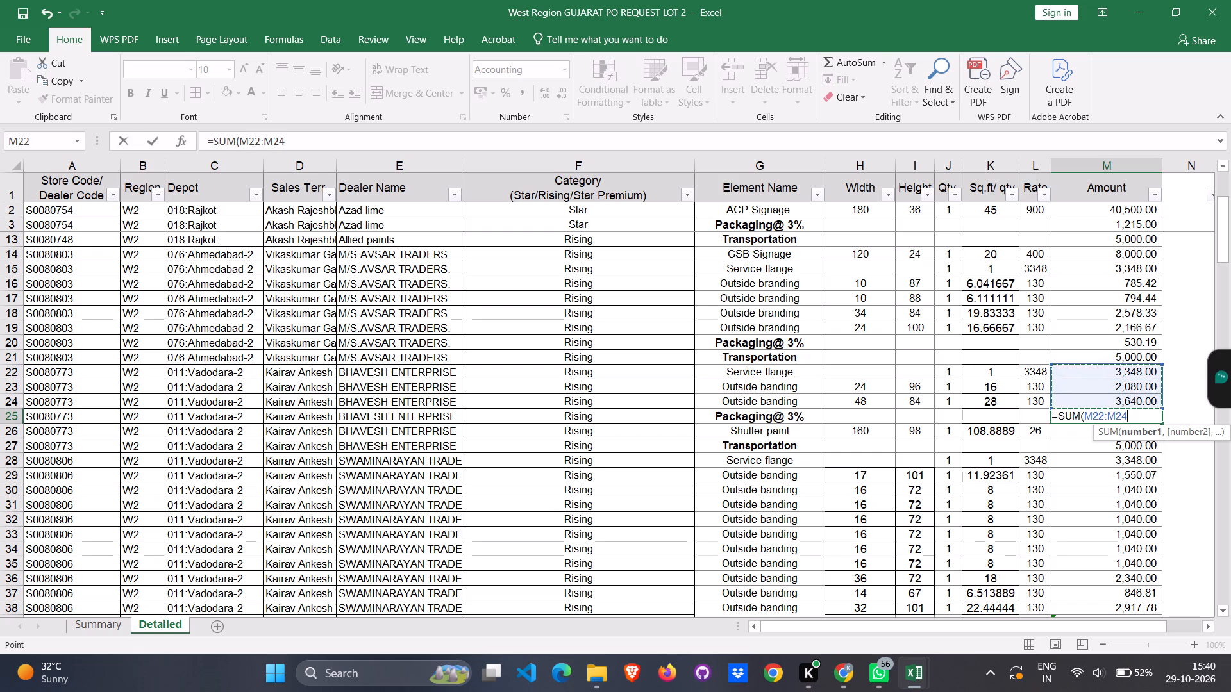
key(shift+parenright)
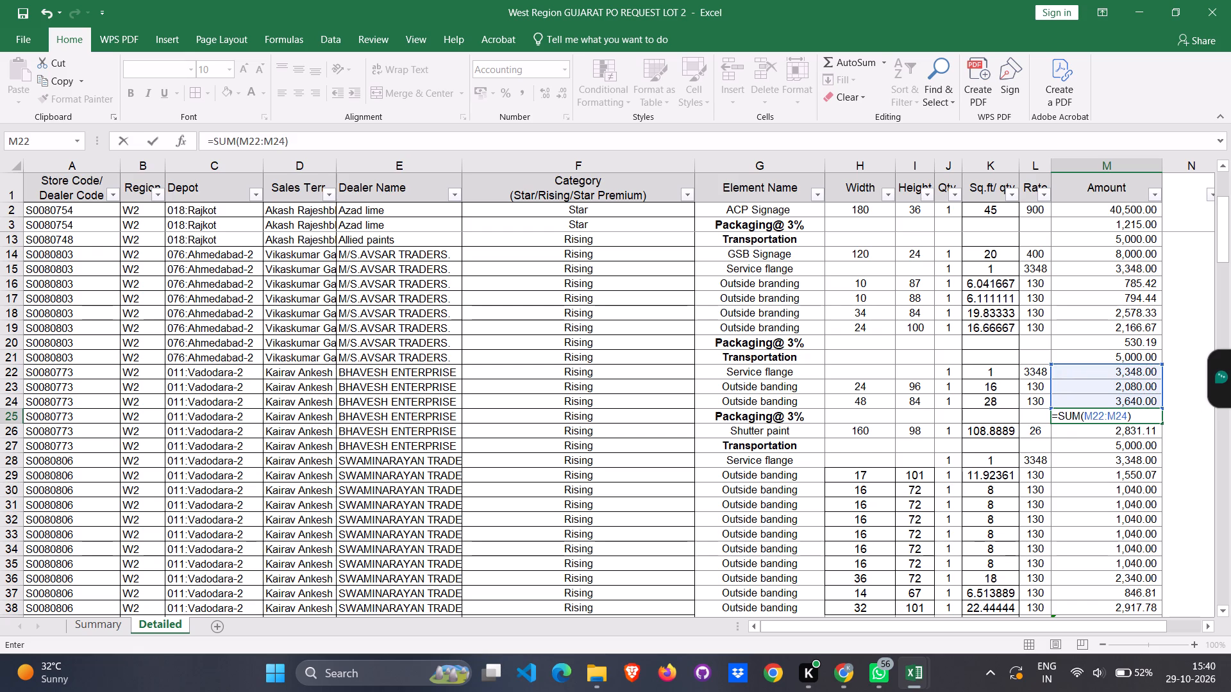
key(shift+asterisk)
key(3)
key(shift+percent)
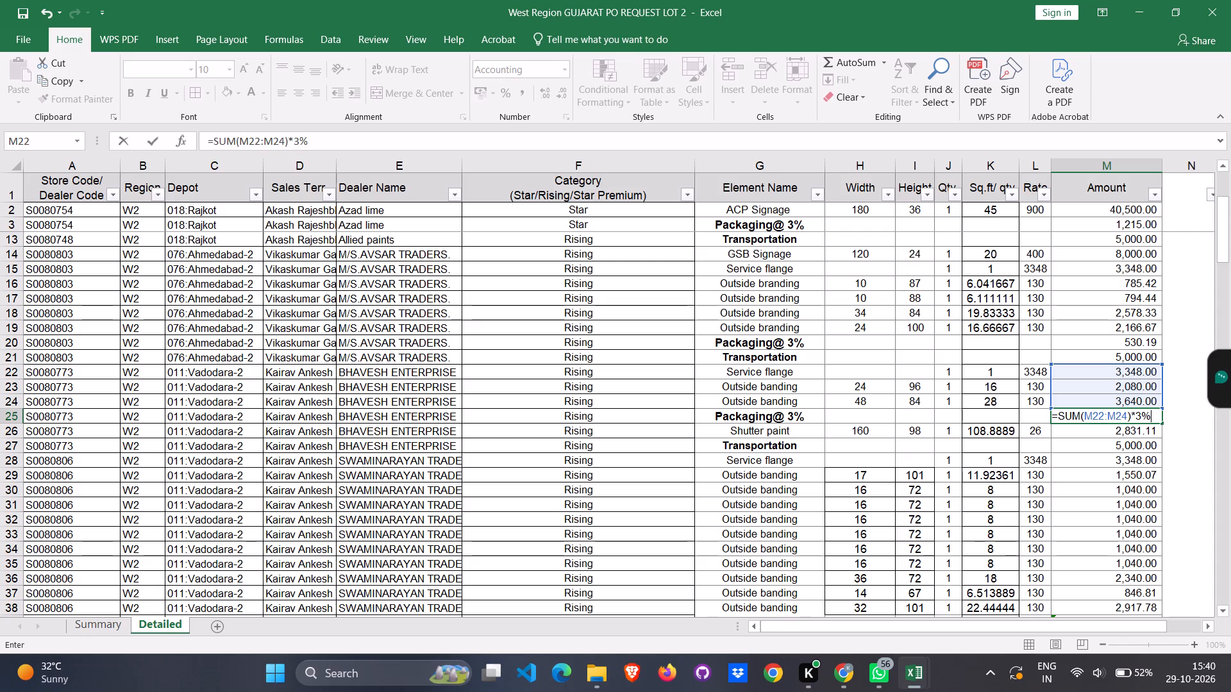
key(Return)
Save the workbook.
key(ctrl+s)
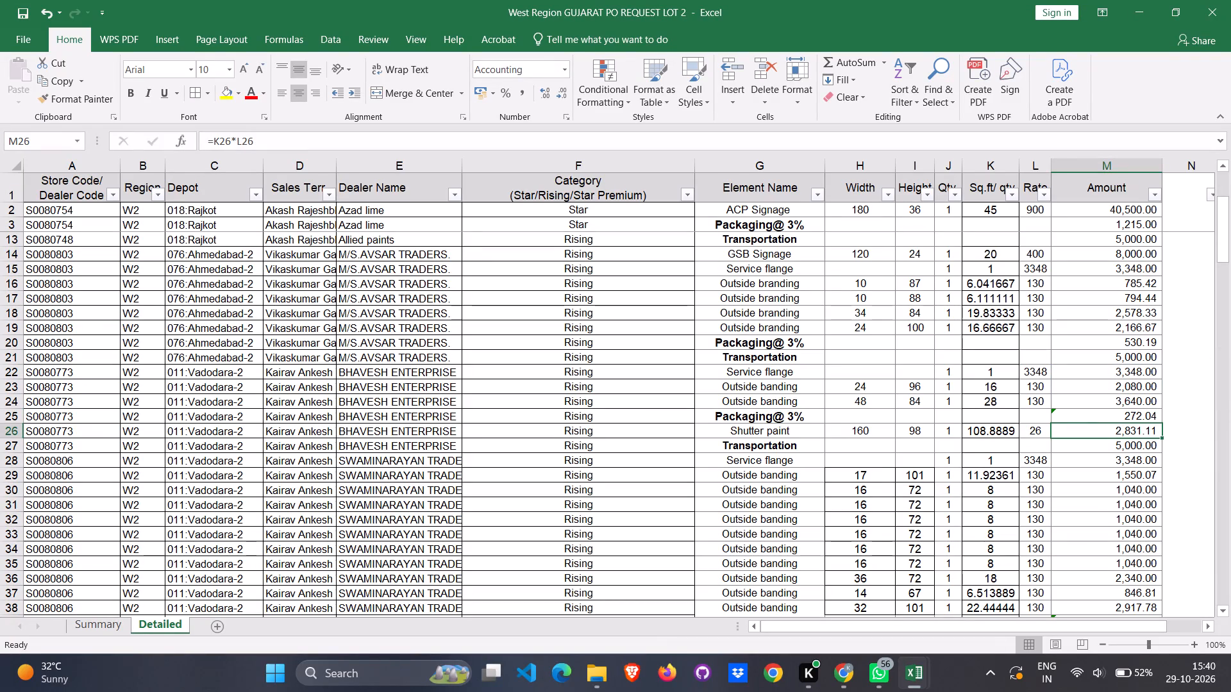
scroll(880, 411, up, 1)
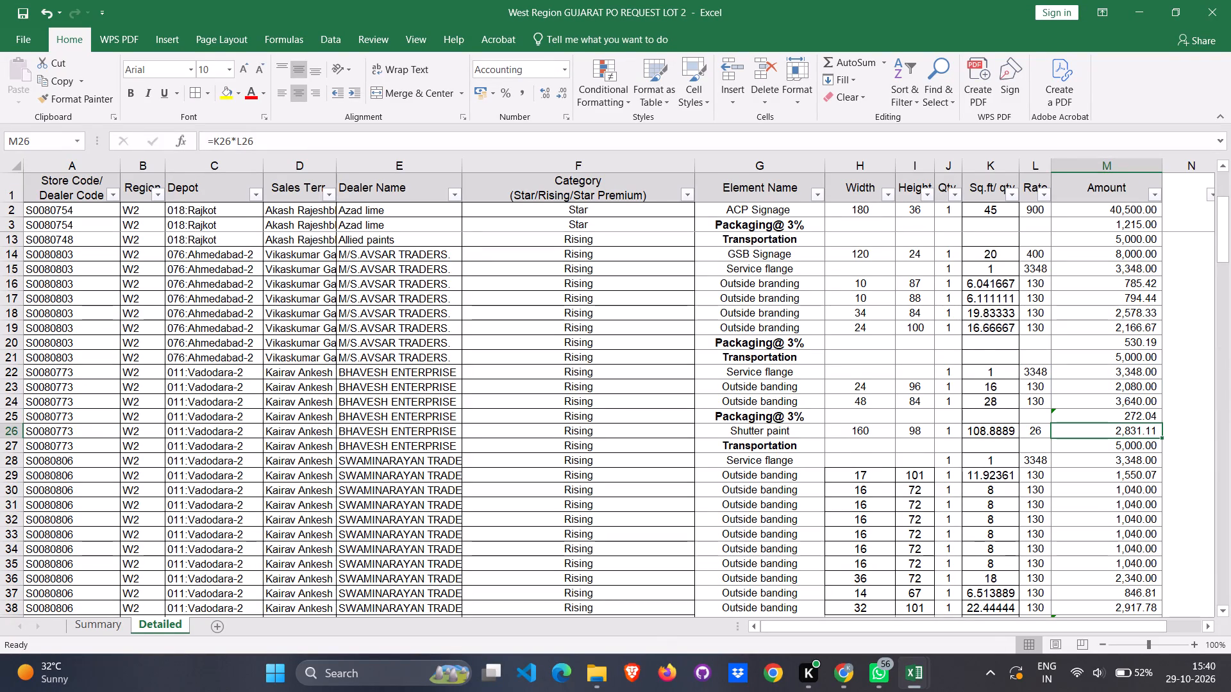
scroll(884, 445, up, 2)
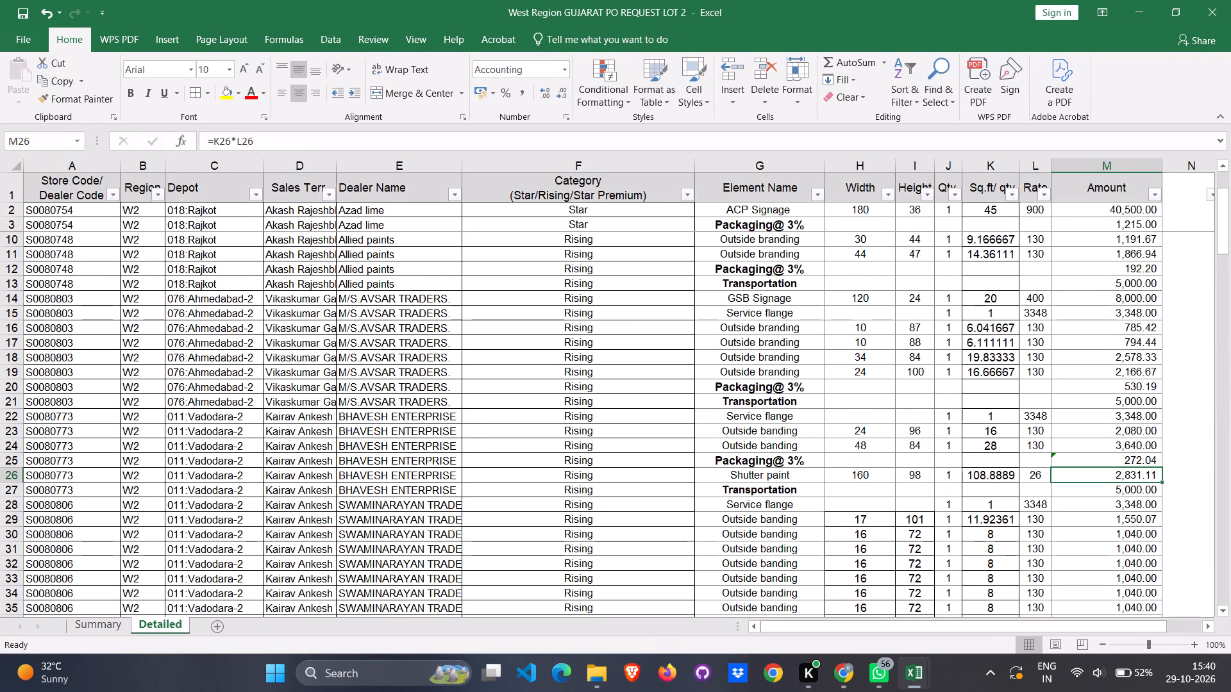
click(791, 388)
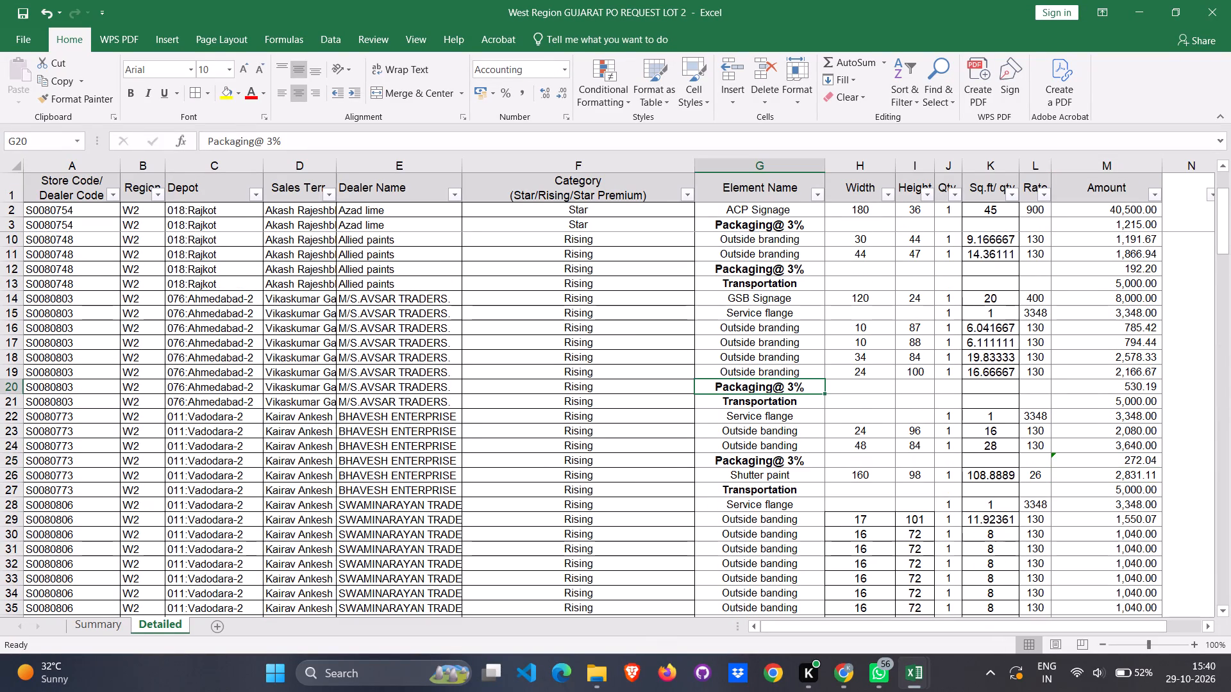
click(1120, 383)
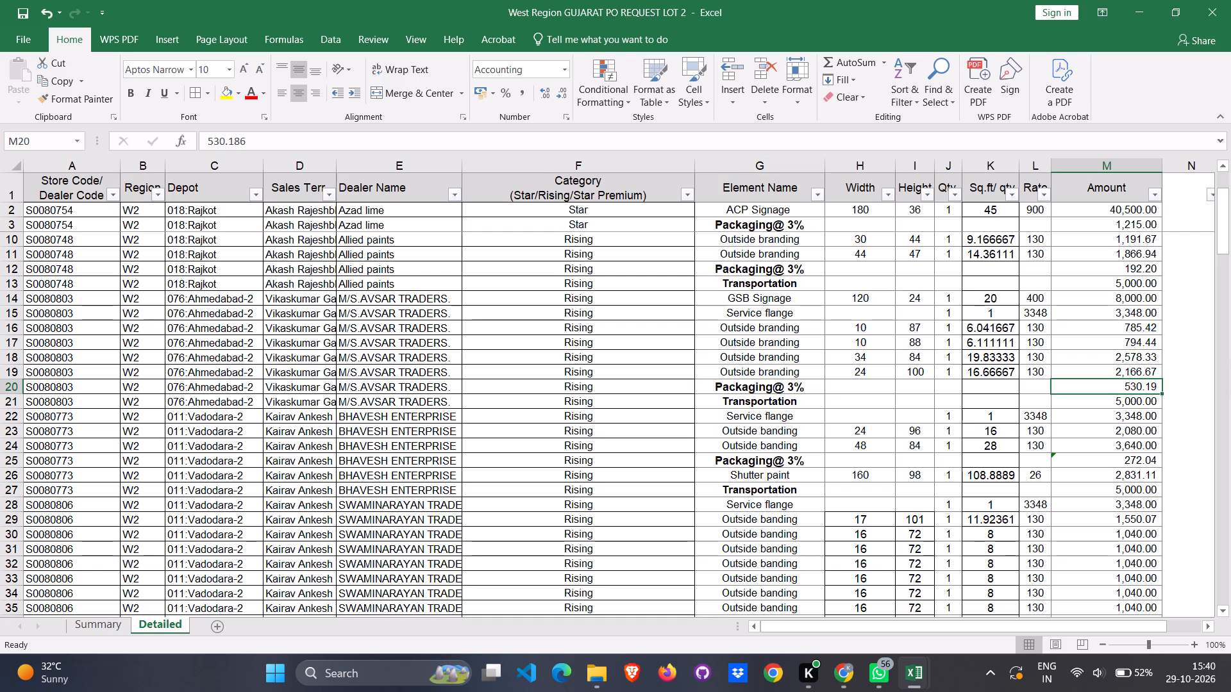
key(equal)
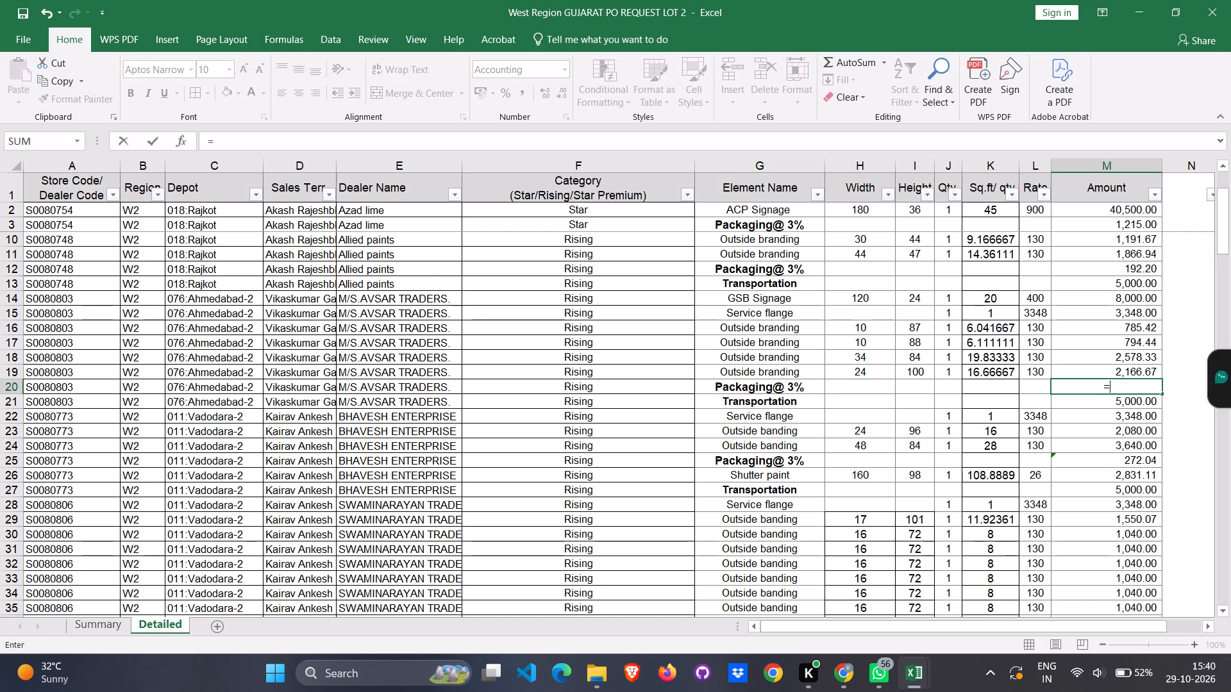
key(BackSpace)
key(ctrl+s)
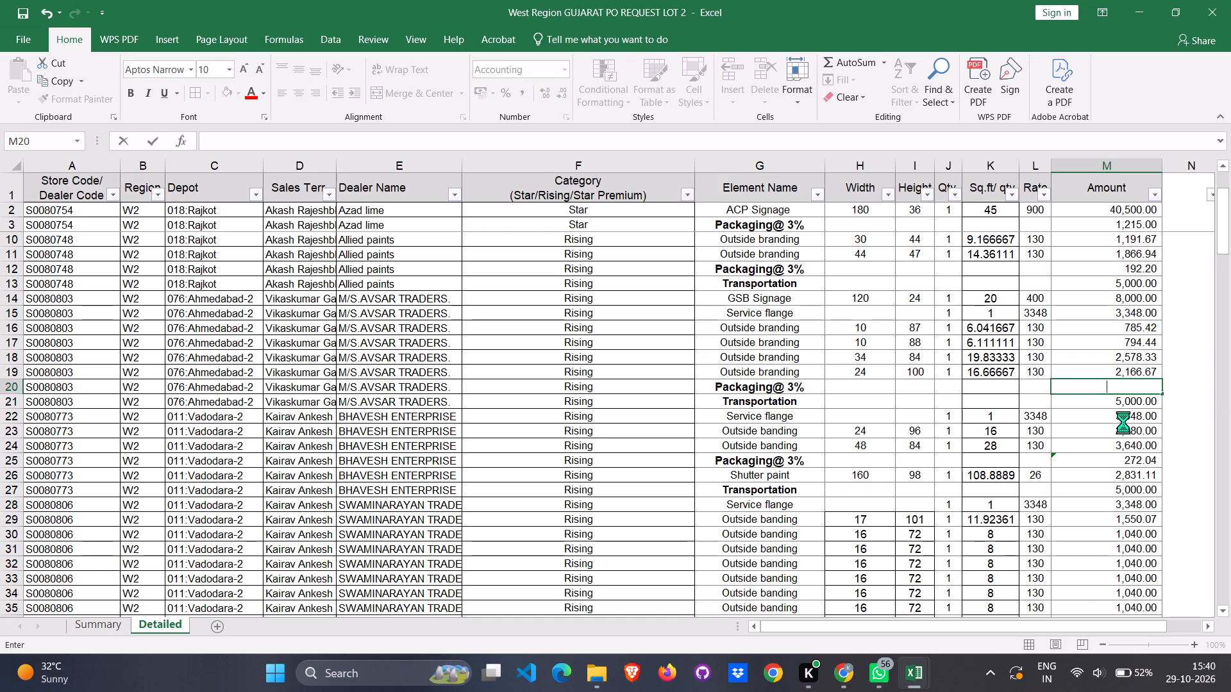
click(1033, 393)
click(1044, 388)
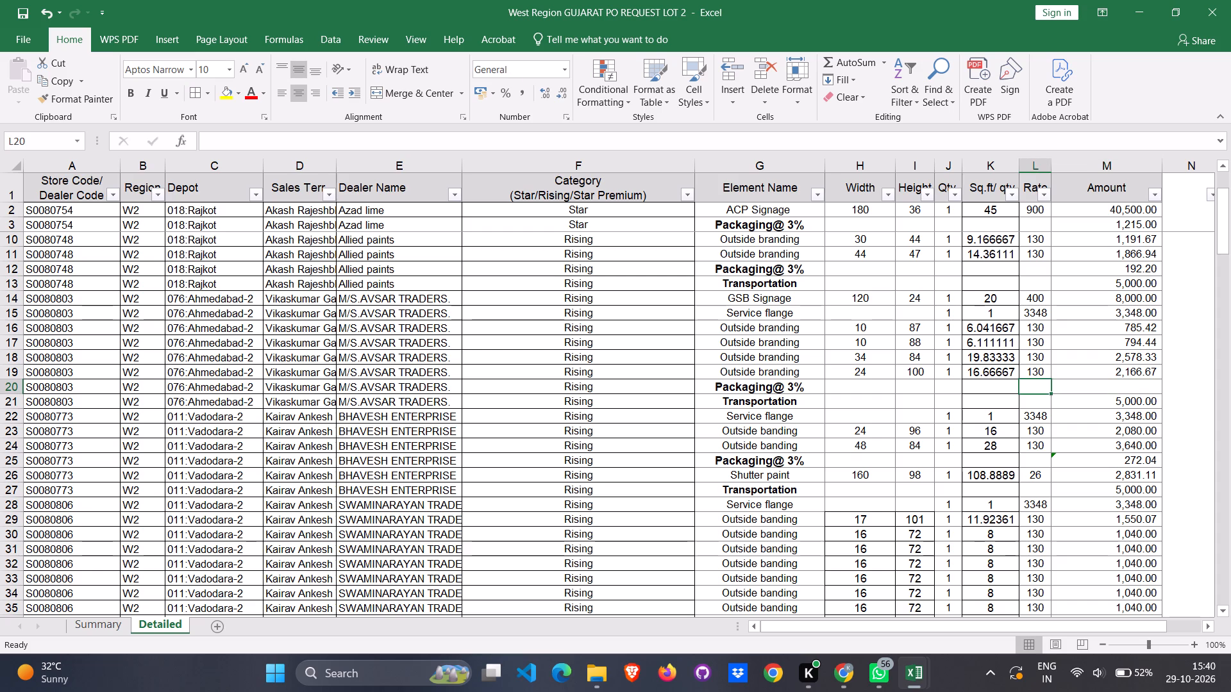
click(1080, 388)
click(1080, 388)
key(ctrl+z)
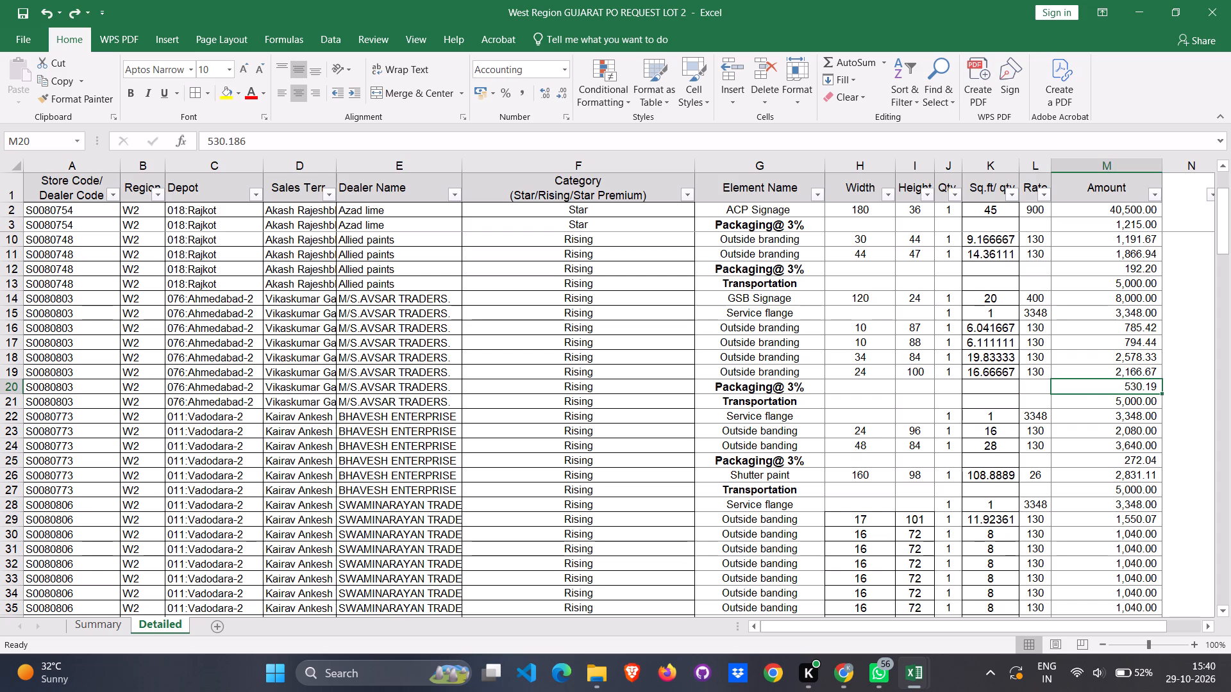
Save the workbook.
key(ctrl+s)
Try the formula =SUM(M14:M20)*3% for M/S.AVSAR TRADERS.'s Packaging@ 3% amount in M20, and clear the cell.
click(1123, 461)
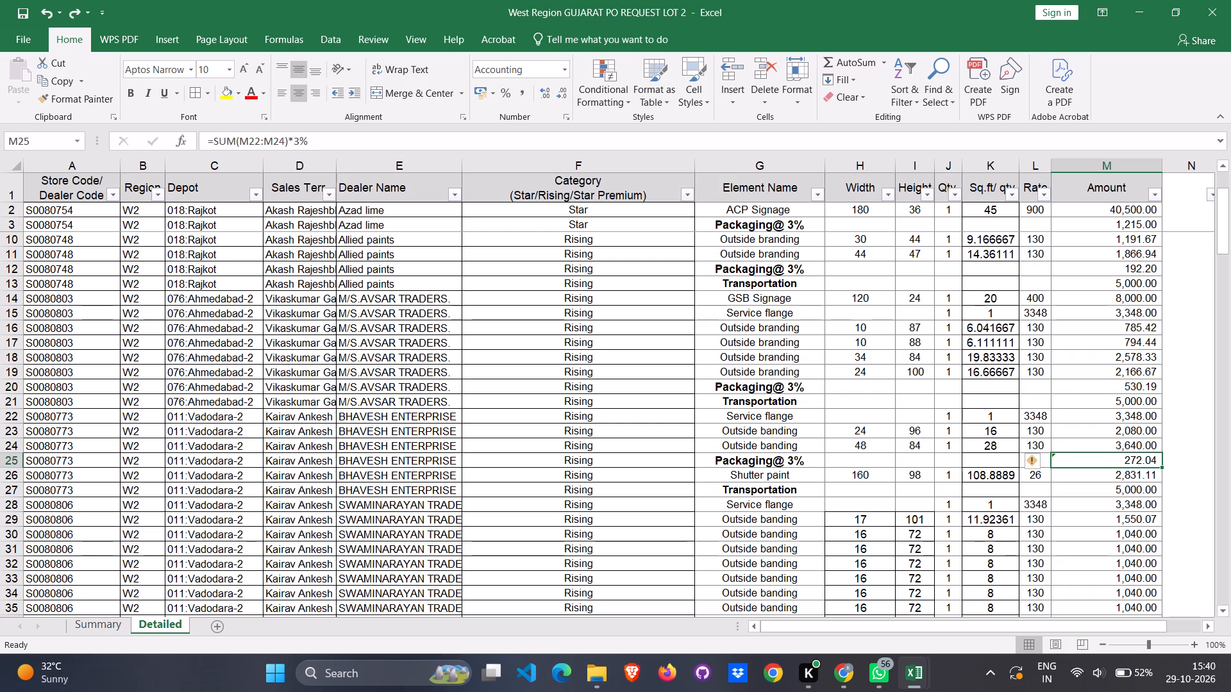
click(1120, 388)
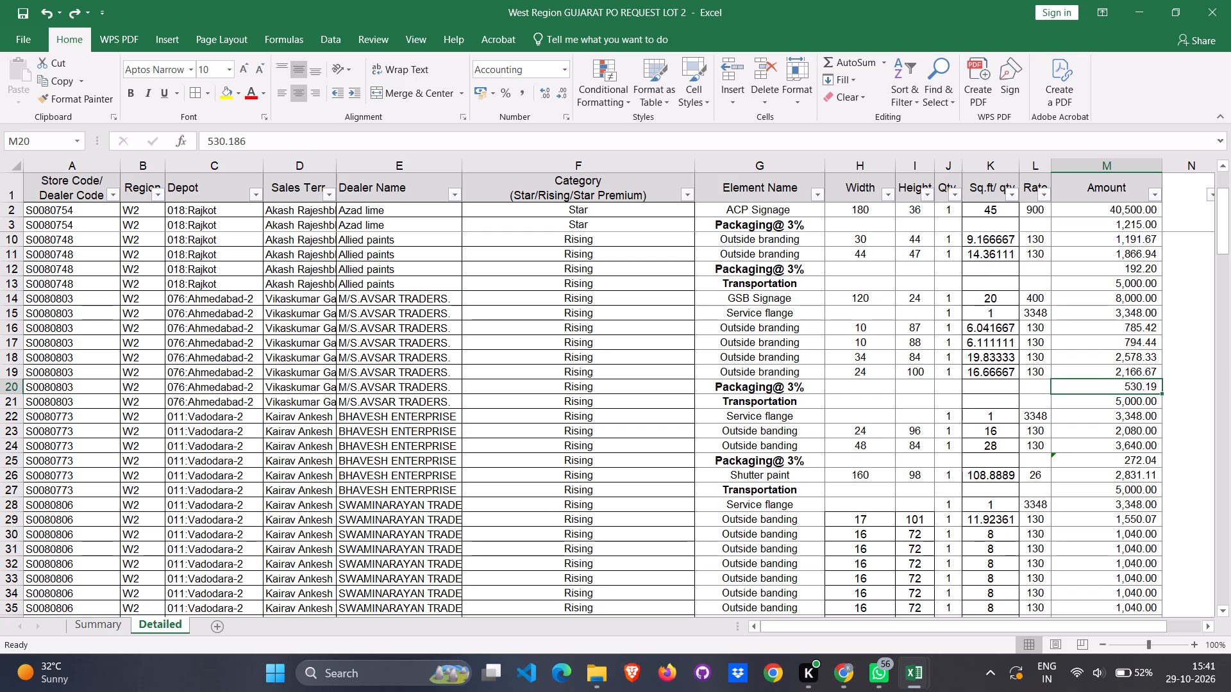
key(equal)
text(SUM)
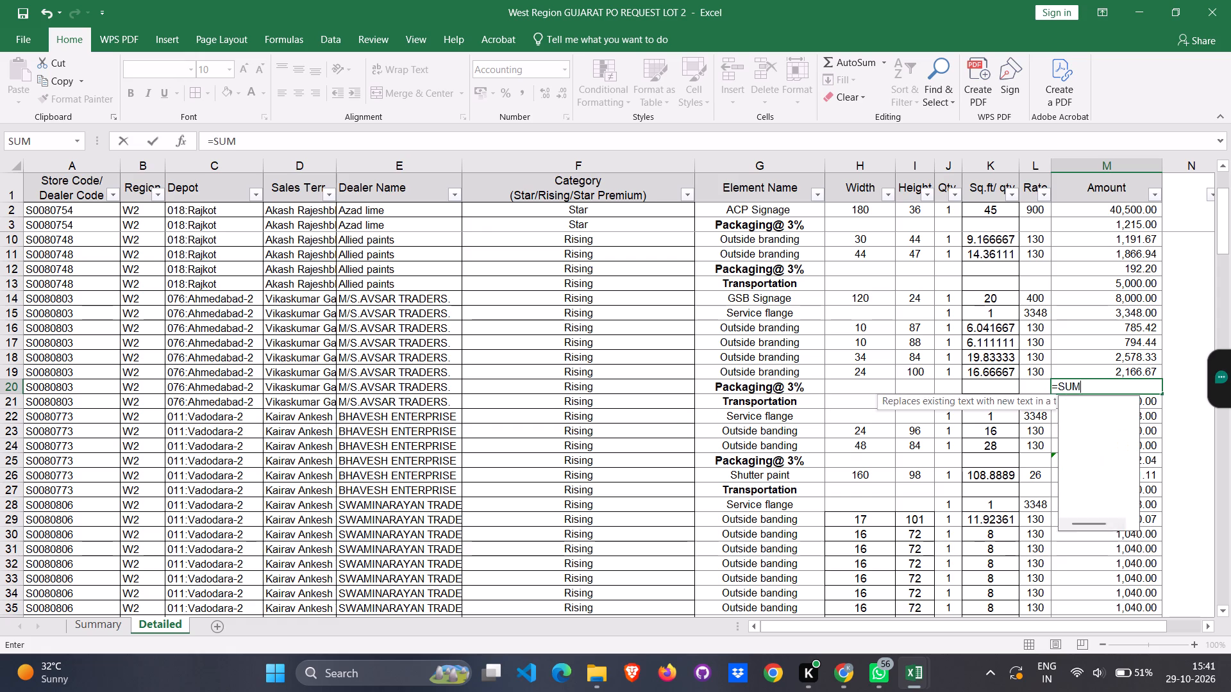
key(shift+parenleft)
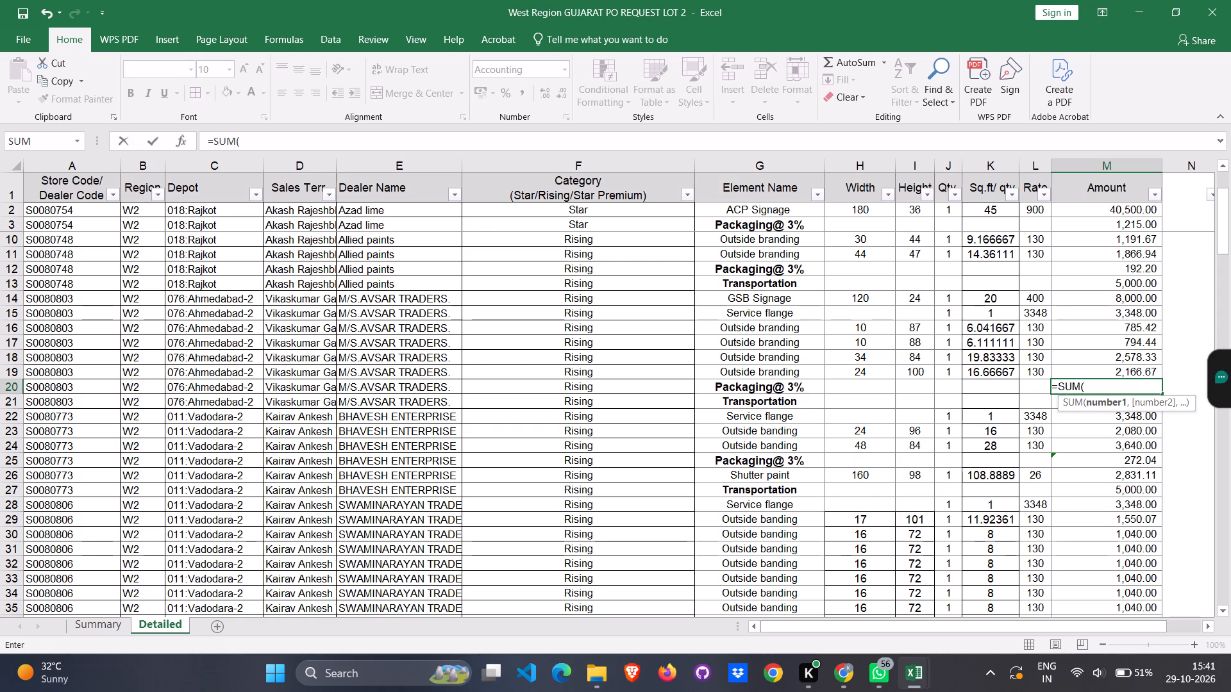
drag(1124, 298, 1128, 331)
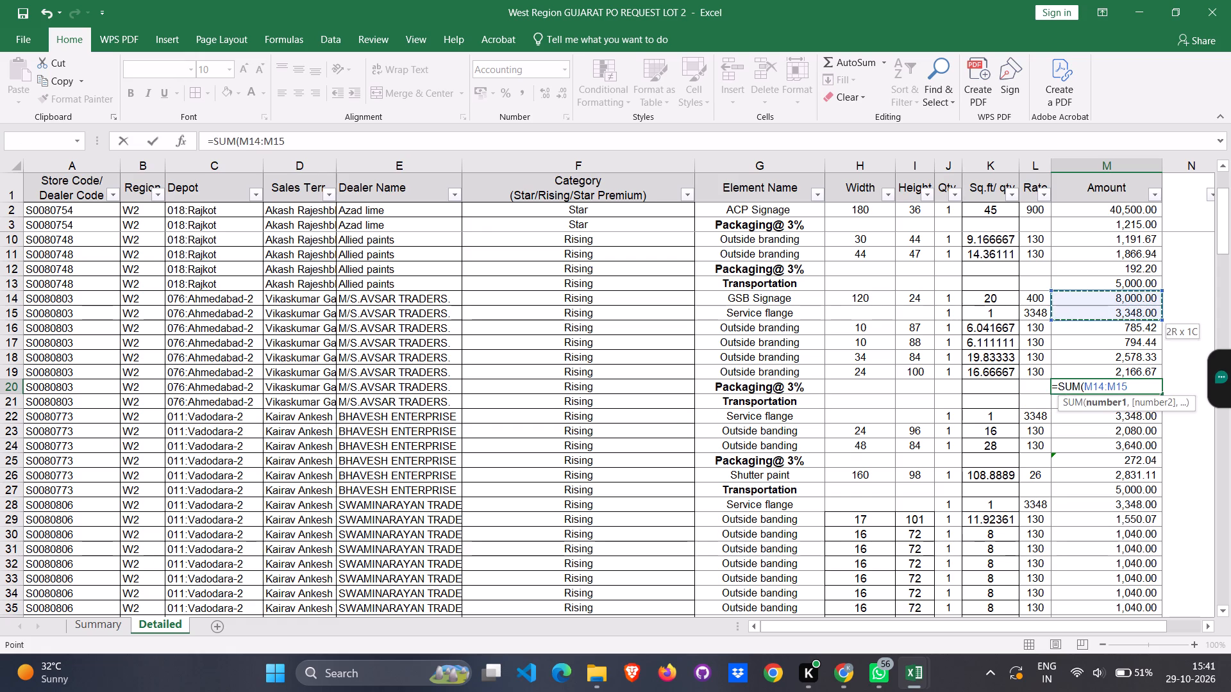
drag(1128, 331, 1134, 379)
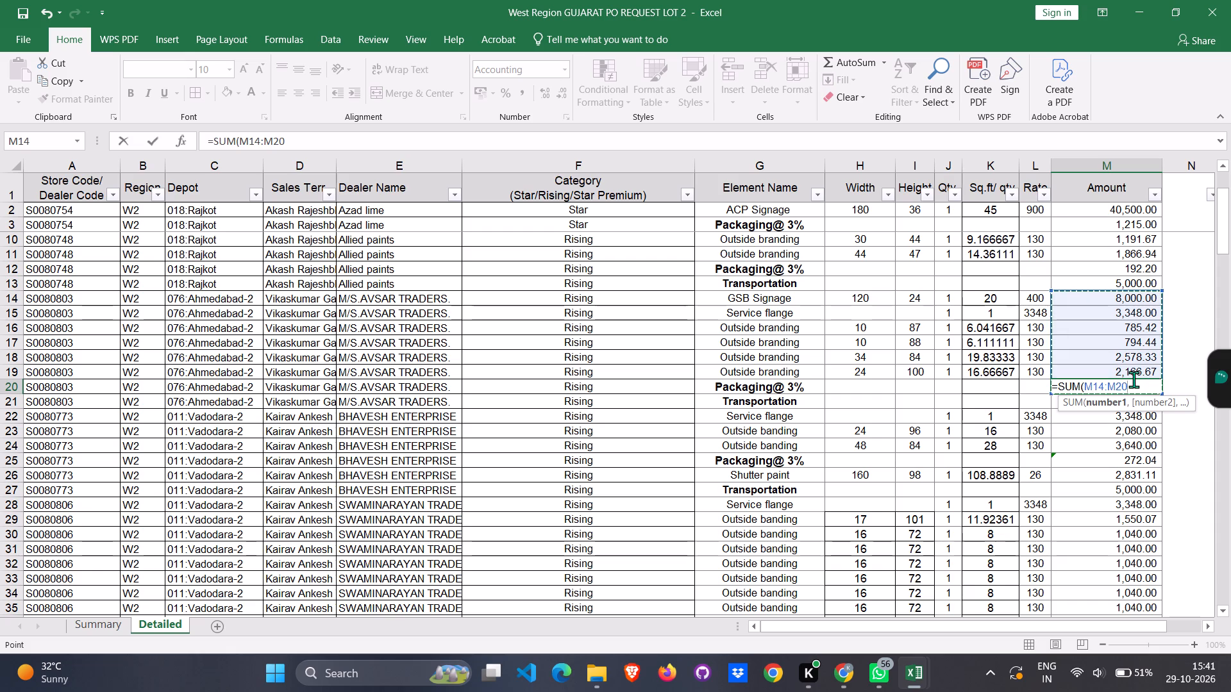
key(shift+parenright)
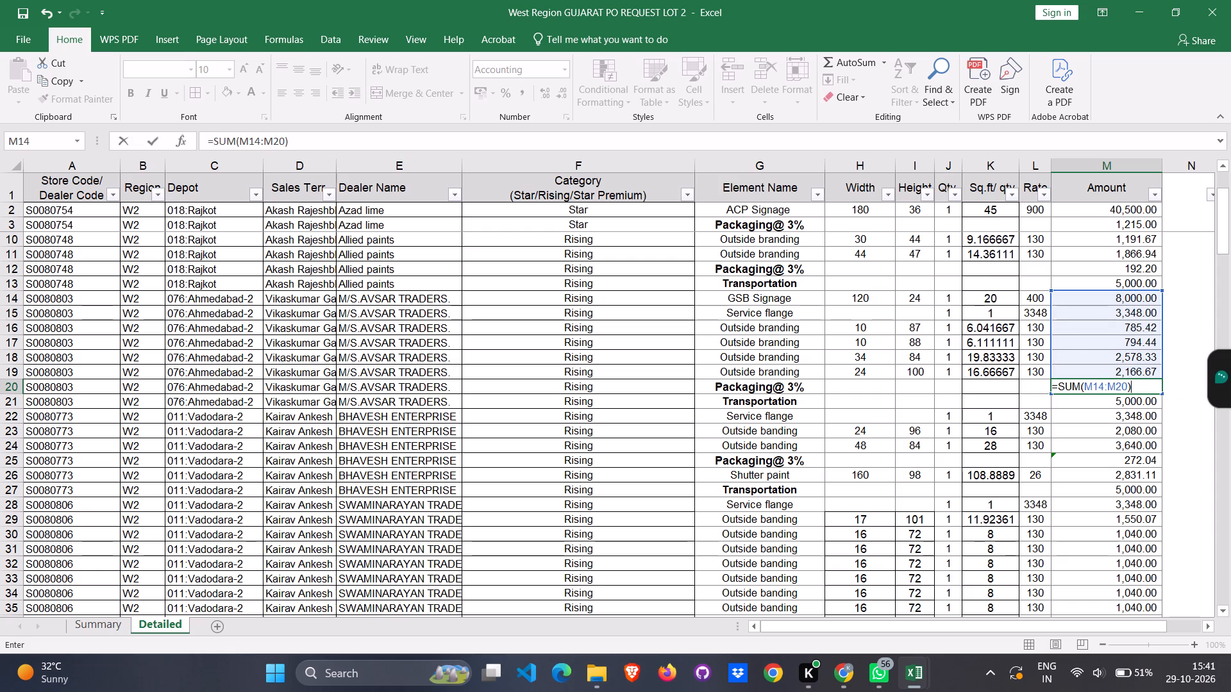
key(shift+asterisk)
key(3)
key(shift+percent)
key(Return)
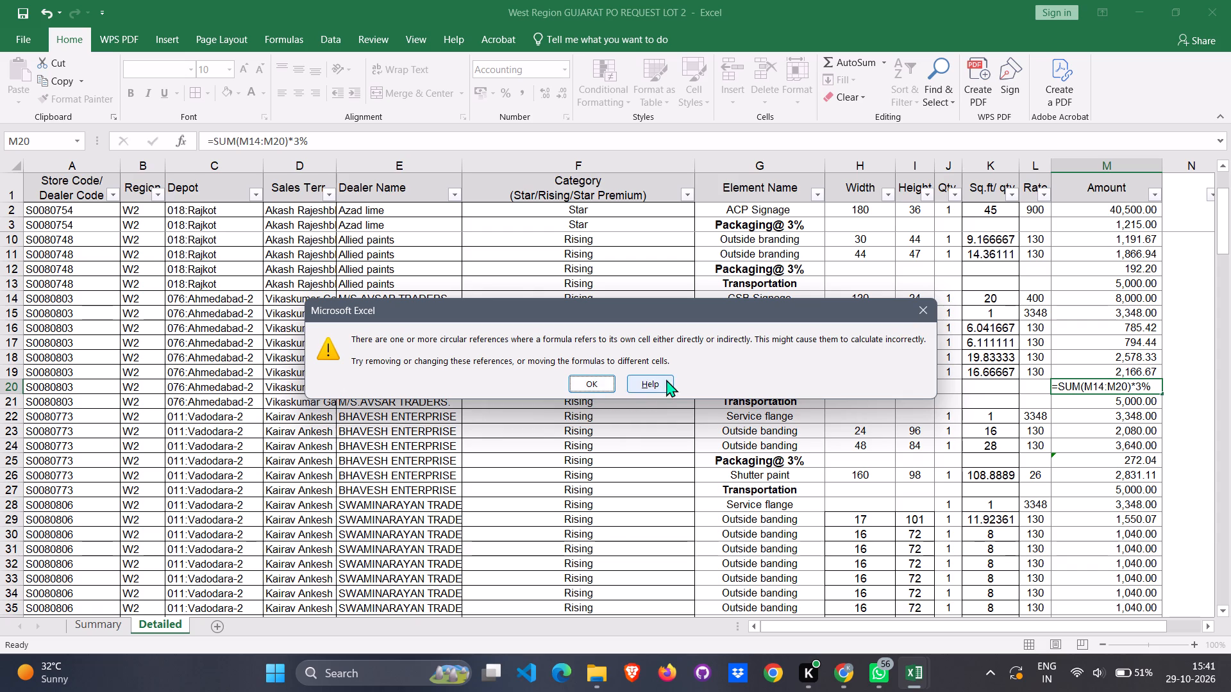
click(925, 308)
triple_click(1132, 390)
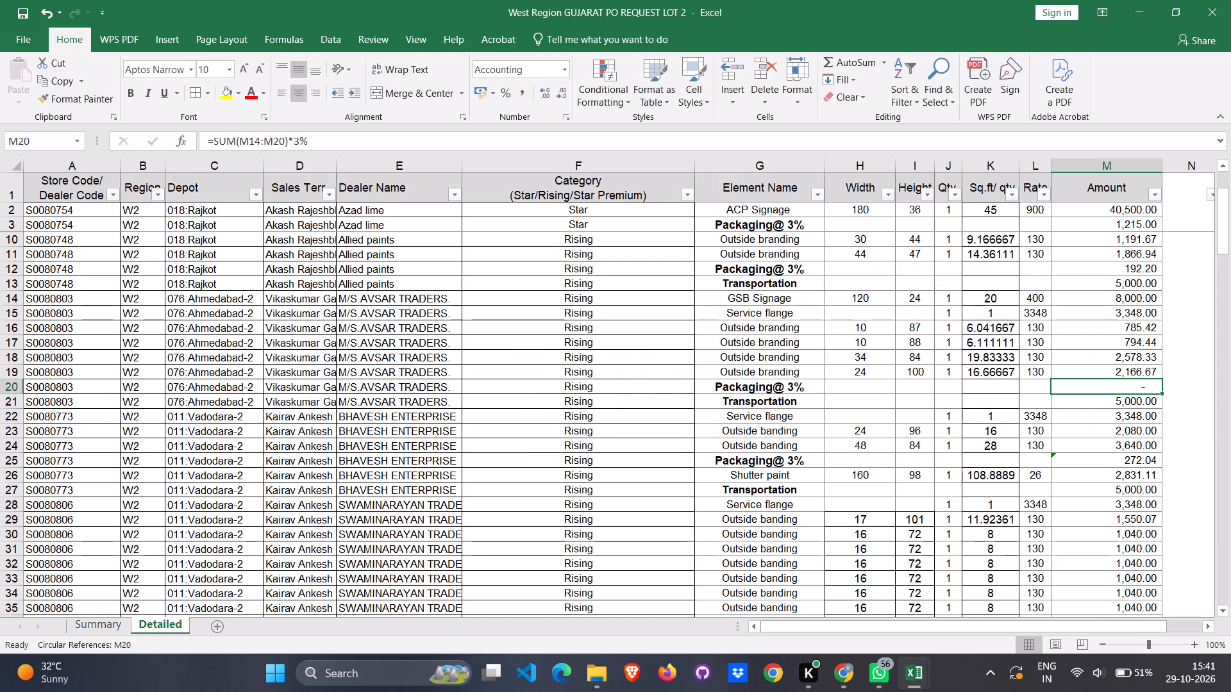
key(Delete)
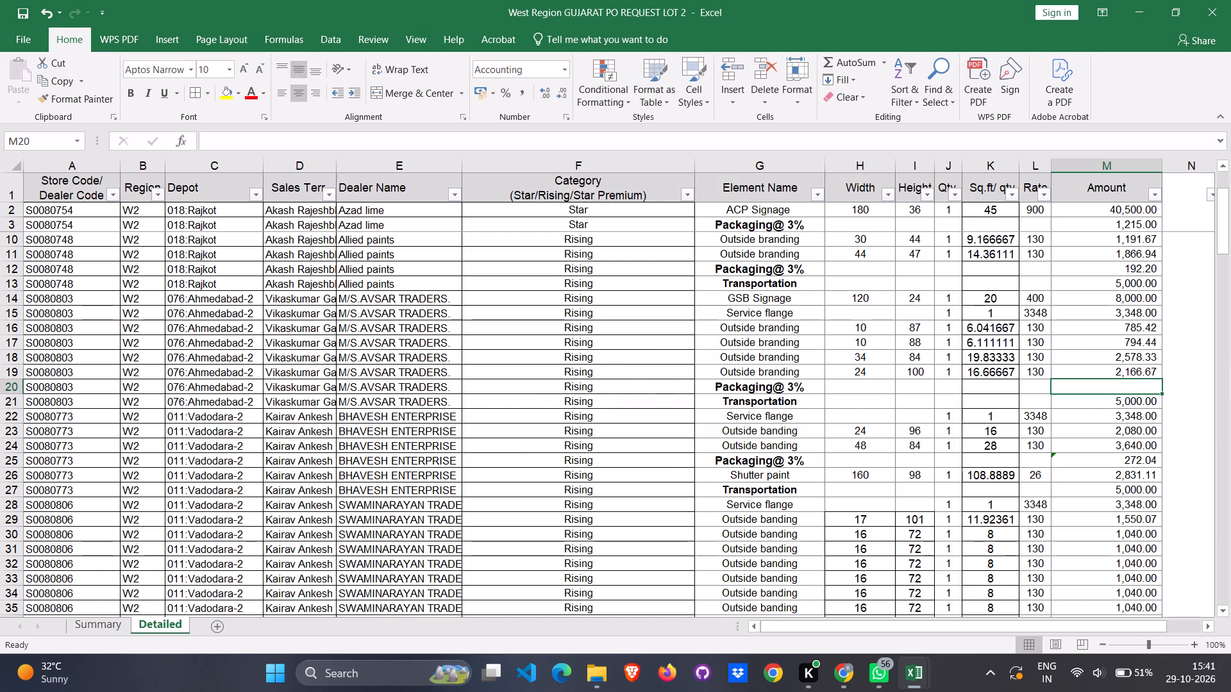
Enter the formula =SUM(M14:M19)*3% as M/S.AVSAR TRADERS.'s Packaging@ 3% amount in M20 and save the workbook.
key(equal)
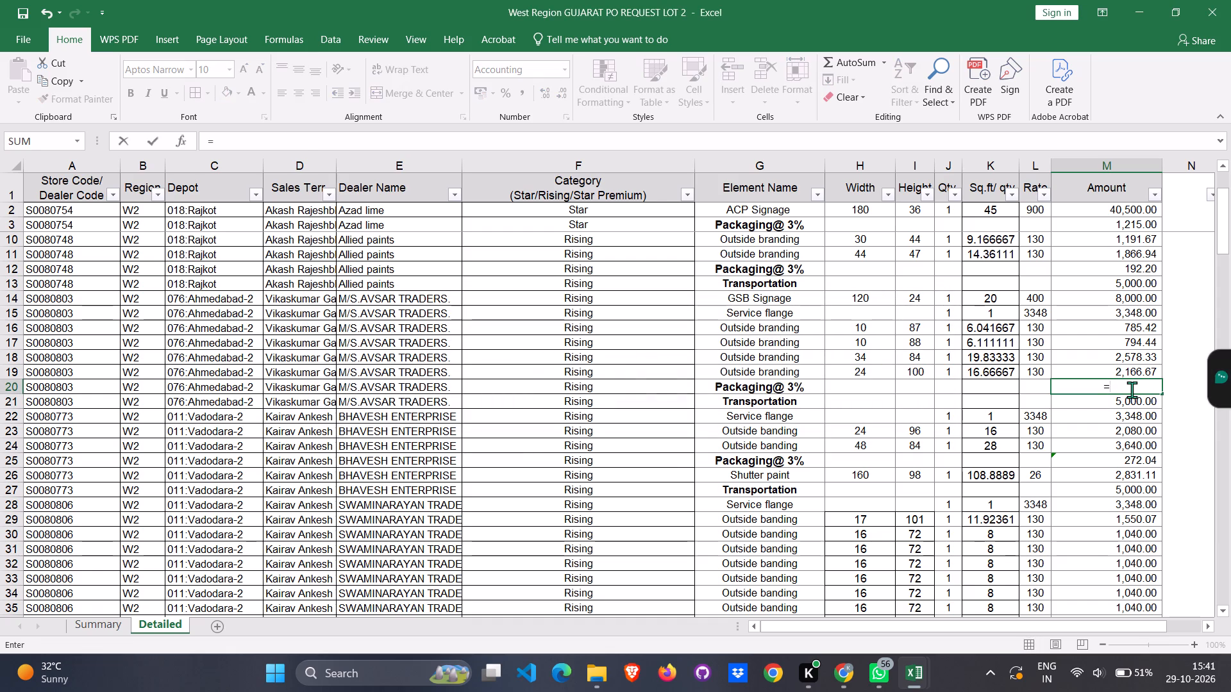
key(s)
text(UM)
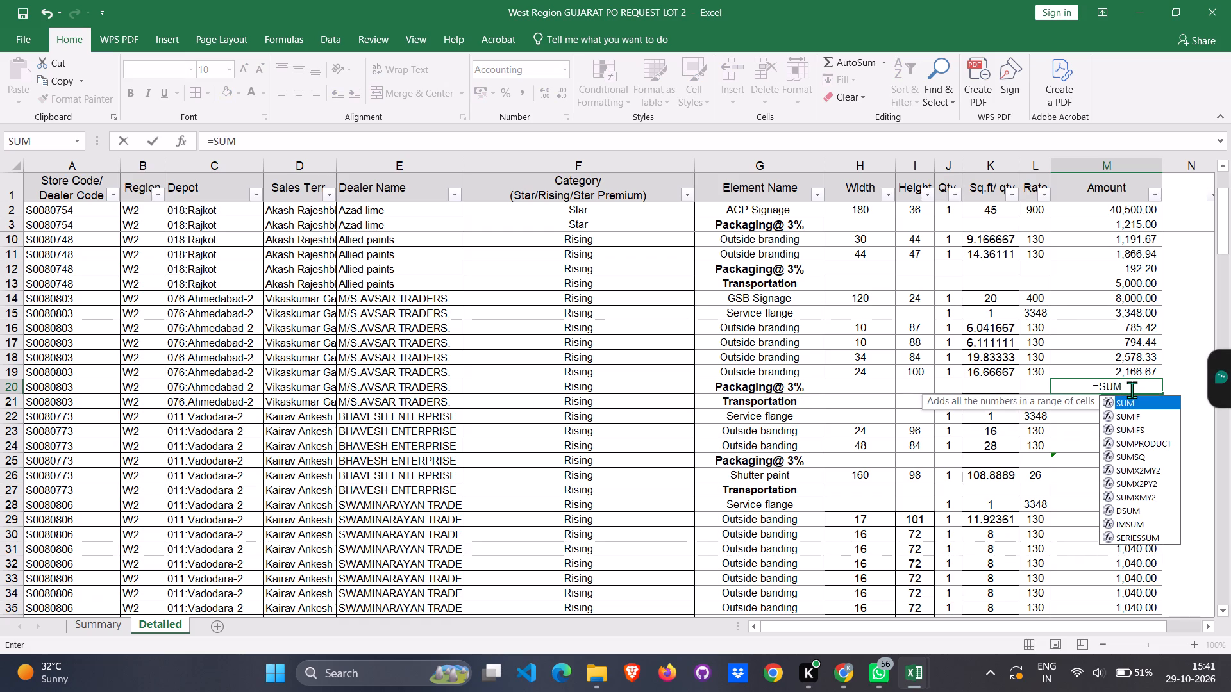
key(shift+parenleft)
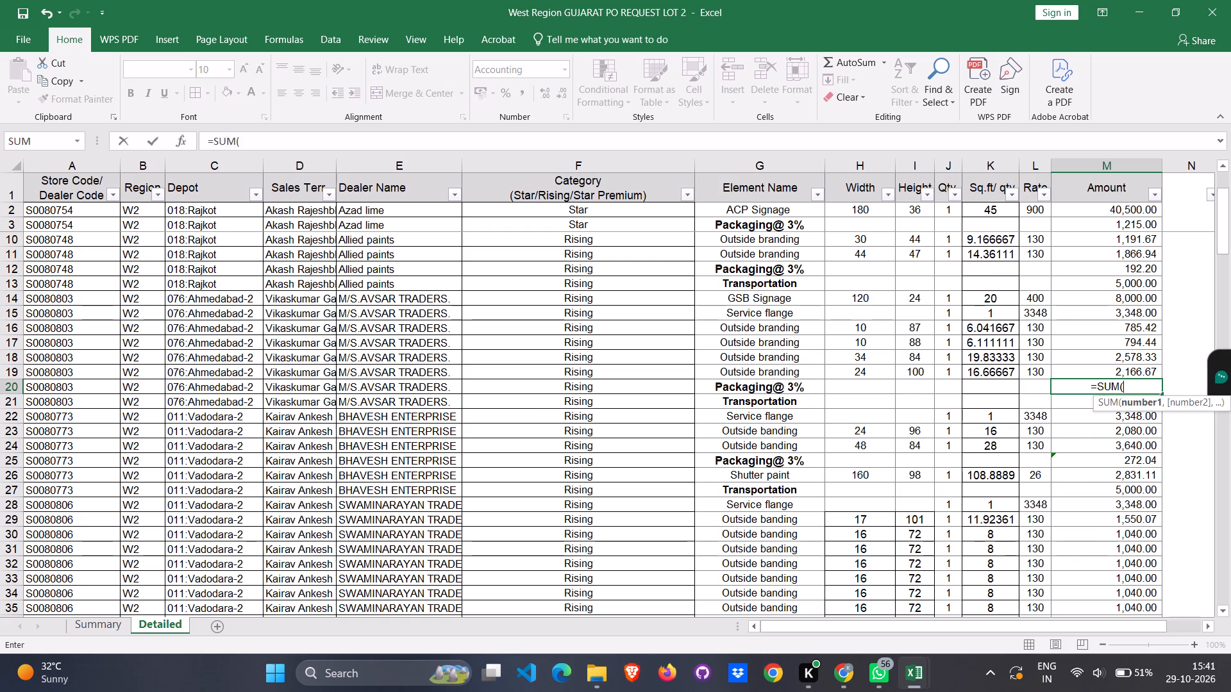
drag(1137, 297, 1150, 374)
key(shift+parenright)
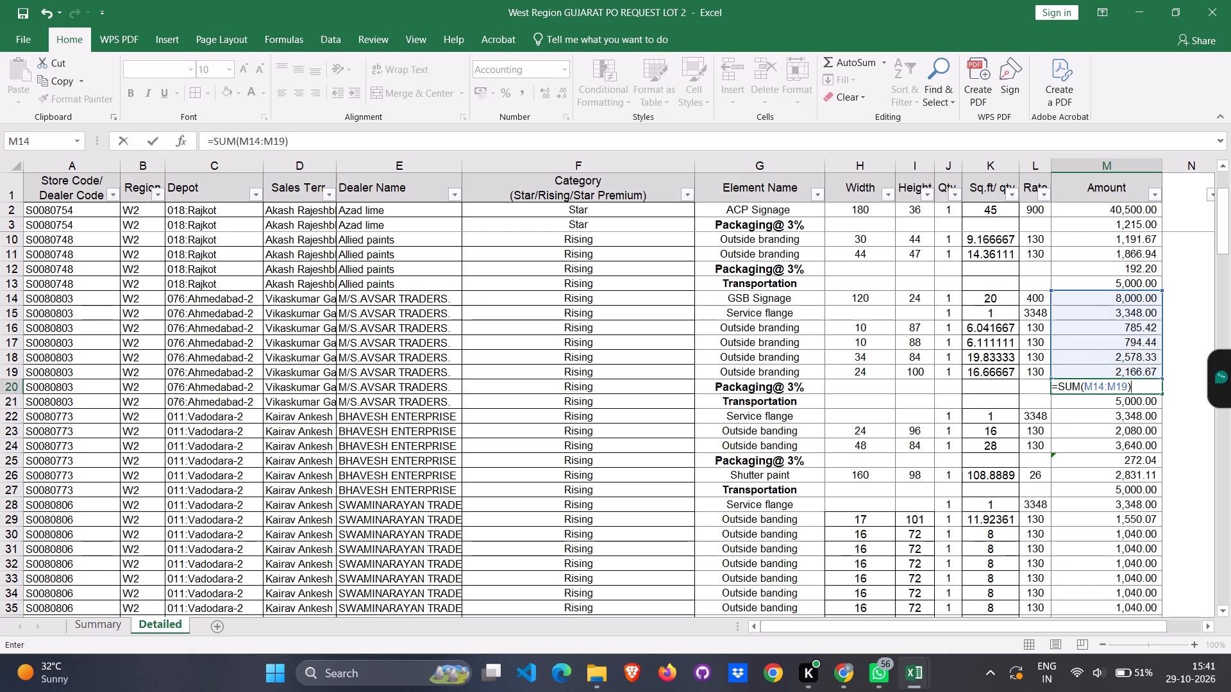
key(shift+asterisk)
key(3)
key(shift+percent)
key(Return)
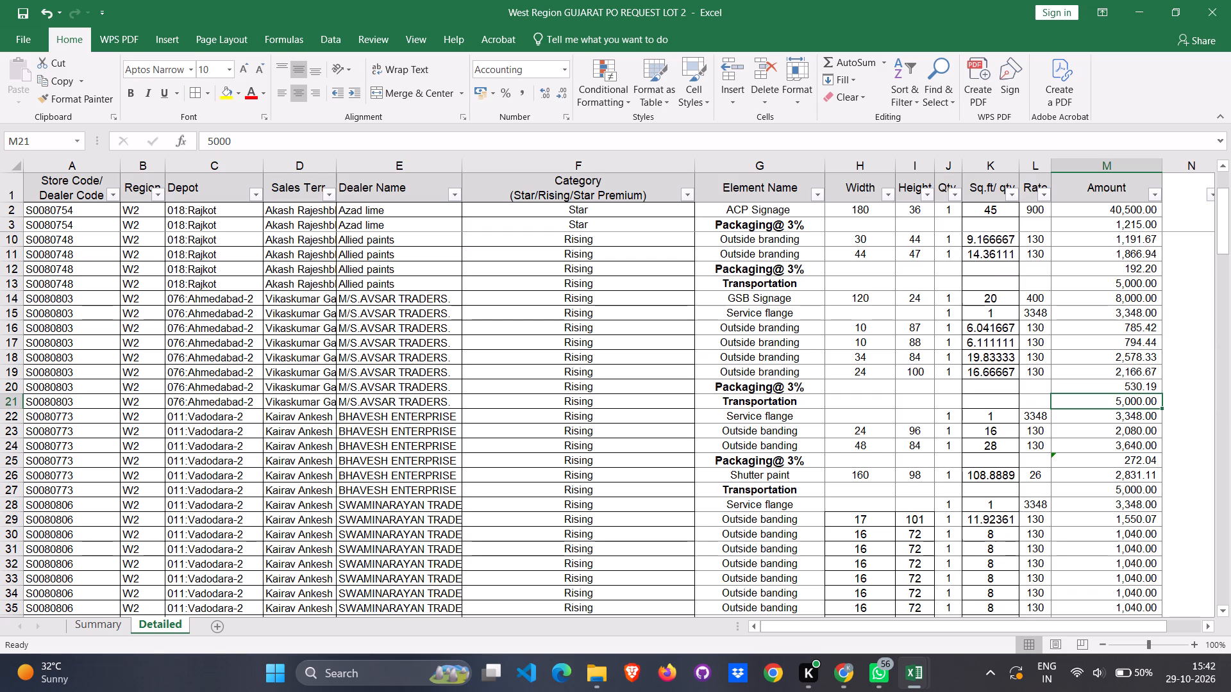
click(1110, 388)
key(ctrl+s)
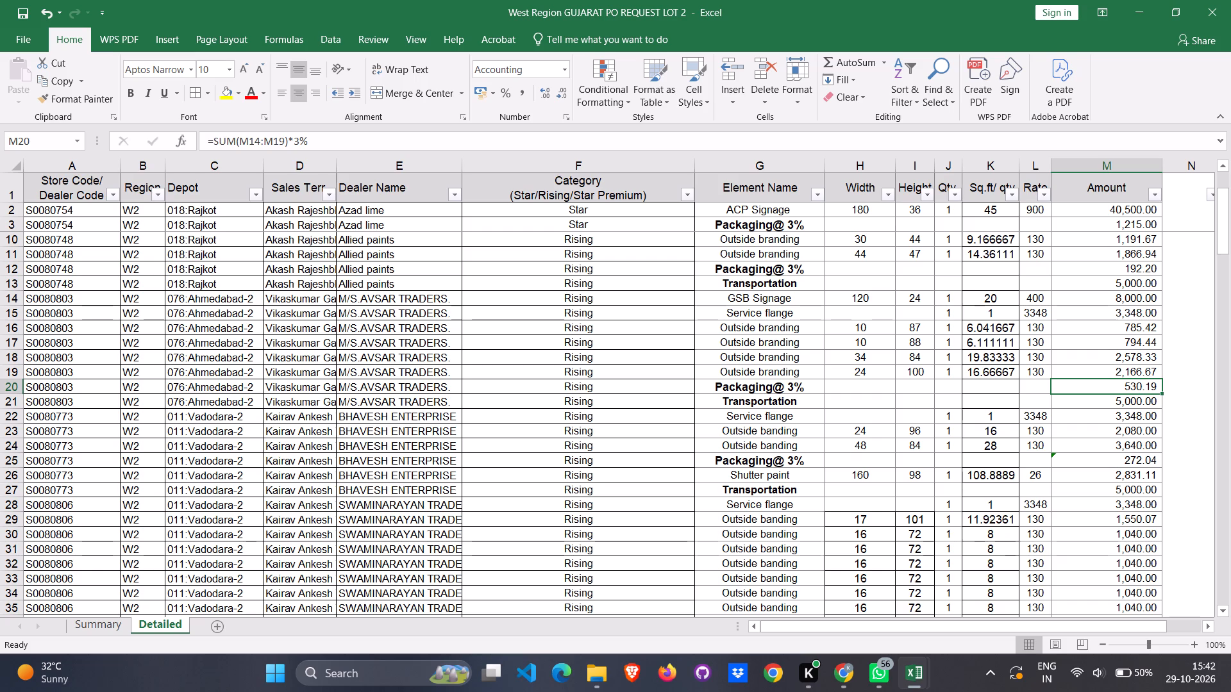
Replace Allied paints' Packaging@ 3% amount in M12 with the formula =SUM(M9:M11)*3% and save the workbook.
click(787, 268)
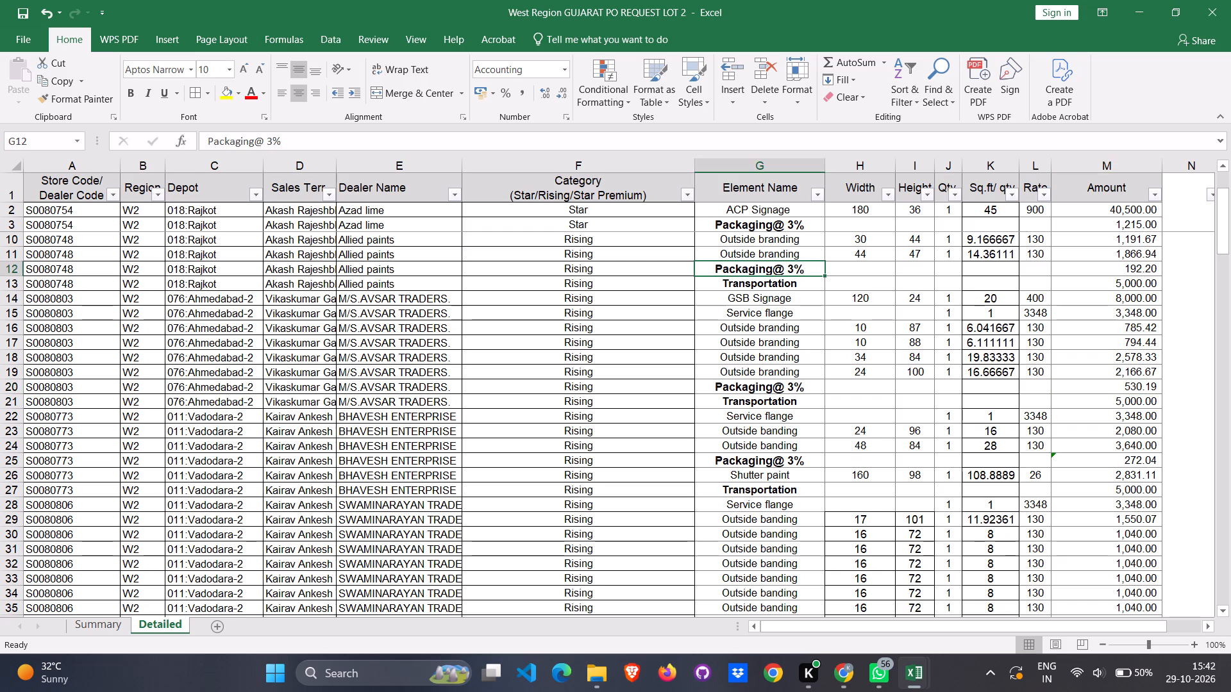
scroll(812, 306, up, 7)
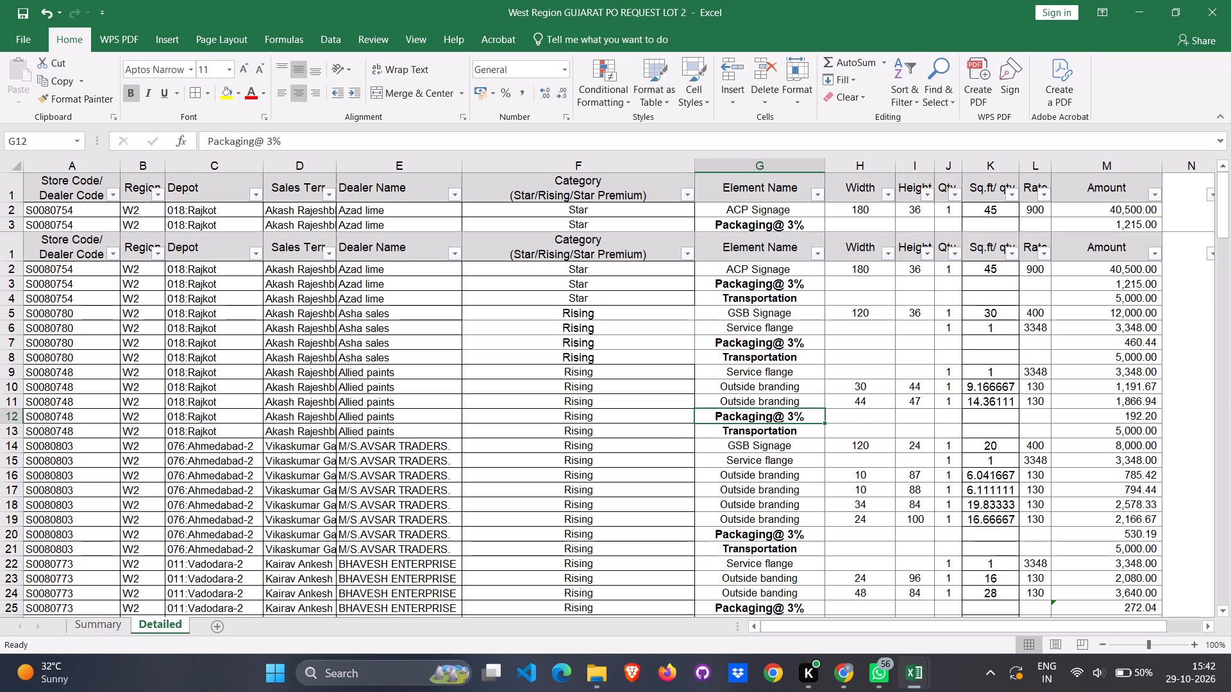
click(1132, 357)
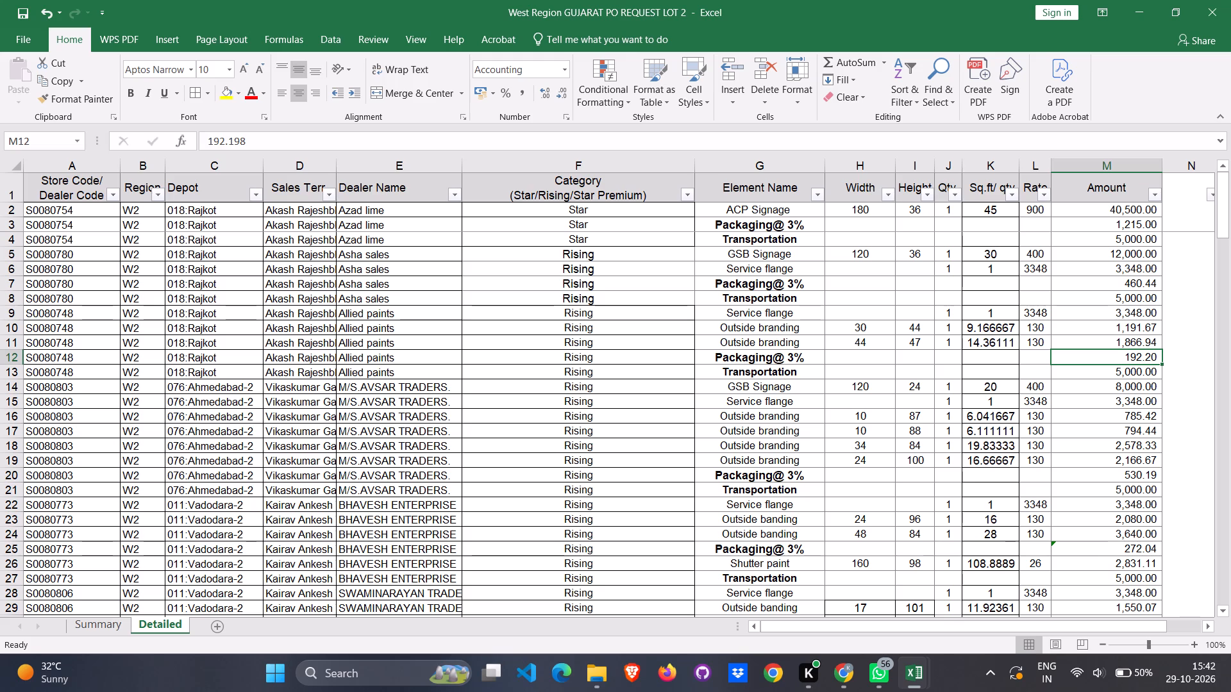
text(=SUM)
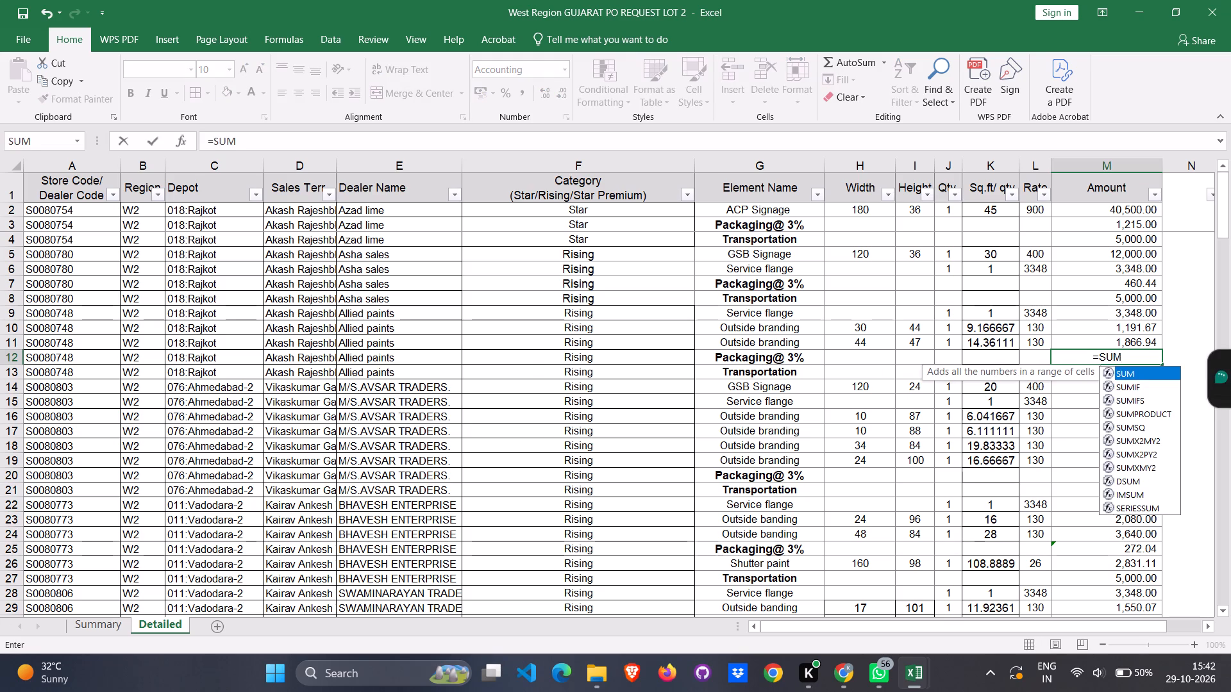
key(shift+parenleft)
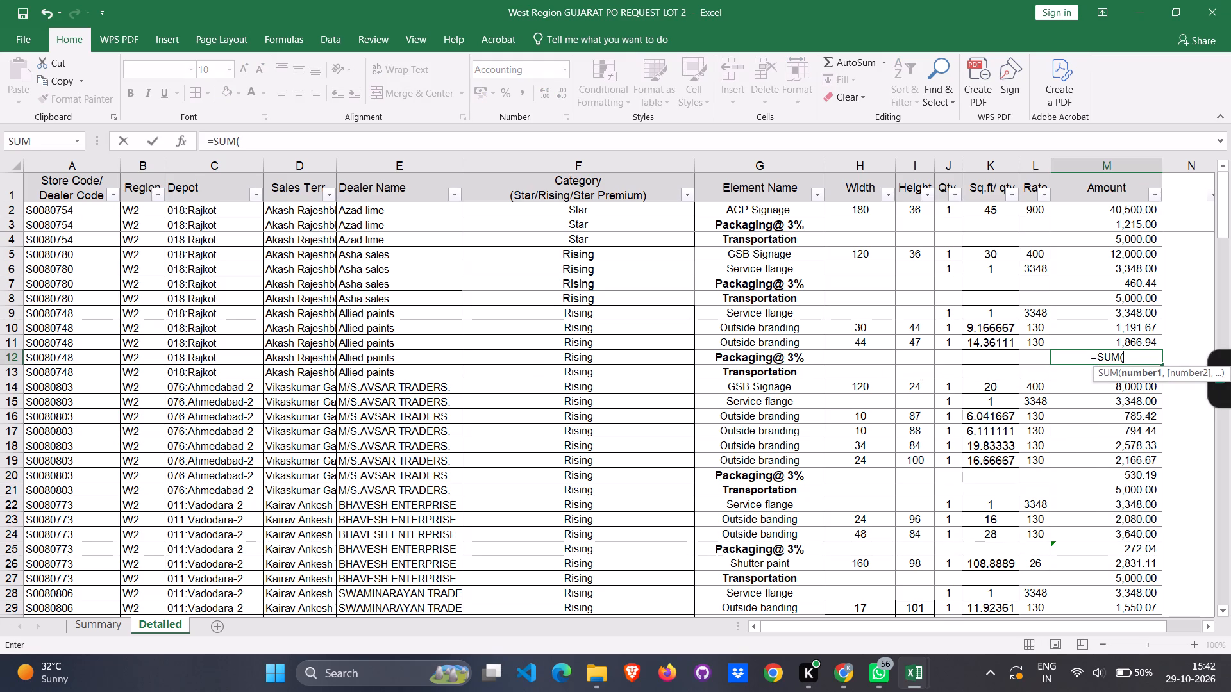
drag(1132, 311, 1131, 336)
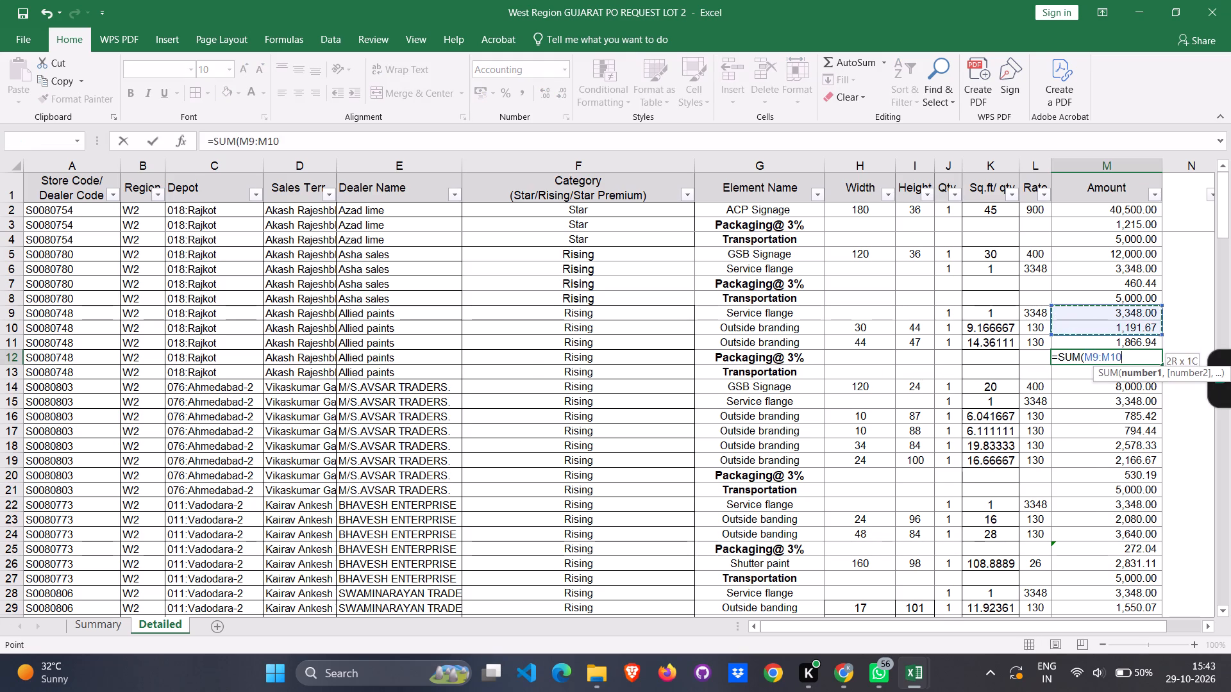
drag(1131, 336, 1131, 338)
key(shift+parenright)
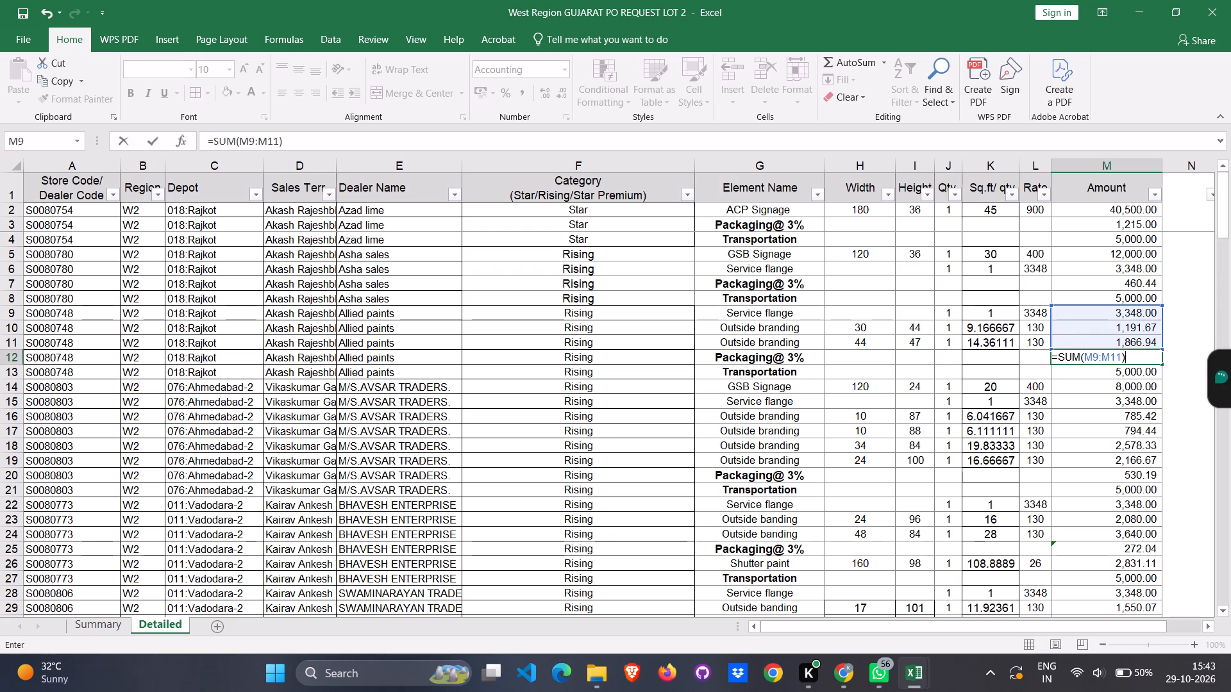
key(shift+asterisk)
key(3)
key(shift+percent)
key(Return)
key(ctrl+s)
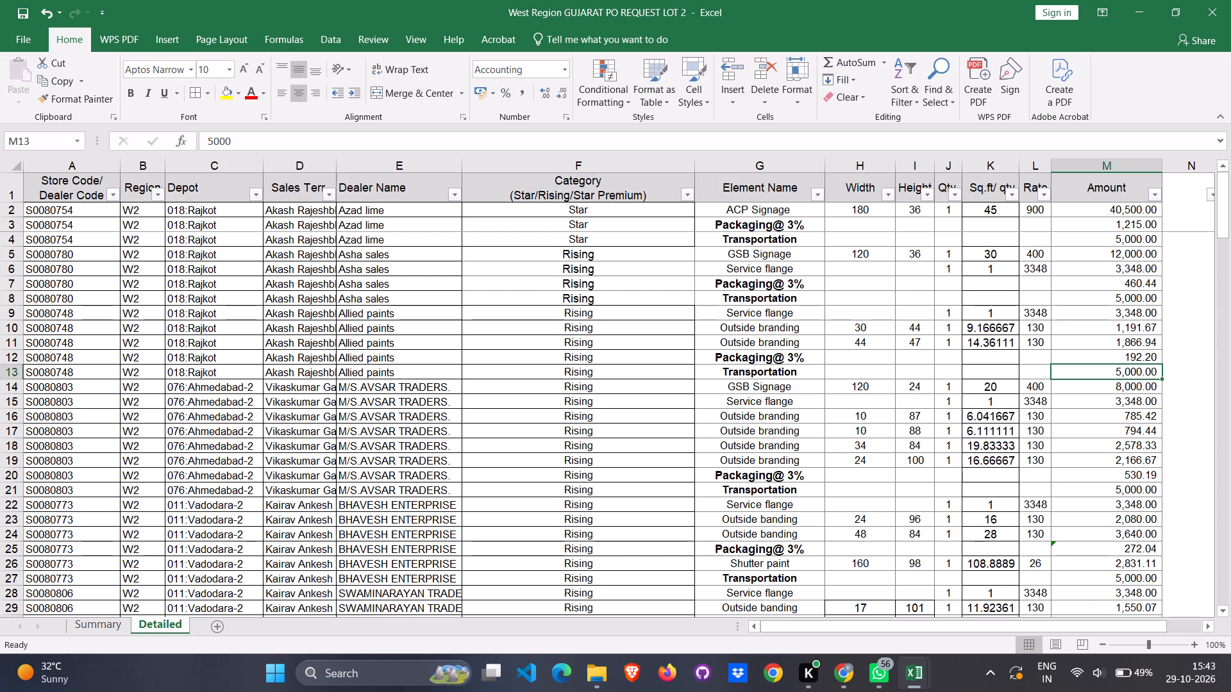
click(1094, 358)
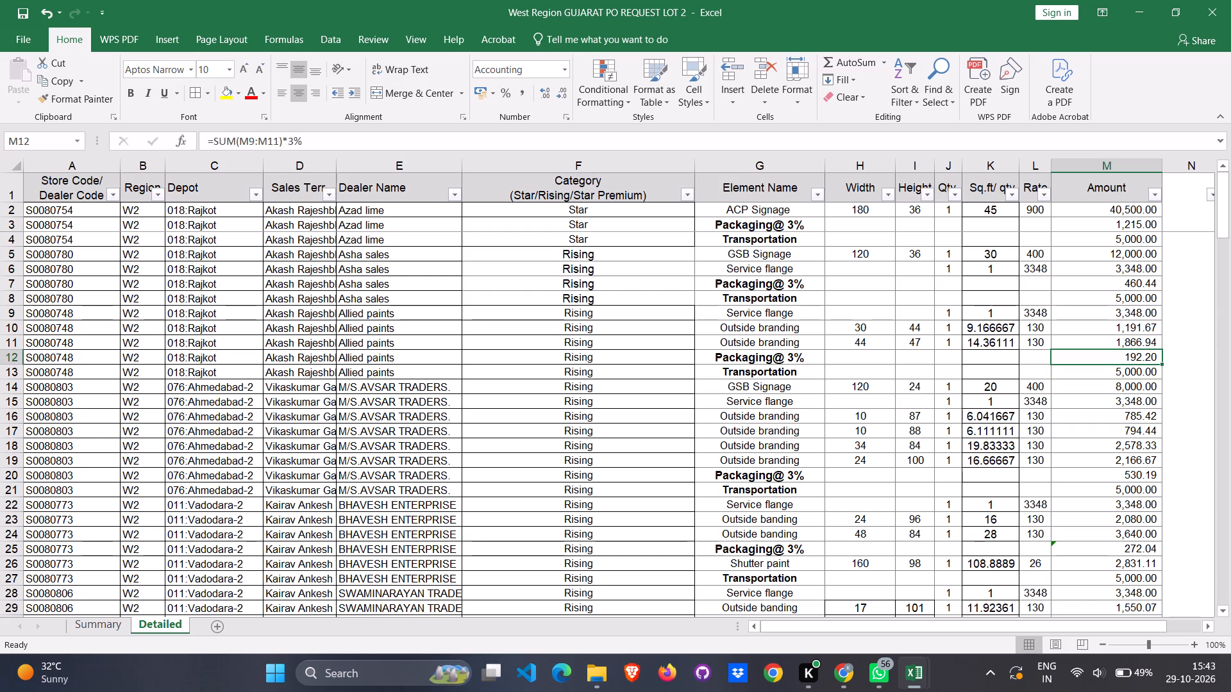
Replace Asha sales' Packaging@ 3% amount in M7 with the formula =SUM(M5:M6)*3%.
click(791, 286)
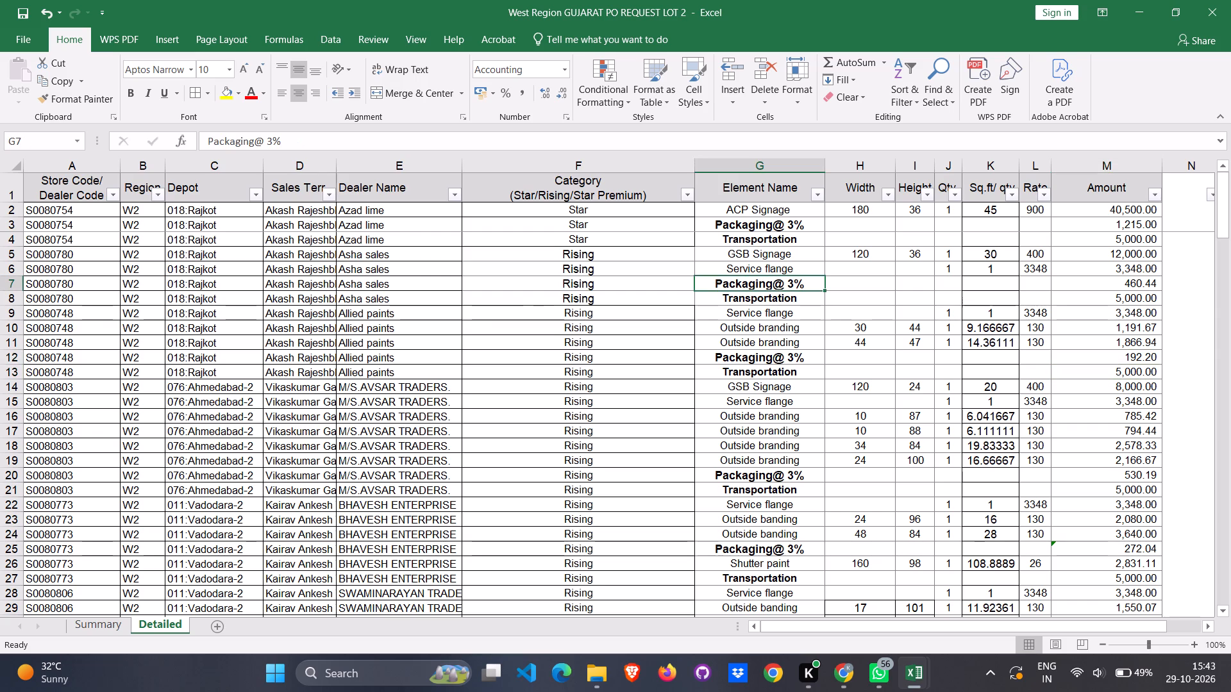
click(1124, 286)
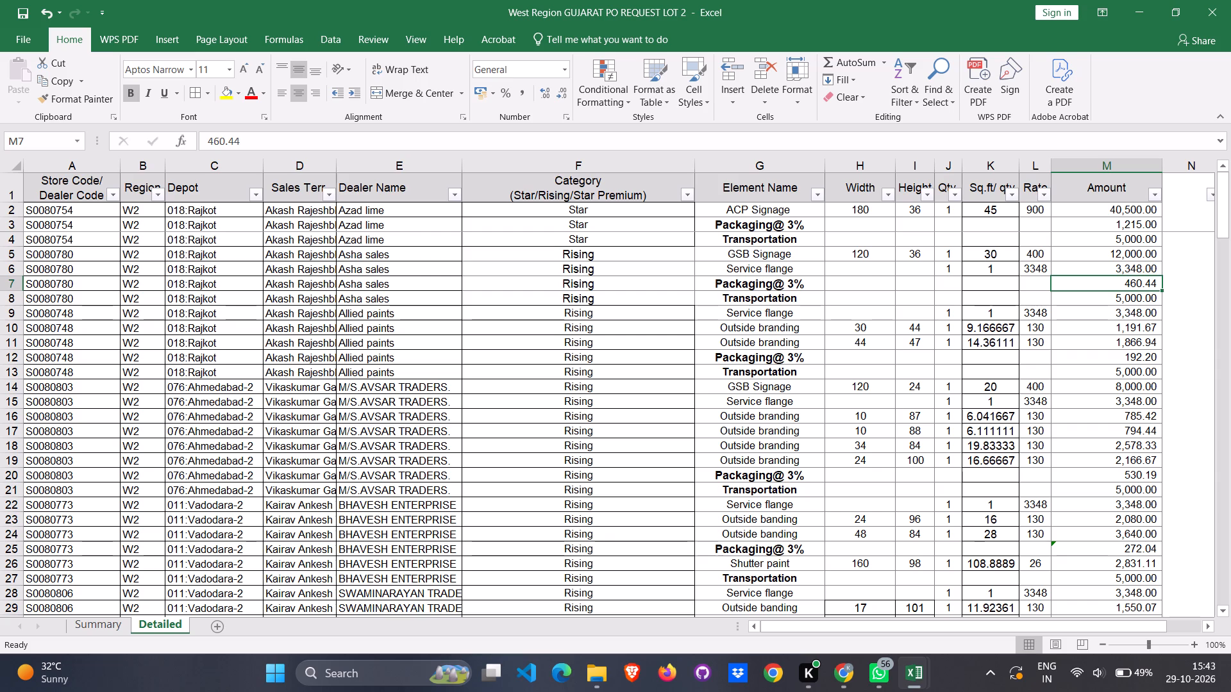
text(=SUM)
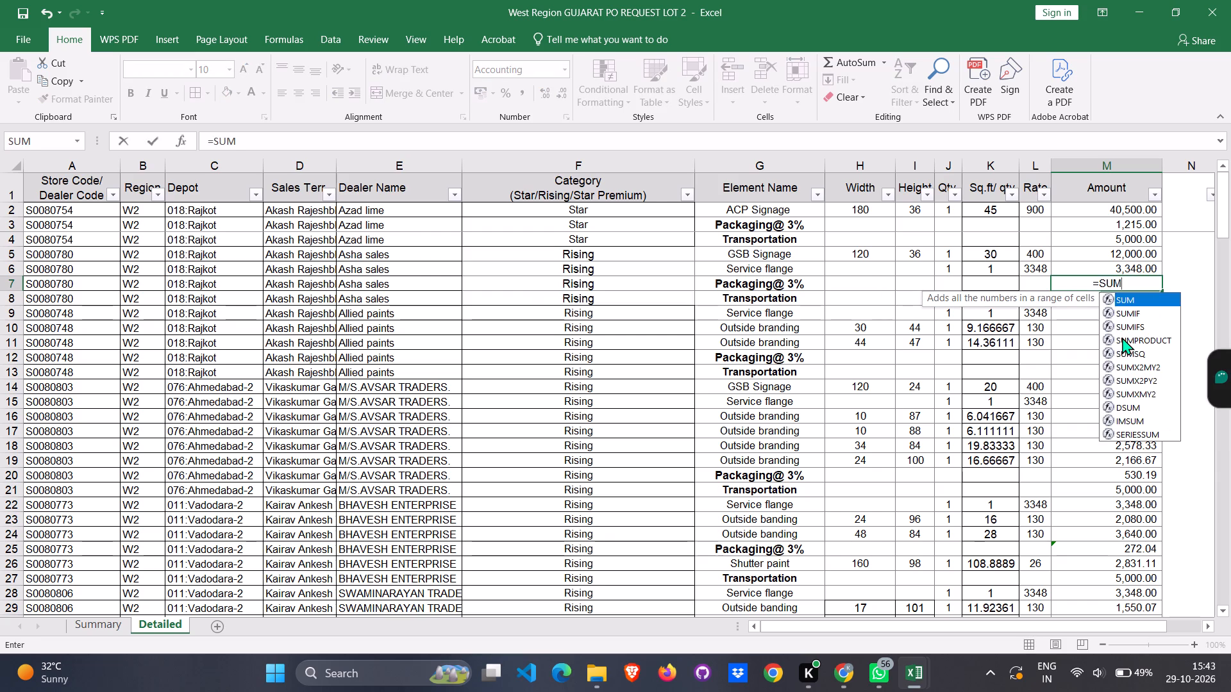
key(shift+parenleft)
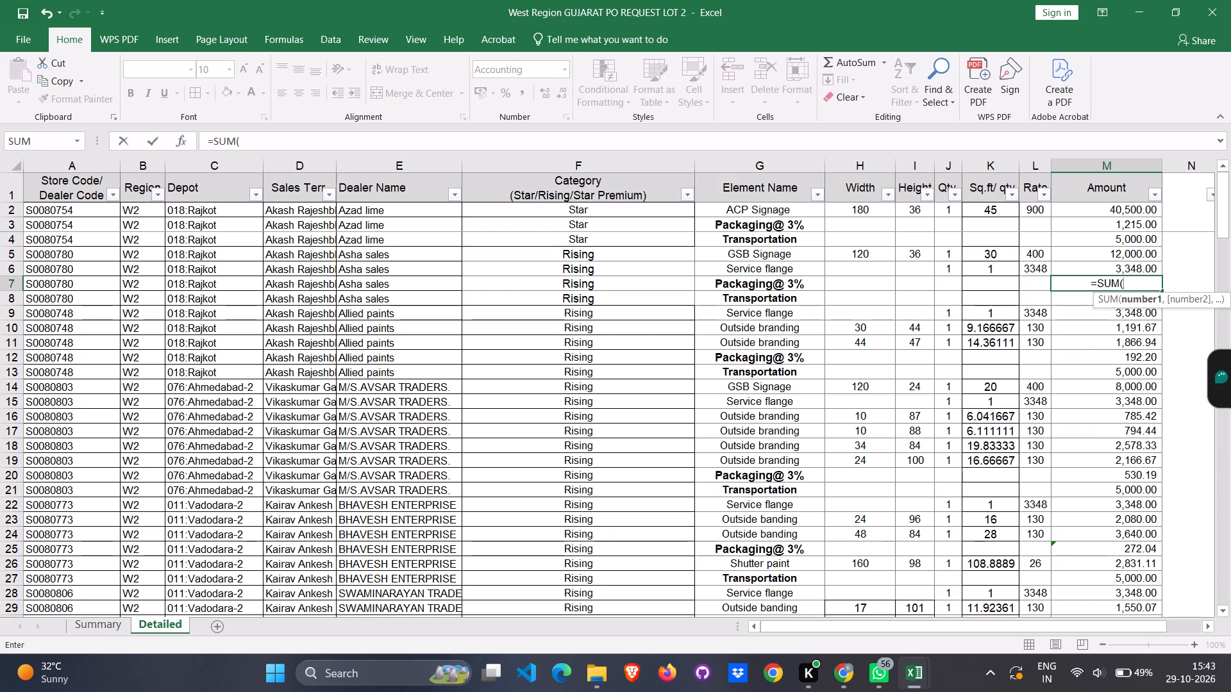
scroll(1134, 283, up, 1)
drag(1130, 256, 1131, 267)
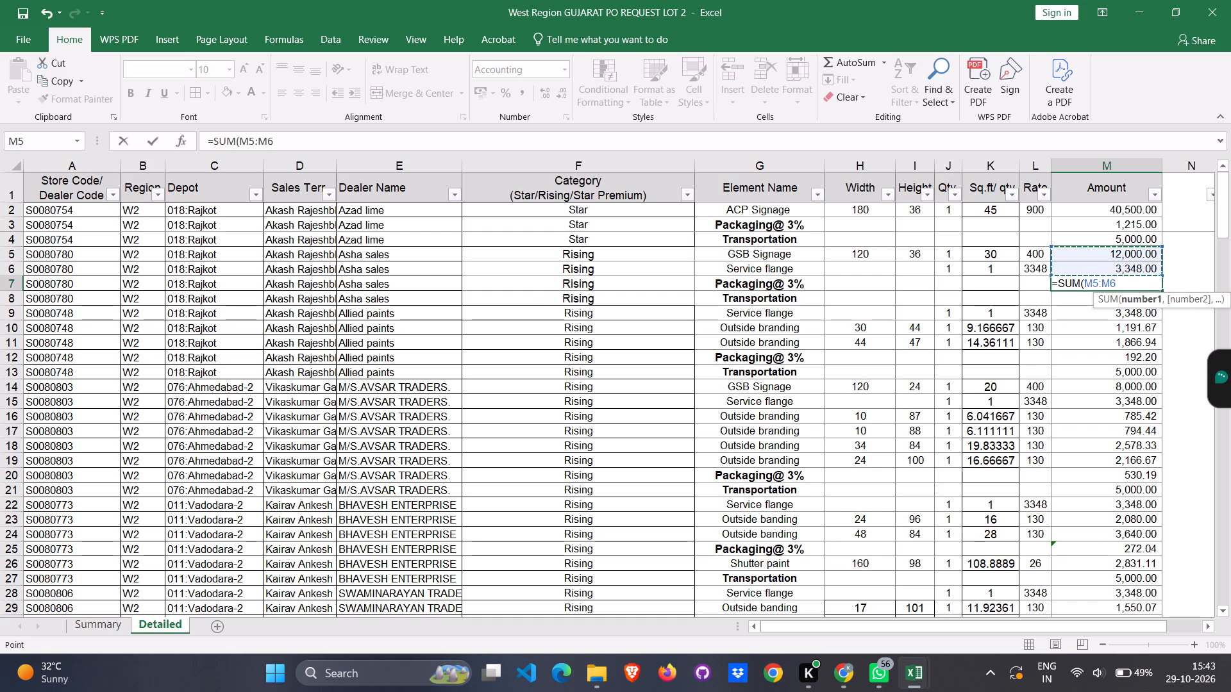
key(shift+parenright)
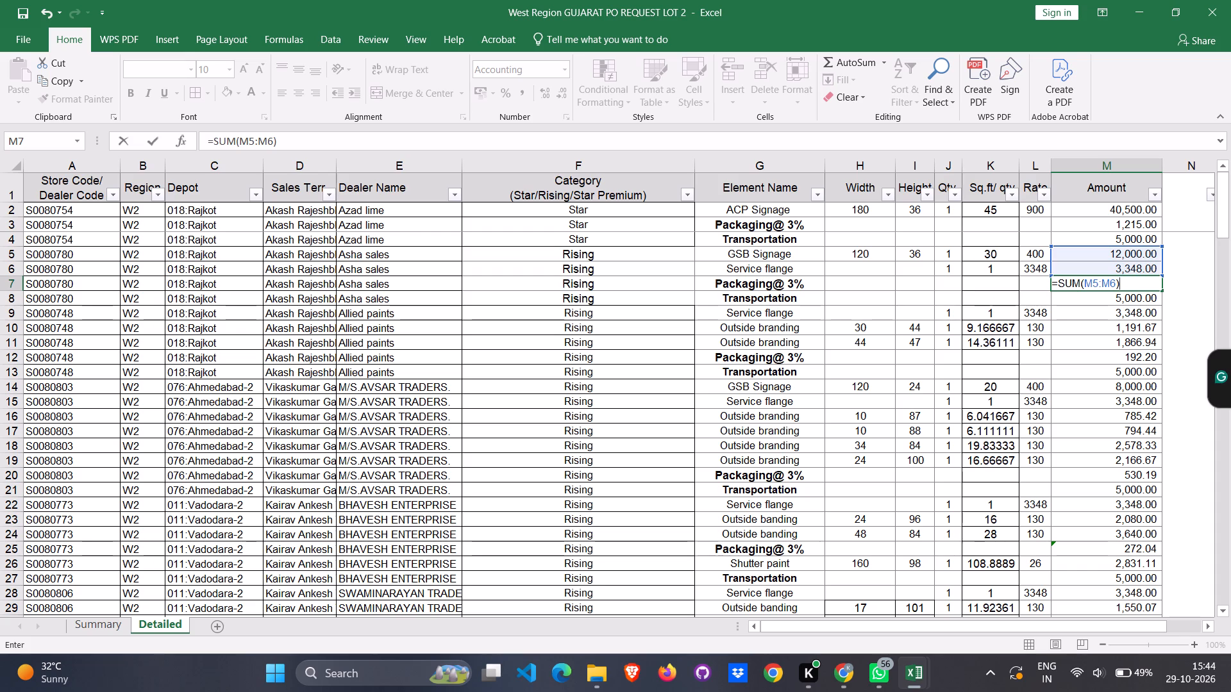
key(shift+asterisk)
key(3)
key(shift+percent)
key(Return)
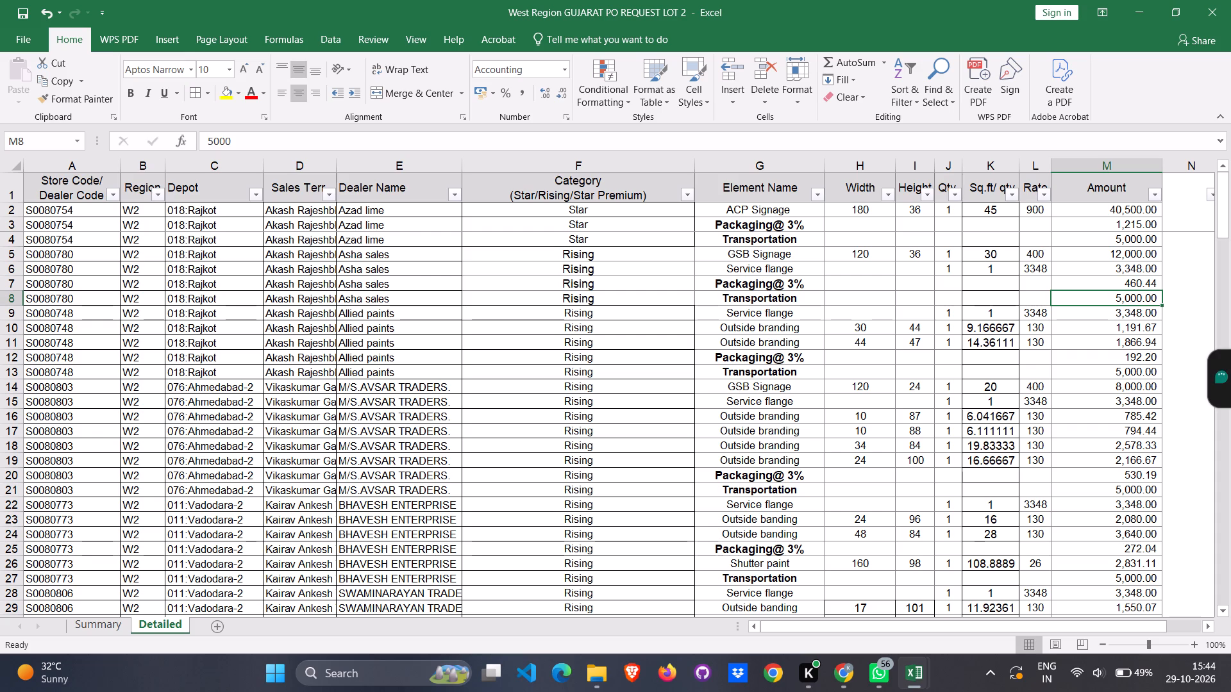
Replace Azad lime's Packaging@ 3% amount in M3 with the formula =SUM(M2)*3% and save the workbook.
click(1116, 222)
text(=SUM)
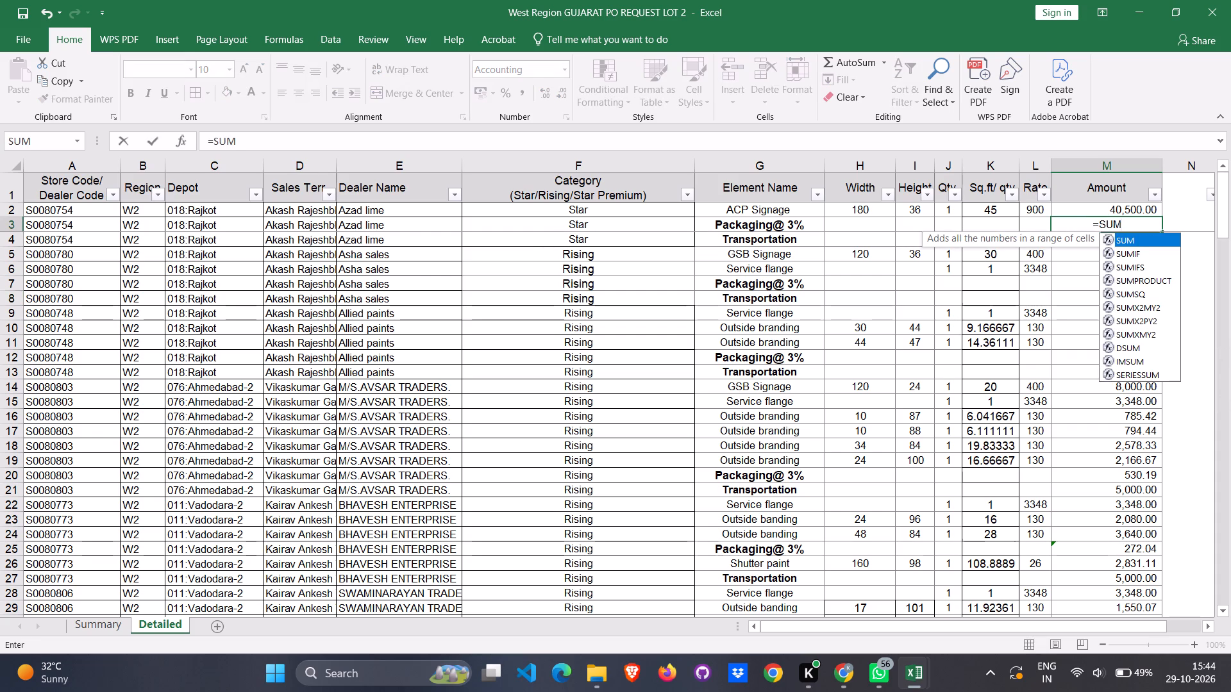
key(shift+parenleft)
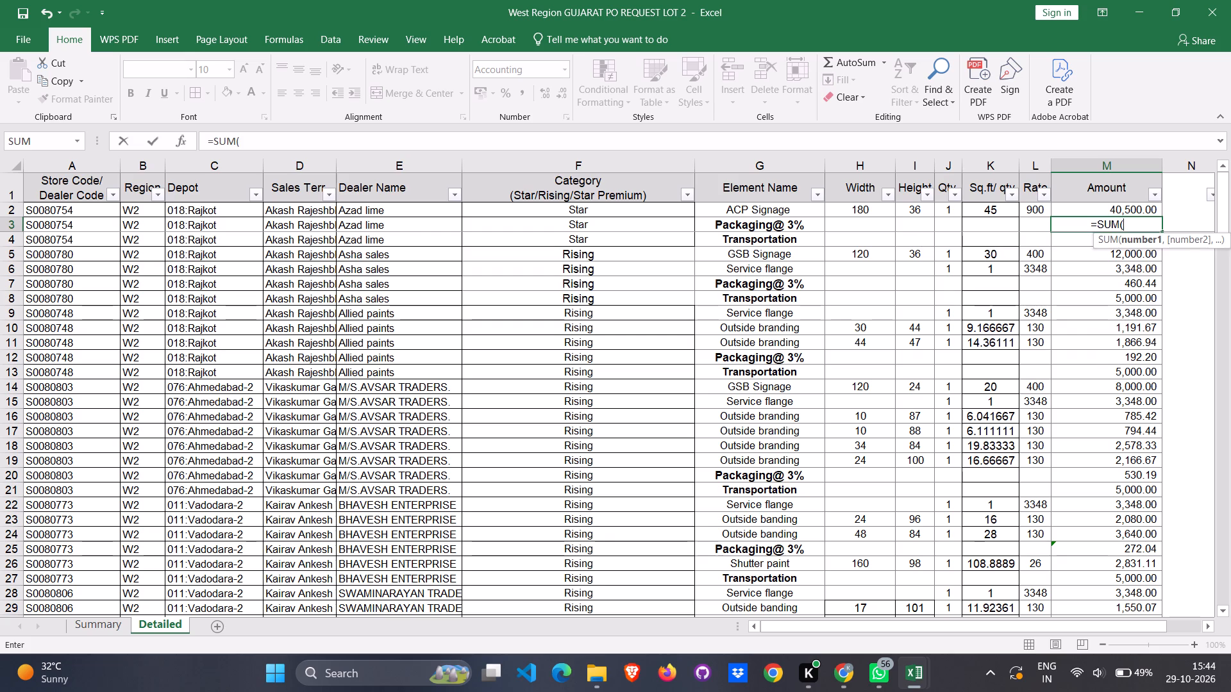
click(1123, 208)
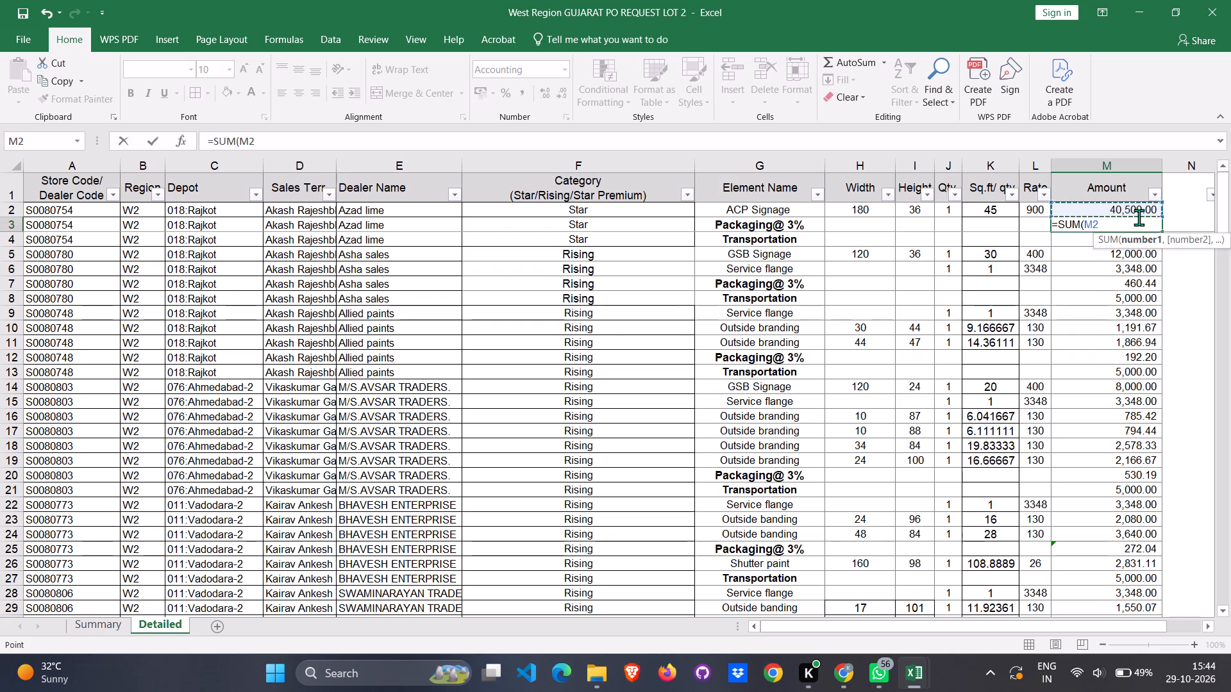
key(shift+parenright)
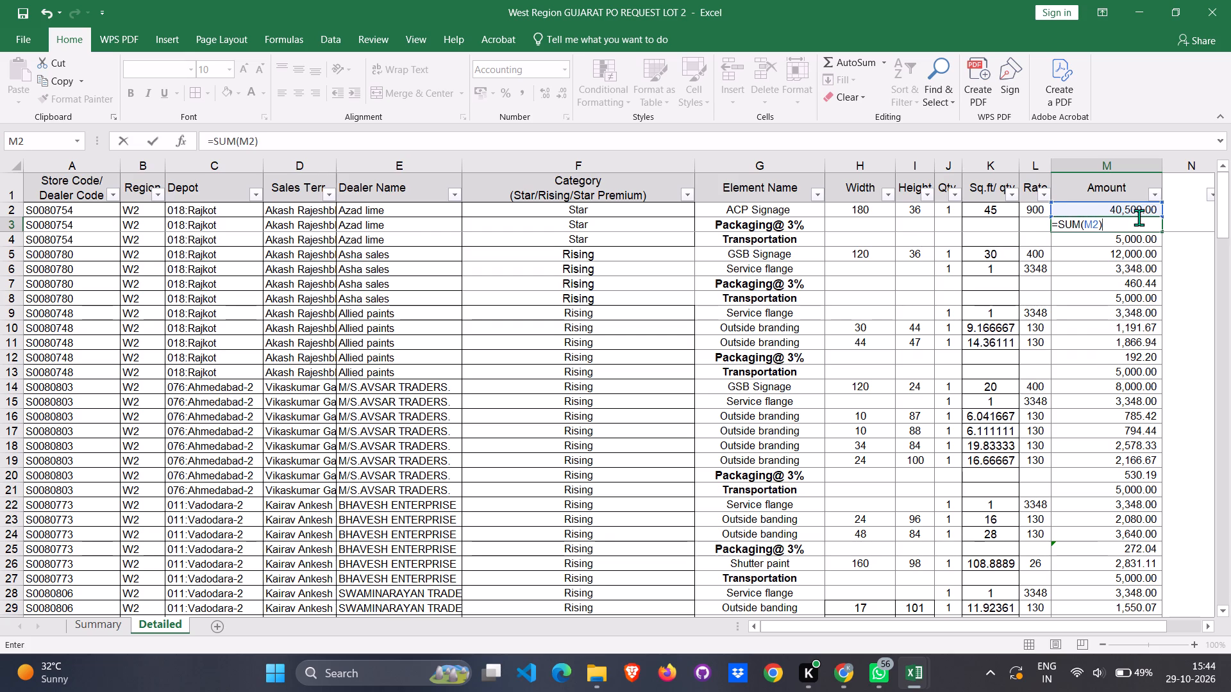
key(shift+asterisk)
key(3)
key(shift+percent)
key(Return)
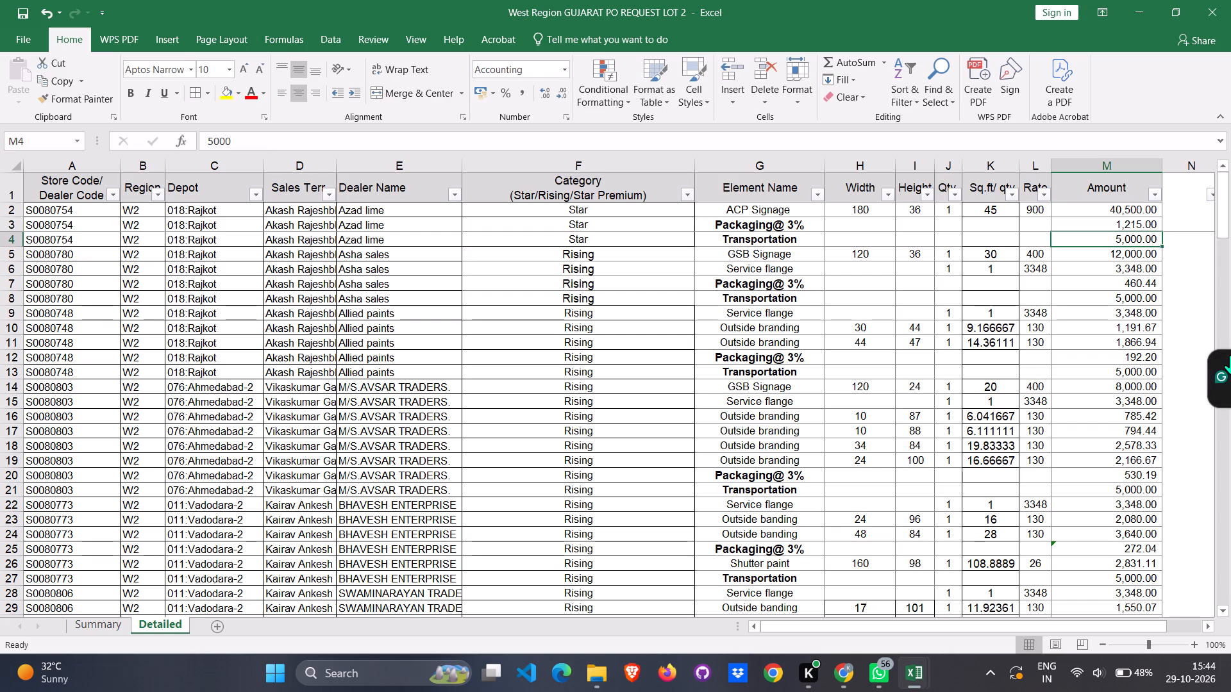
key(ctrl+s)
scroll(974, 374, down, 7)
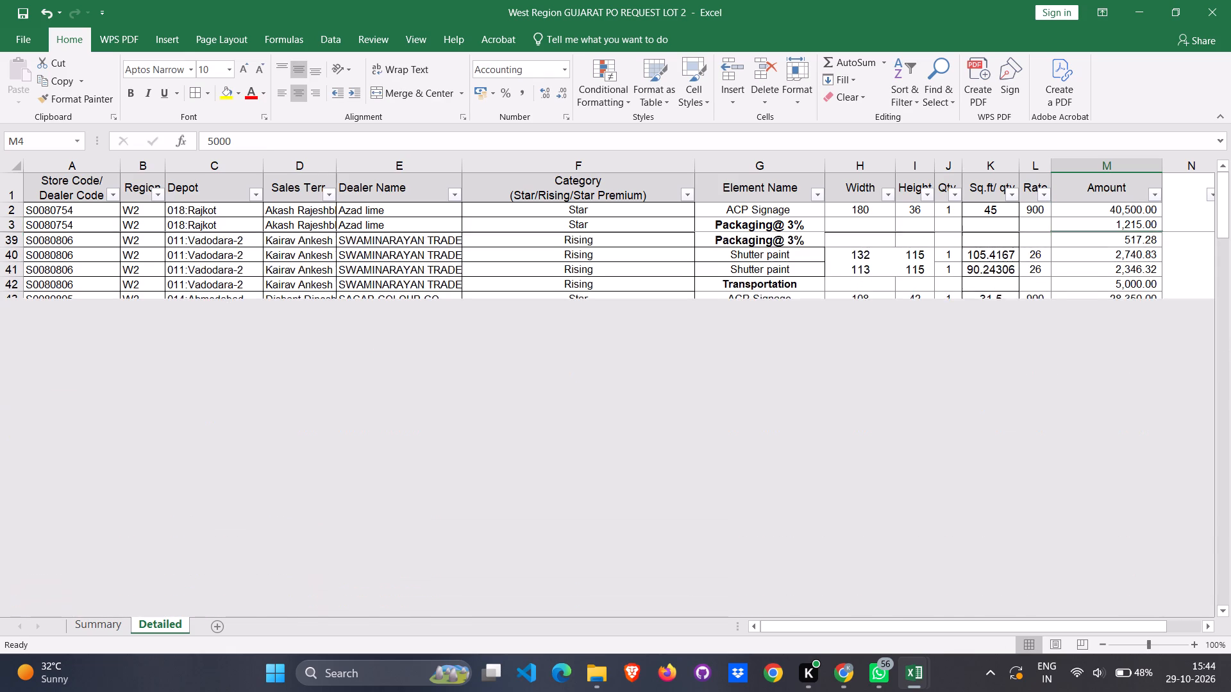
Compare the grand total on the Summary sheet with the total beneath the Detailed sheet's Amount column.
scroll(974, 374, down, 4)
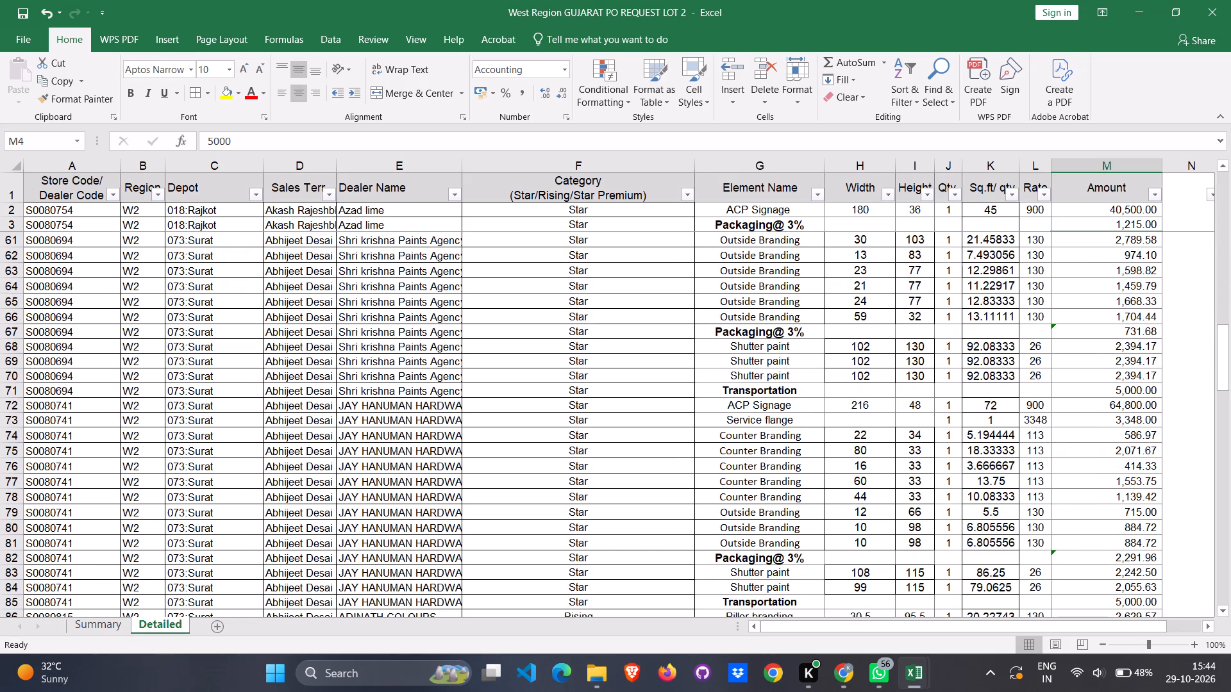
scroll(974, 374, up, 5)
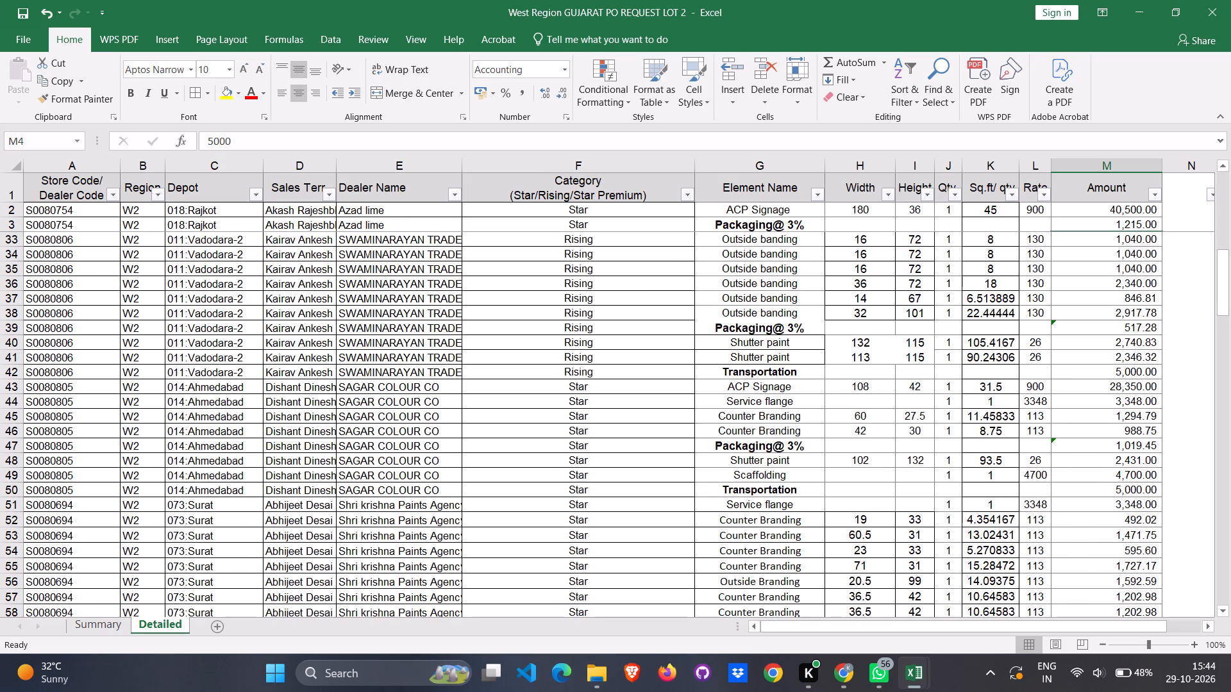
scroll(968, 399, up, 6)
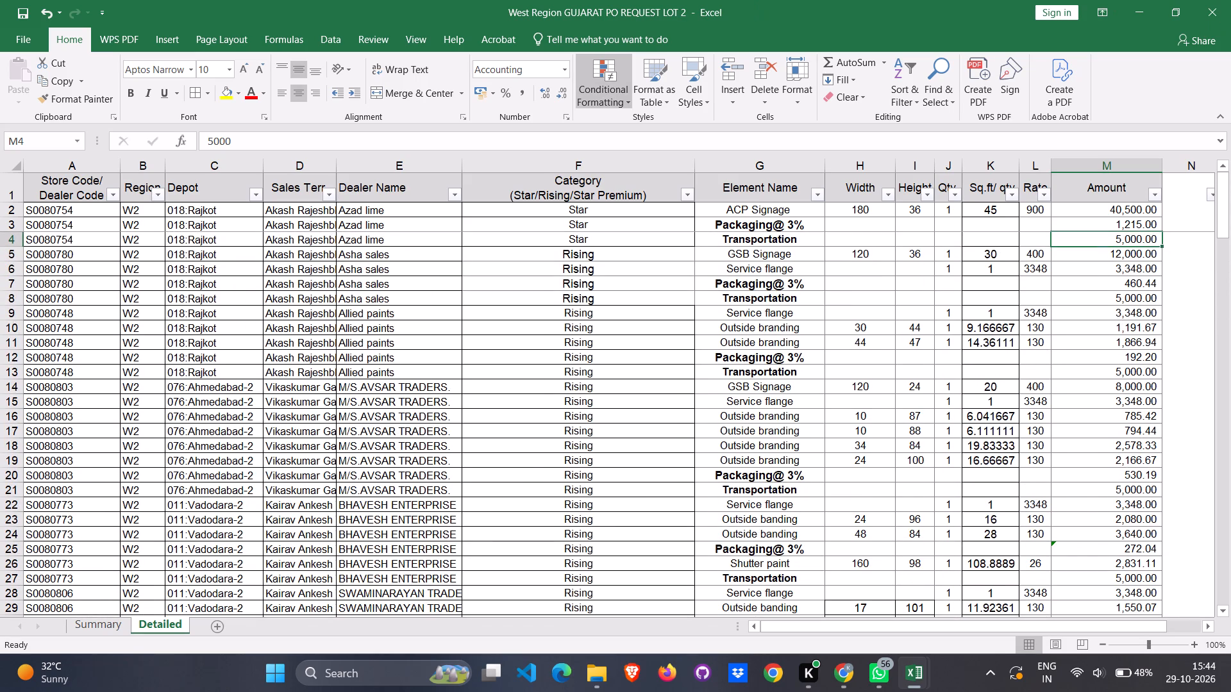
click(91, 629)
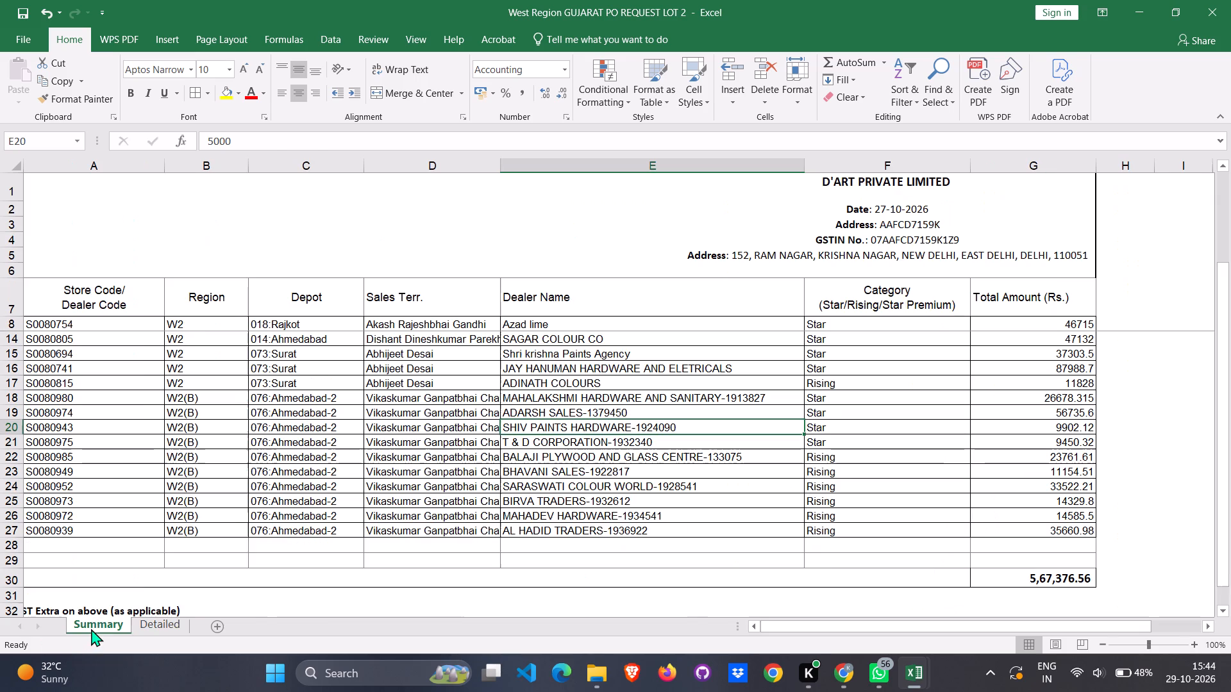
click(160, 622)
scroll(639, 340, down, 10)
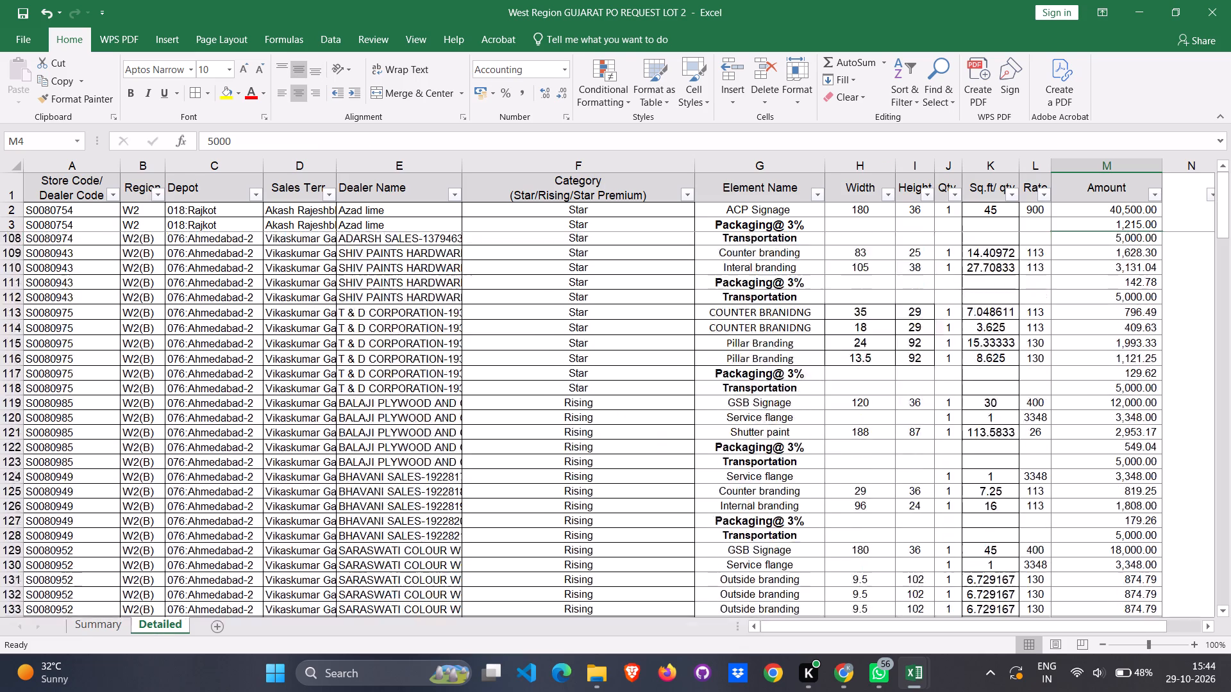
scroll(639, 340, down, 2)
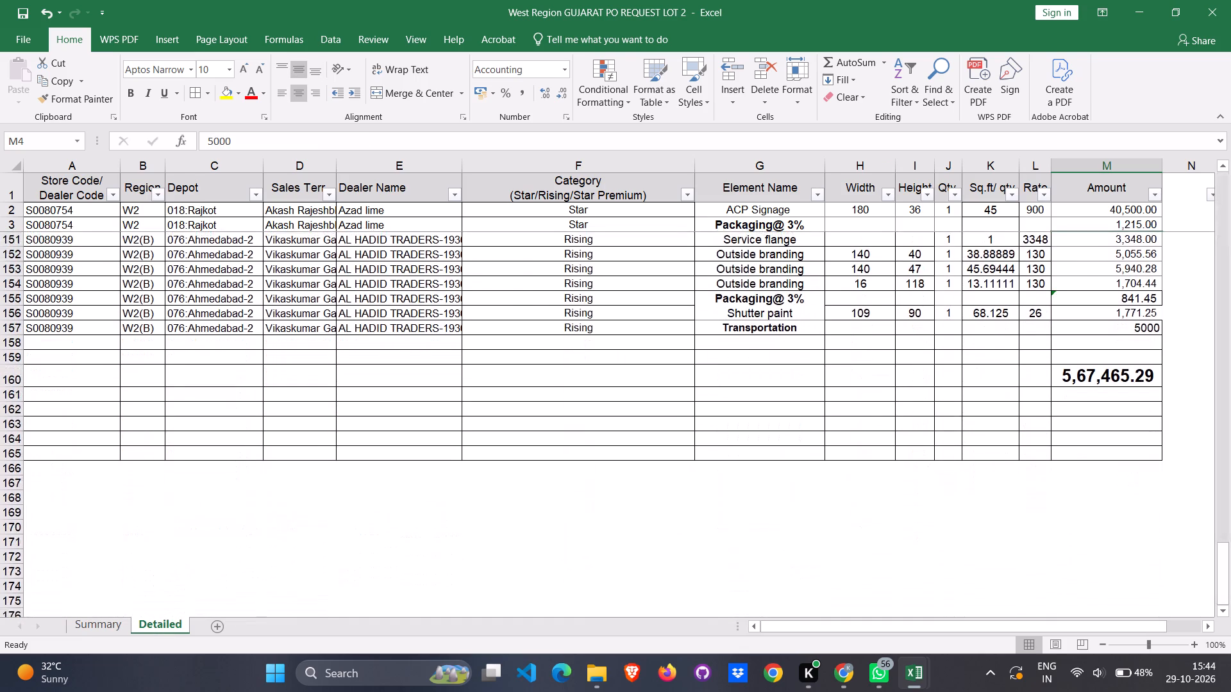
click(113, 628)
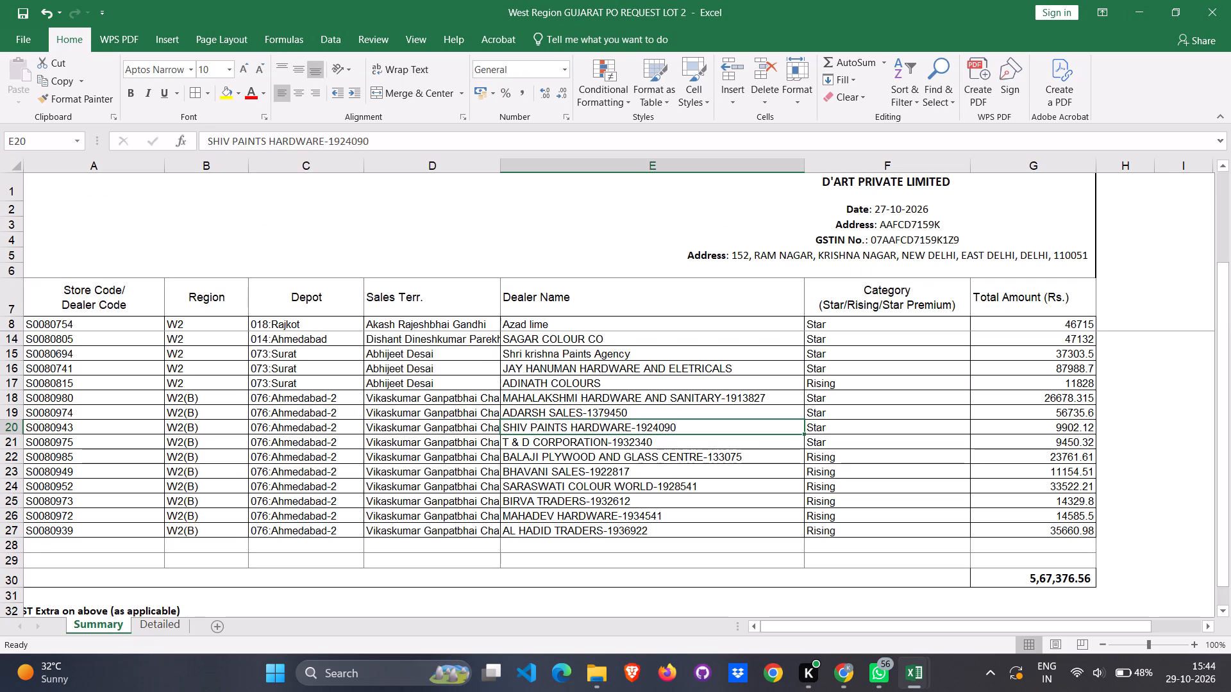
click(180, 625)
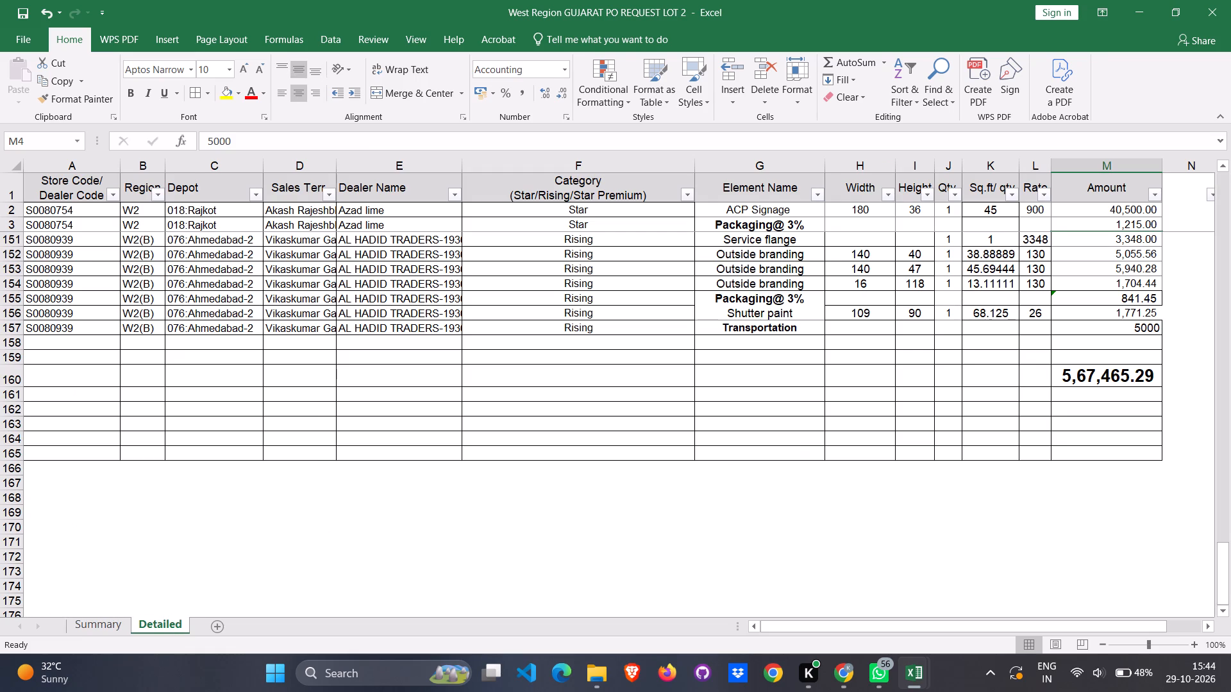
Inspect the formula behind Azad lime's Packaging@ 3% amount in M3 of the Detailed sheet.
scroll(1045, 379, up, 11)
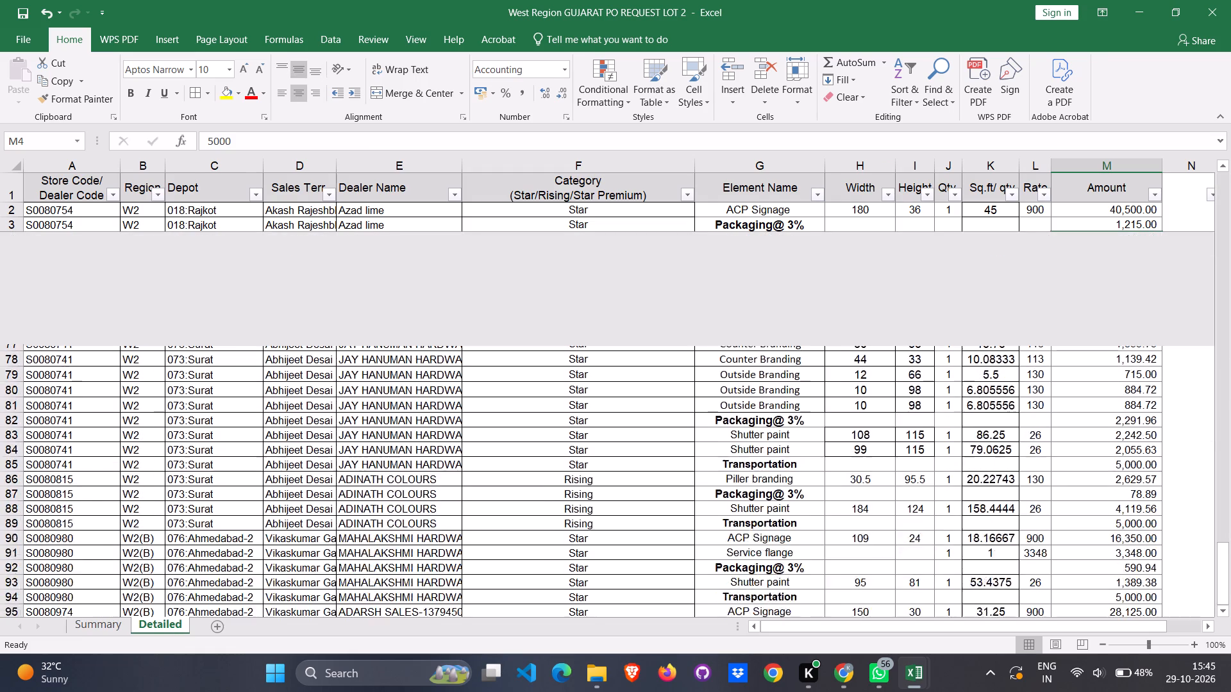
scroll(1045, 379, up, 6)
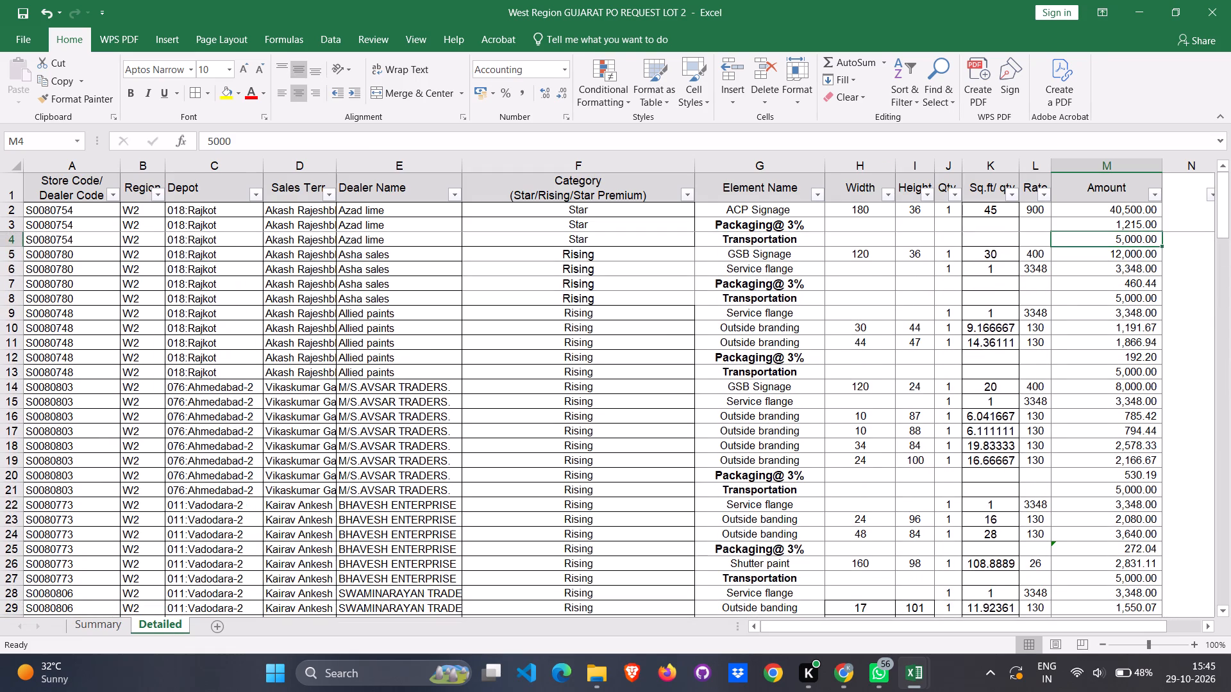
scroll(962, 295, up, 5)
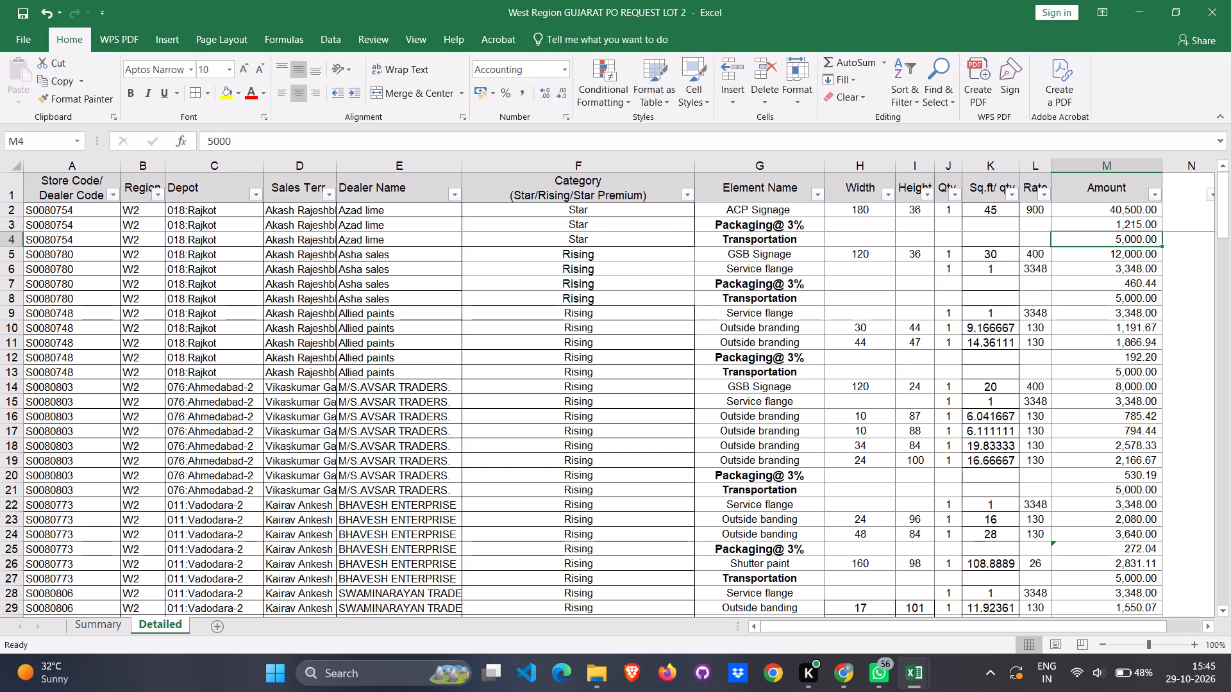
click(787, 227)
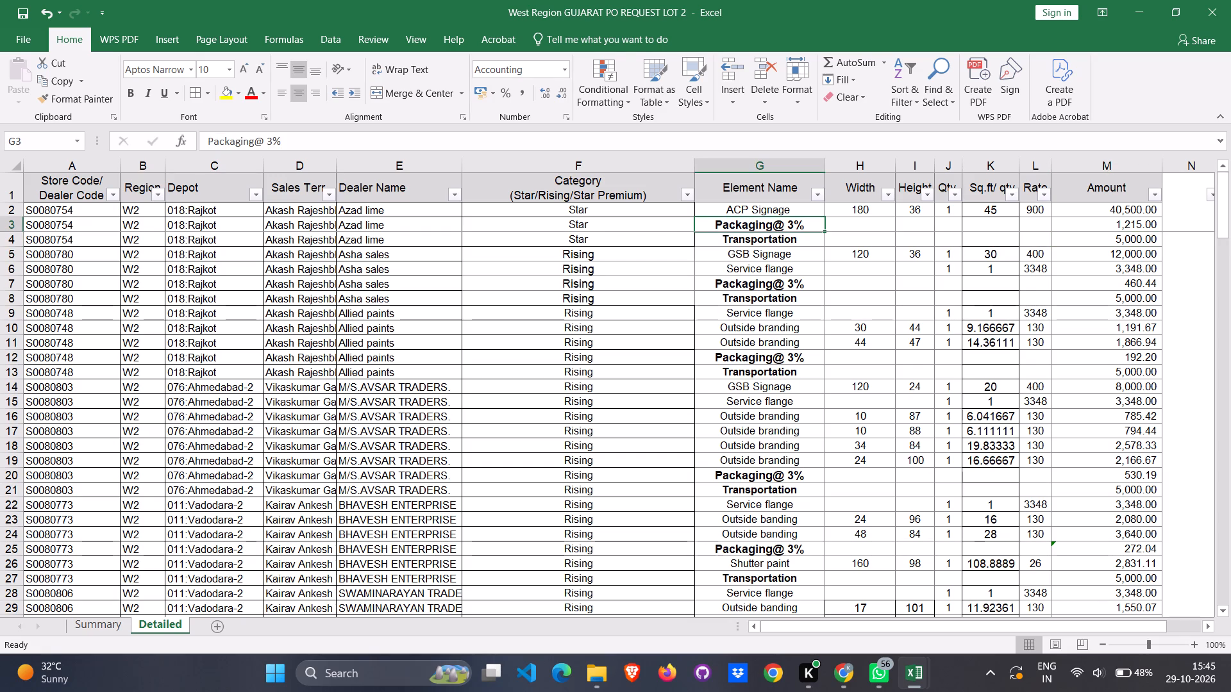
click(1126, 226)
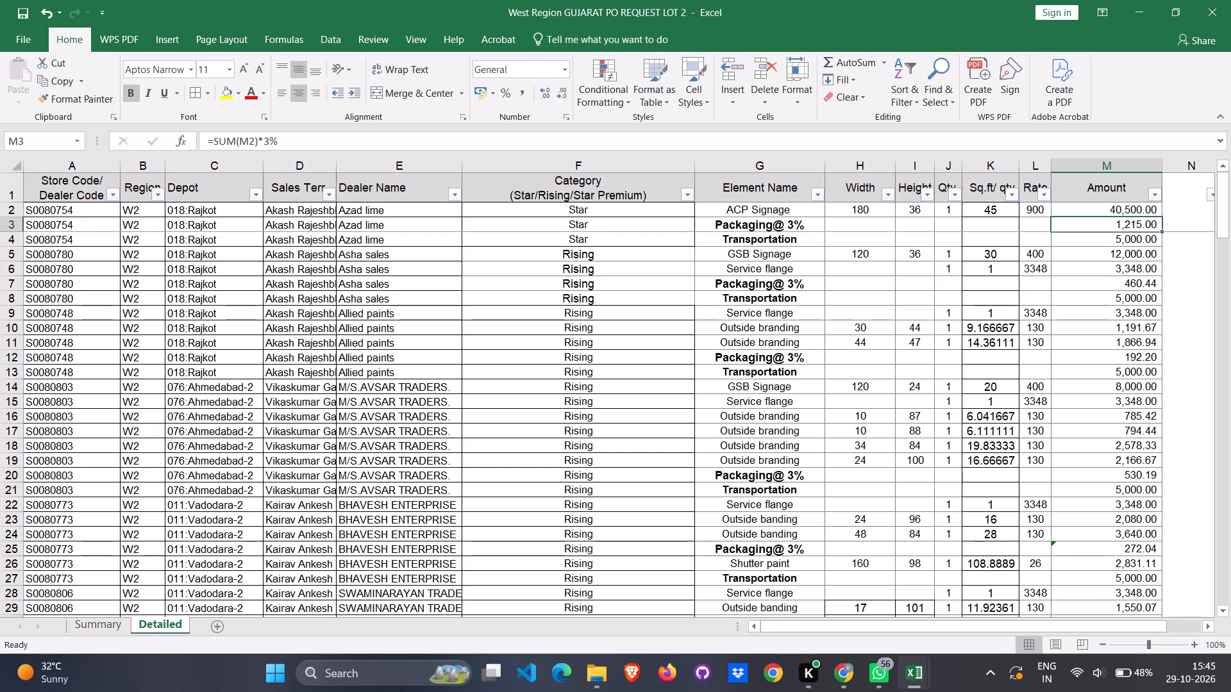
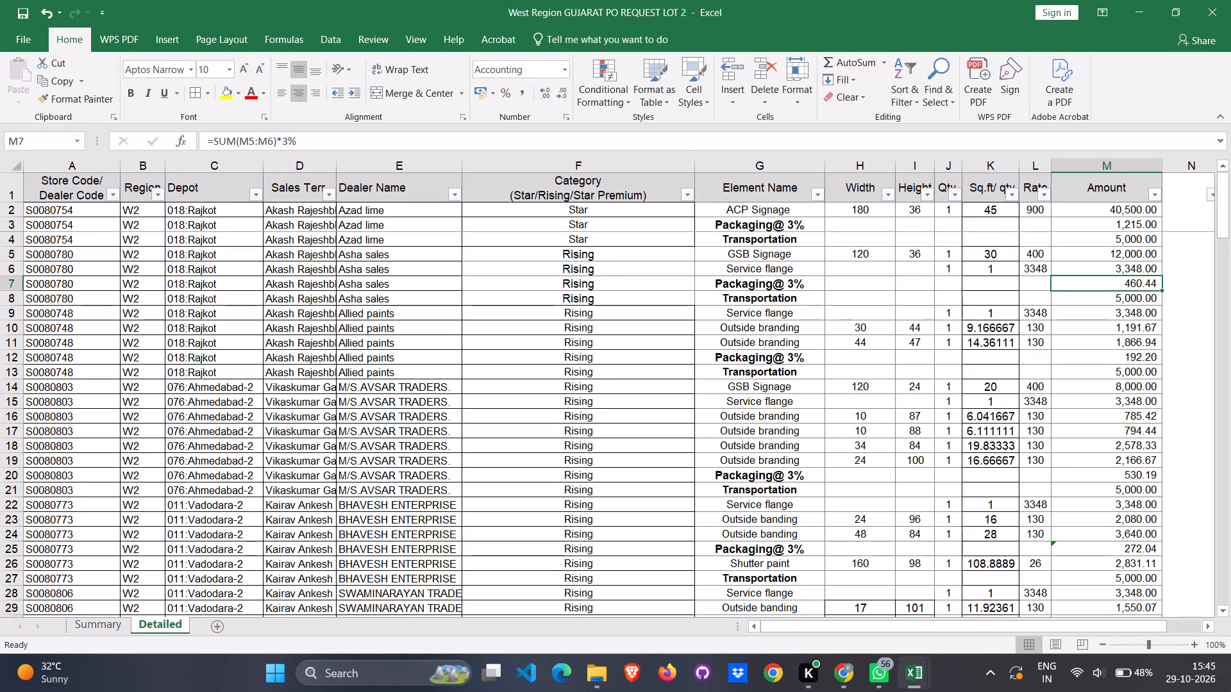
Check the Packaging@ 3% formulas for Allied paints in M12, M/S.AVSAR TRADERS in M20 and BHAVESH ENTERPRISE in M25 against their item rows.
click(1107, 356)
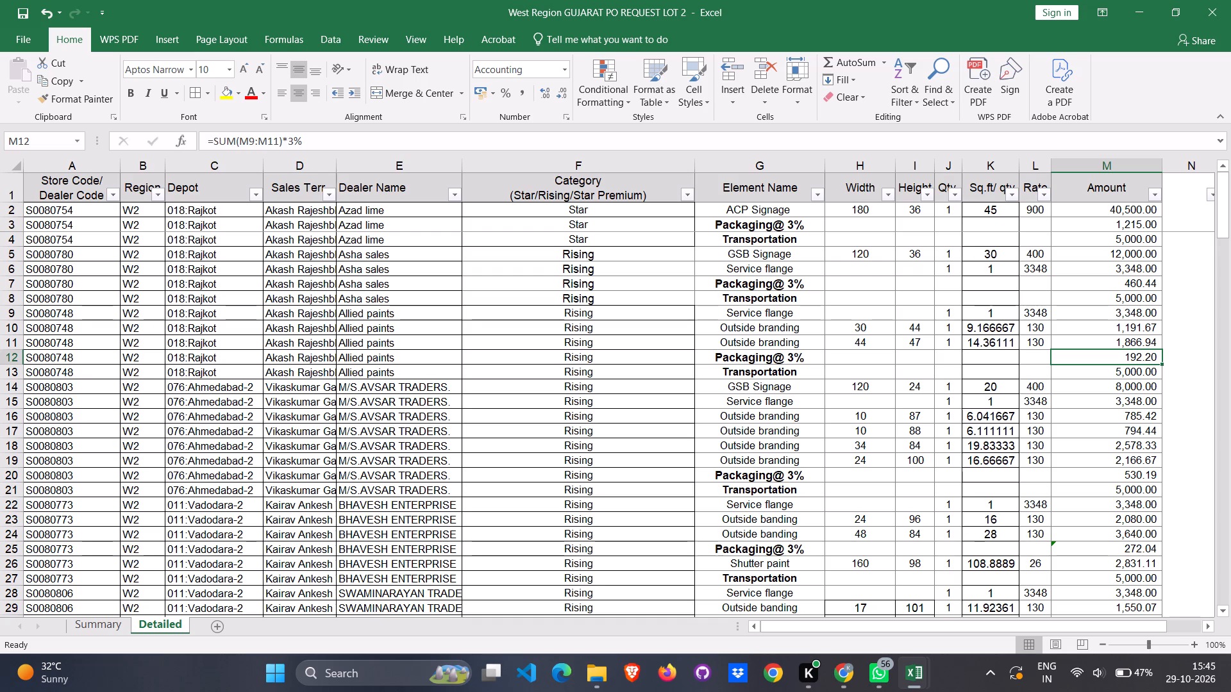
scroll(746, 318, down, 7)
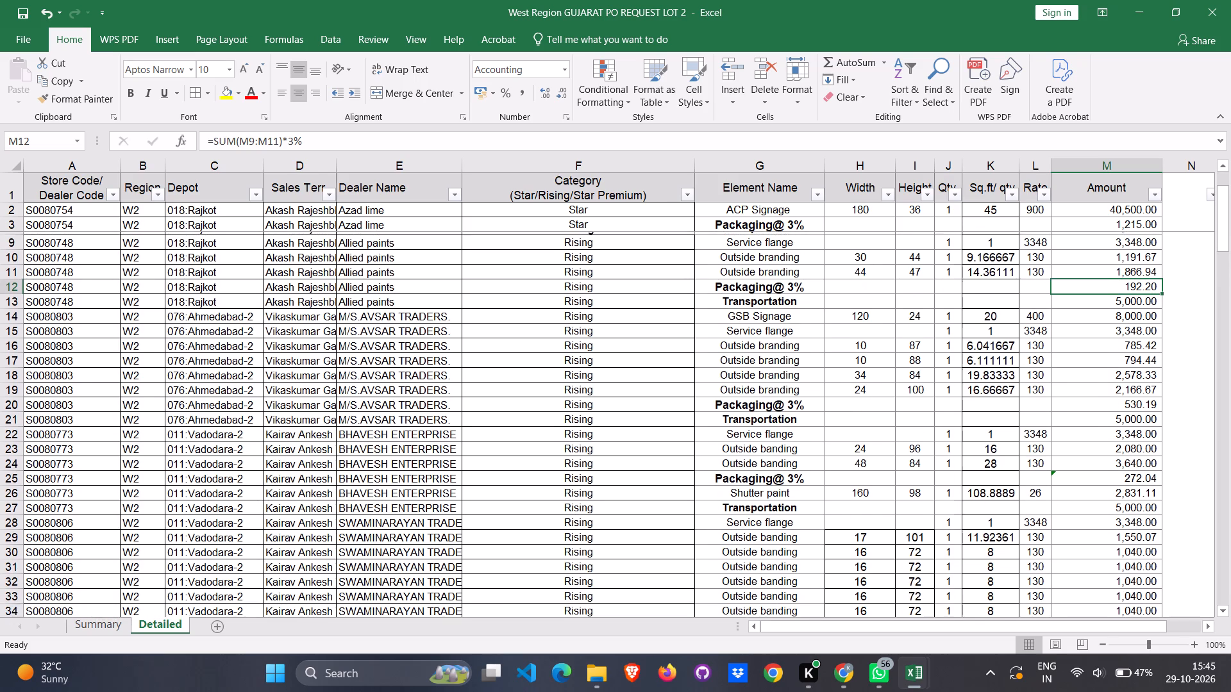
click(773, 377)
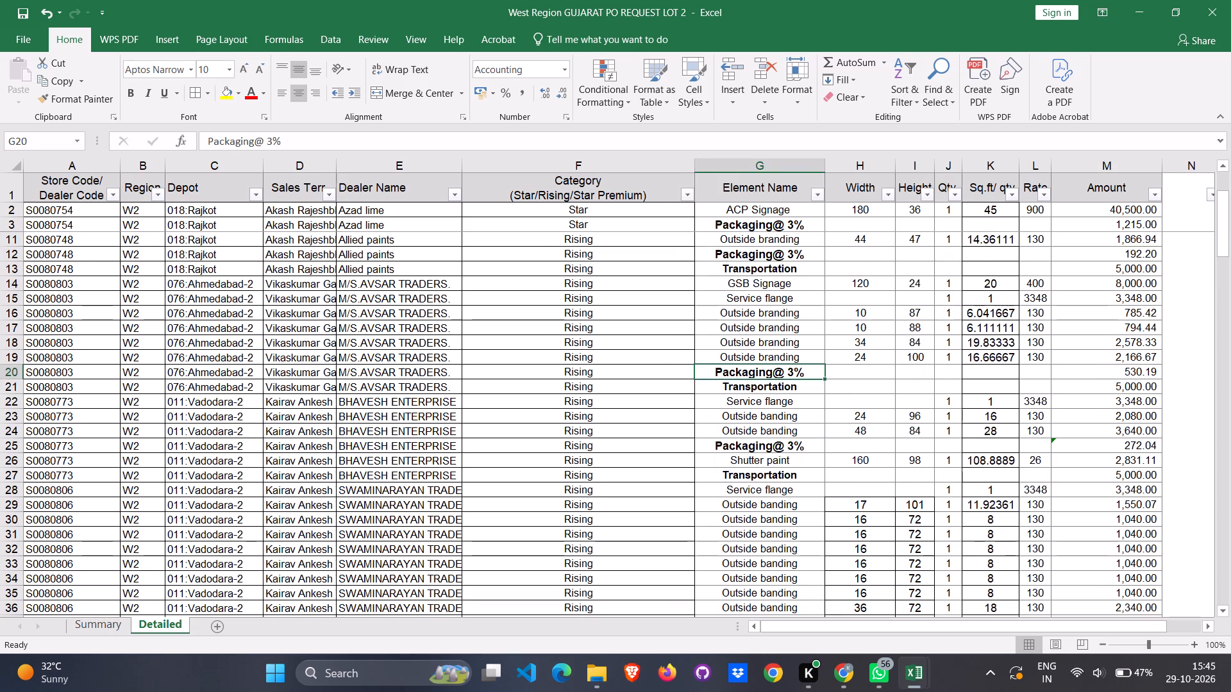
click(1117, 375)
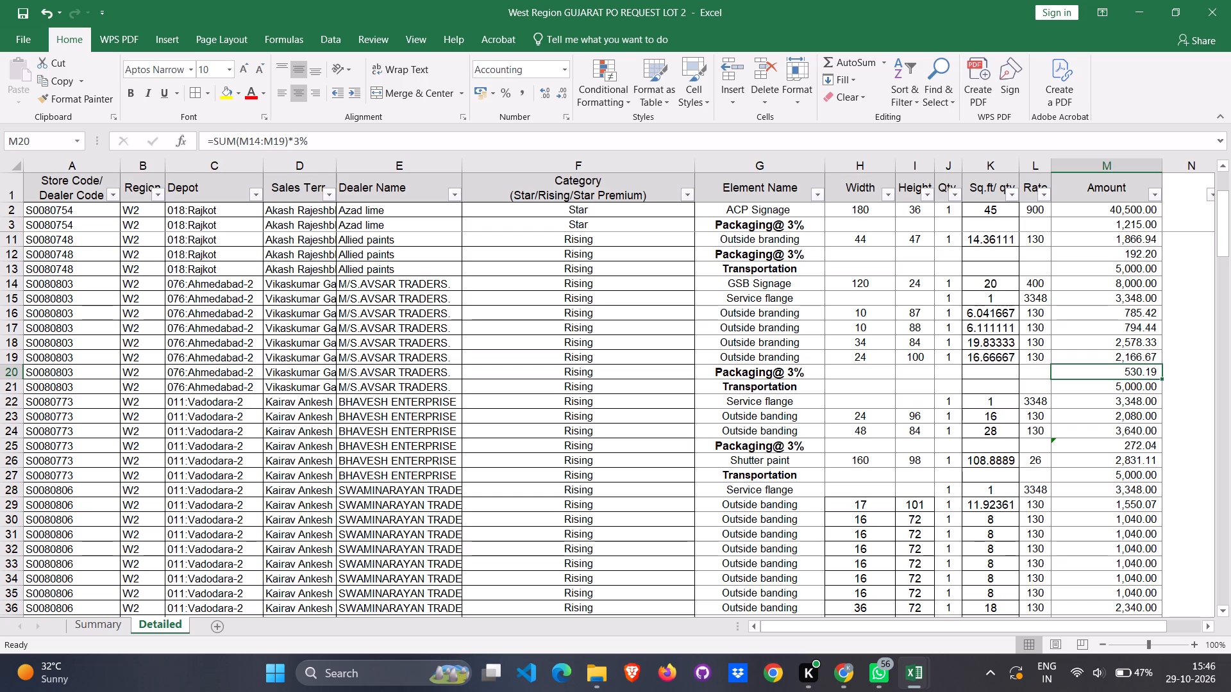
click(800, 445)
click(1096, 449)
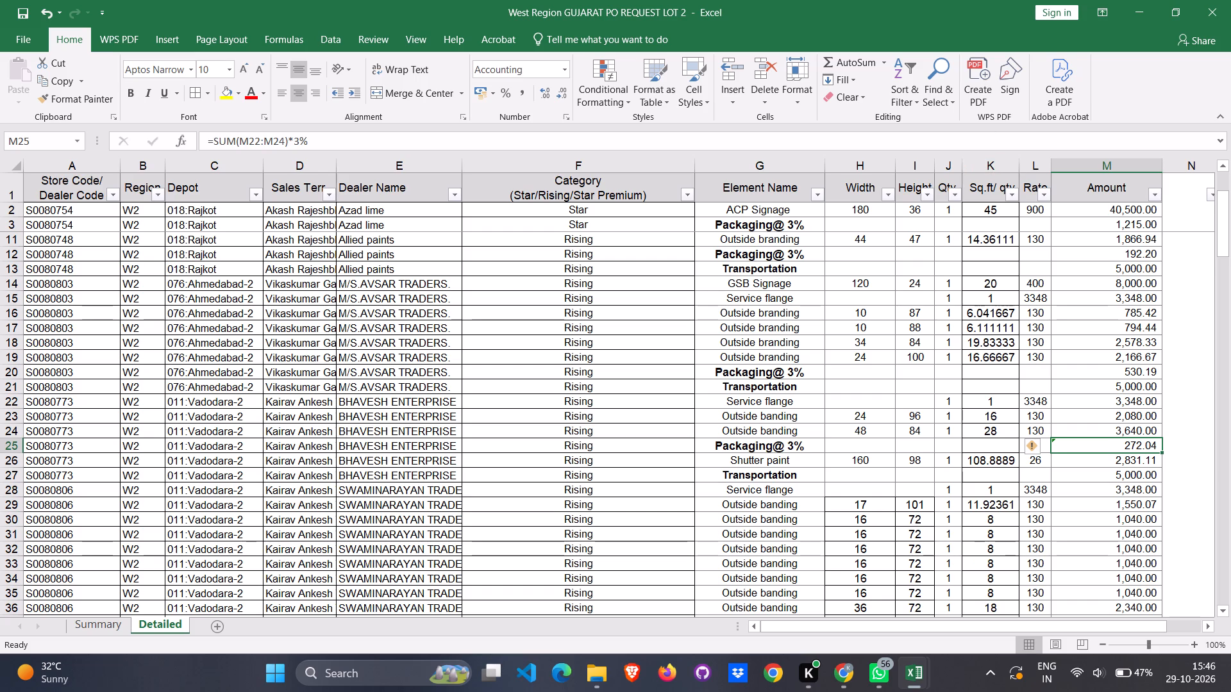
Check the Packaging@ 3% formula ranges for the SWAMINARAYAN dealer in M39 and SAGAR COLOUR CO in M47.
scroll(946, 314, down, 11)
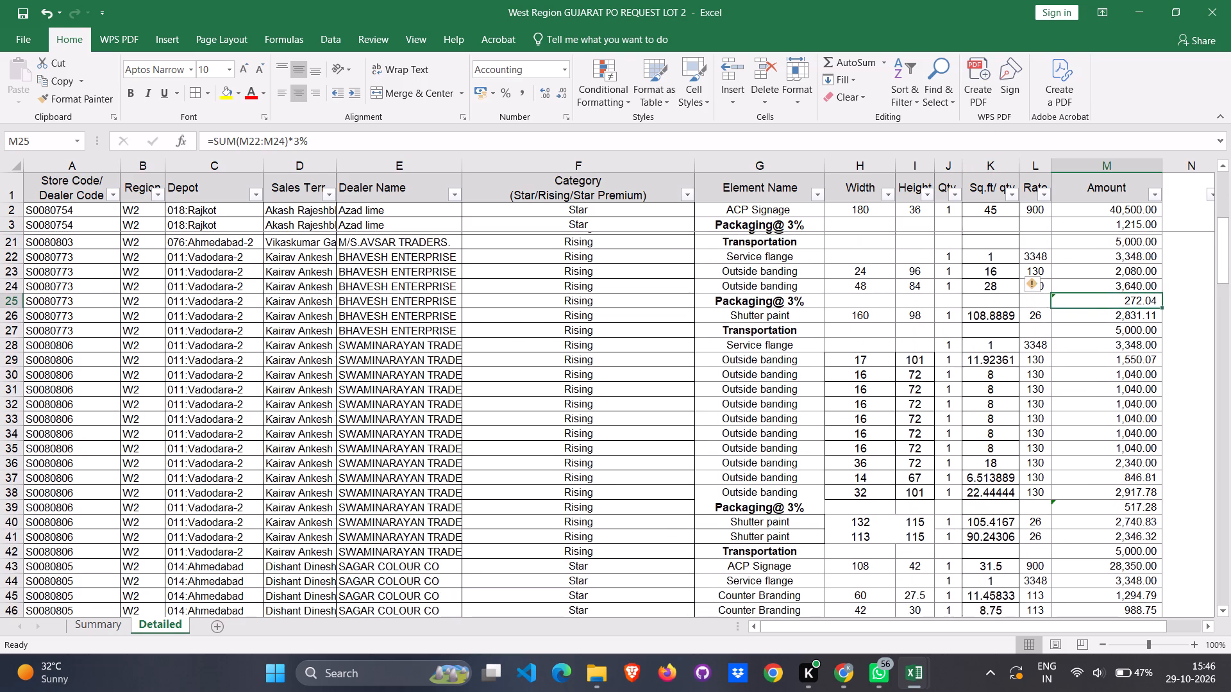
scroll(946, 314, up, 2)
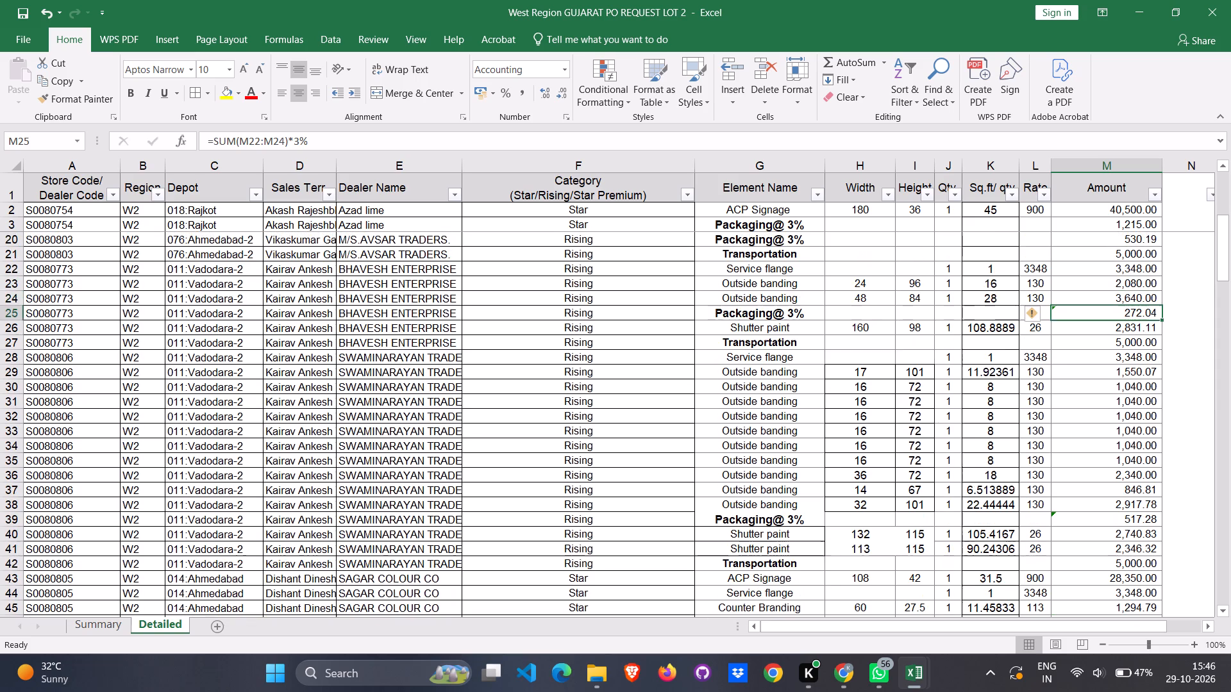
click(800, 520)
click(1110, 523)
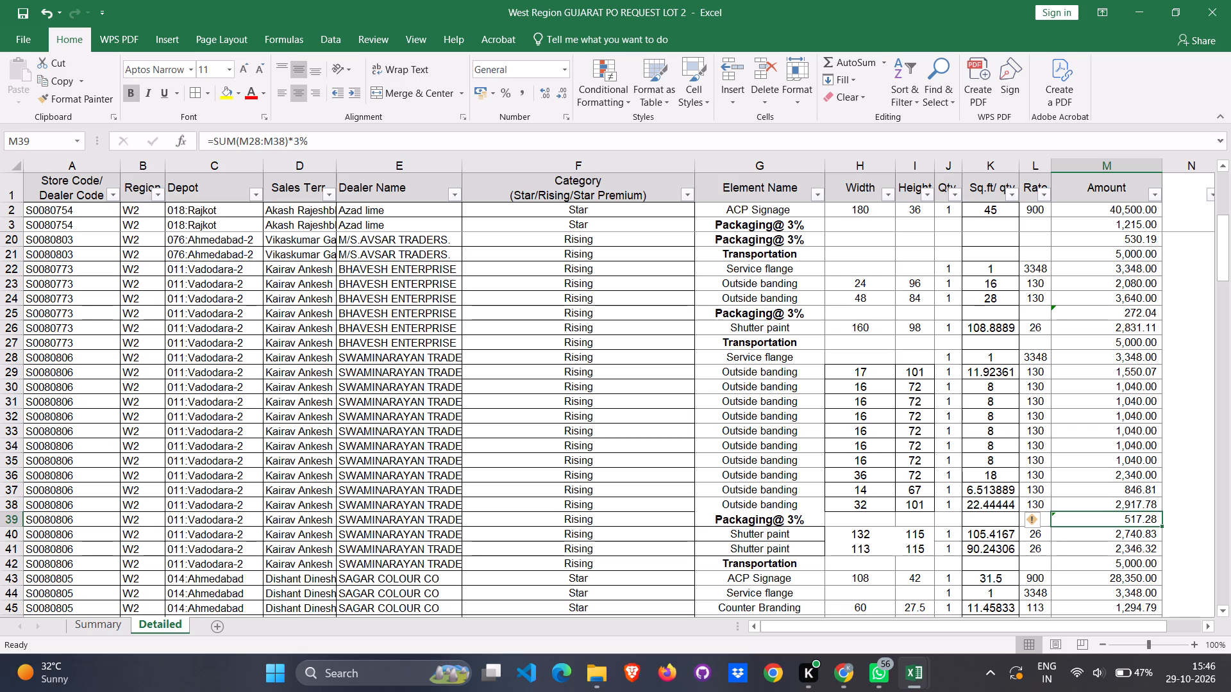
scroll(727, 463, down, 3)
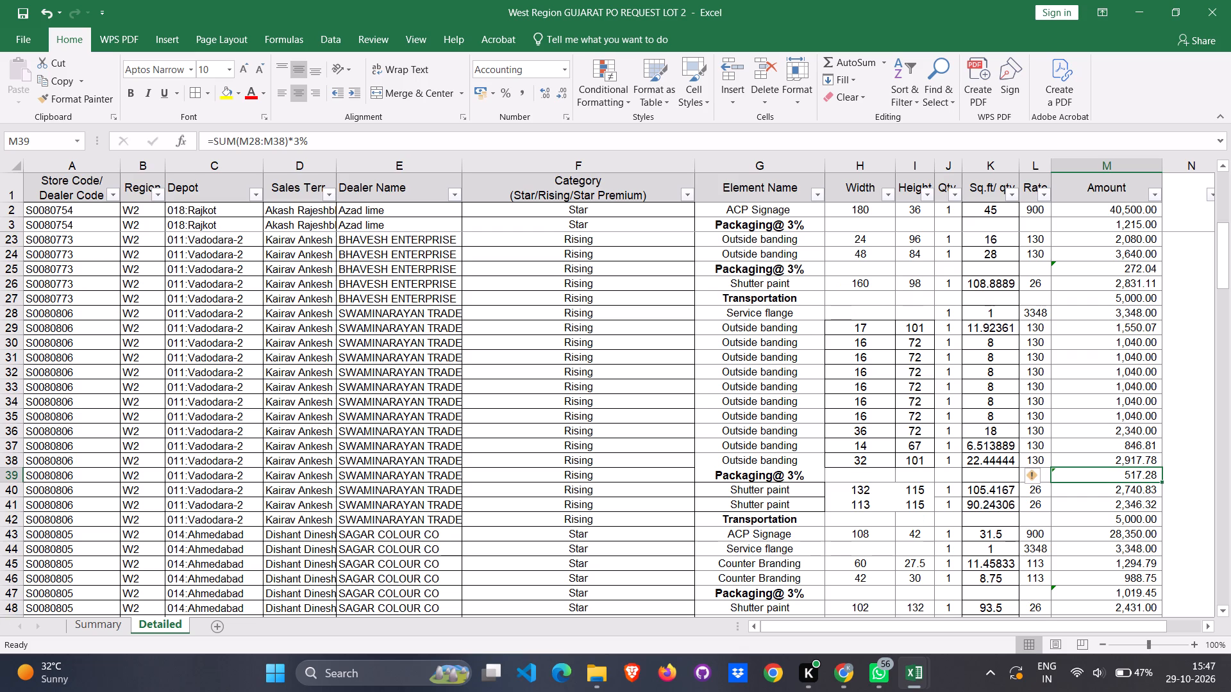
scroll(909, 377, down, 9)
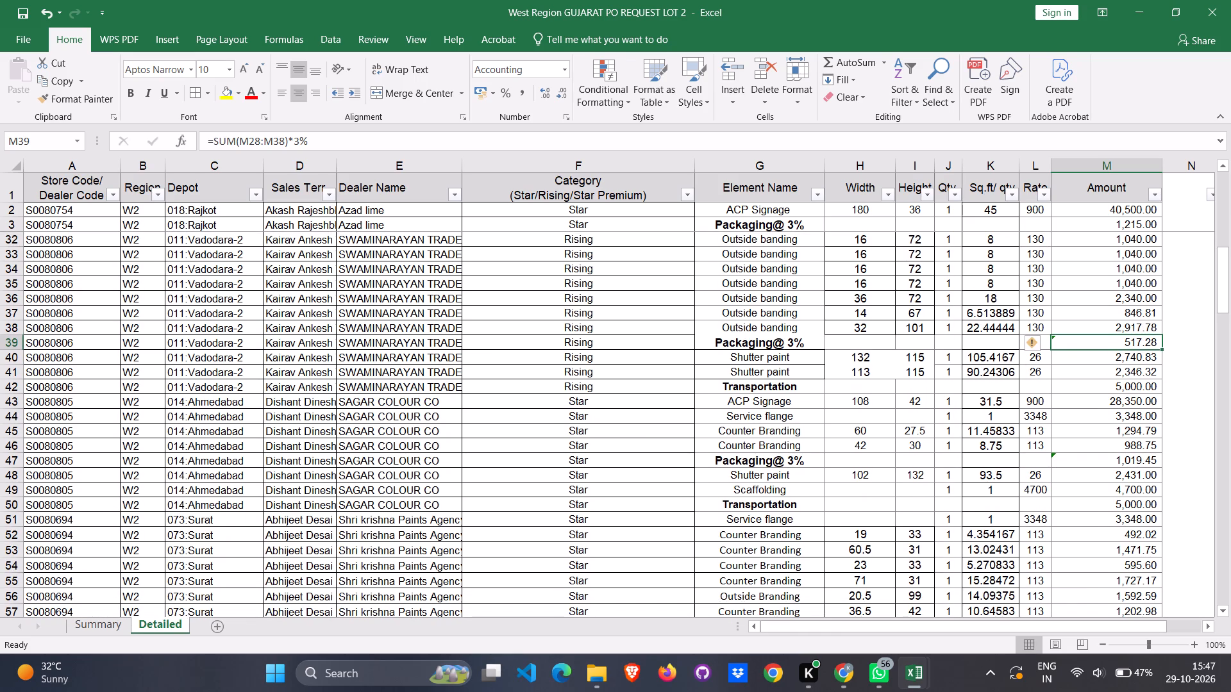
click(771, 460)
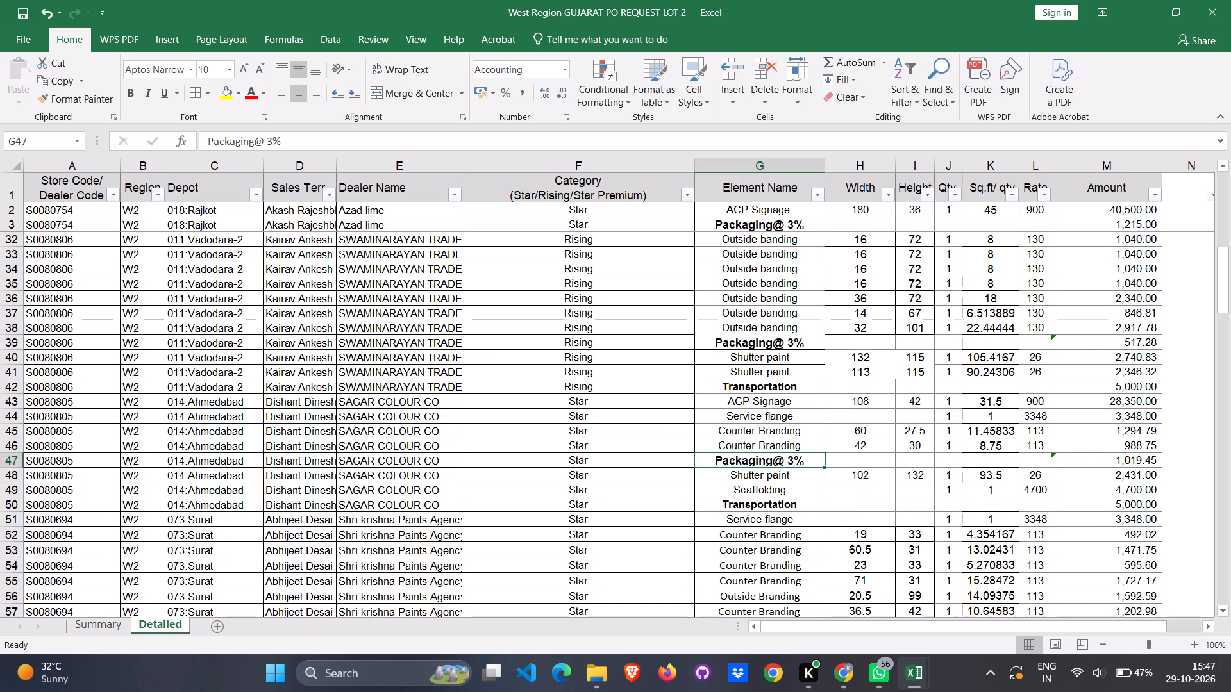
click(1105, 458)
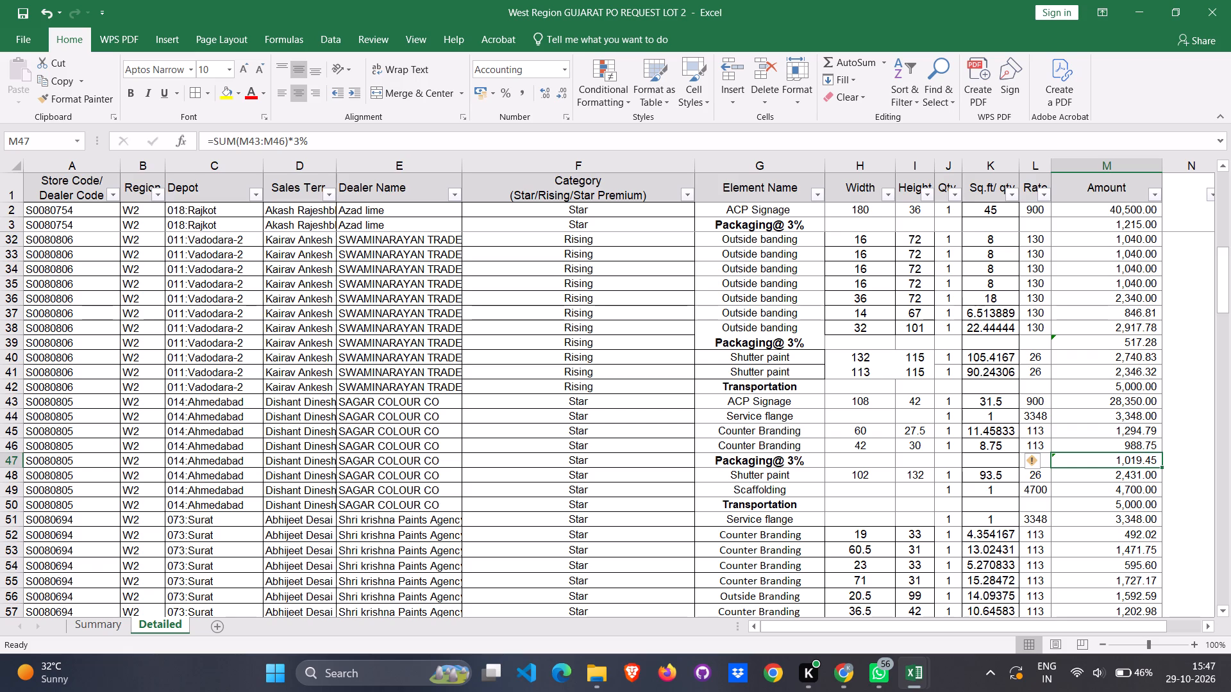
Check the Packaging@ 3% formula ranges for Shri krishna Paints in M67 and JAY HANUMAN HARDWARE in M82.
scroll(816, 451, down, 5)
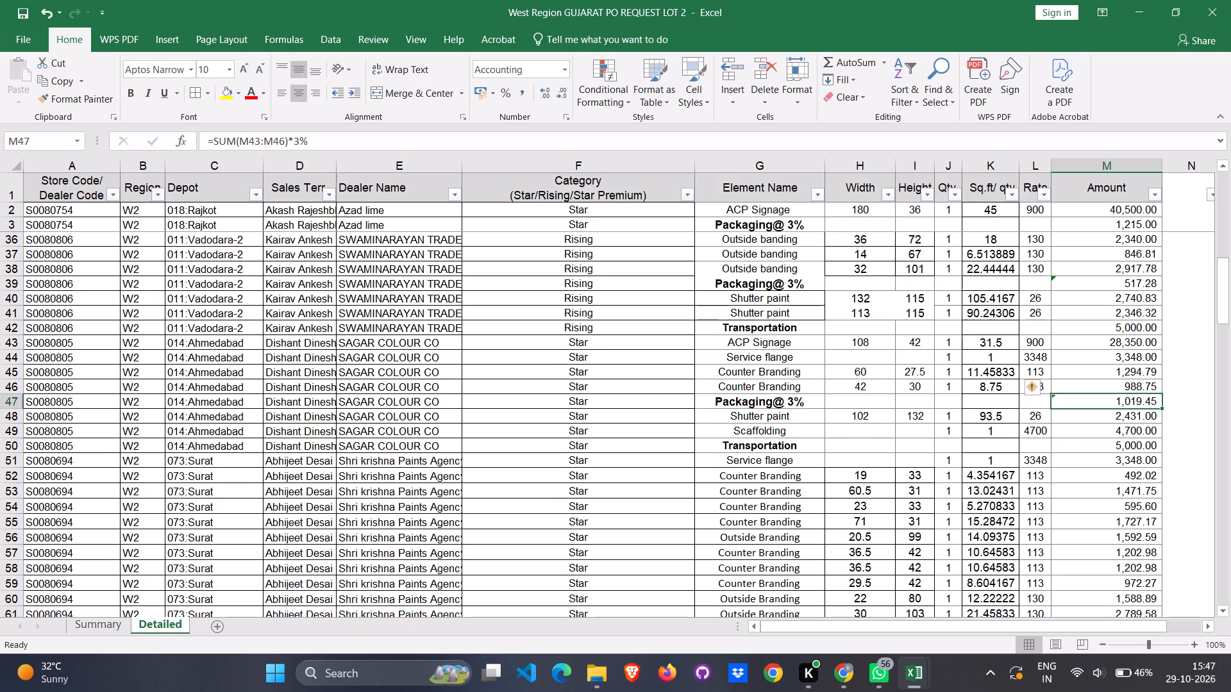
scroll(816, 451, down, 9)
click(765, 561)
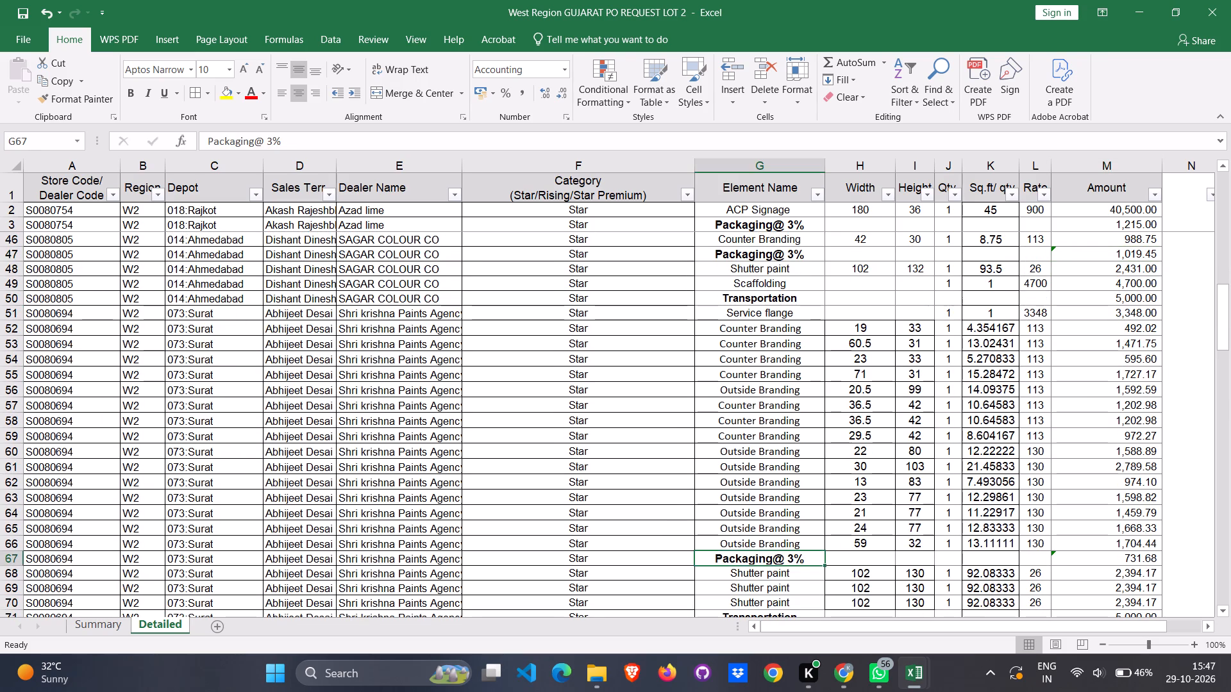
click(1116, 557)
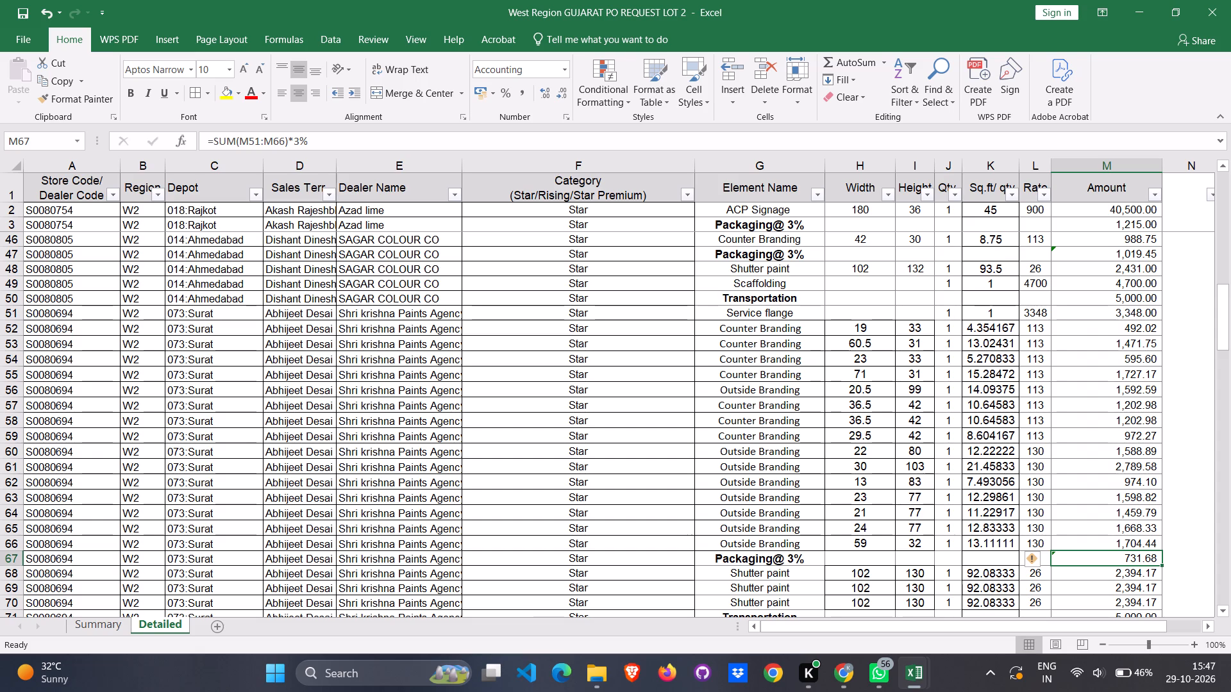
scroll(782, 518, down, 4)
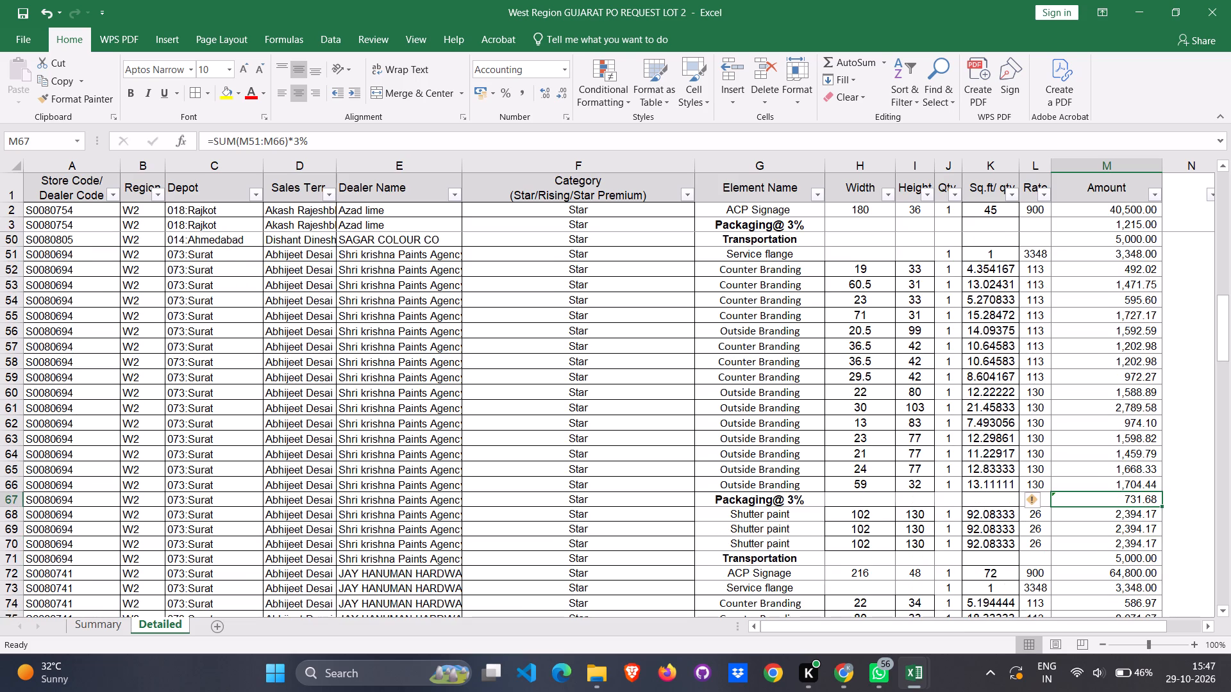
scroll(924, 429, down, 9)
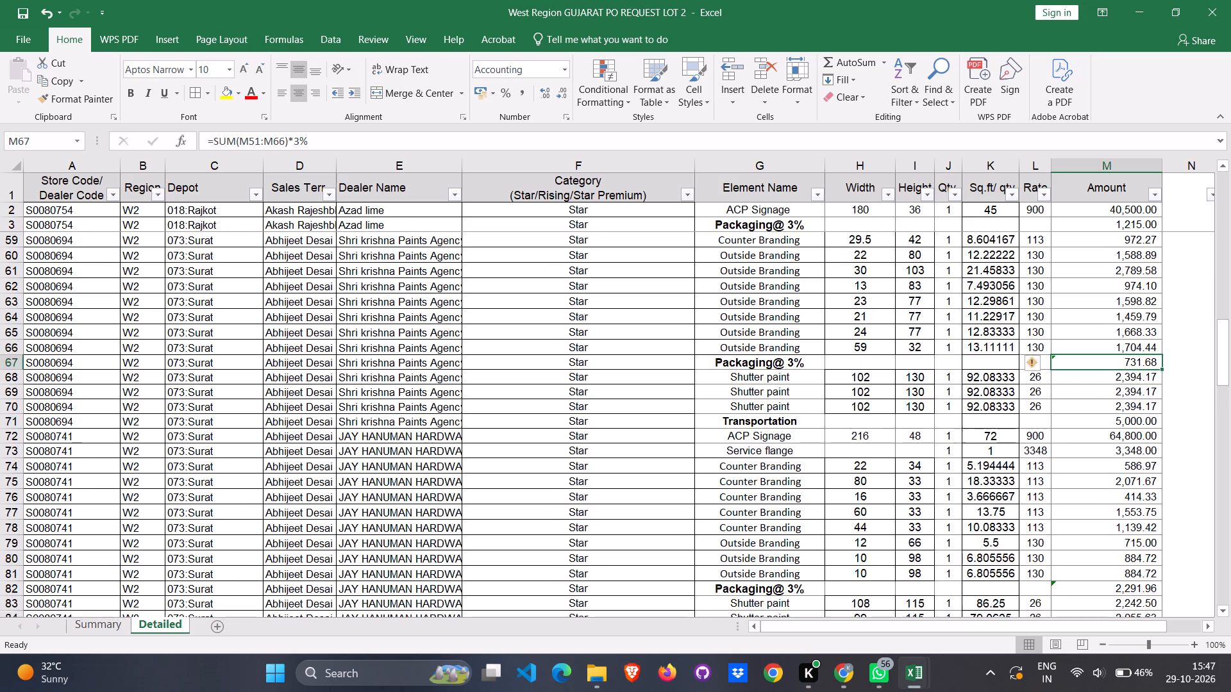
scroll(924, 429, down, 5)
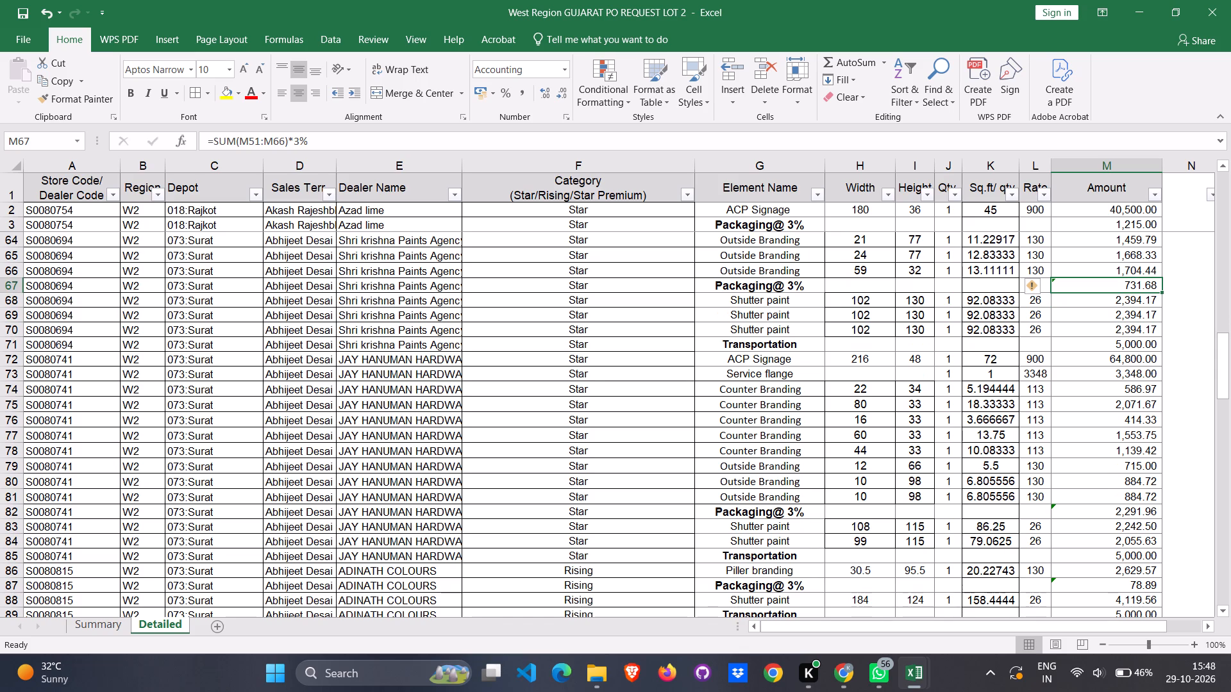
scroll(924, 429, up, 1)
scroll(924, 429, down, 1)
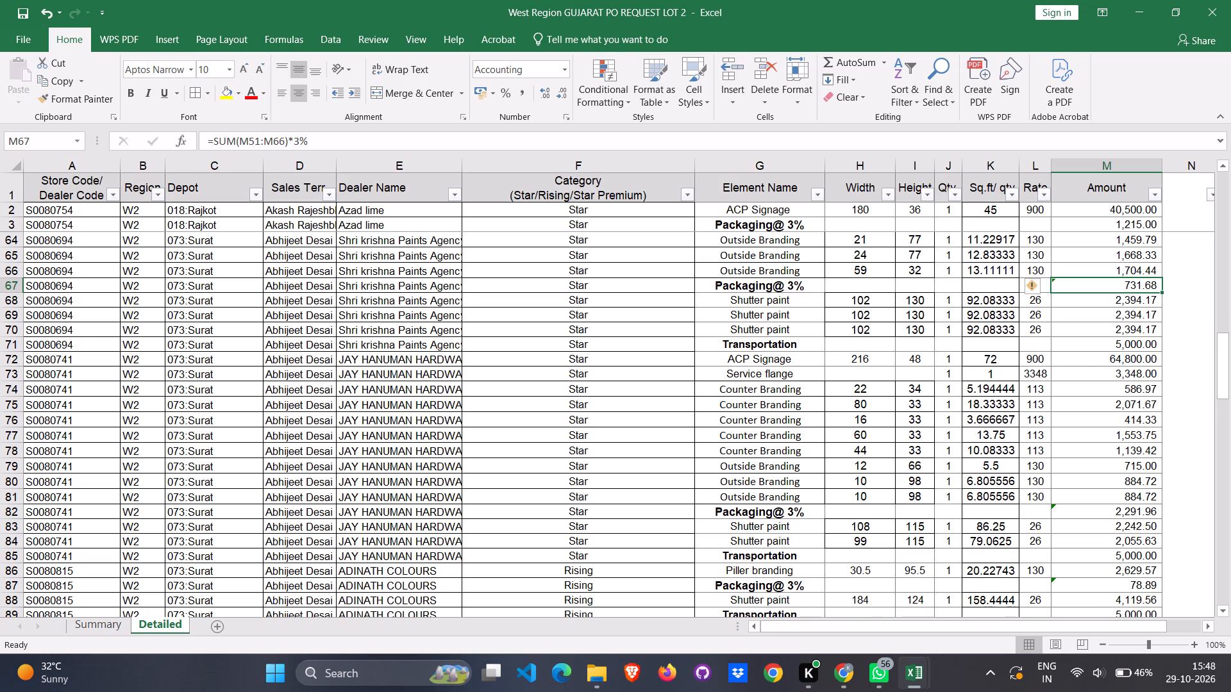
scroll(1046, 373, down, 8)
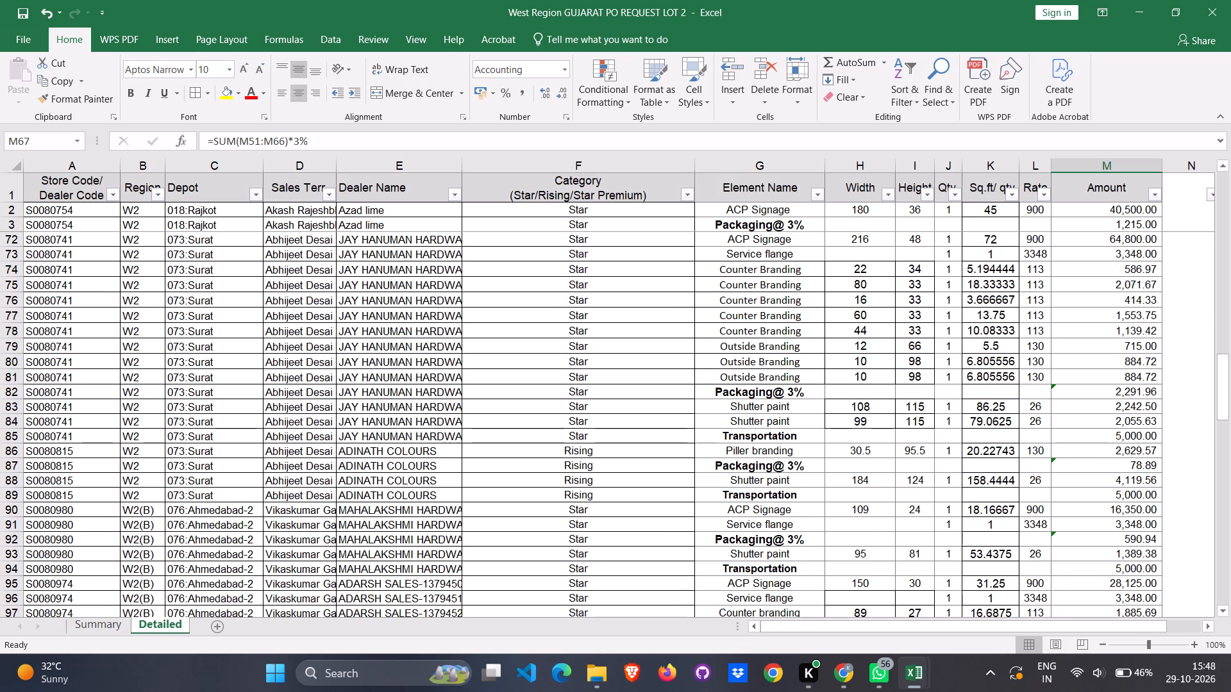
click(1101, 397)
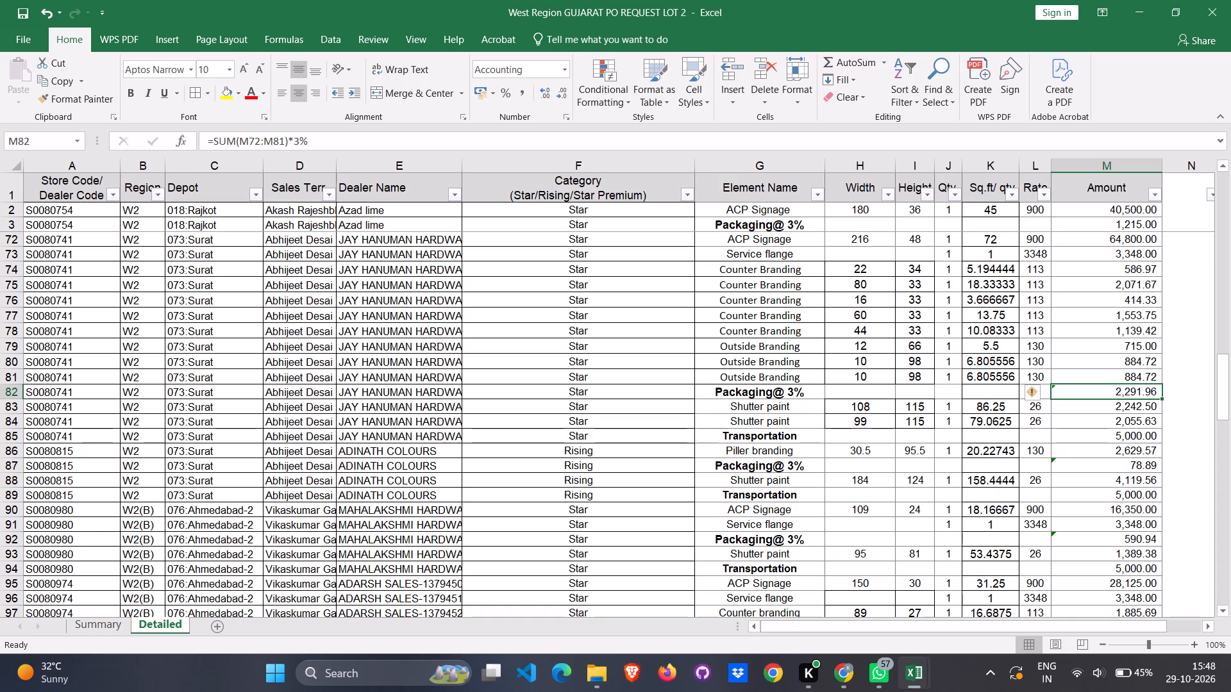
Check the Packaging@ 3% formulas for ADINATH COLOURS in M87, MAHALAKSHMI HARDWARE in M92 and ADARSH SALES in M99.
scroll(780, 329, down, 7)
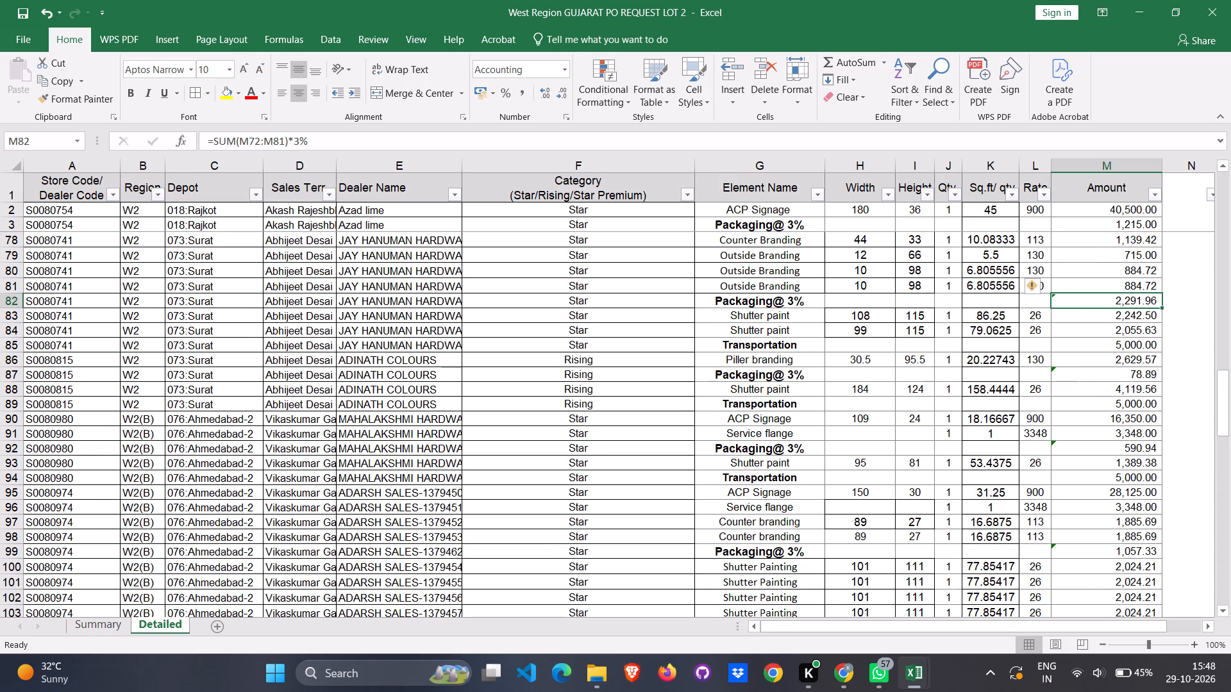
click(762, 360)
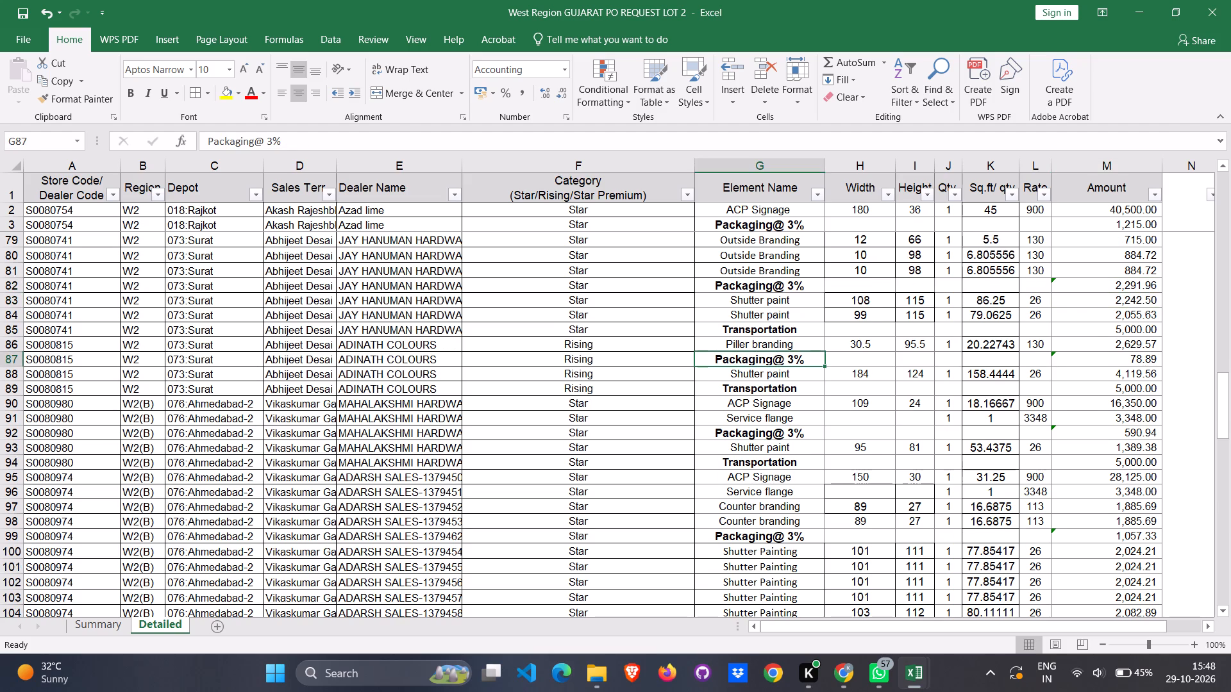
click(1123, 357)
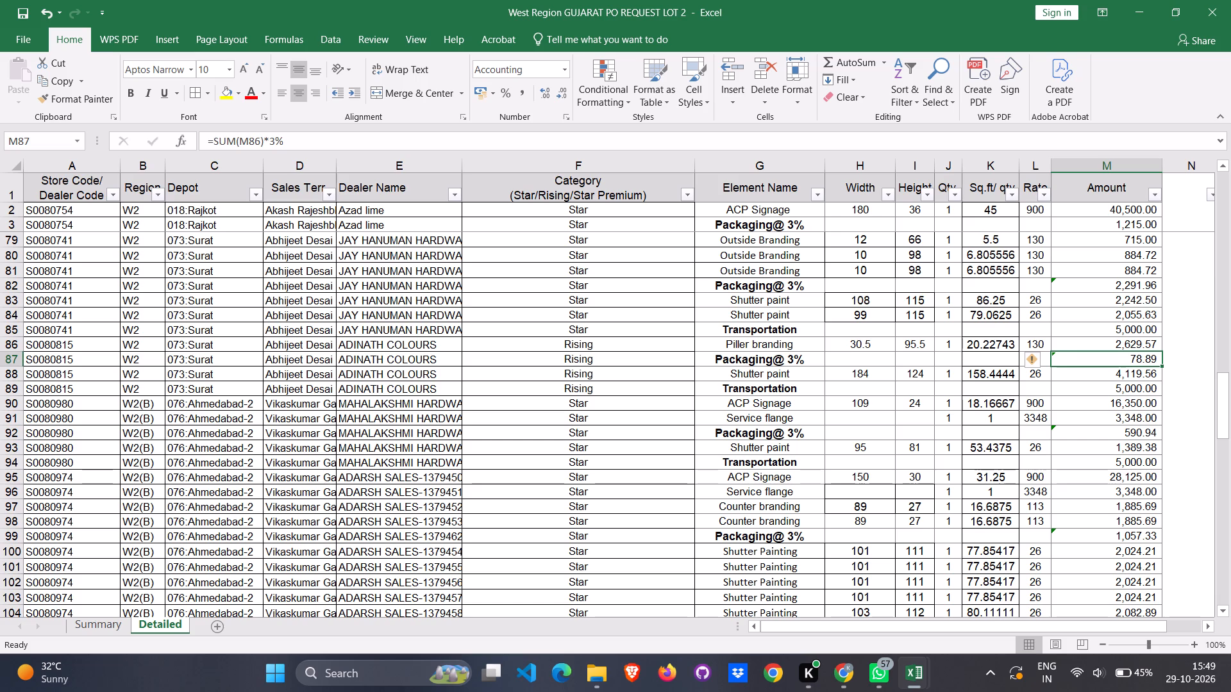
click(795, 432)
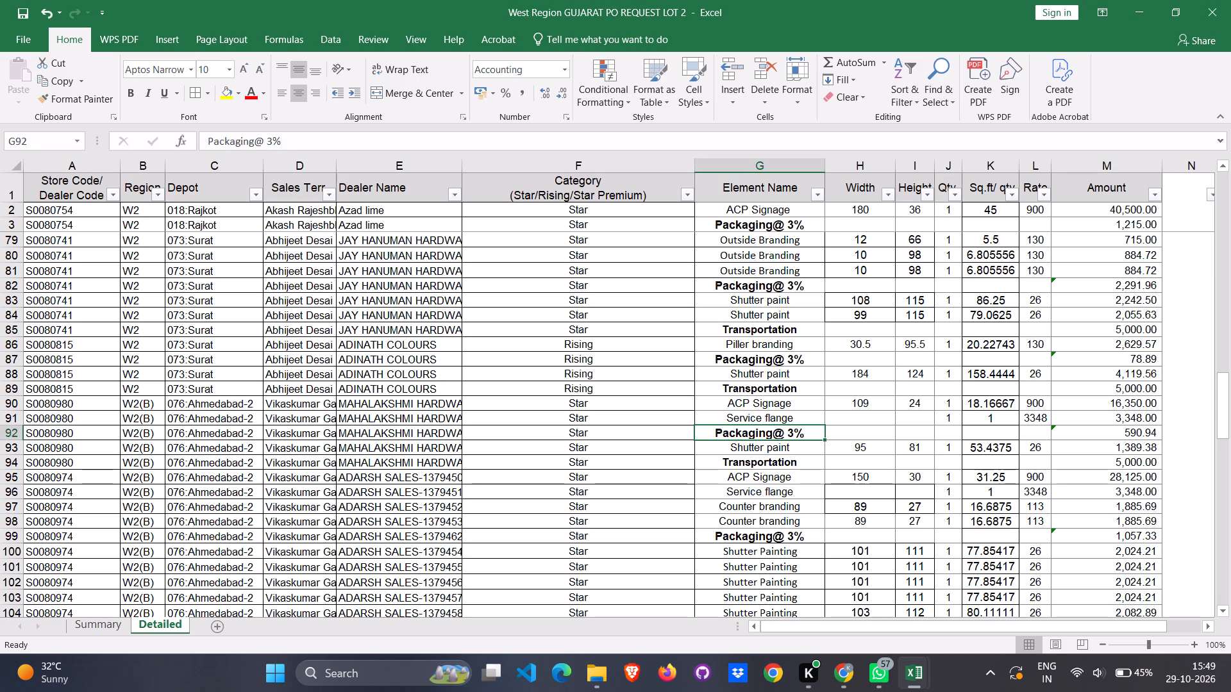
click(1093, 434)
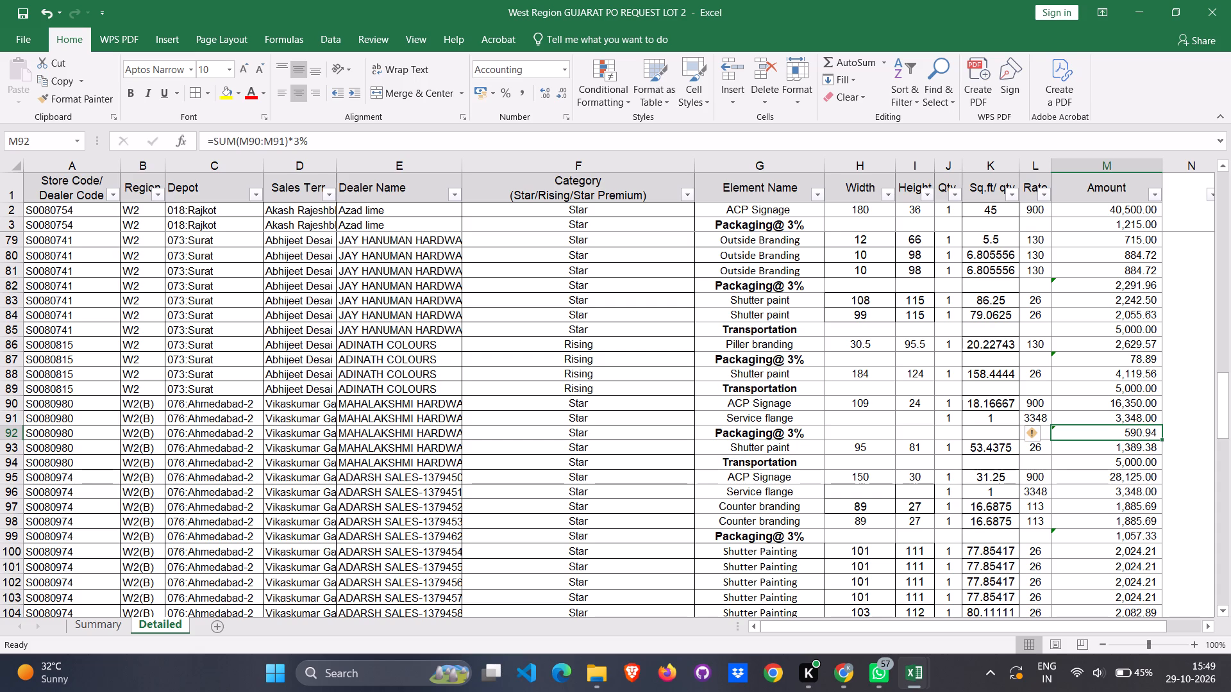
scroll(803, 452, down, 8)
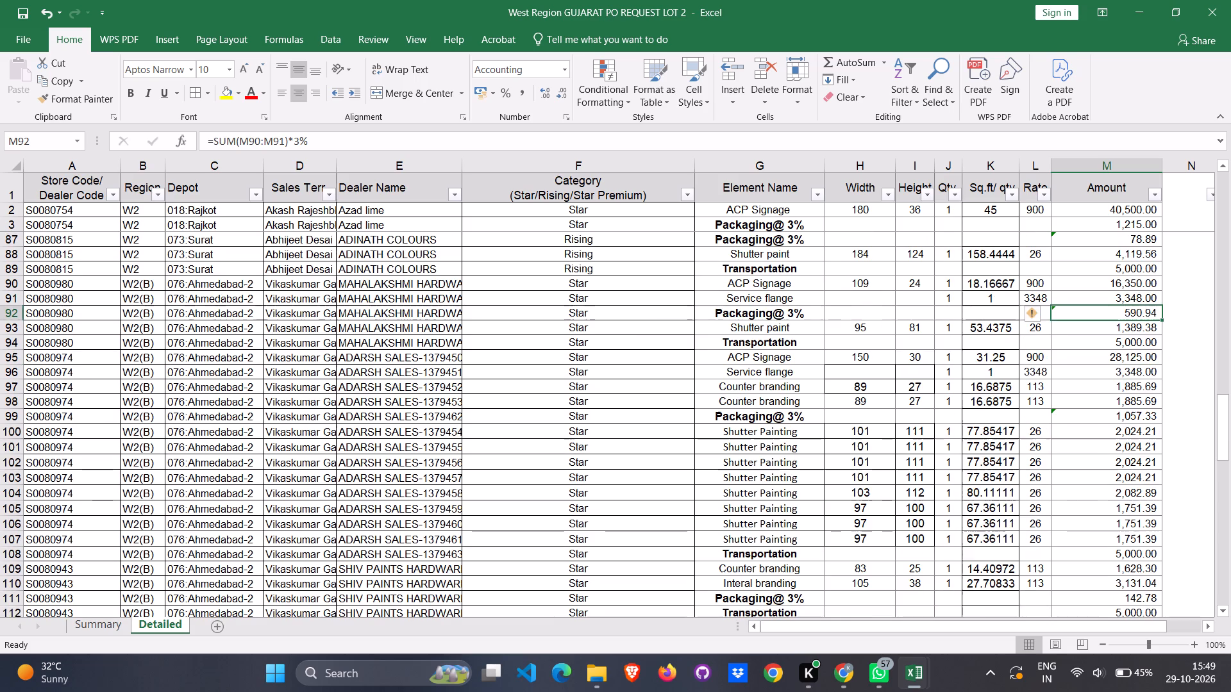
click(785, 420)
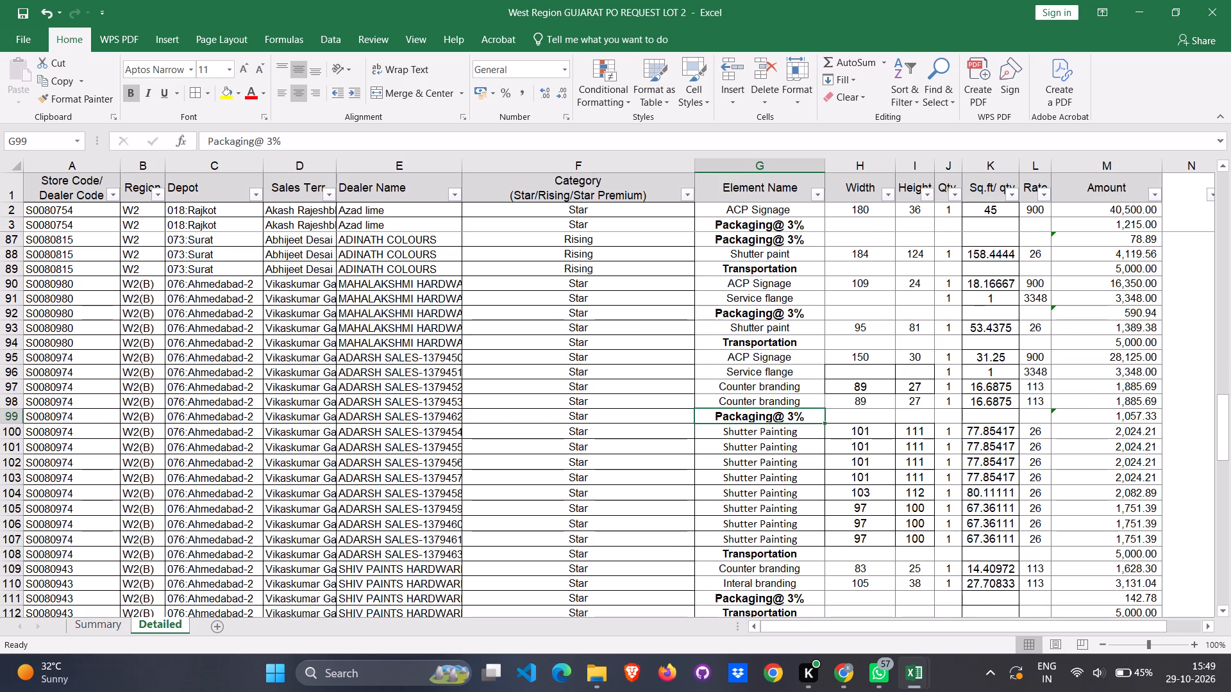
click(1130, 417)
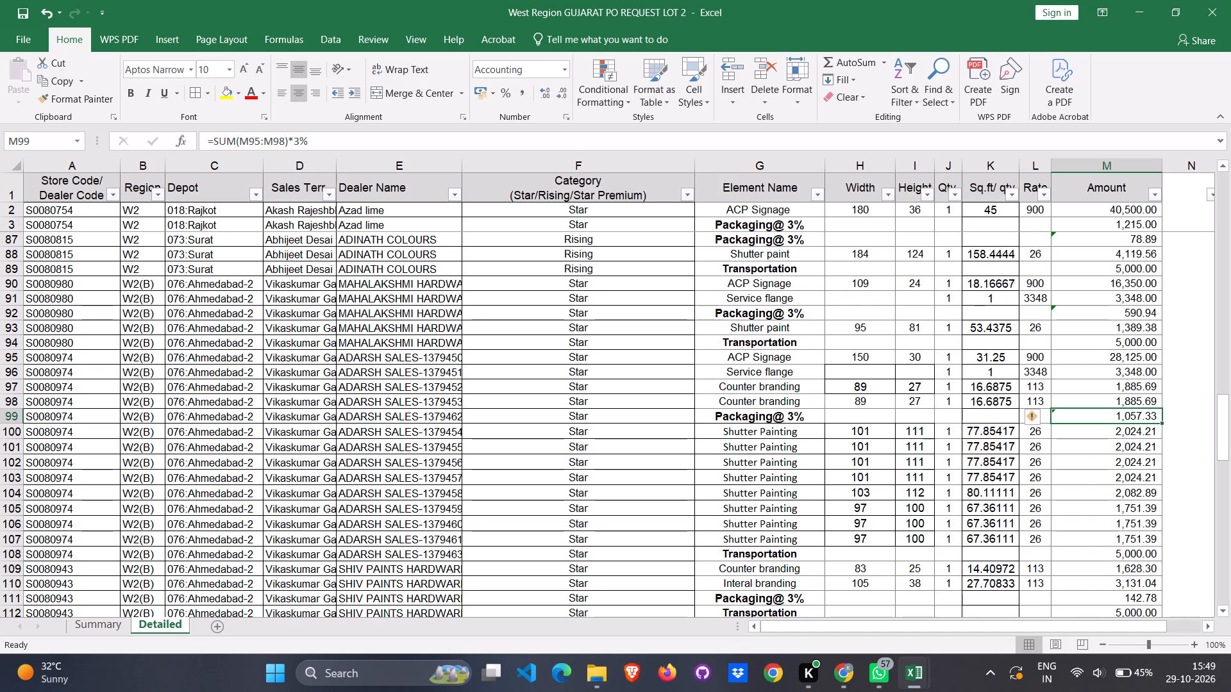
Check the Packaging@ 3% formula ranges for SHIV PAINTS HARDWARE in M111 and T & D CORPORATION in M117.
scroll(925, 414, down, 5)
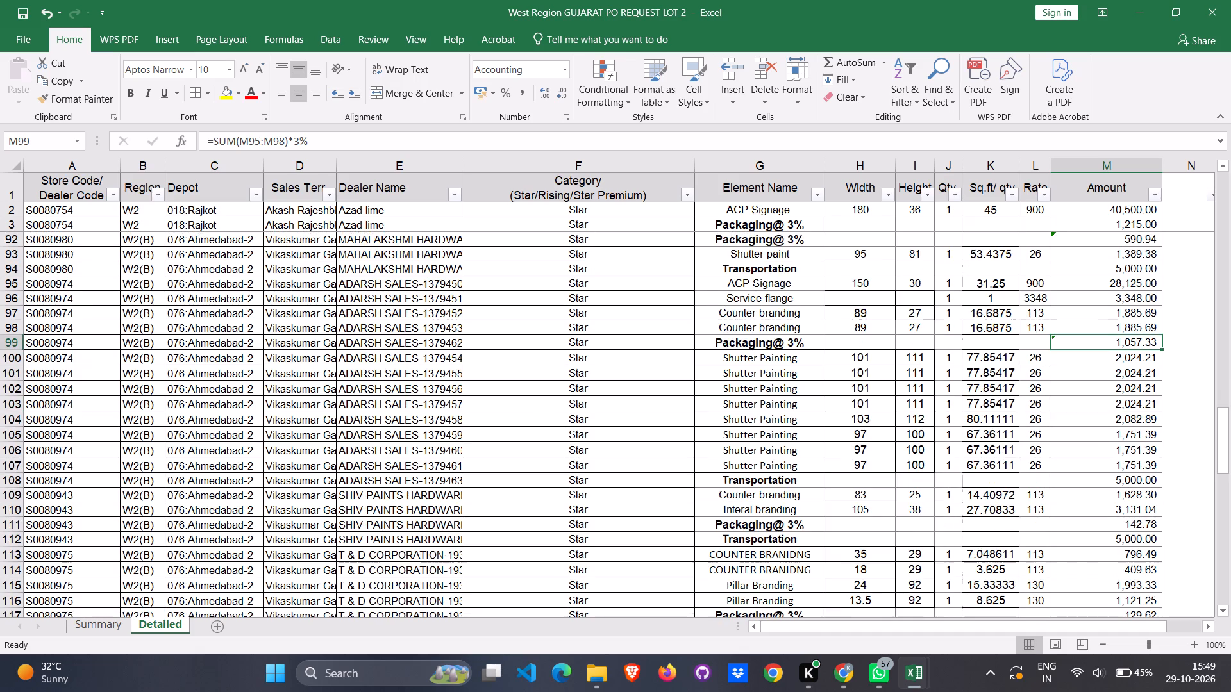
scroll(925, 414, down, 4)
click(783, 470)
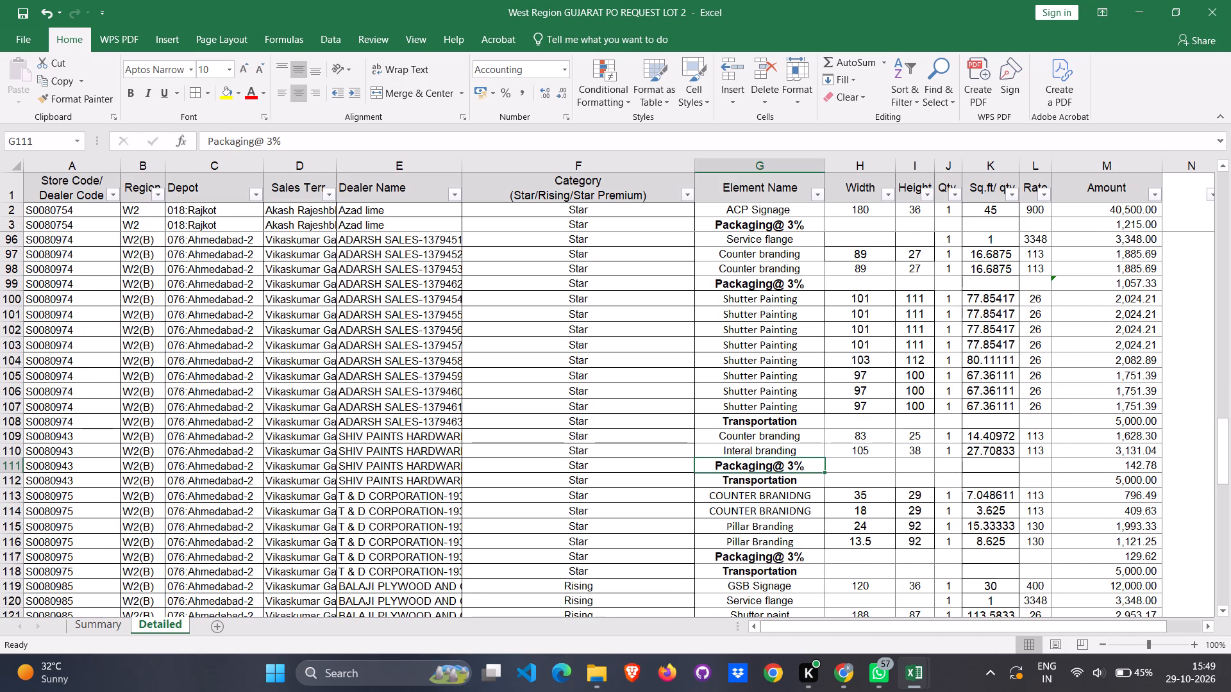
click(1133, 470)
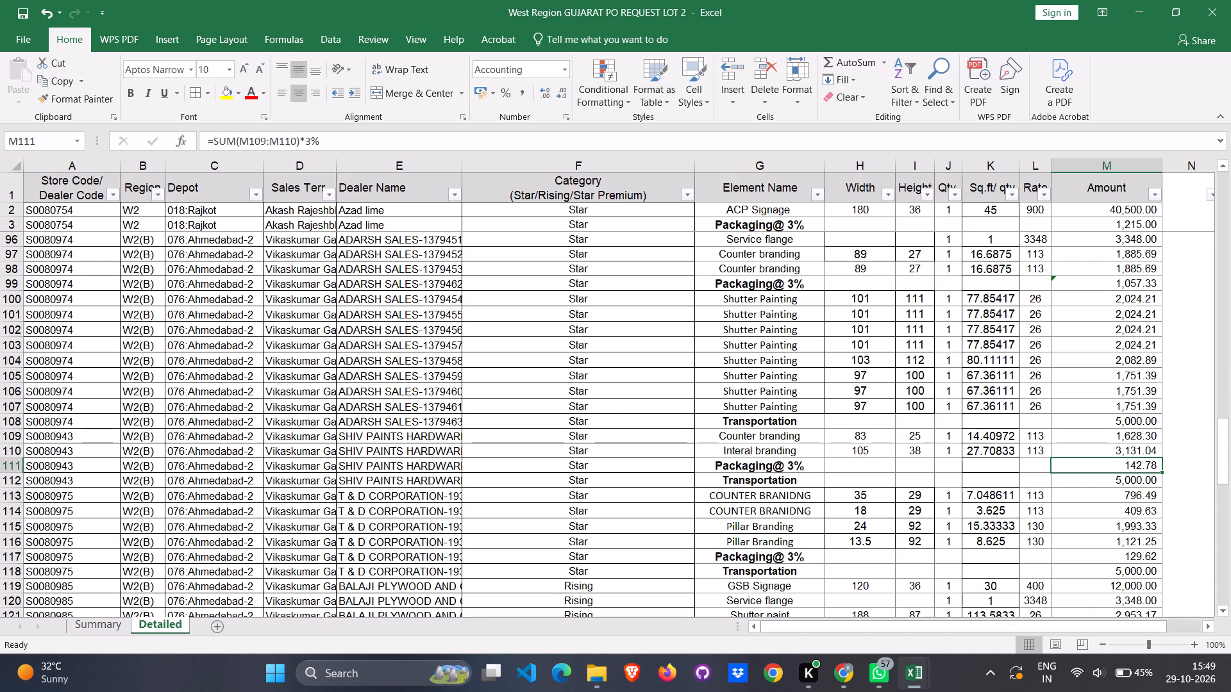
scroll(817, 365, down, 4)
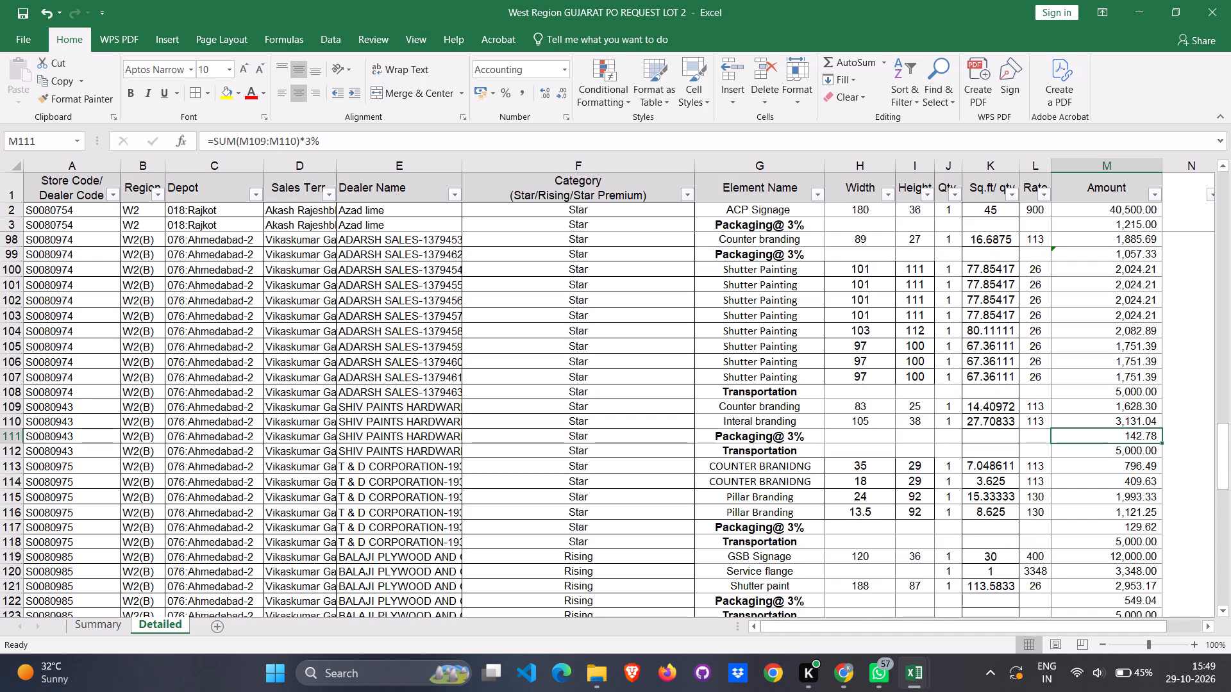
click(787, 500)
click(1123, 500)
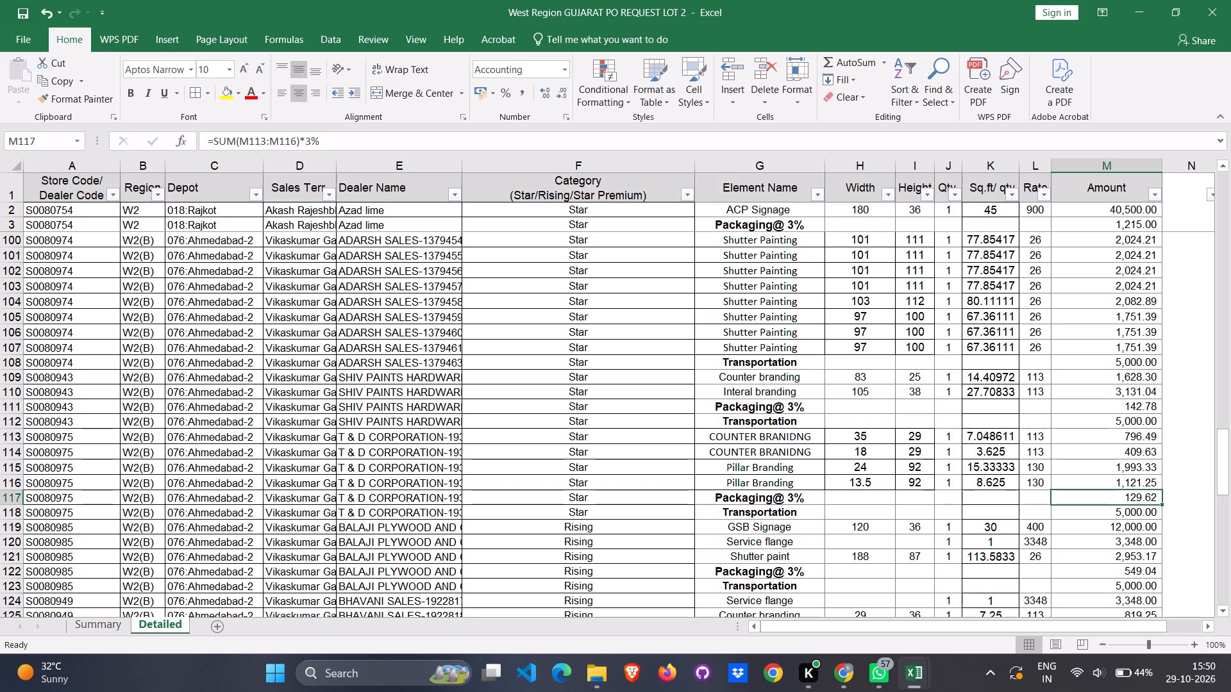
Check the Packaging@ 3% formulas for BALAJI PLYWOOD in M122, BHAVANI SALES in M127 and SARASWATI COLOUR WORLD in M134.
scroll(788, 477, down, 4)
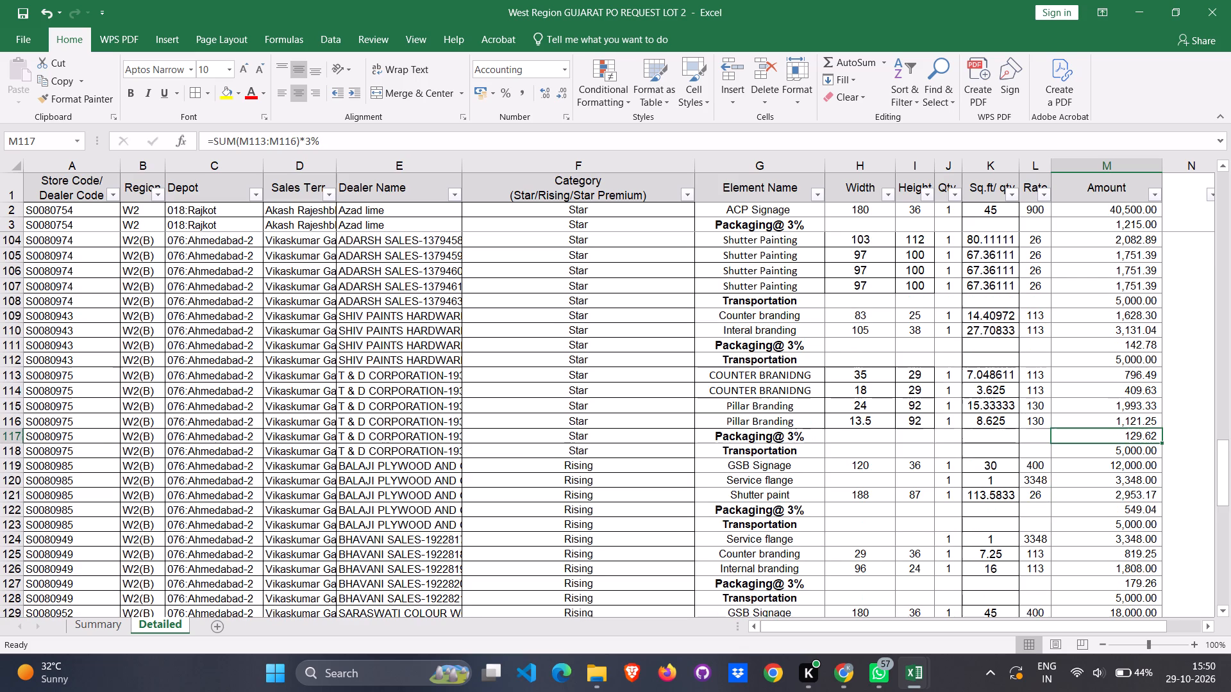
scroll(788, 477, down, 3)
click(762, 463)
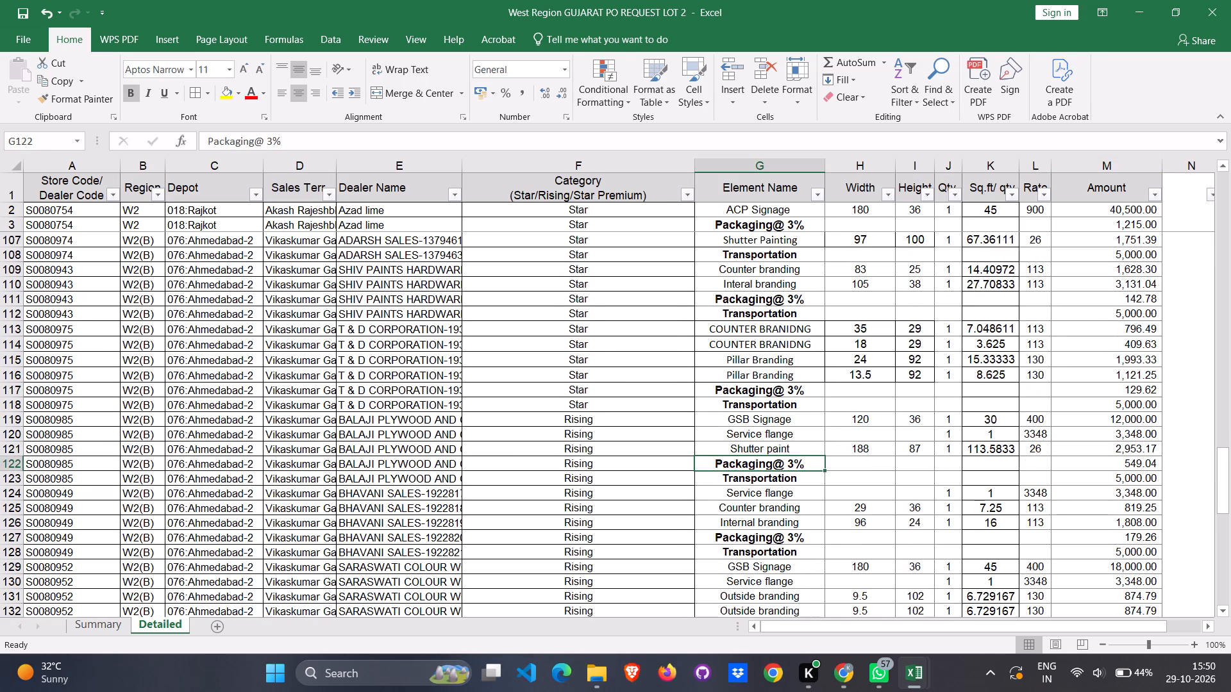
click(1127, 464)
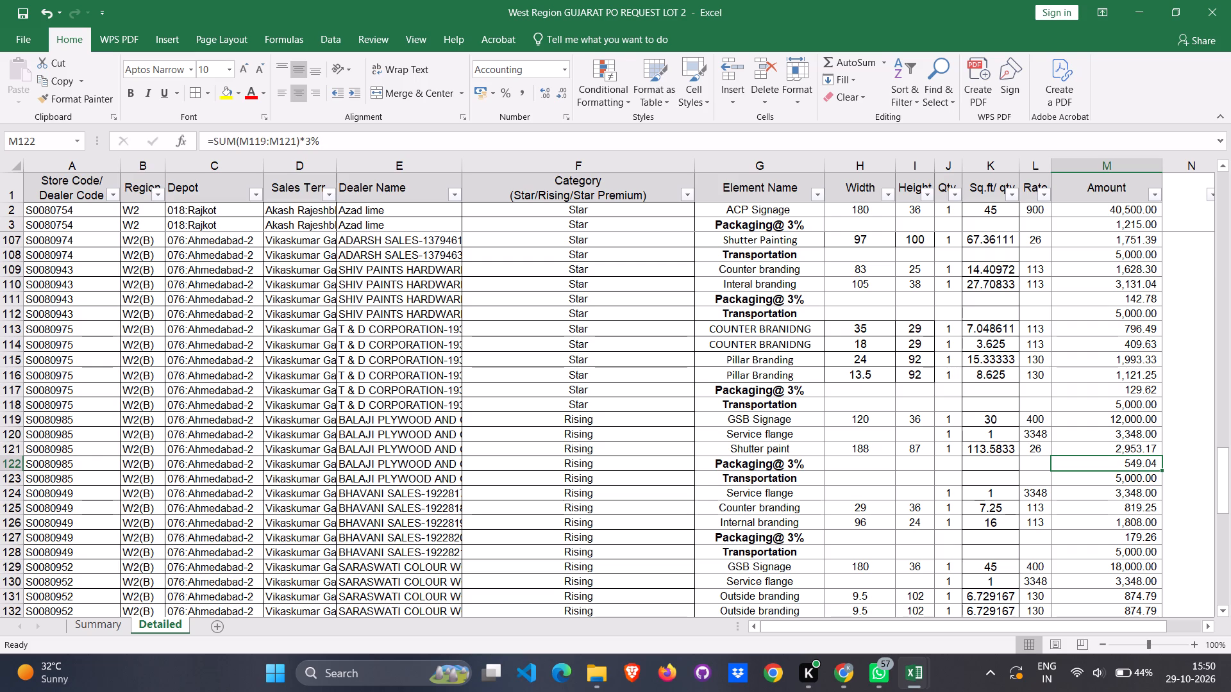
click(770, 538)
scroll(813, 464, down, 10)
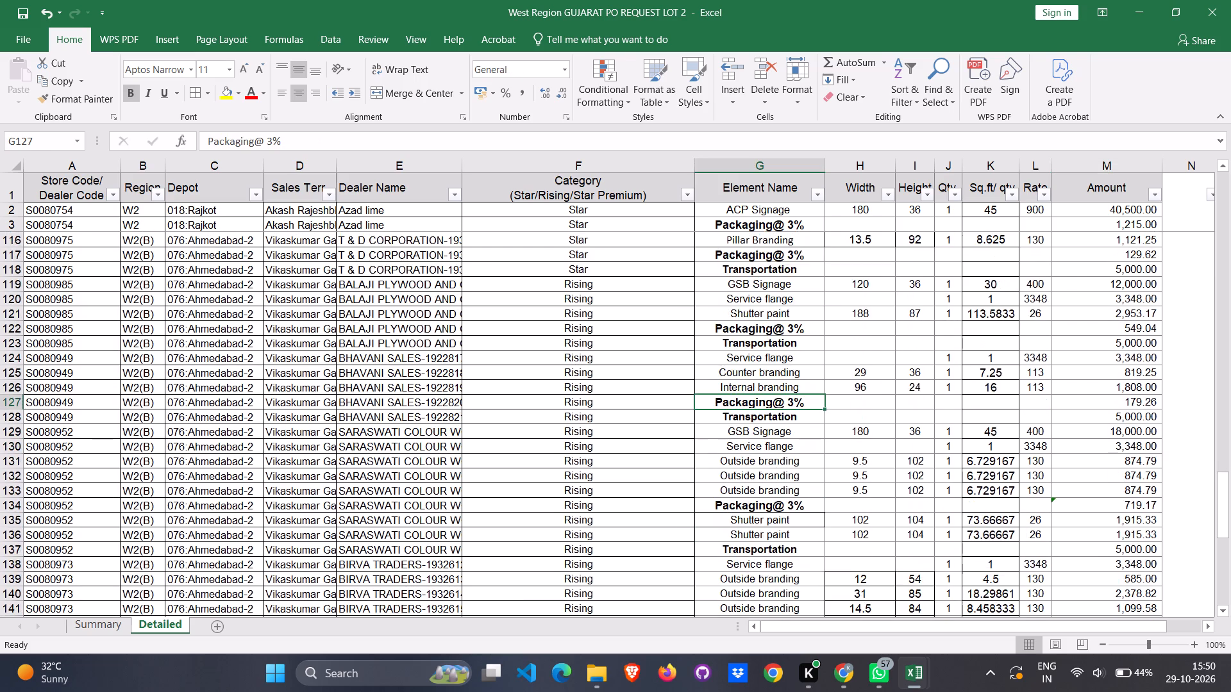
scroll(819, 461, down, 2)
click(1121, 359)
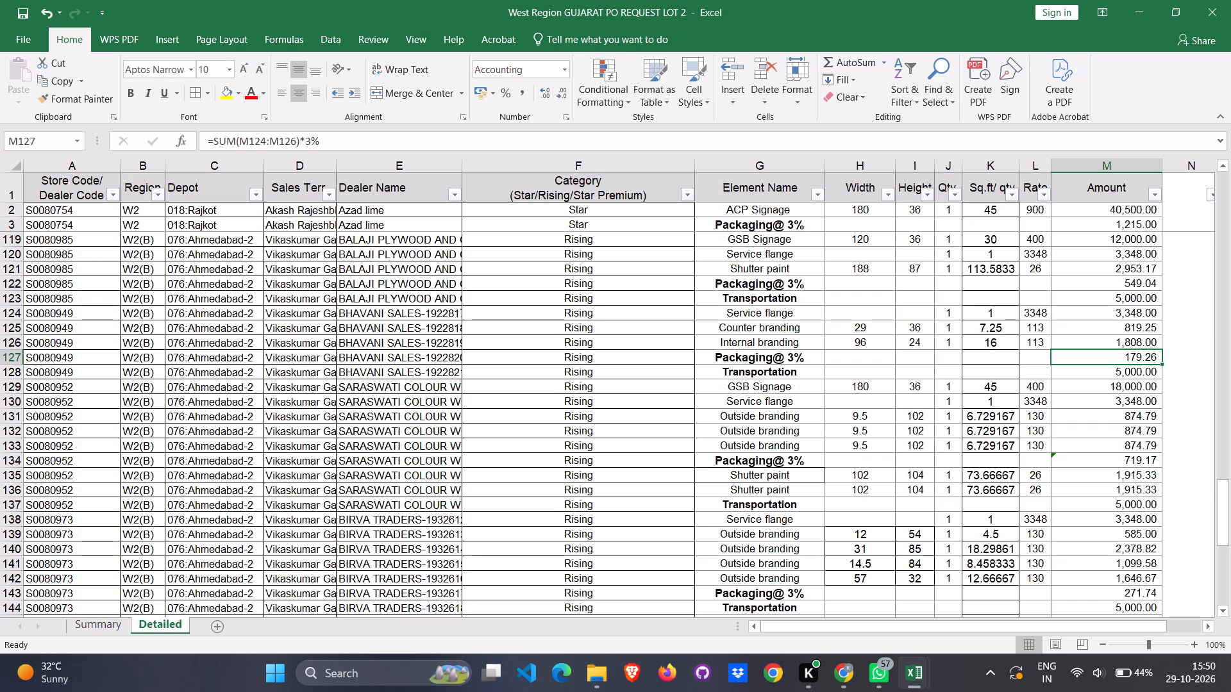
click(765, 465)
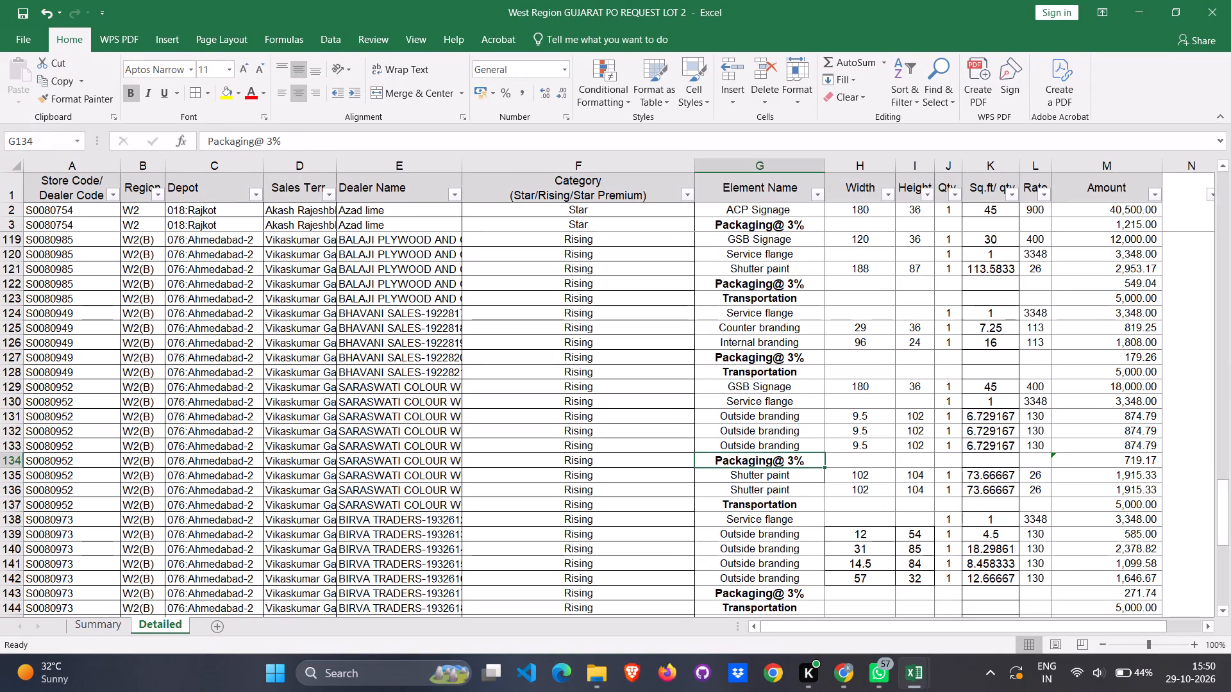
click(1106, 461)
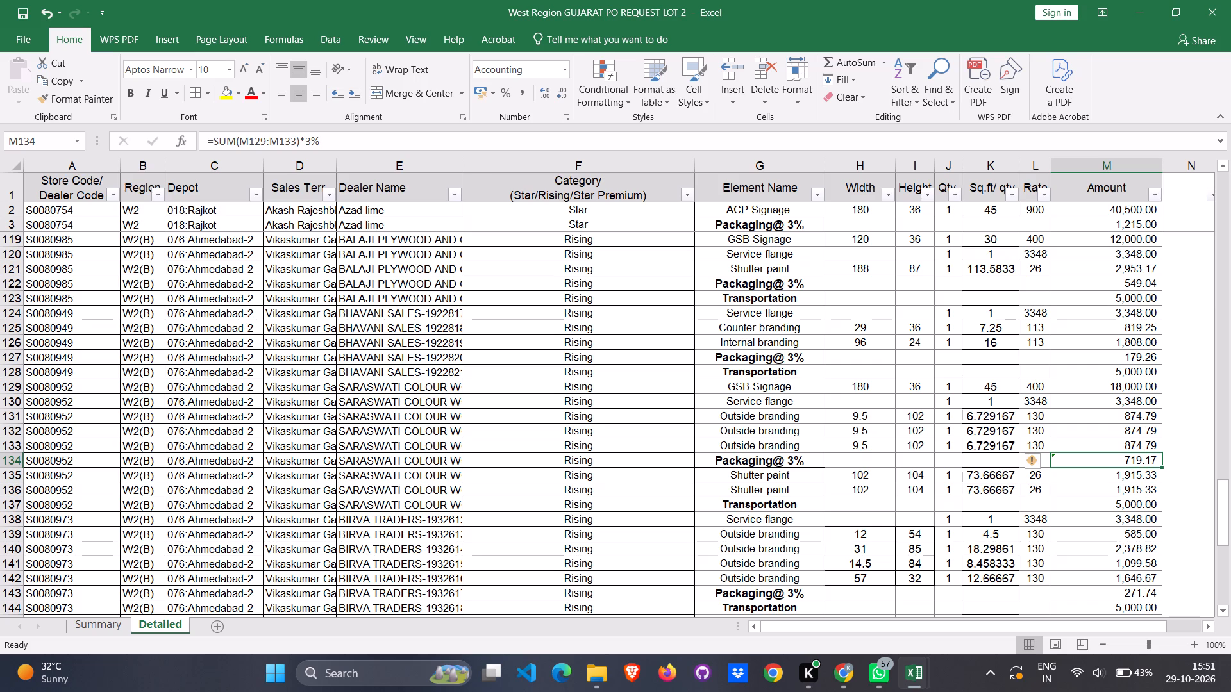
Save the West Region GUJARAT PO REQUEST LOT 2 workbook.
key(ctrl+s)
click(21, 13)
Compare the grand total under the Summary sheet's dealer amounts with the grand total at the end of the Detailed sheet.
click(112, 621)
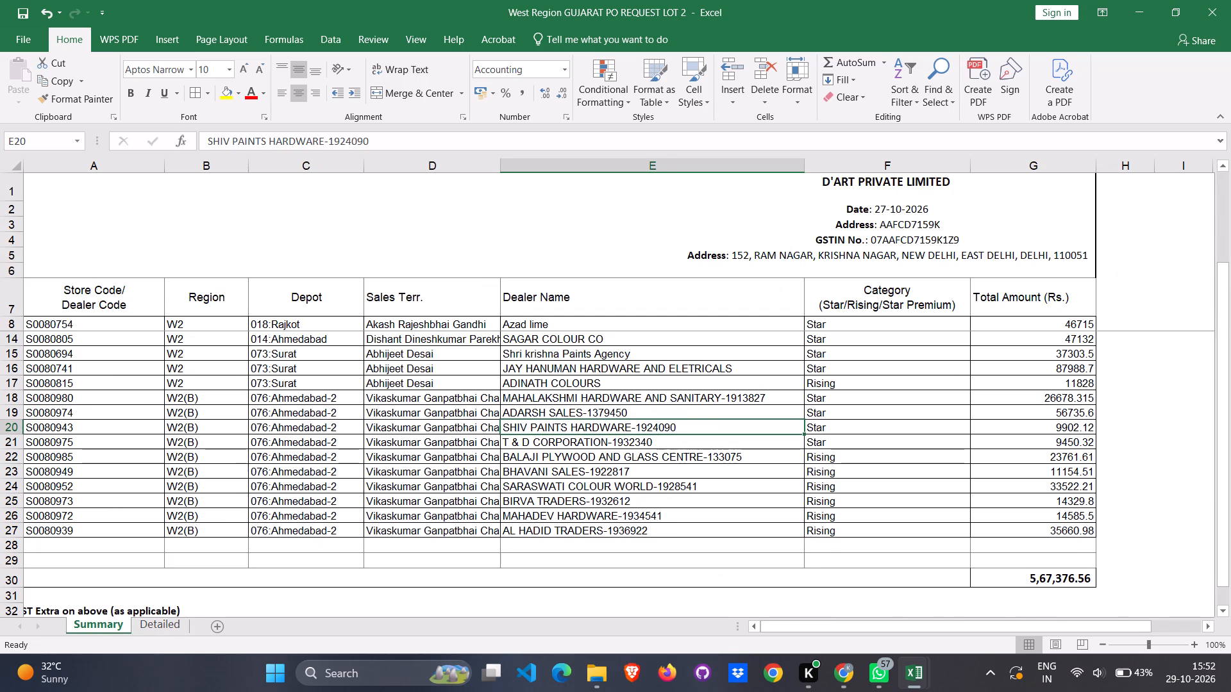
scroll(649, 423, down, 10)
scroll(649, 437, up, 17)
scroll(673, 464, up, 9)
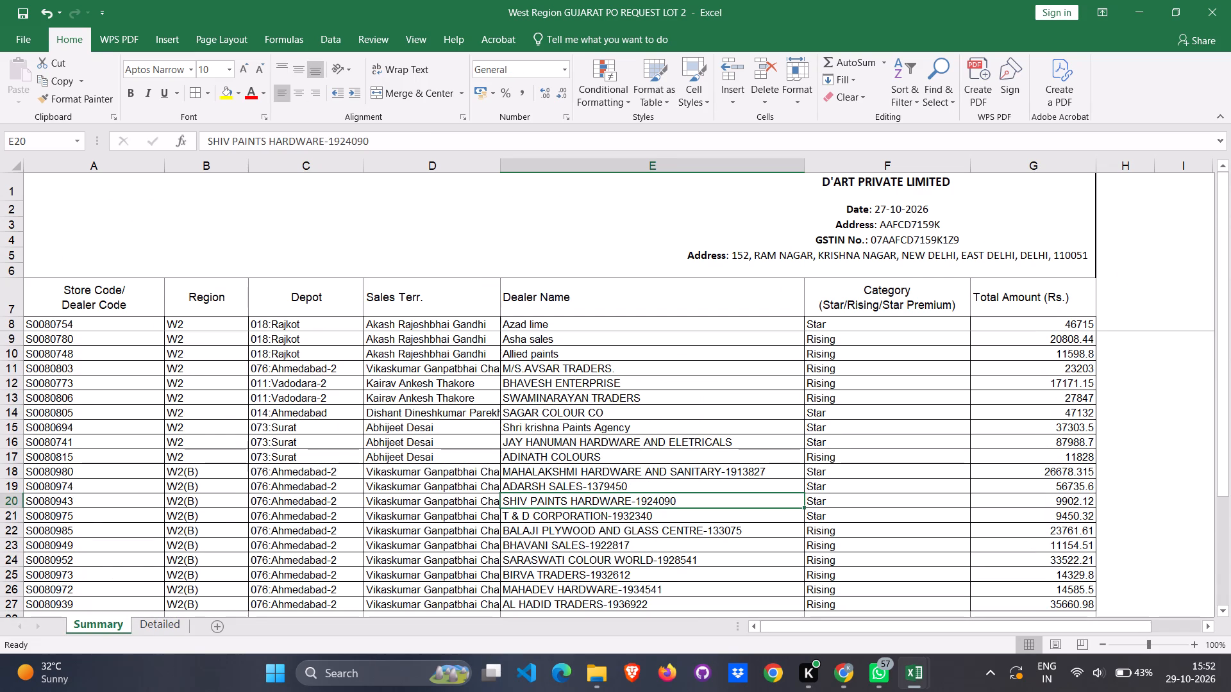
scroll(674, 463, down, 5)
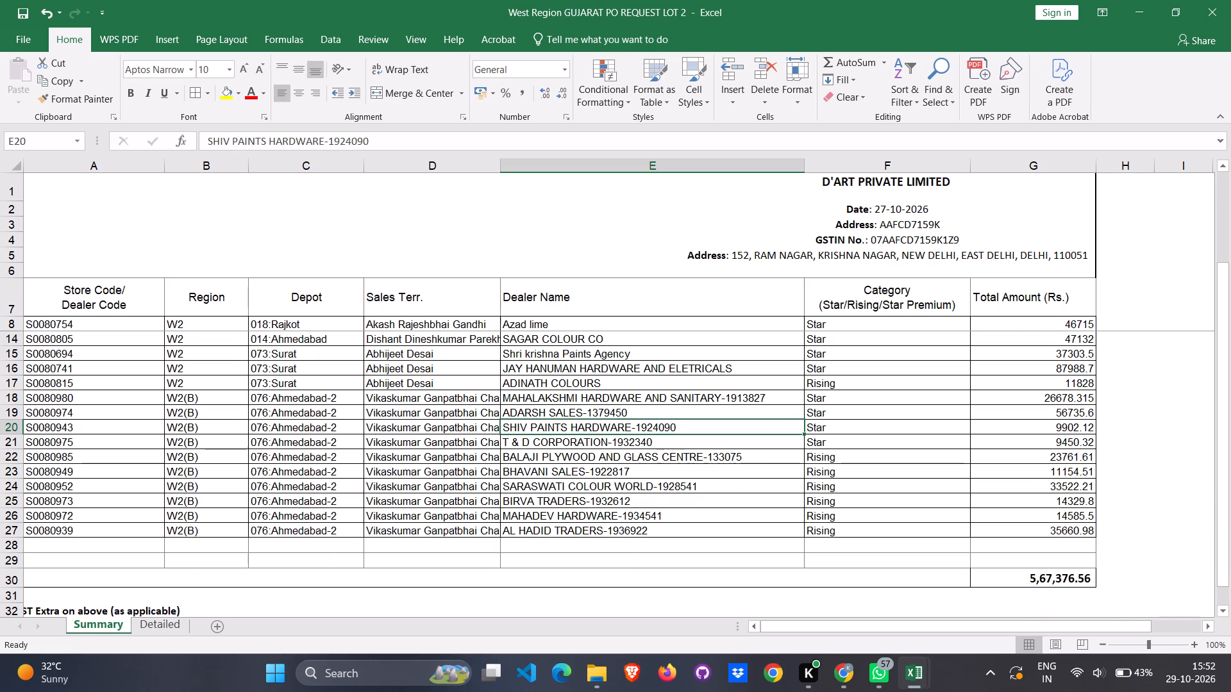
click(156, 625)
scroll(812, 472, down, 13)
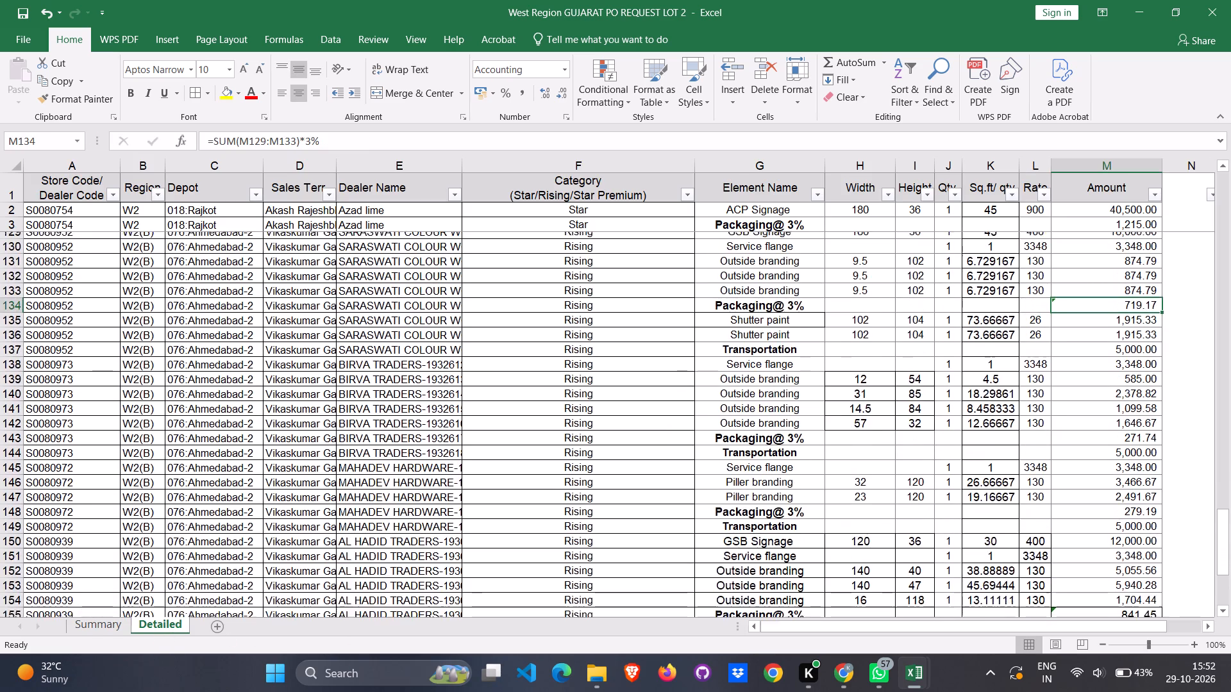
scroll(812, 472, down, 8)
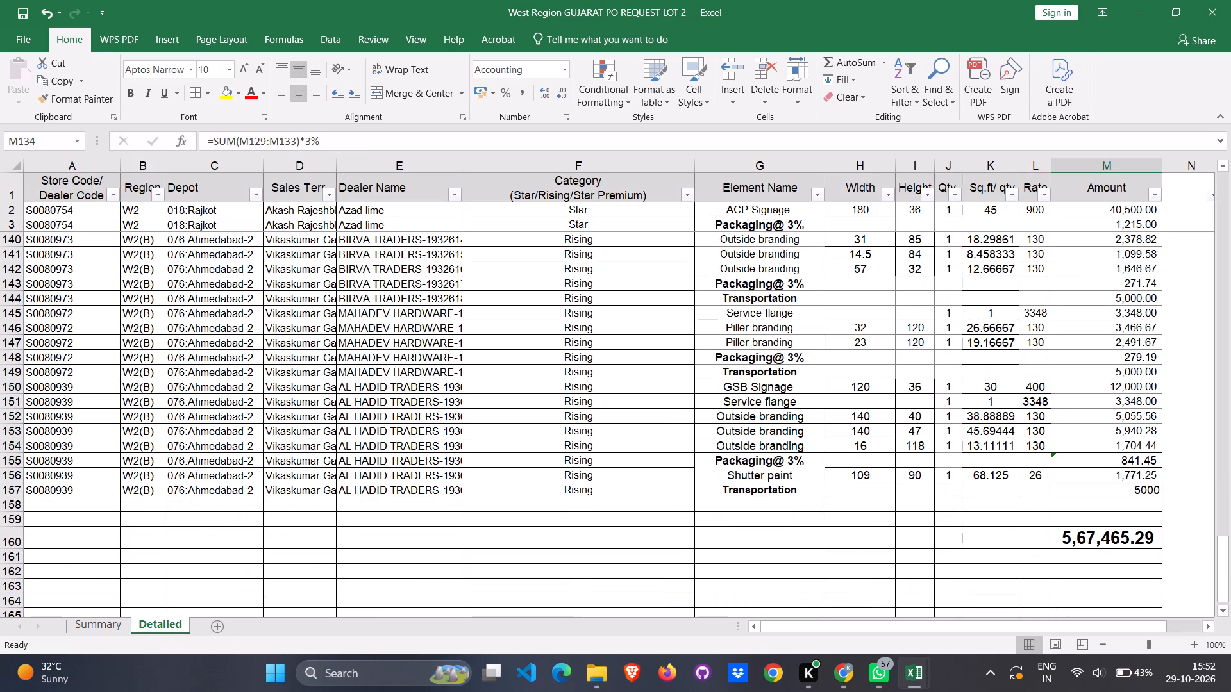
Save the workbook again.
click(18, 14)
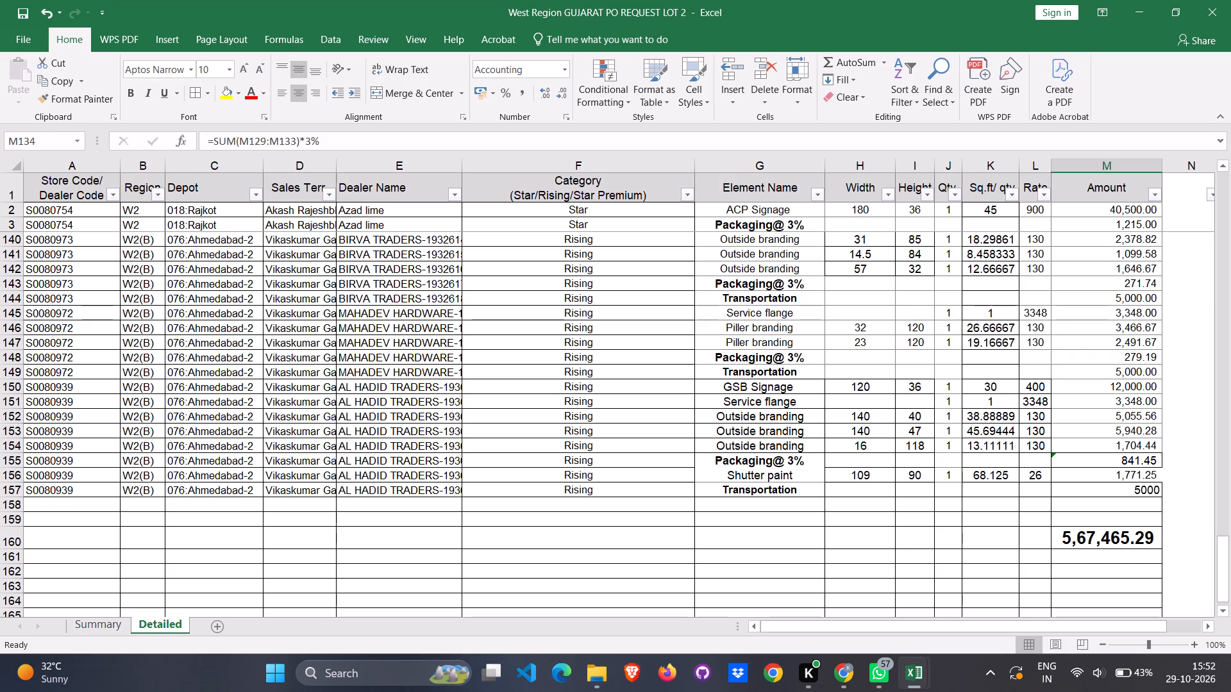
Review the amounts of BIRVA TRADERS, MAHADEV HARDWARE and AL HADID TRADERS above the Detailed grand total.
scroll(948, 493, up, 3)
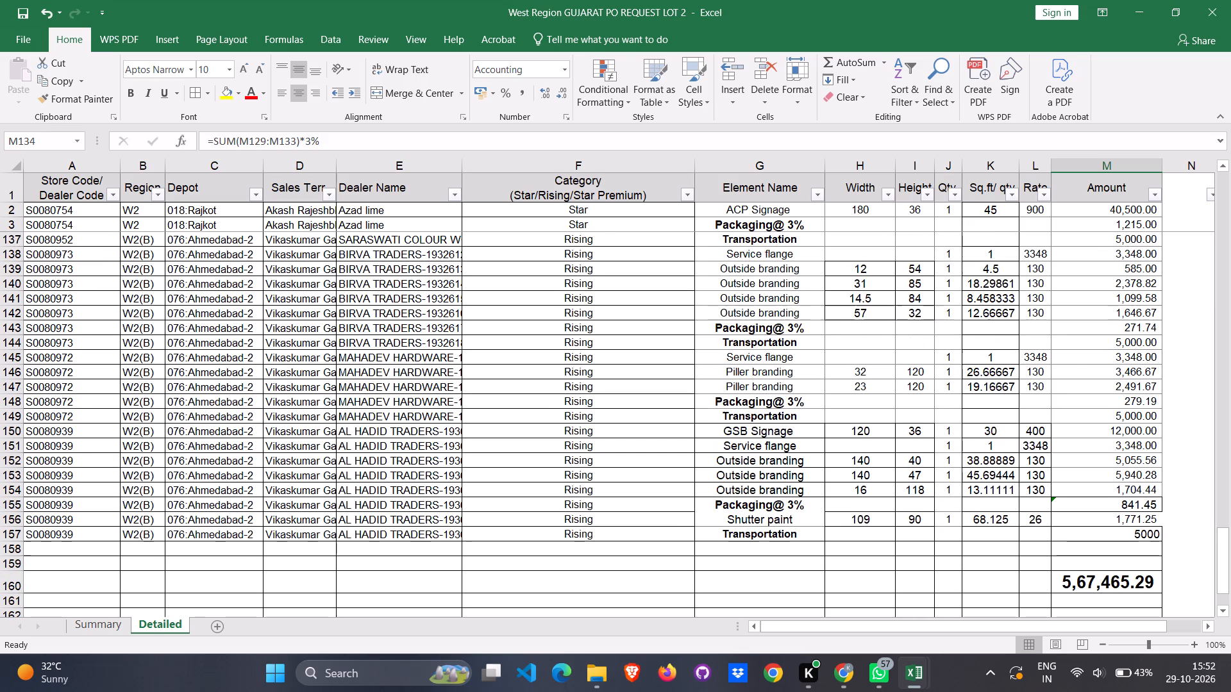
scroll(948, 493, up, 4)
scroll(948, 493, down, 4)
scroll(948, 493, up, 1)
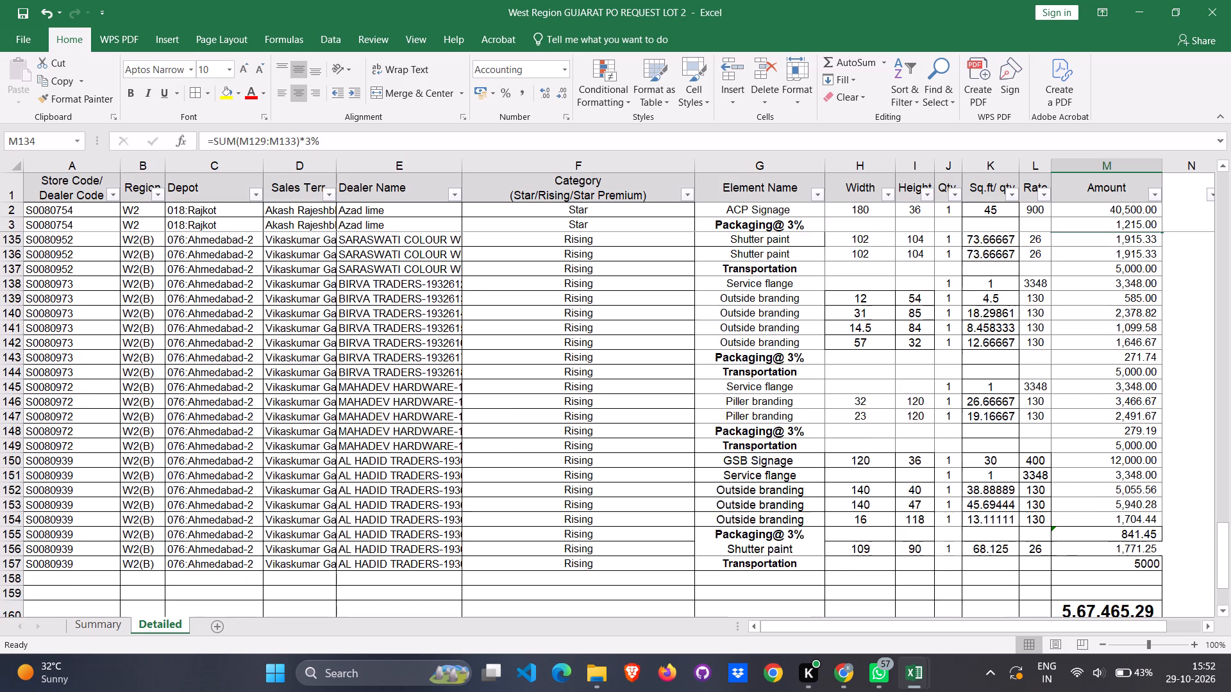
scroll(948, 493, up, 2)
scroll(948, 493, down, 5)
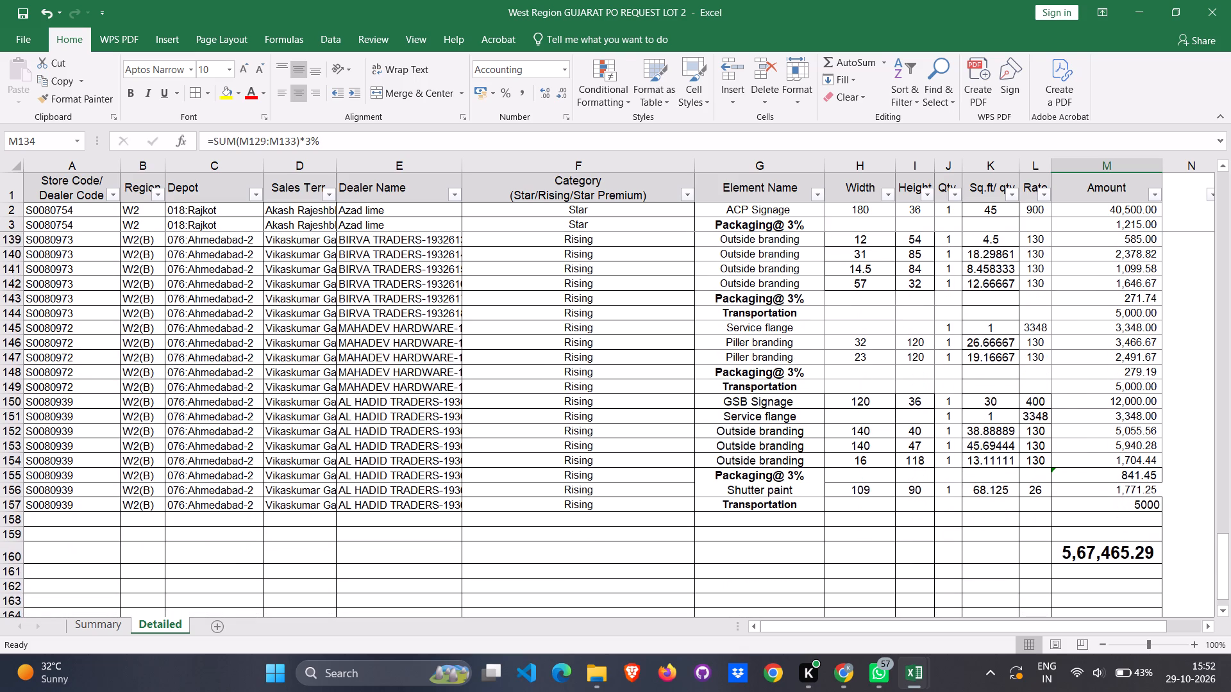
scroll(948, 493, up, 2)
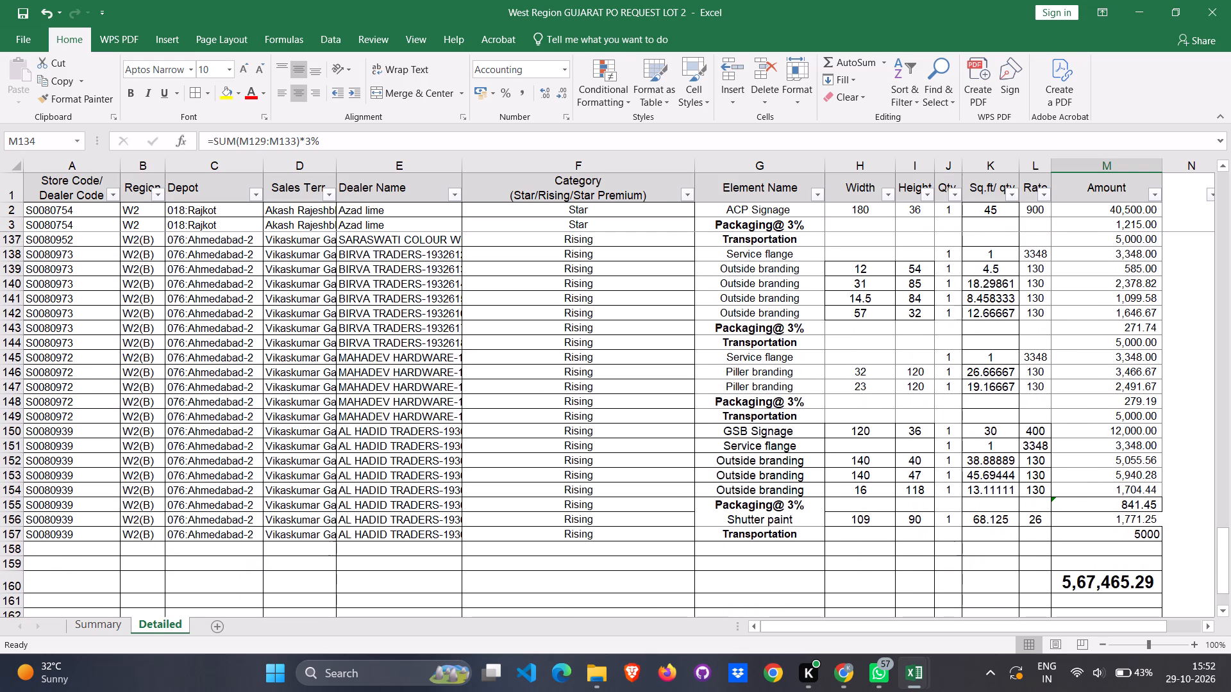
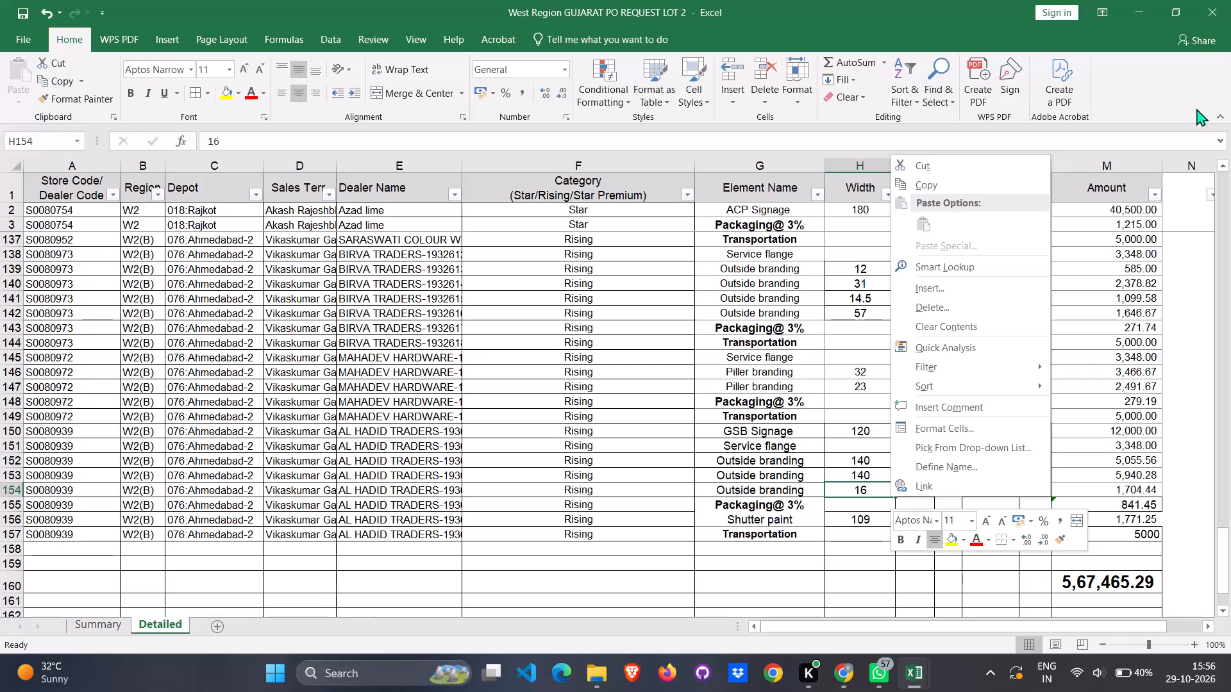
Bold the Packaging@ 3% and Transportation amounts for Azad lime in the first rows of the Detailed sheet.
click(1105, 429)
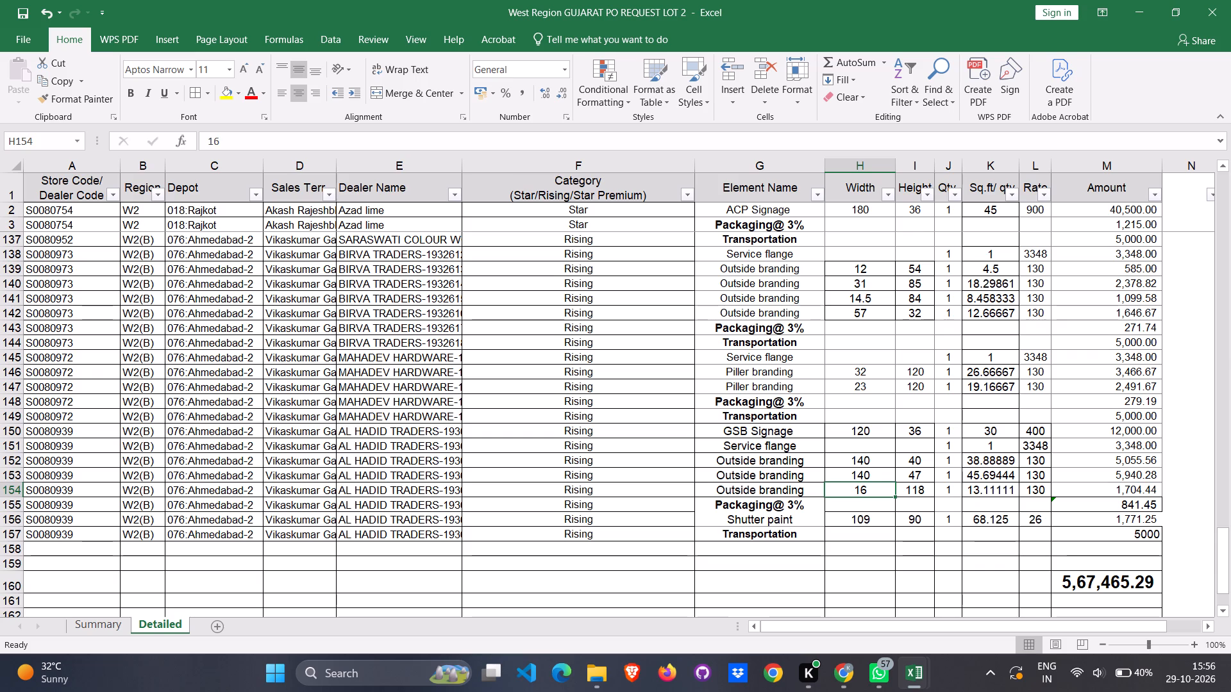
scroll(1036, 490, up, 18)
scroll(1047, 481, up, 9)
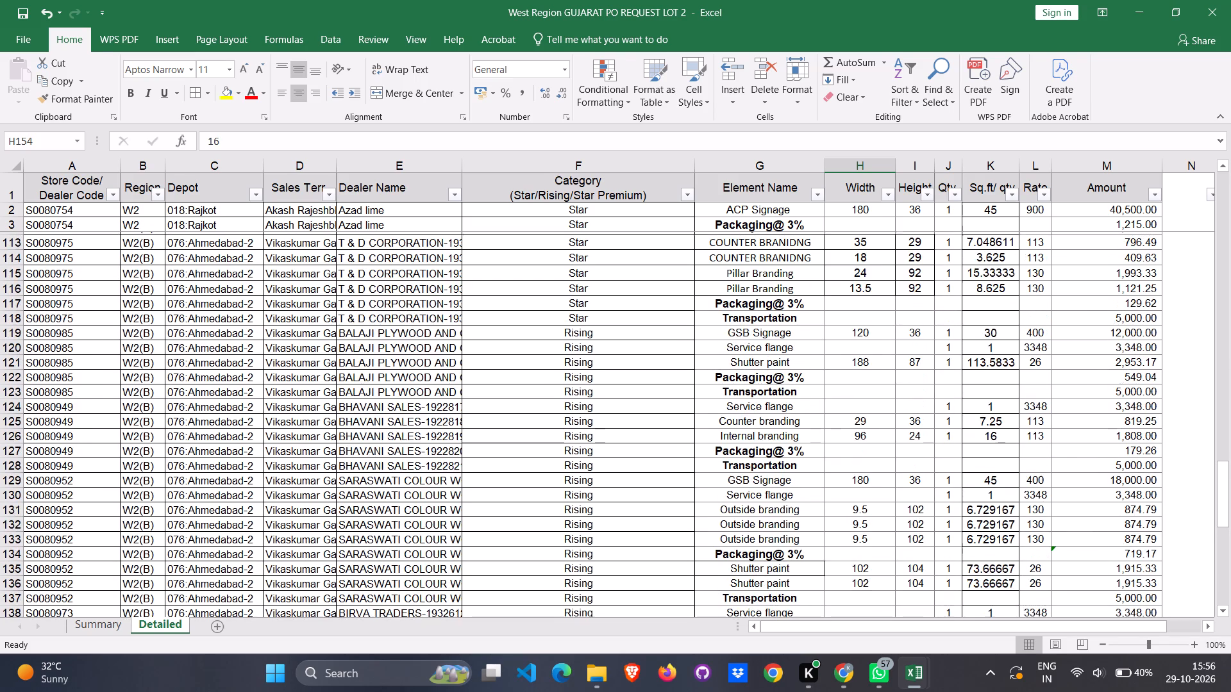
scroll(1047, 493, up, 20)
scroll(1044, 544, up, 6)
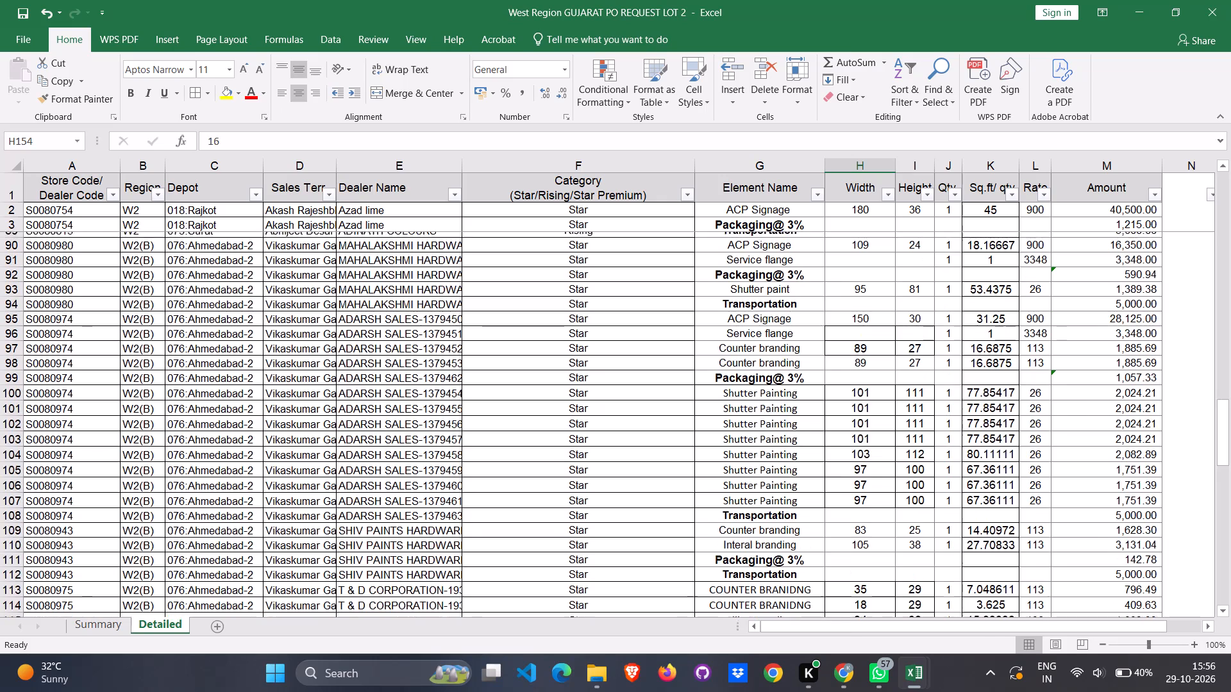
scroll(1050, 551, up, 18)
scroll(1050, 551, up, 10)
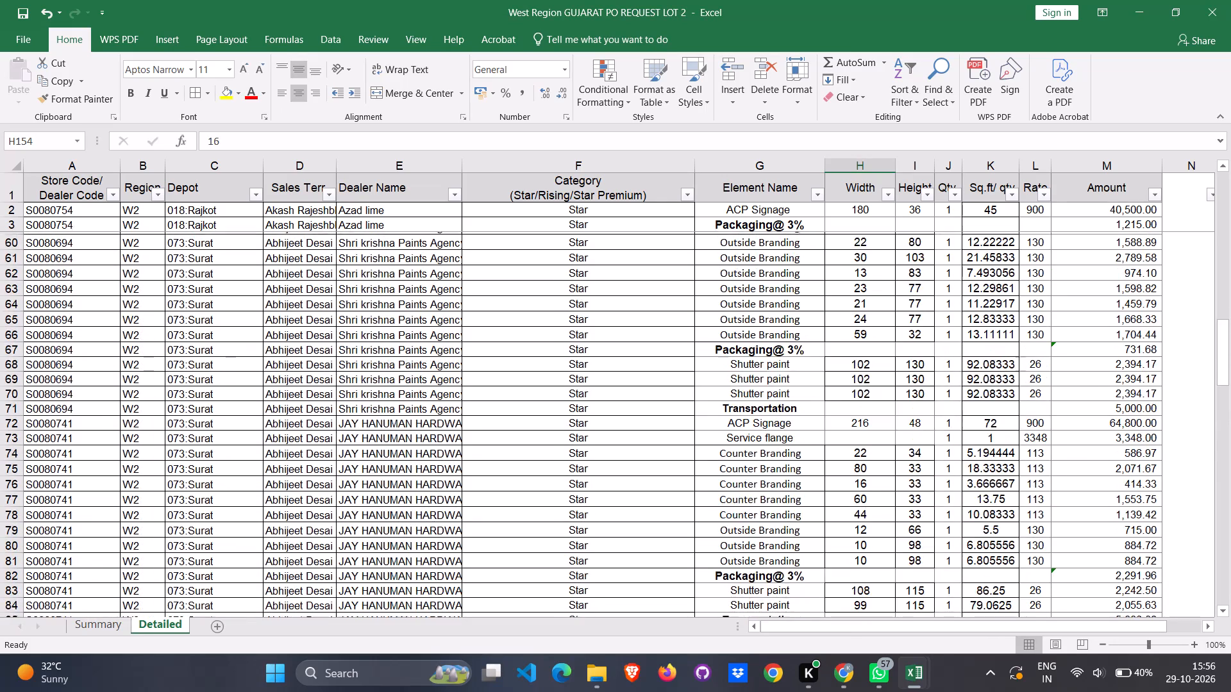
scroll(1050, 564, up, 7)
scroll(1057, 563, up, 19)
scroll(1062, 574, up, 12)
scroll(1061, 554, up, 19)
scroll(1069, 551, up, 2)
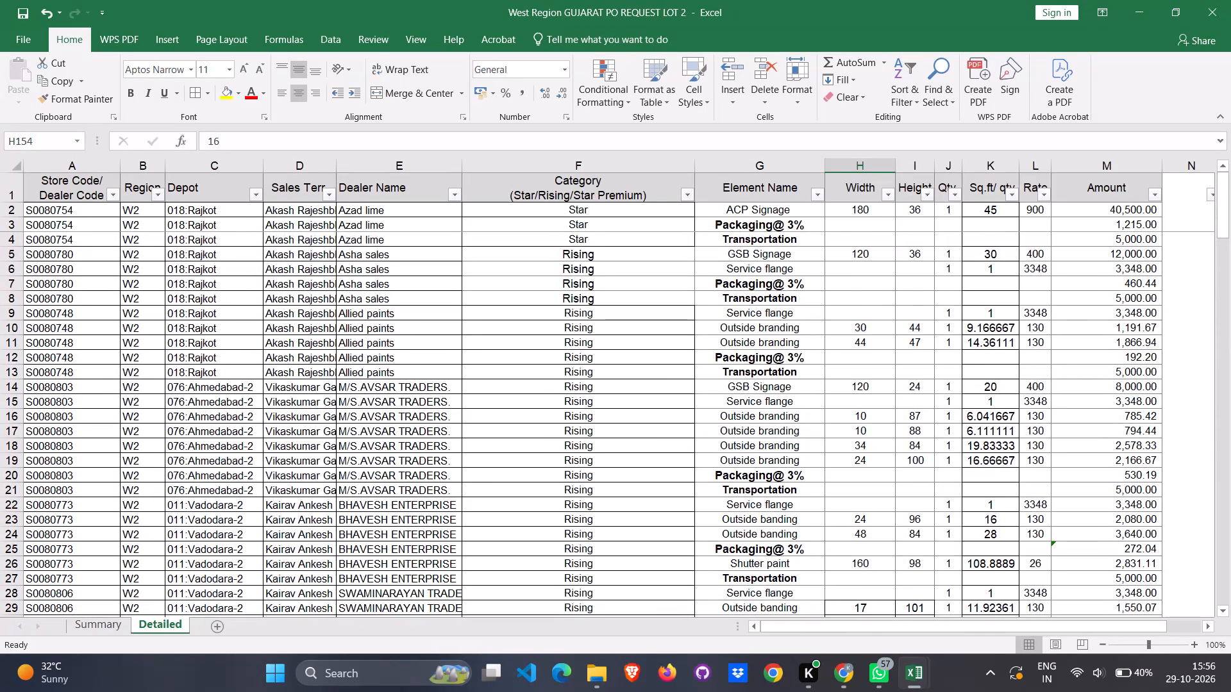
scroll(1069, 551, up, 11)
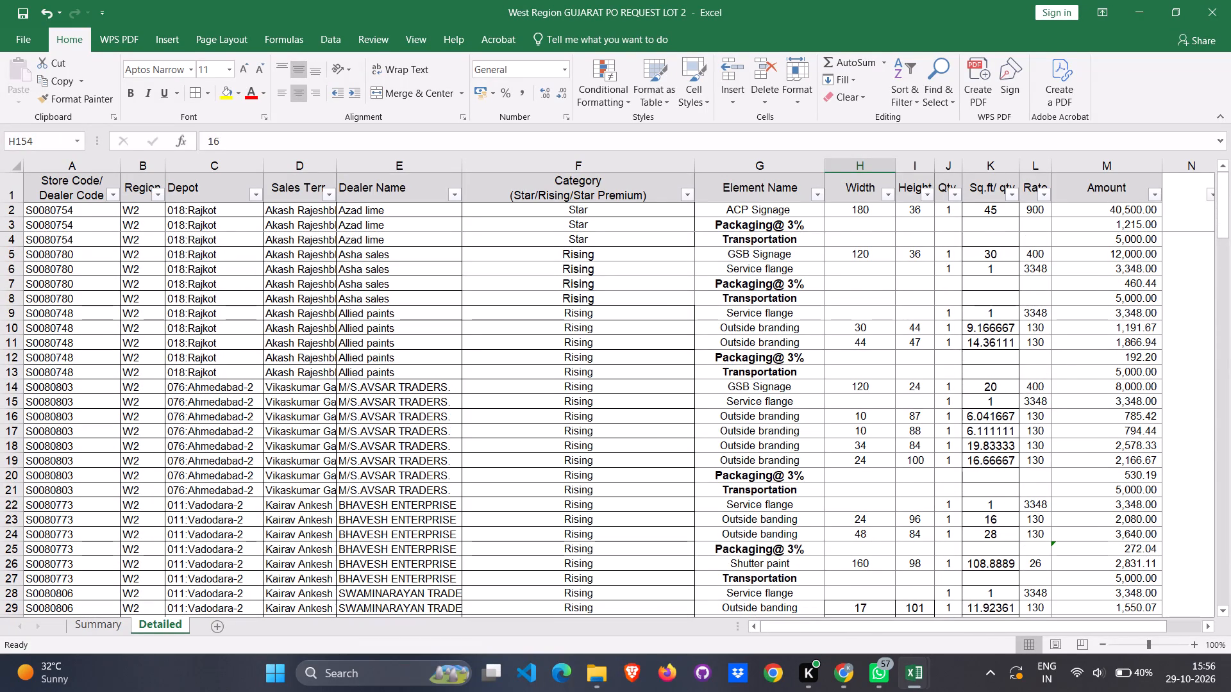
click(1137, 225)
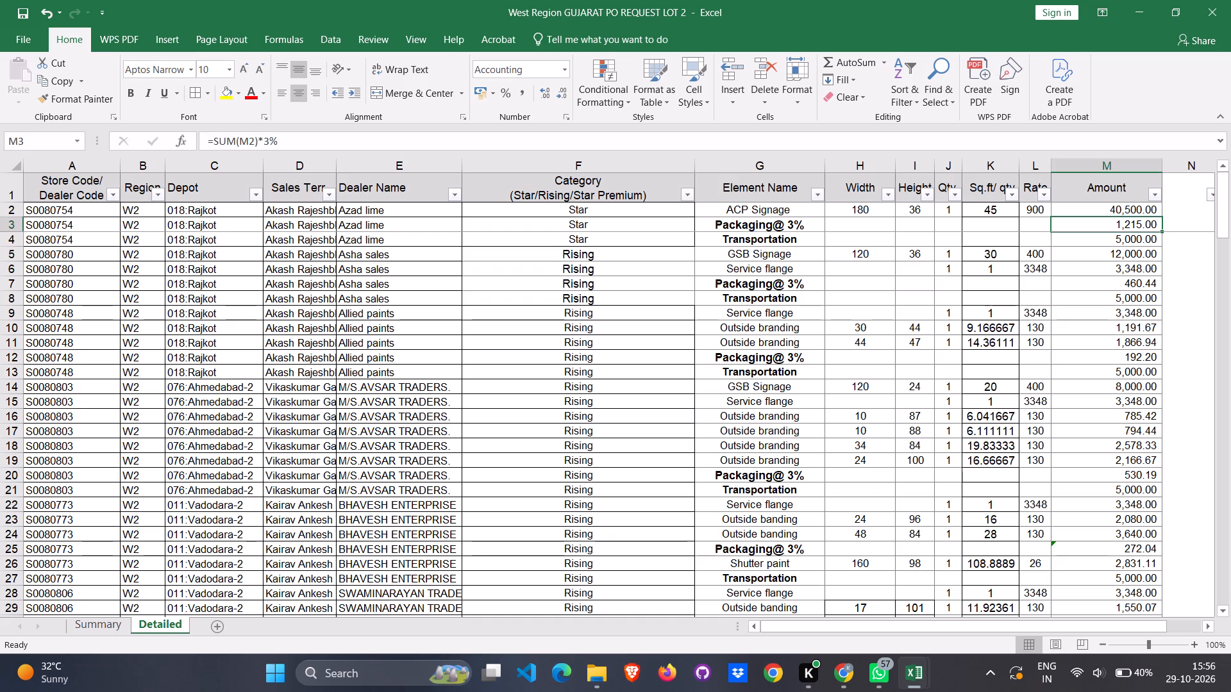
shift+click(1139, 239)
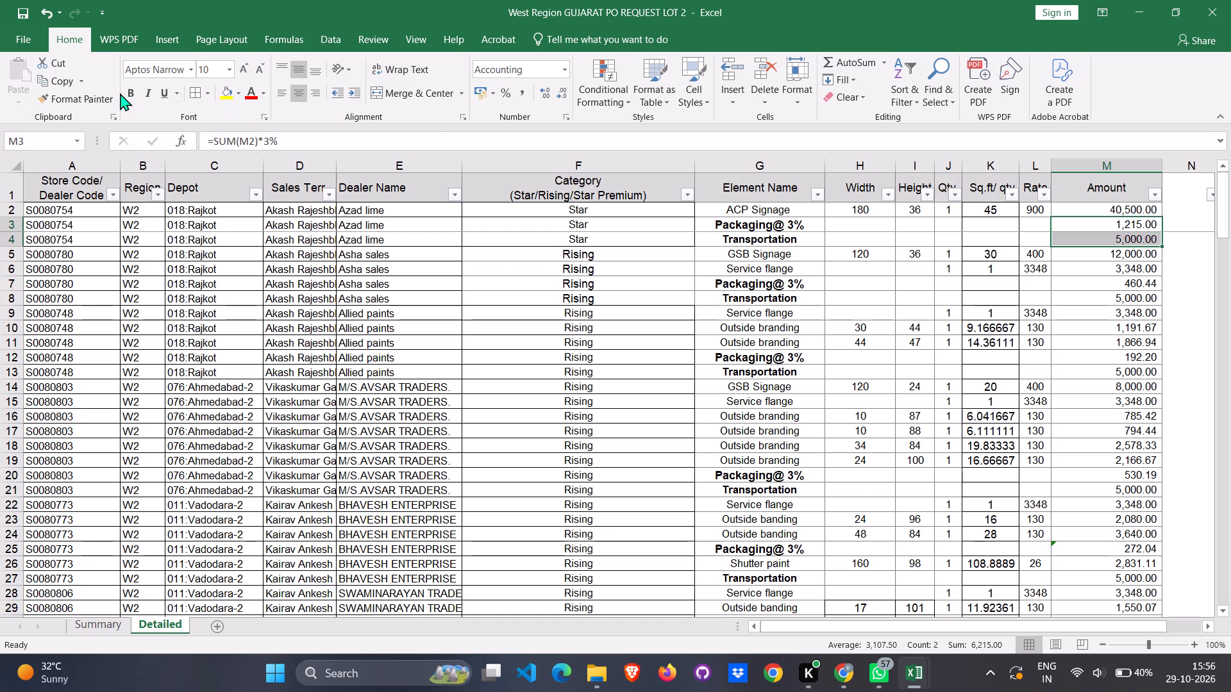
click(126, 94)
Bold the Packaging@ 3% and Transportation amounts for Asha sales.
click(813, 286)
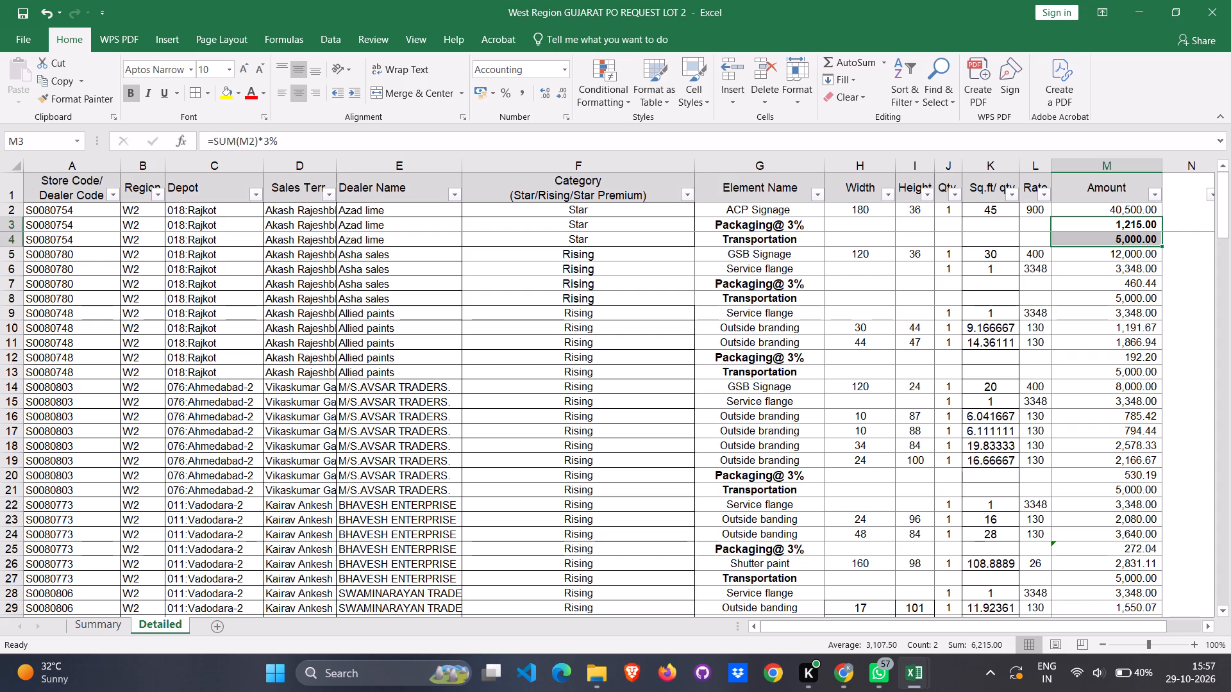
click(1137, 284)
shift+click(1137, 299)
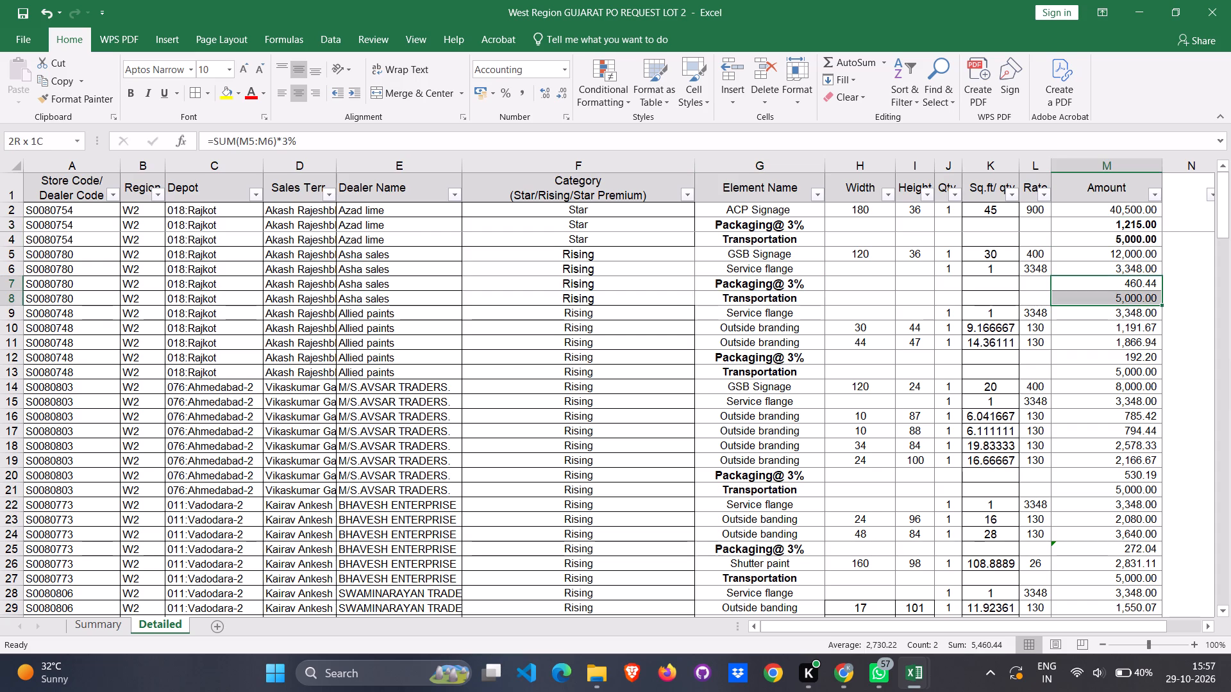
click(130, 91)
Bold the Packaging@ 3% and Transportation amounts for Allied paints.
click(789, 360)
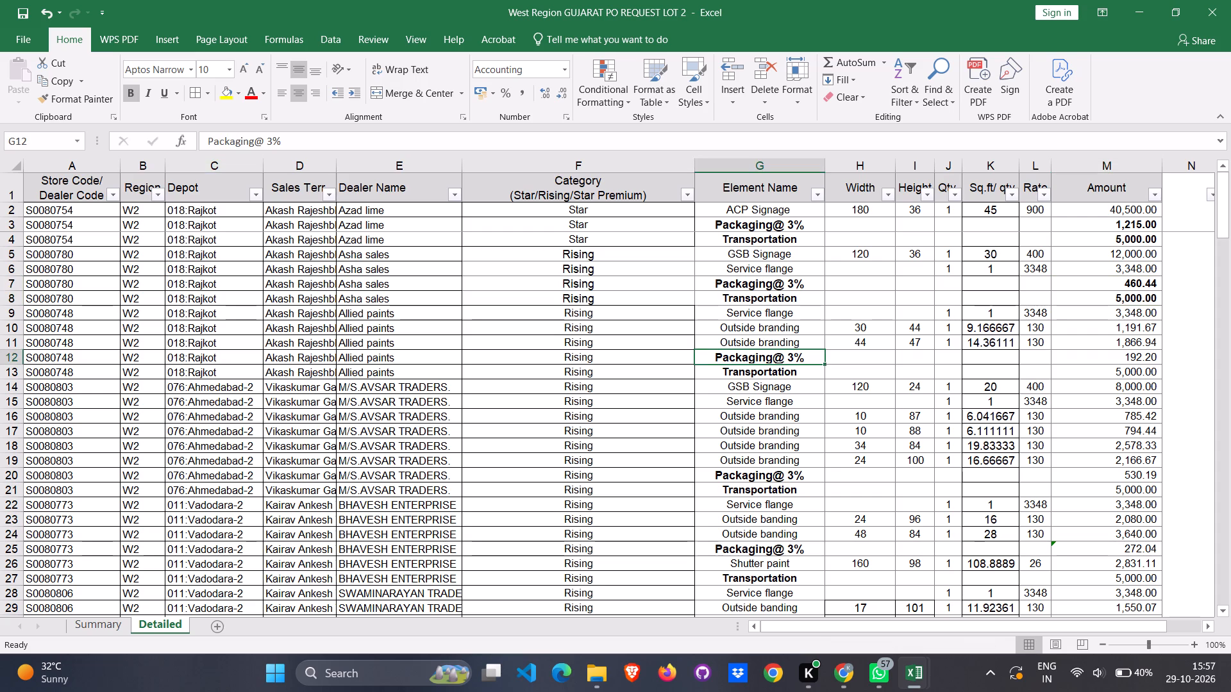
key(Right)
key(Right)
key(Right)
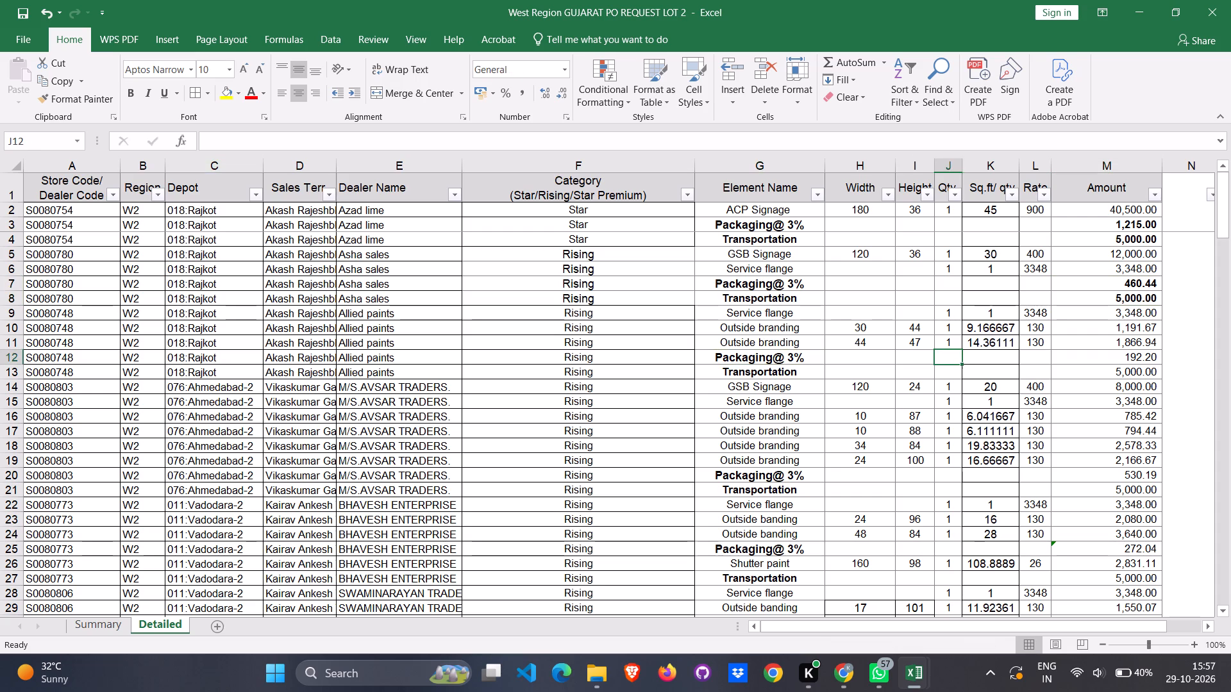
key(Right)
key(Right)
key(Right)
key(shift+Down)
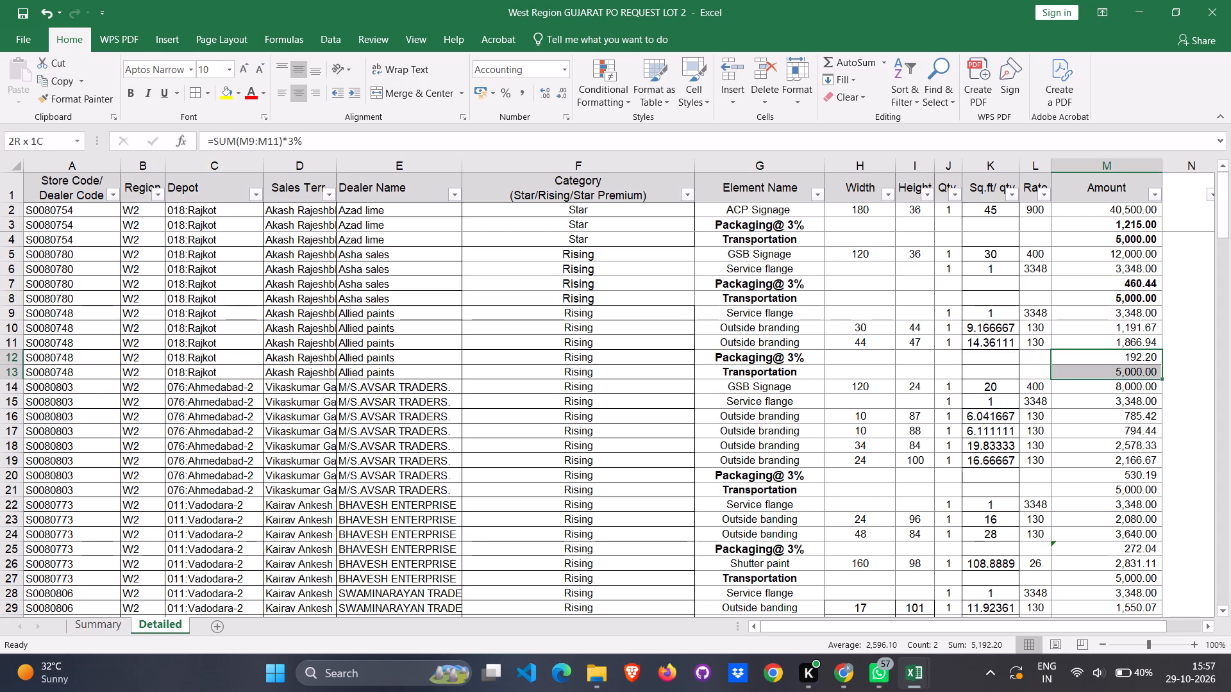
click(135, 88)
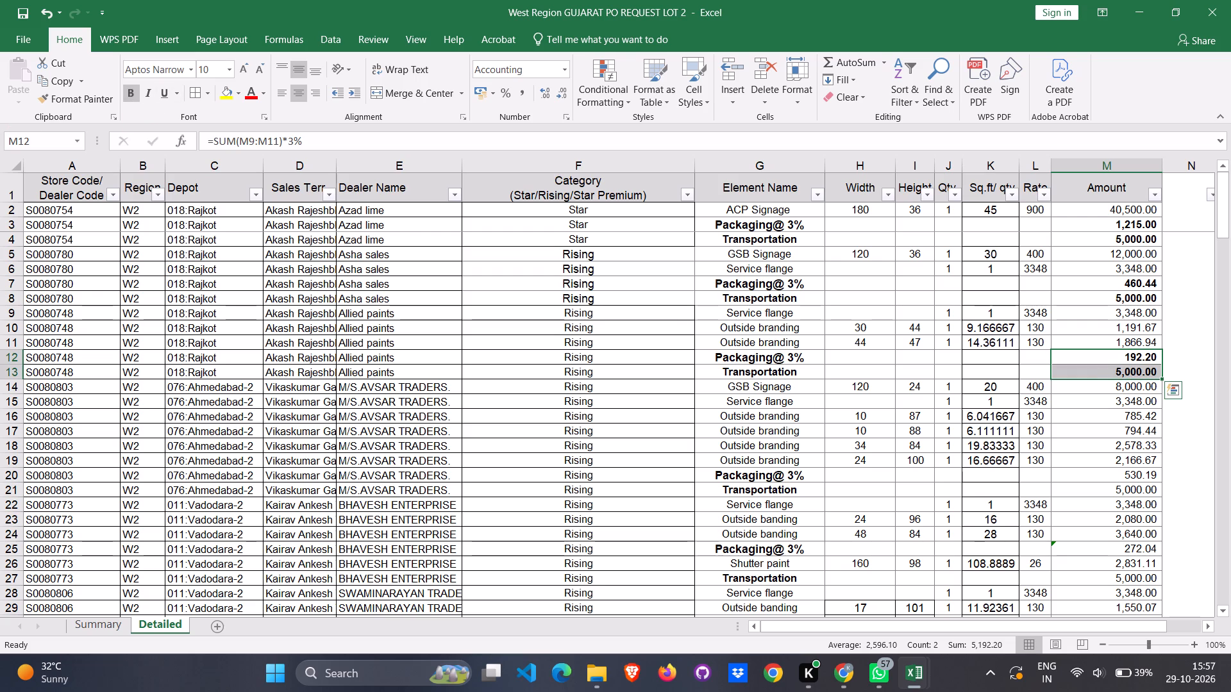
Bold the Packaging@ 3% and Transportation amounts for M/S.AVSAR TRADERS.
click(1116, 477)
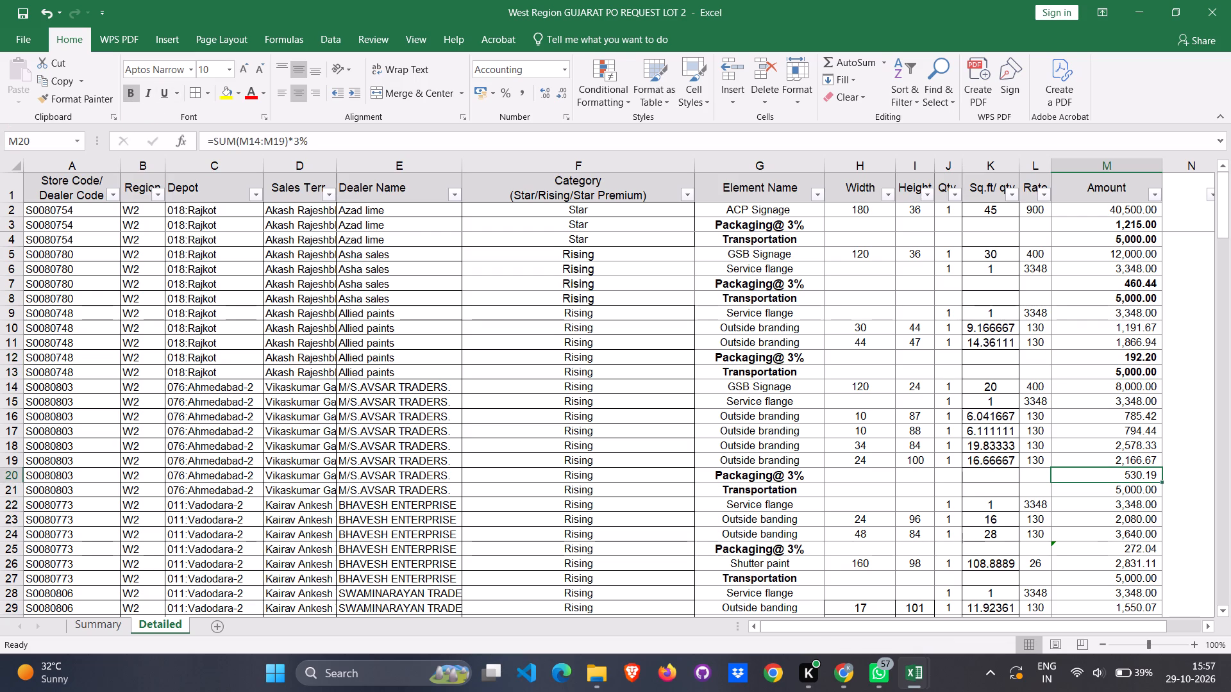
key(shift+Down)
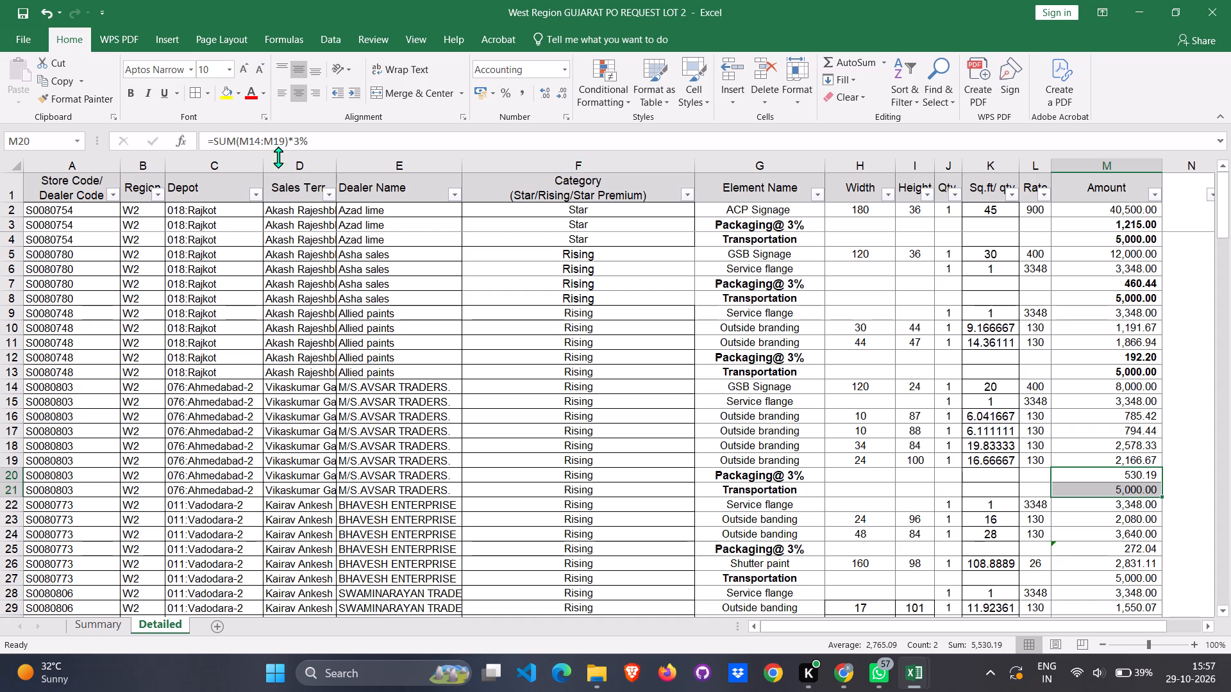
click(124, 93)
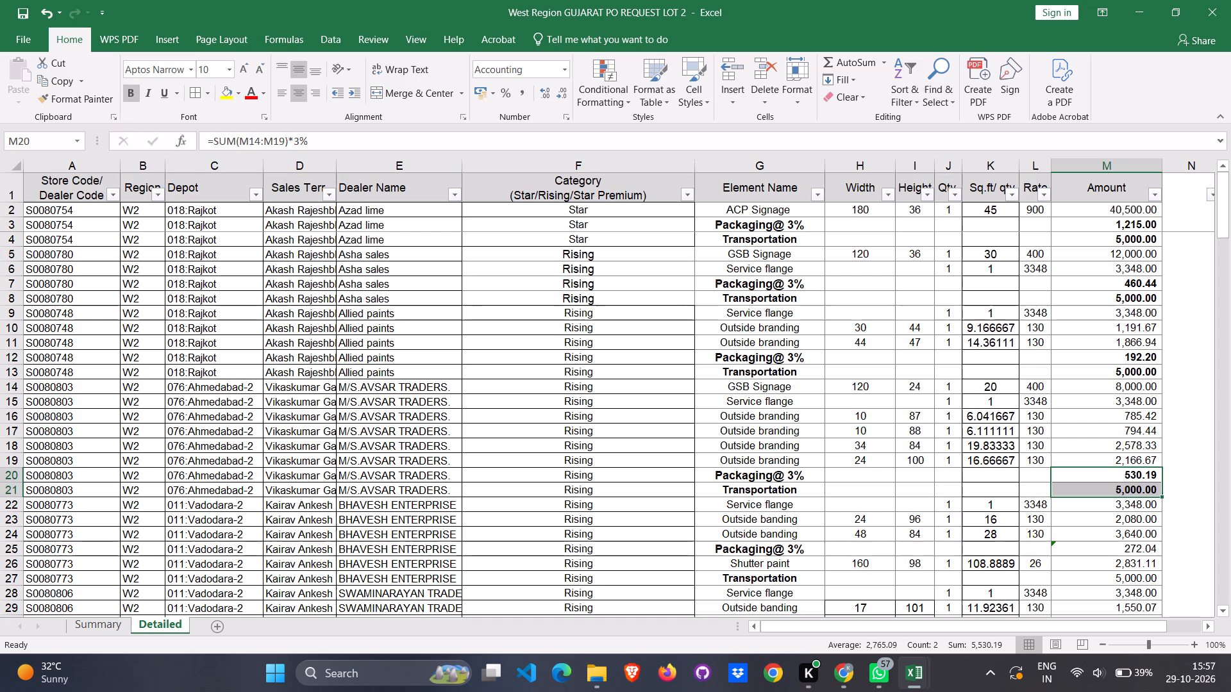
Bold the Packaging@ 3% amount and the Transportation amount for BHAVESH ENTERPRISE, leaving the shutter paint amount between them regular.
scroll(873, 390, down, 10)
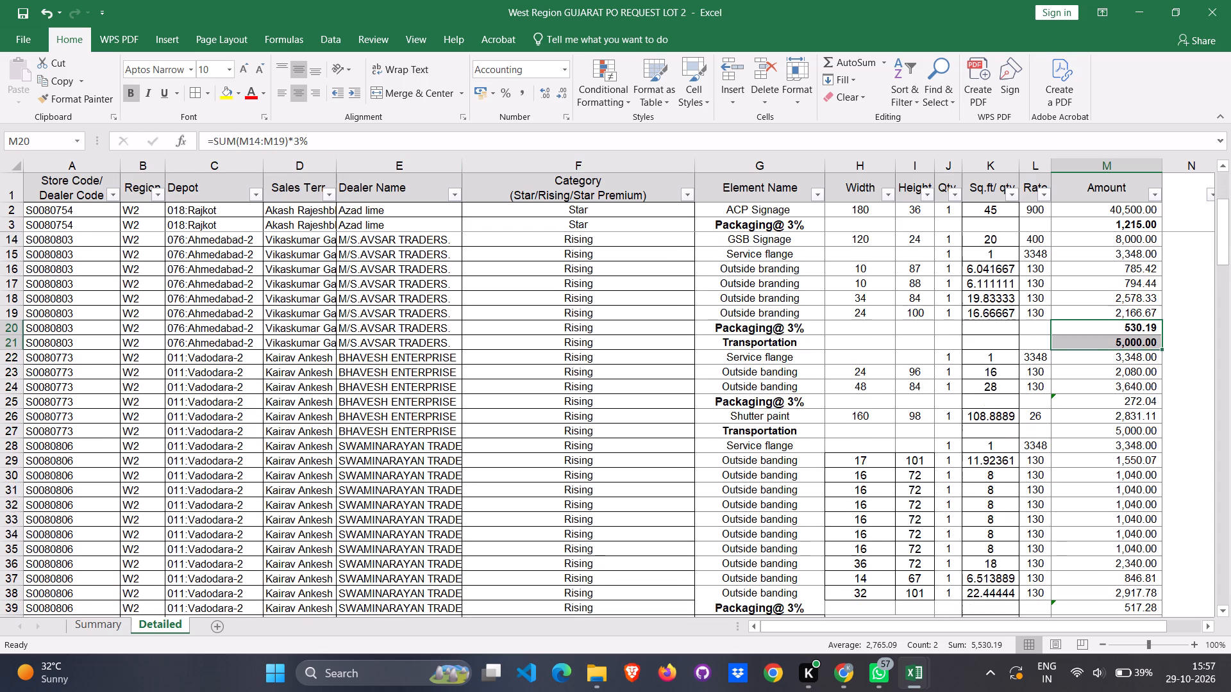
click(1131, 404)
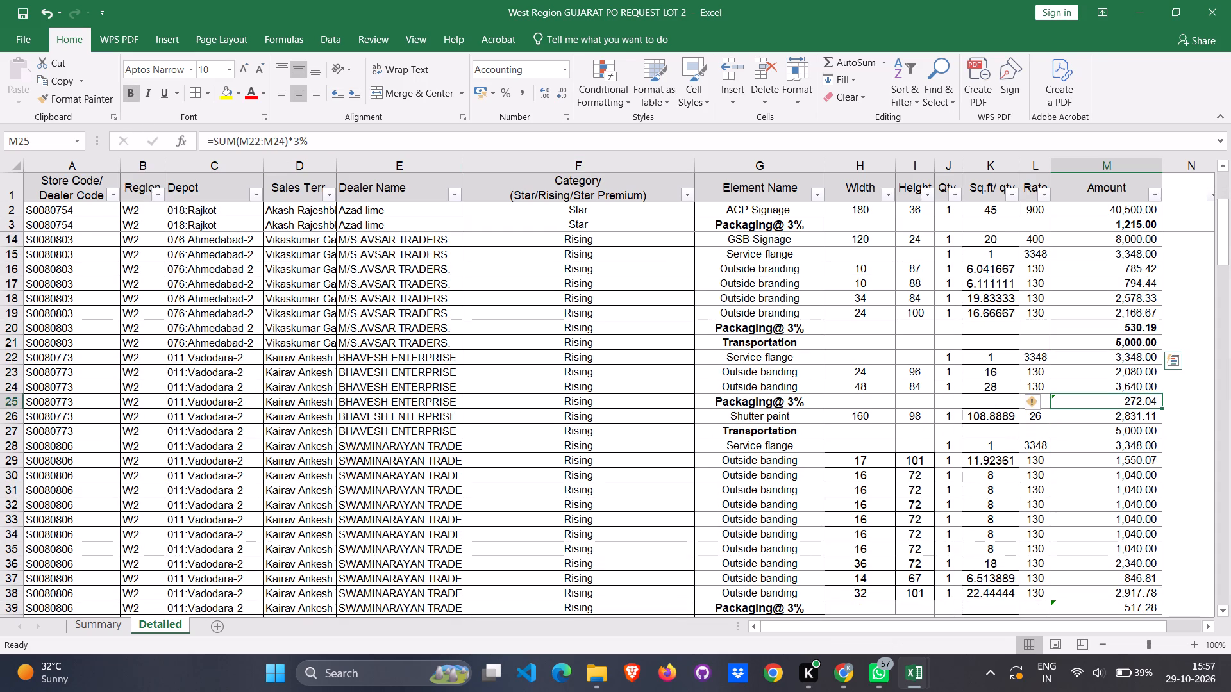
click(133, 92)
click(772, 435)
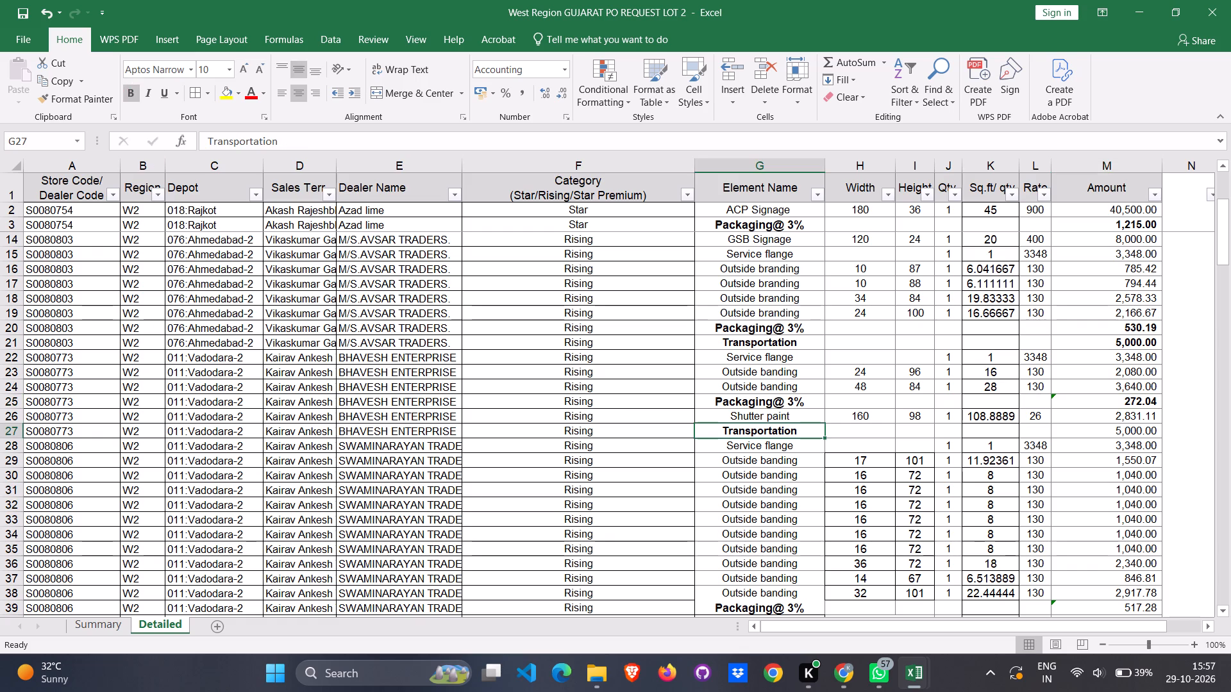
key(Right)
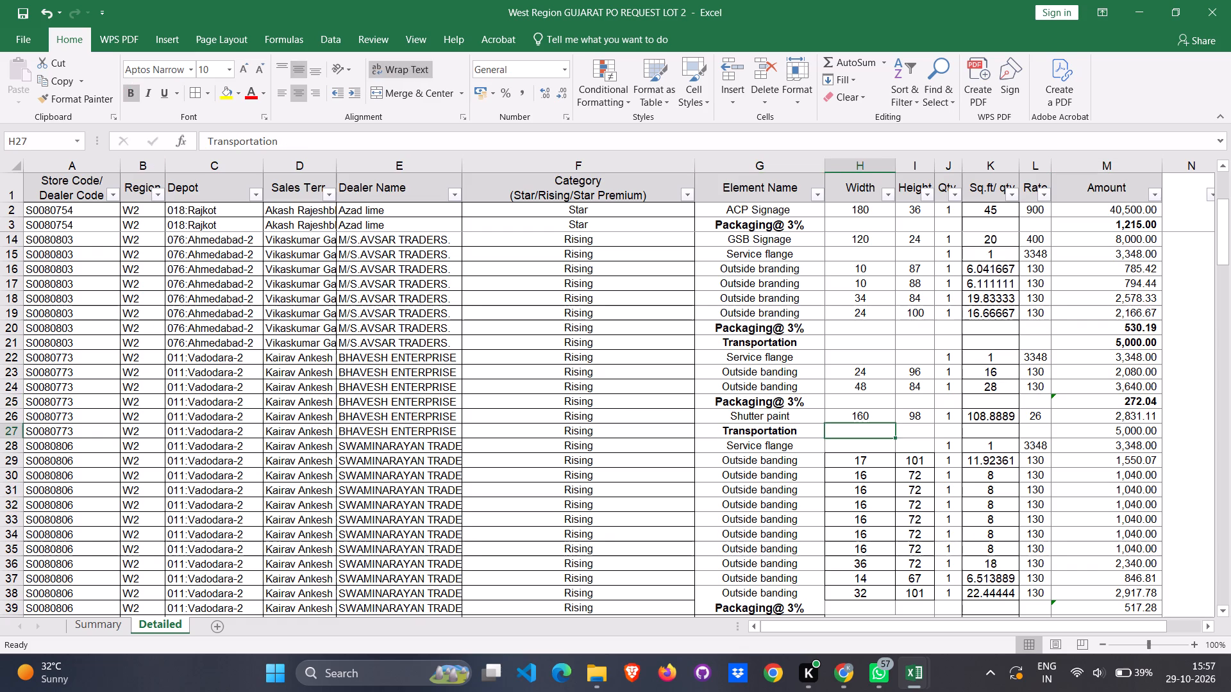
key(Right)
key(Right)
key(Right)
key(Right)
key(Right)
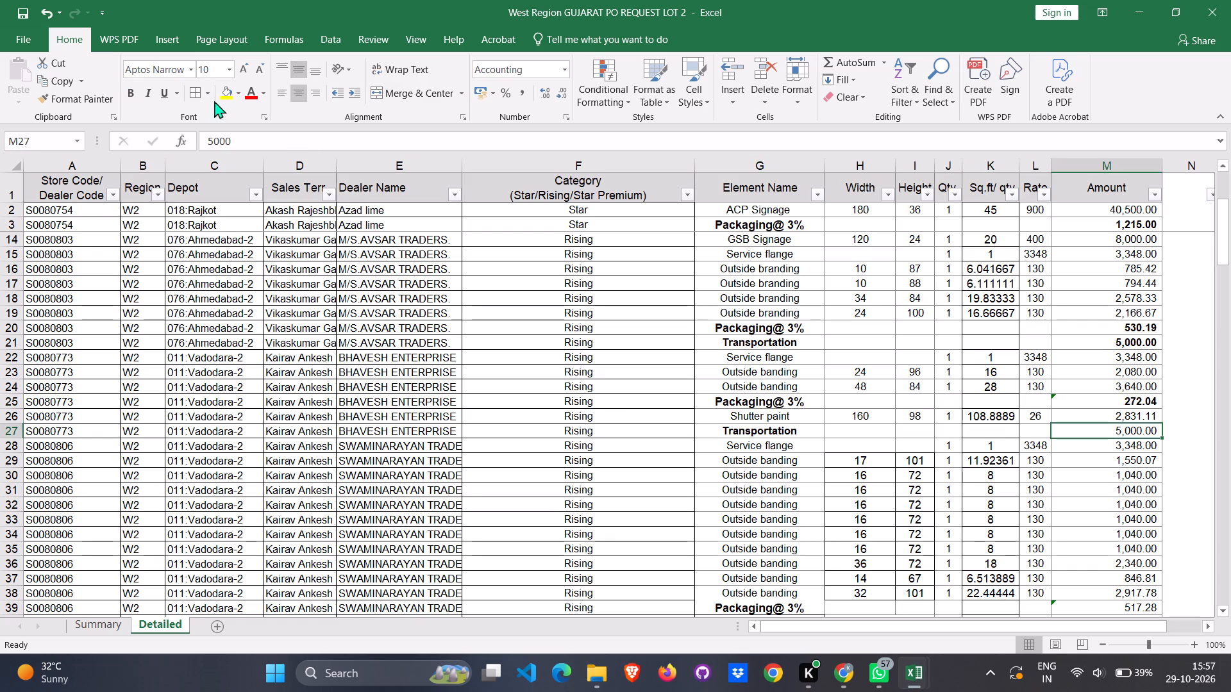
click(128, 90)
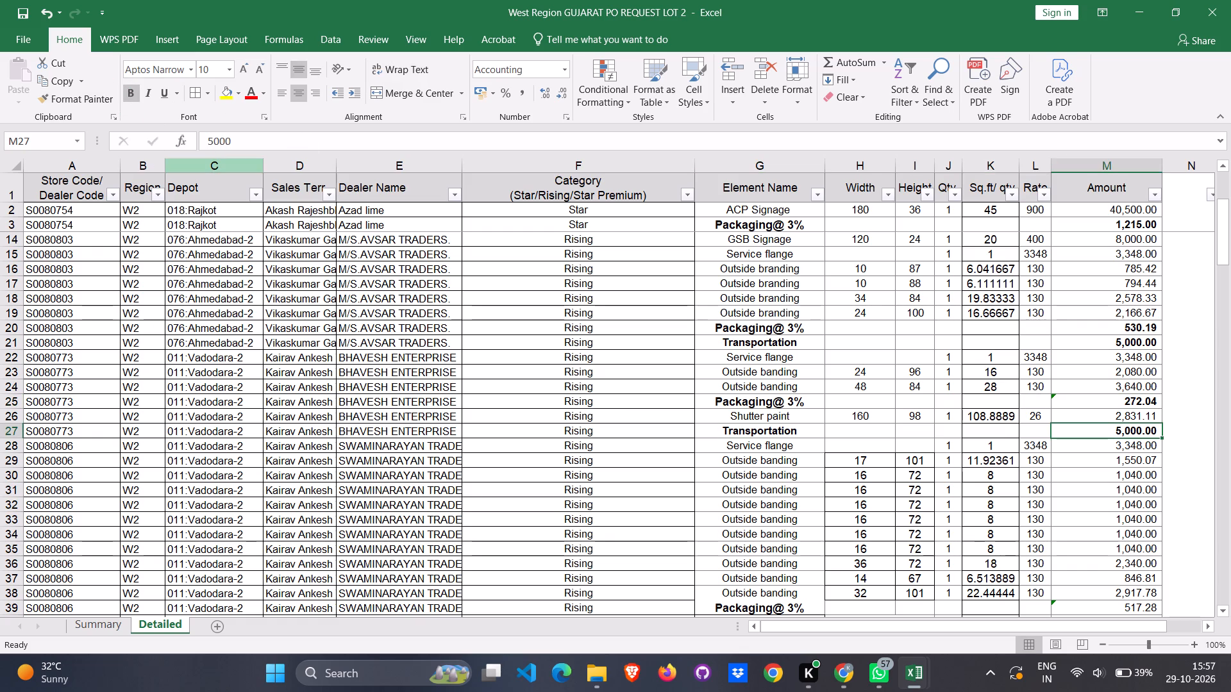
Bold the Packaging@ 3% amount and the Transportation amount for the SWAMINARAYAN dealer, store code S0080806.
scroll(892, 450, down, 3)
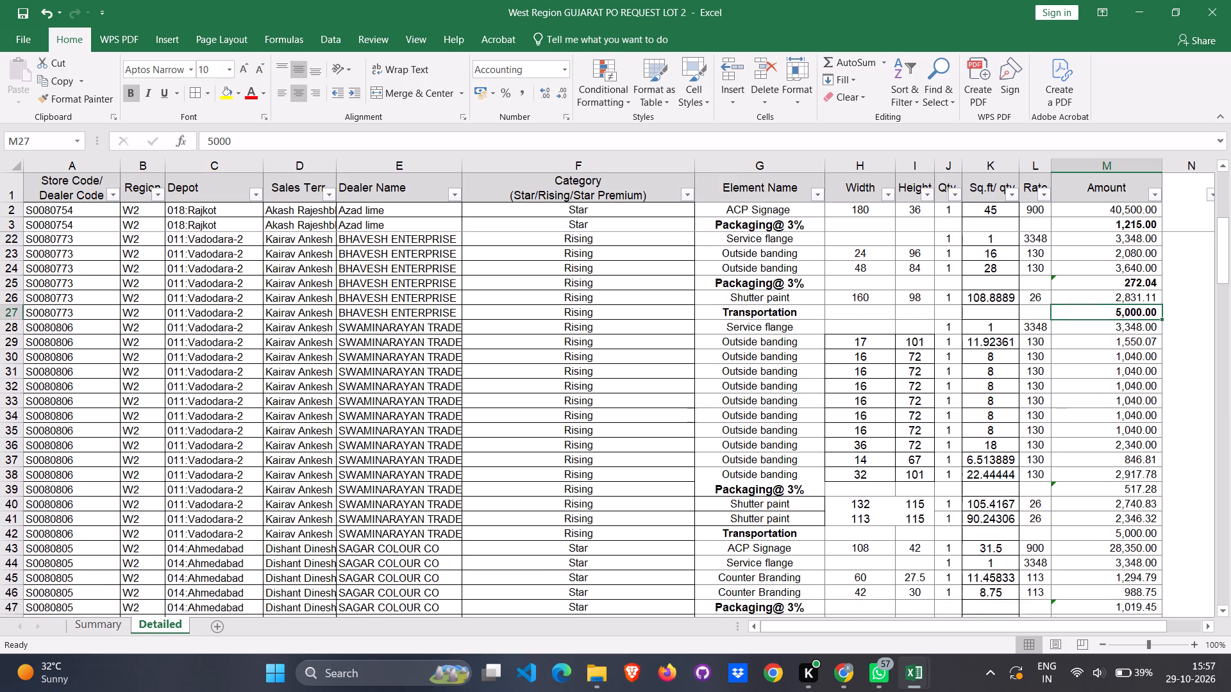
scroll(893, 450, down, 1)
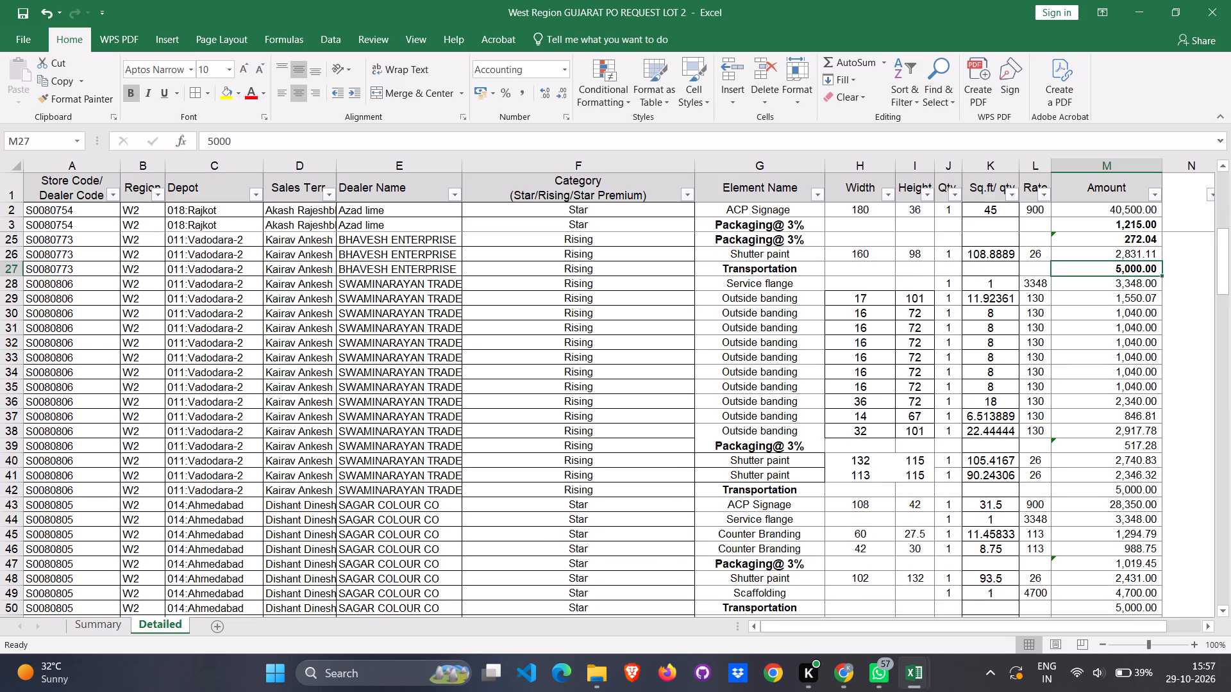
click(787, 449)
click(1105, 451)
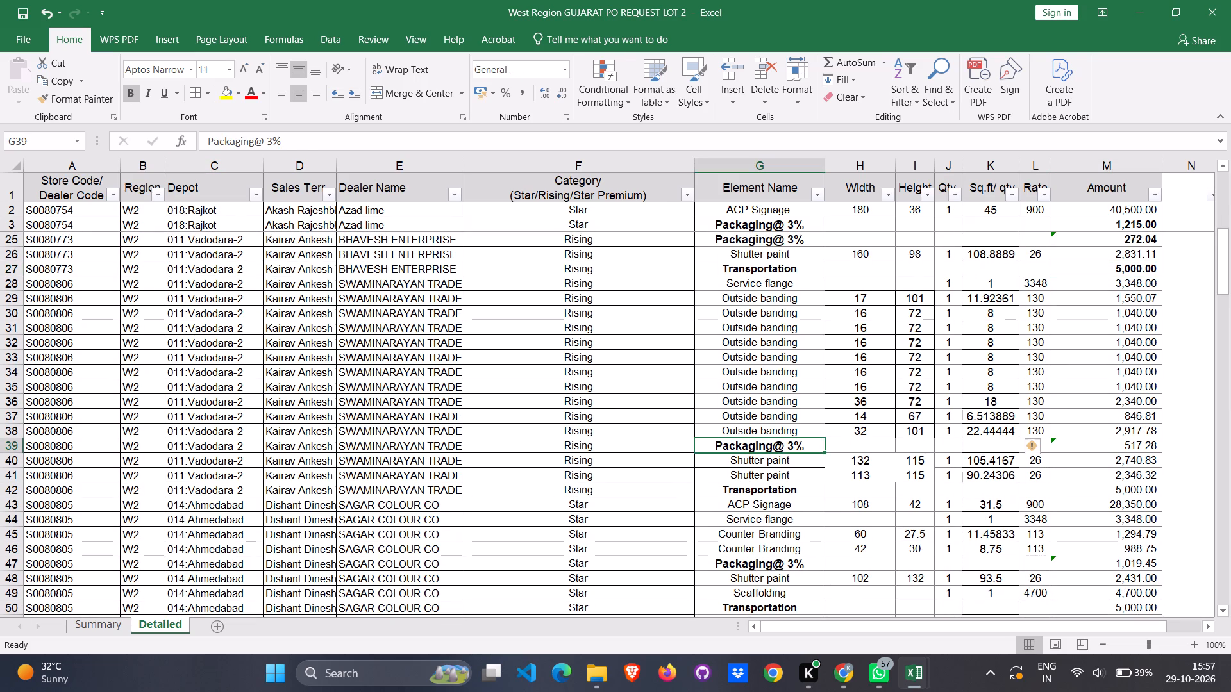
click(128, 90)
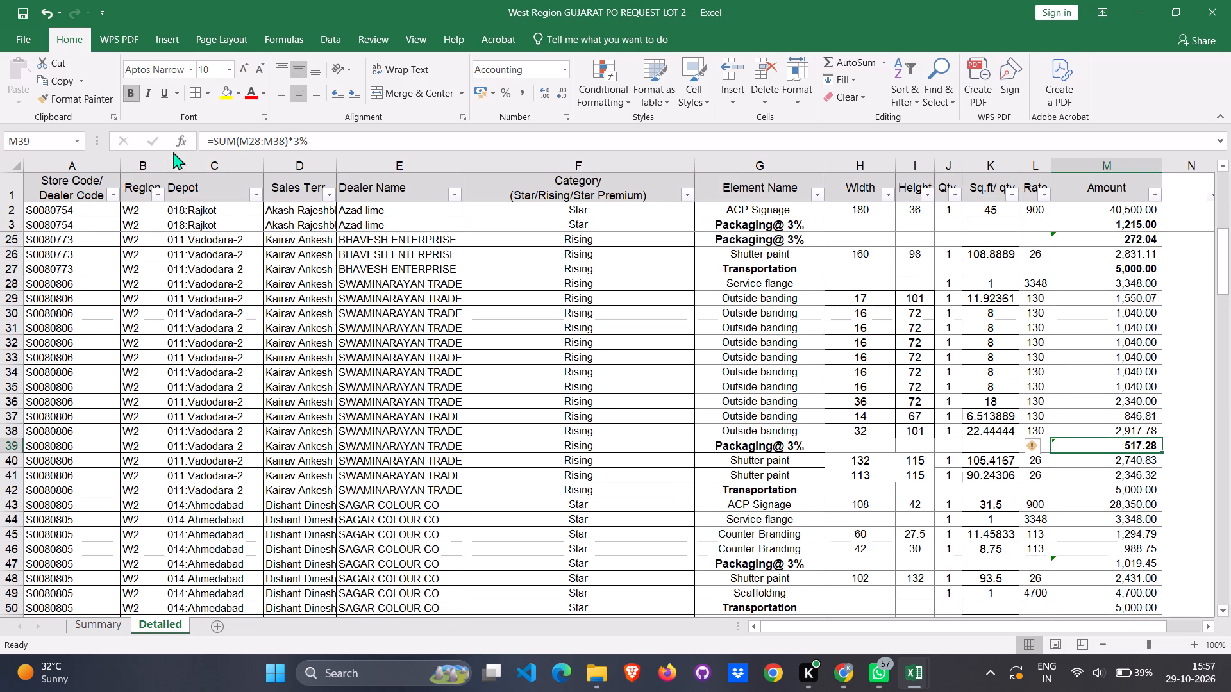
click(748, 493)
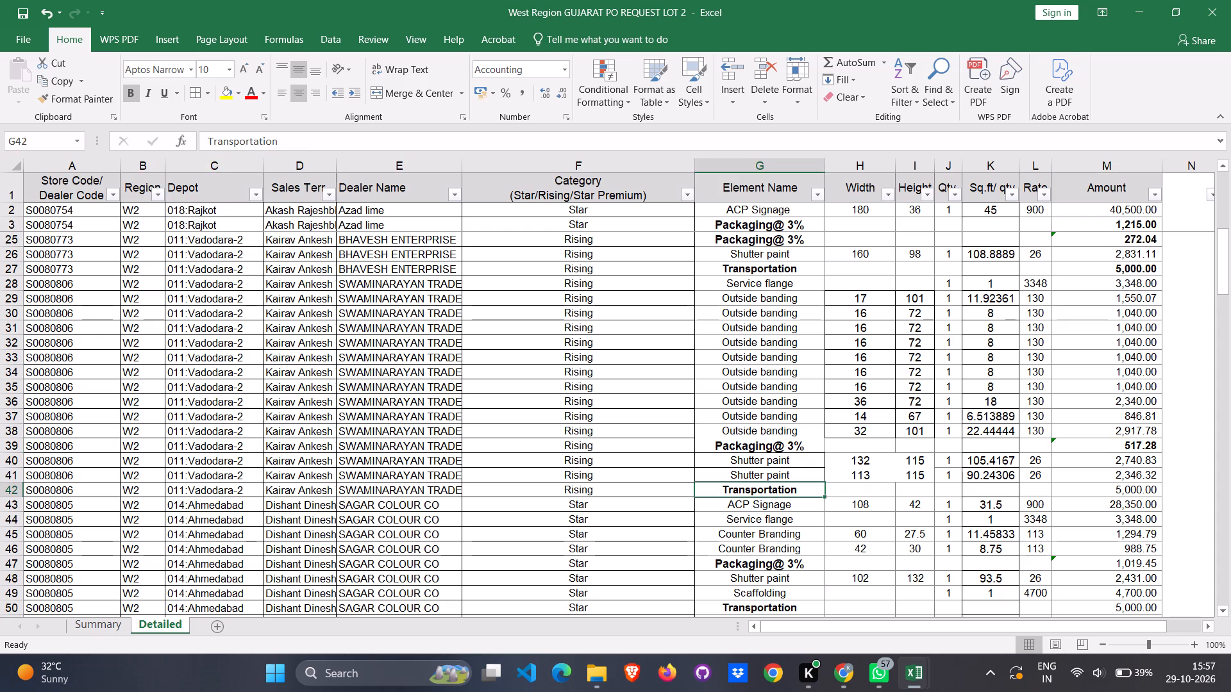
key(Right)
key(Right)
key(Right)
key(Right)
key(Right)
key(Right)
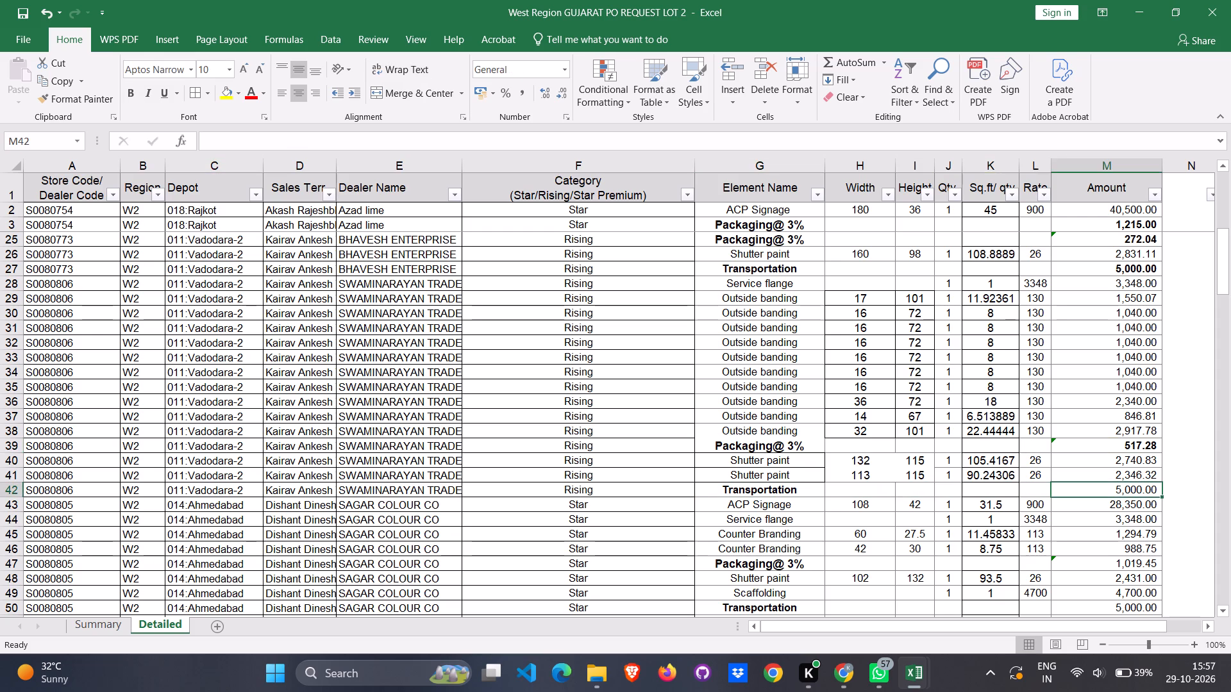
click(133, 90)
Bold the Packaging@ 3% amount for SAGAR COLOUR CO.
scroll(758, 451, down, 3)
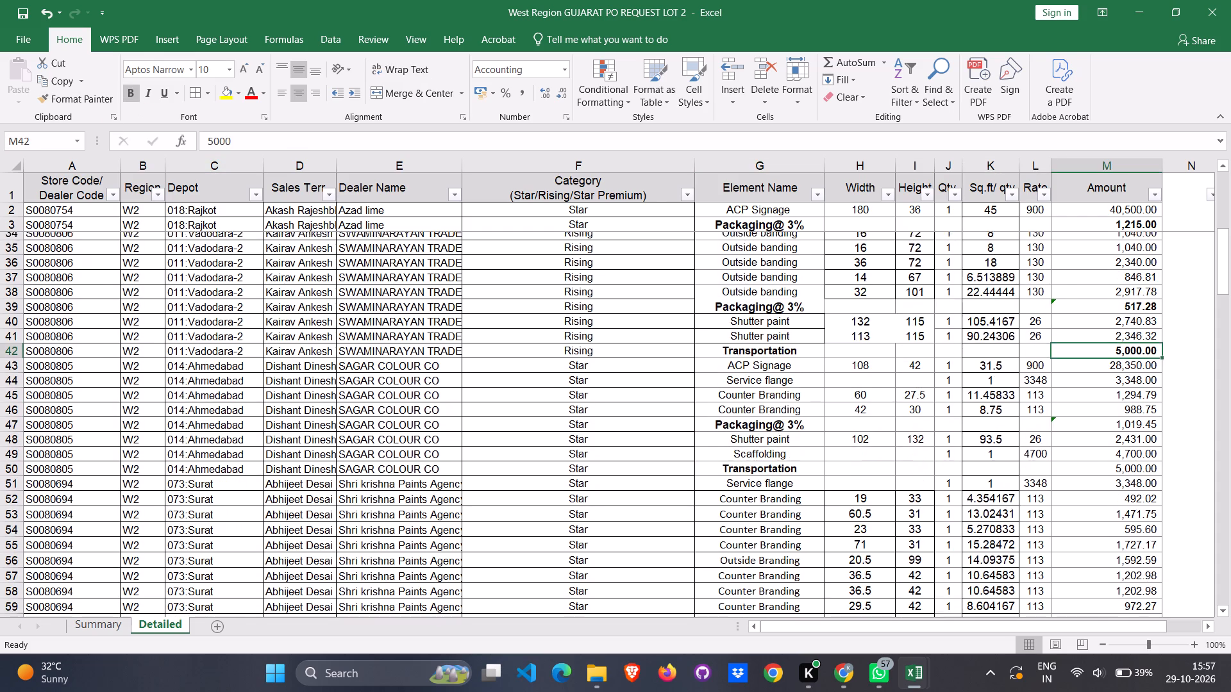
scroll(758, 451, down, 1)
click(770, 418)
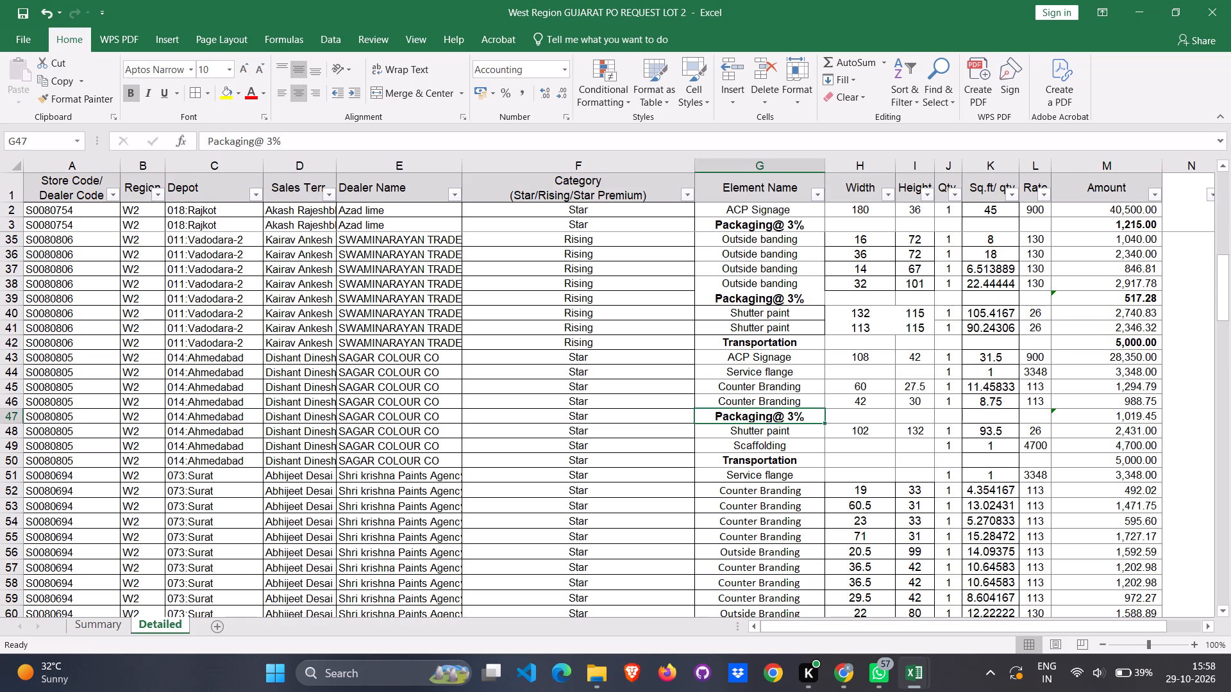
click(1077, 415)
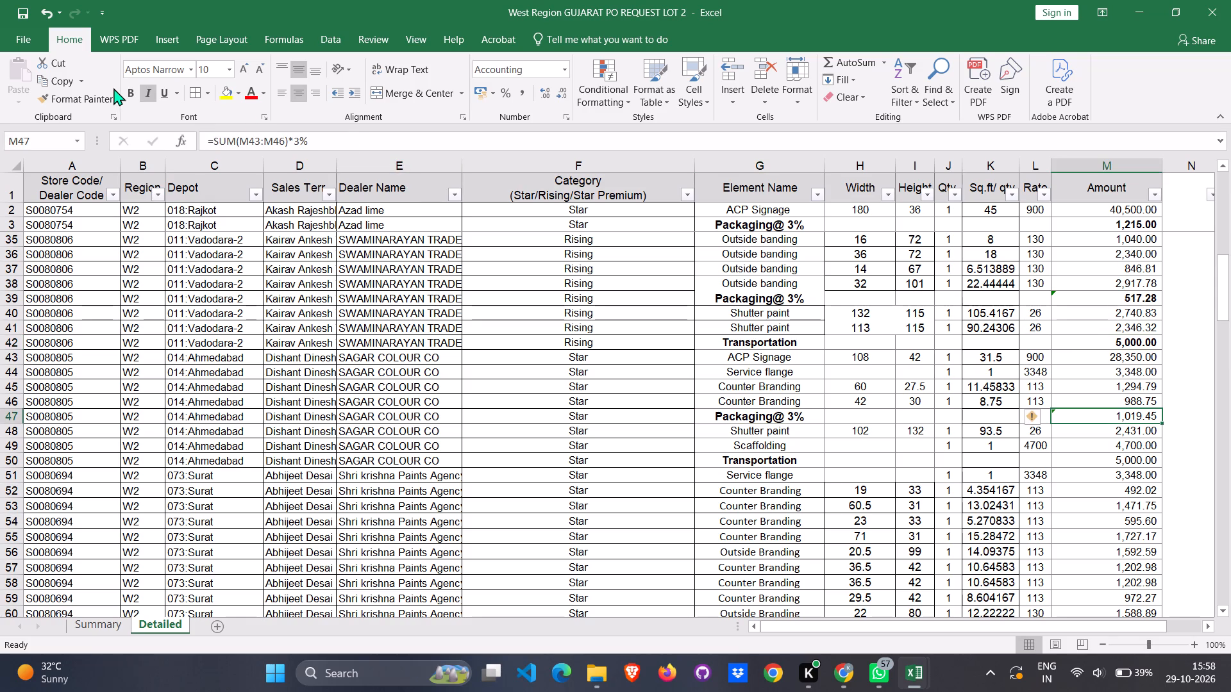
click(132, 91)
Bold the Transportation amount for SAGAR COLOUR CO.
click(1082, 462)
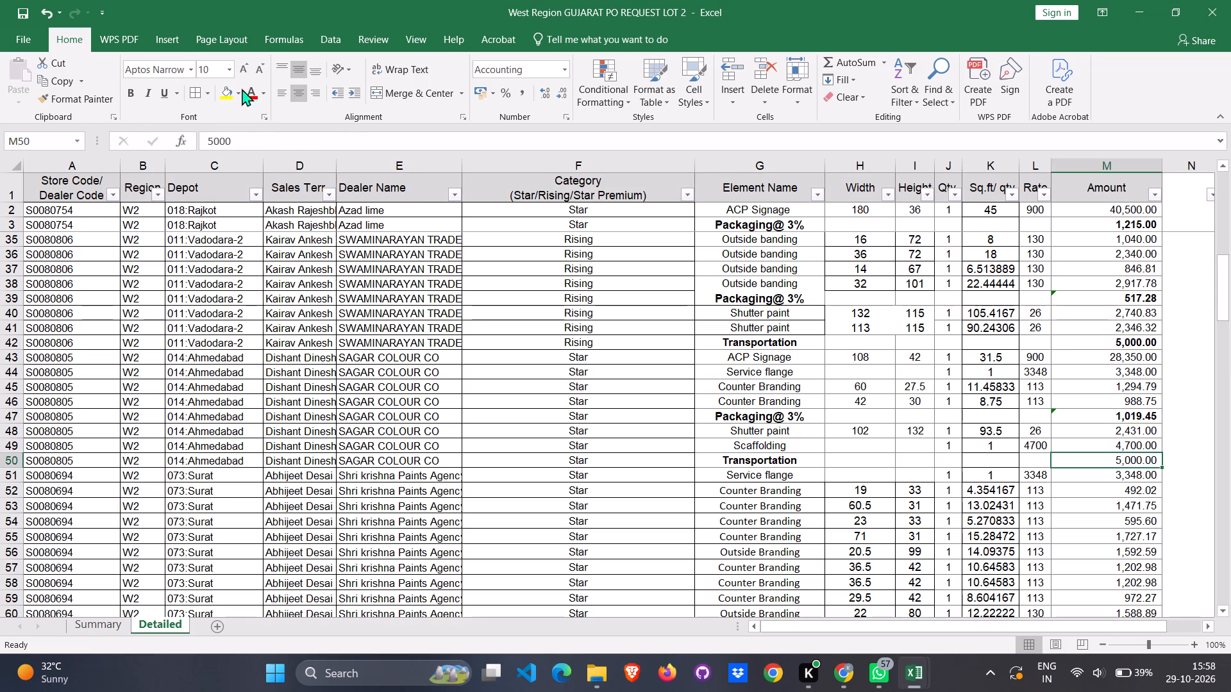
click(133, 93)
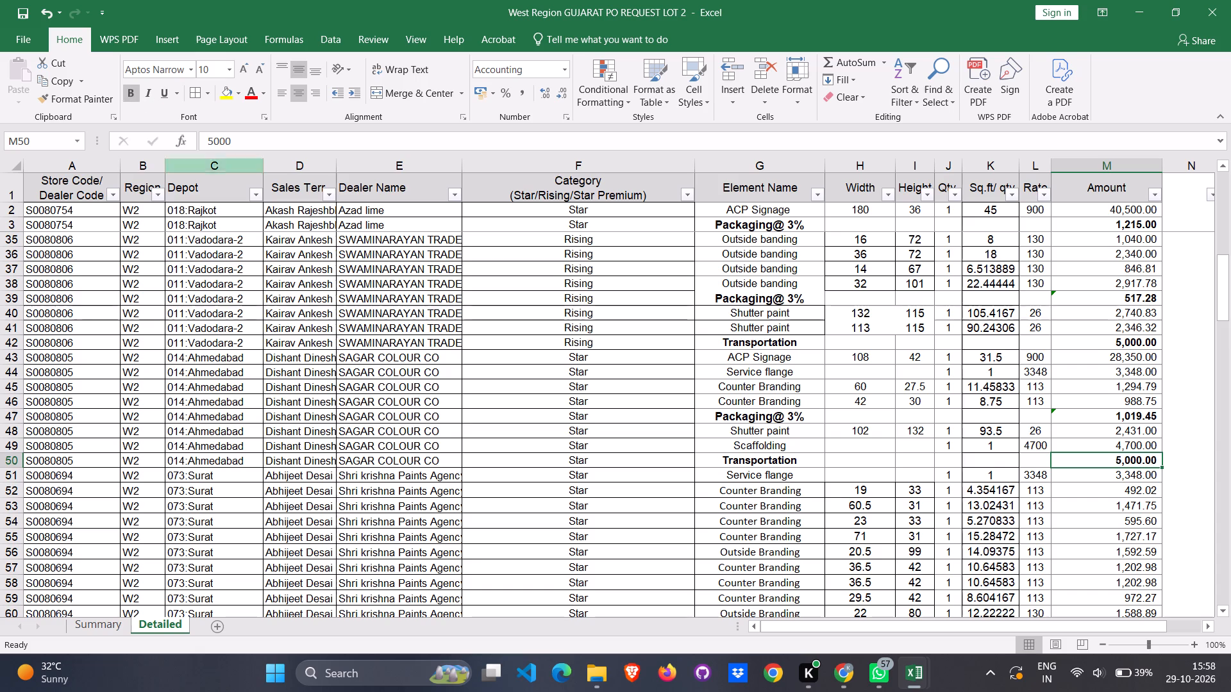
Bold the Packaging@ 3% amount and the Transportation amount for Shri krishna Paints Agency, store code S0080694.
scroll(625, 397, down, 3)
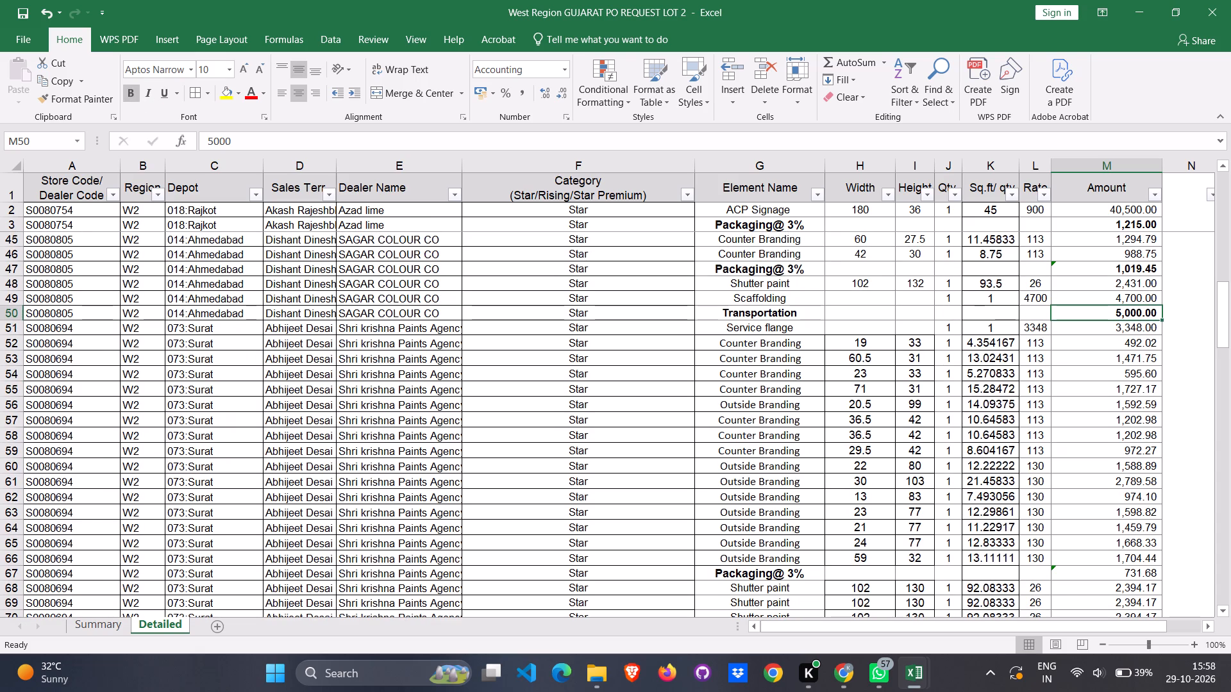
scroll(608, 415, down, 2)
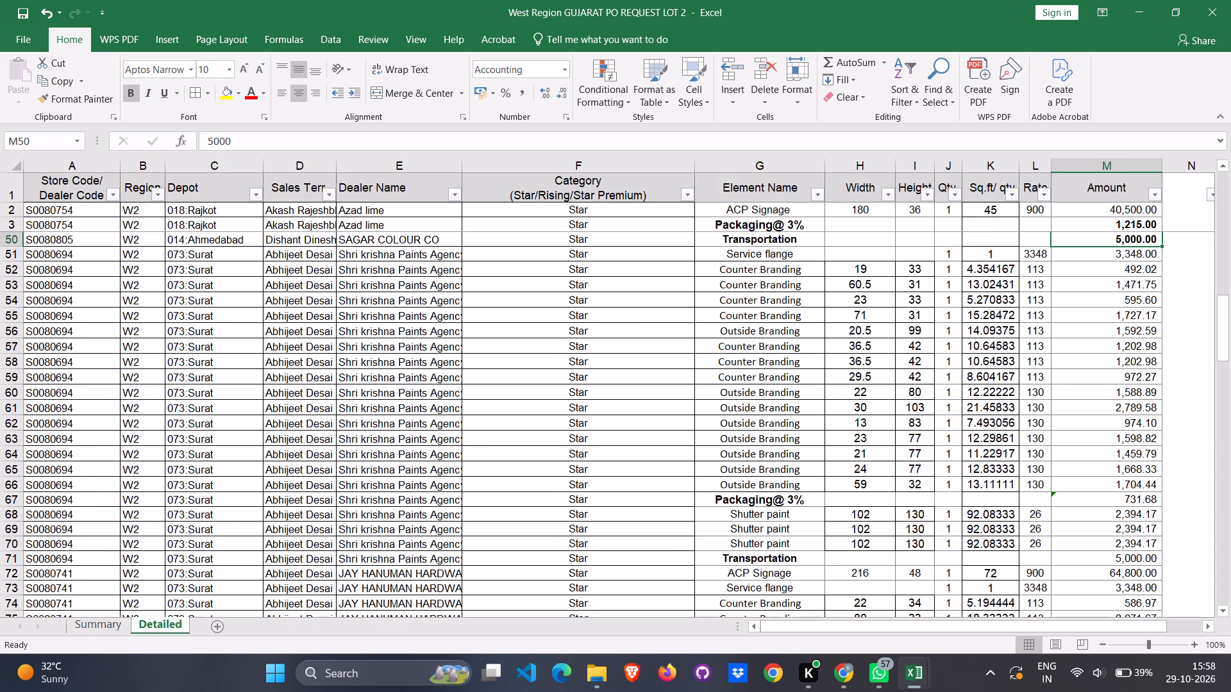
scroll(608, 417, down, 1)
click(1080, 468)
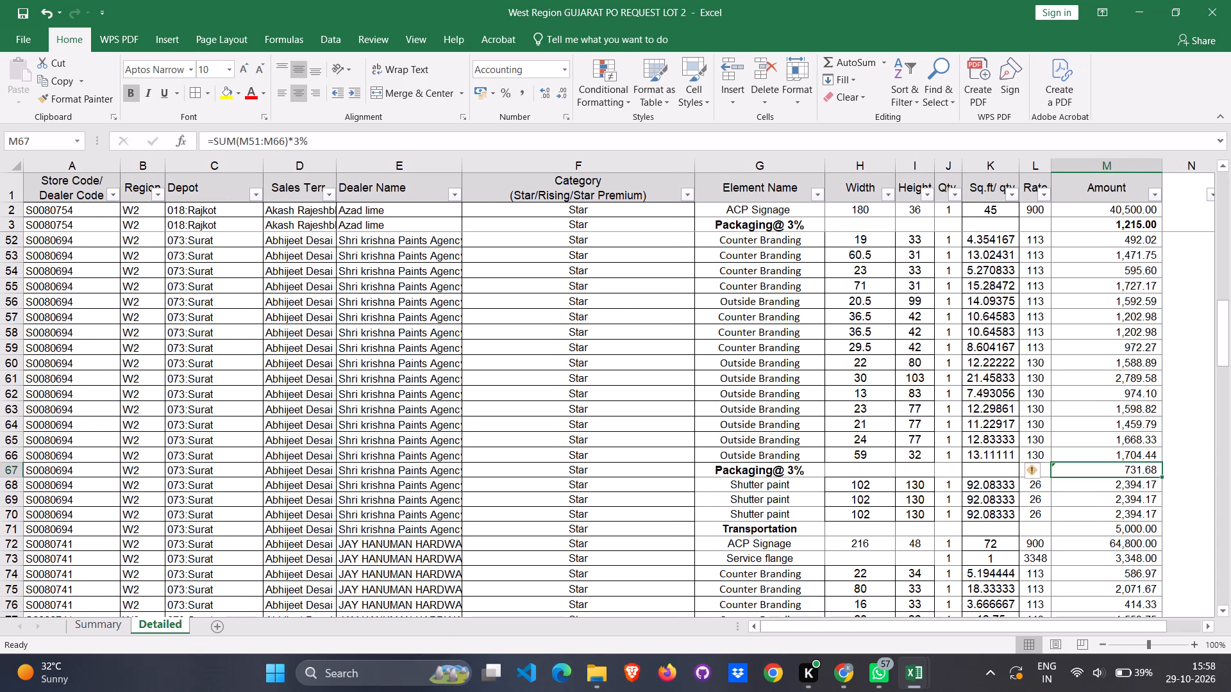
click(131, 92)
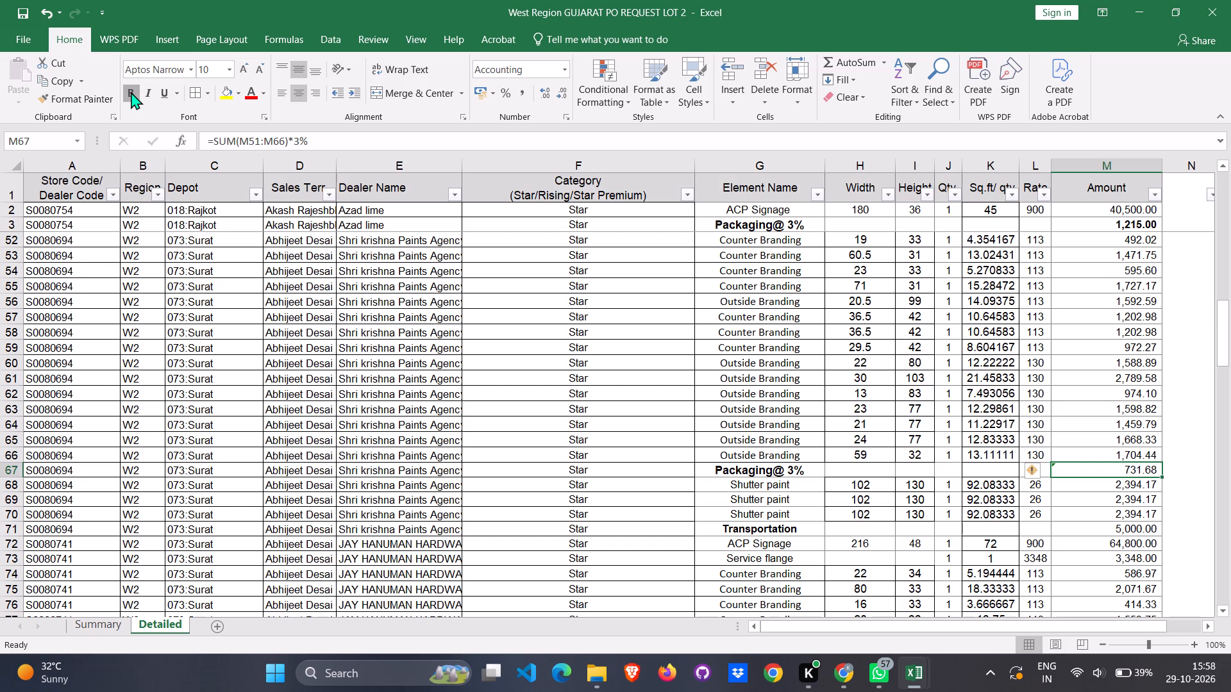
click(1119, 531)
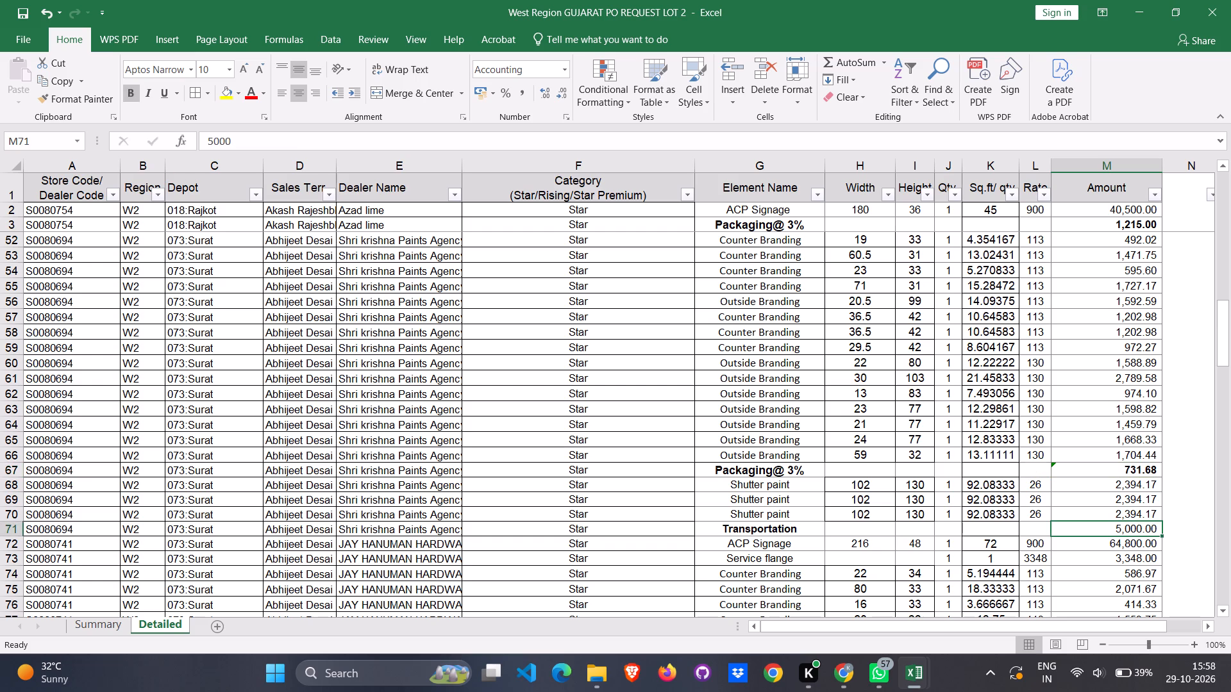
click(128, 90)
Bold the Packaging@ 3% amount and the Transportation amount for the JAY HANUMAN dealer, store code S0080741.
scroll(821, 422, down, 3)
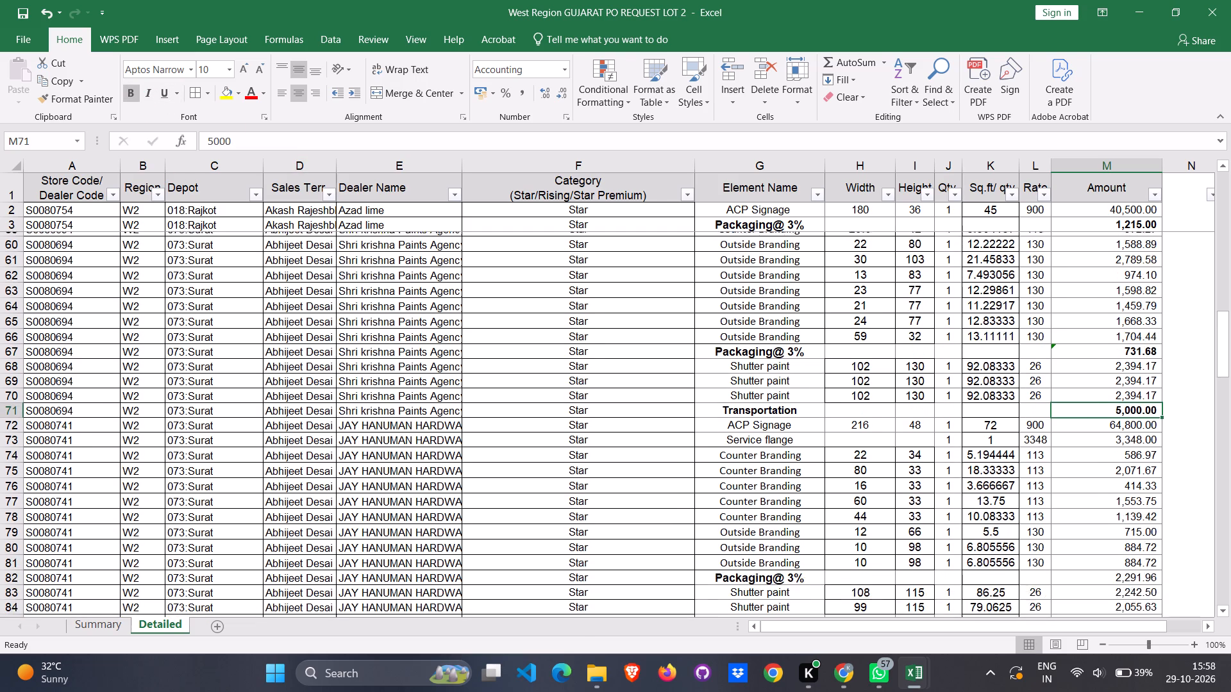
scroll(822, 416, down, 4)
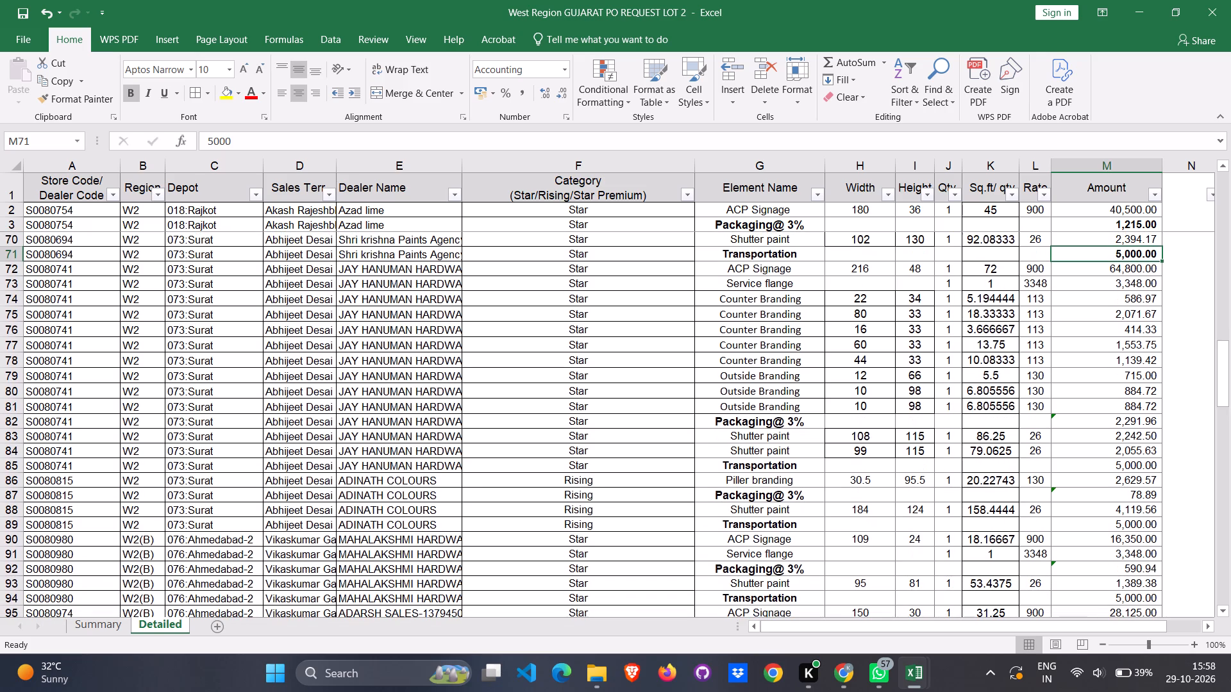
click(1089, 420)
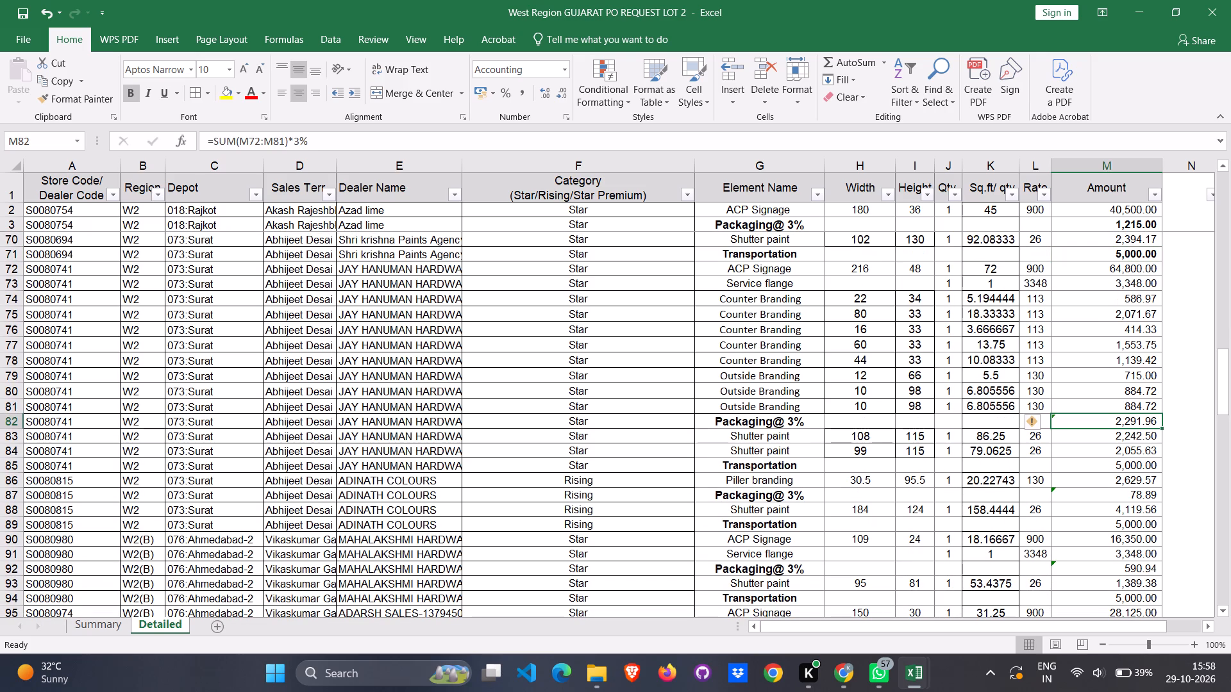
click(134, 93)
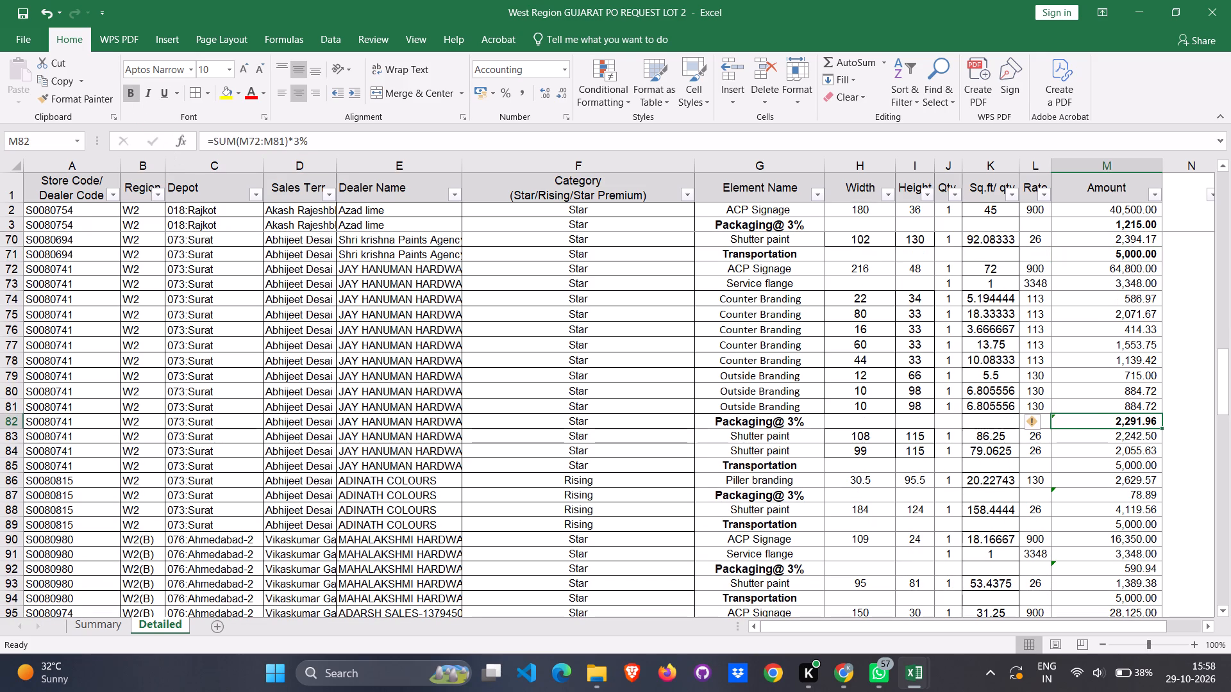
click(1072, 468)
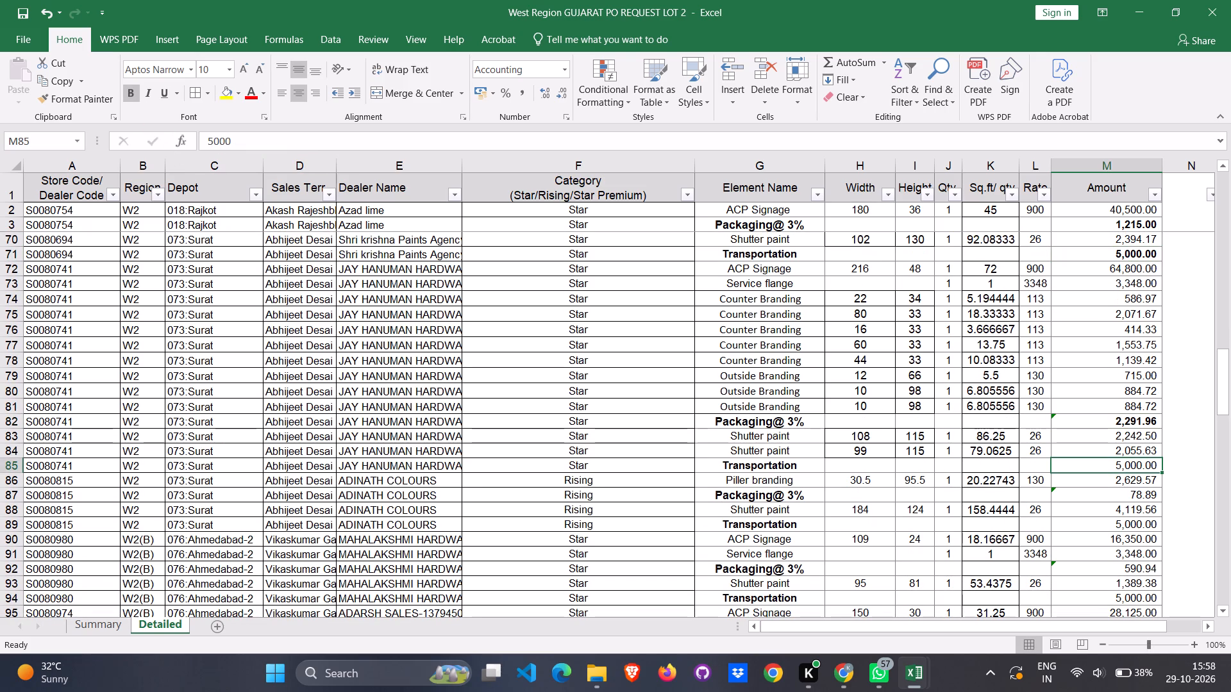
click(129, 95)
Bold the Packaging@ 3% amount and the Transportation amount for ADINATH COLOURS, leaving the shutter paint amount between them regular.
click(1083, 497)
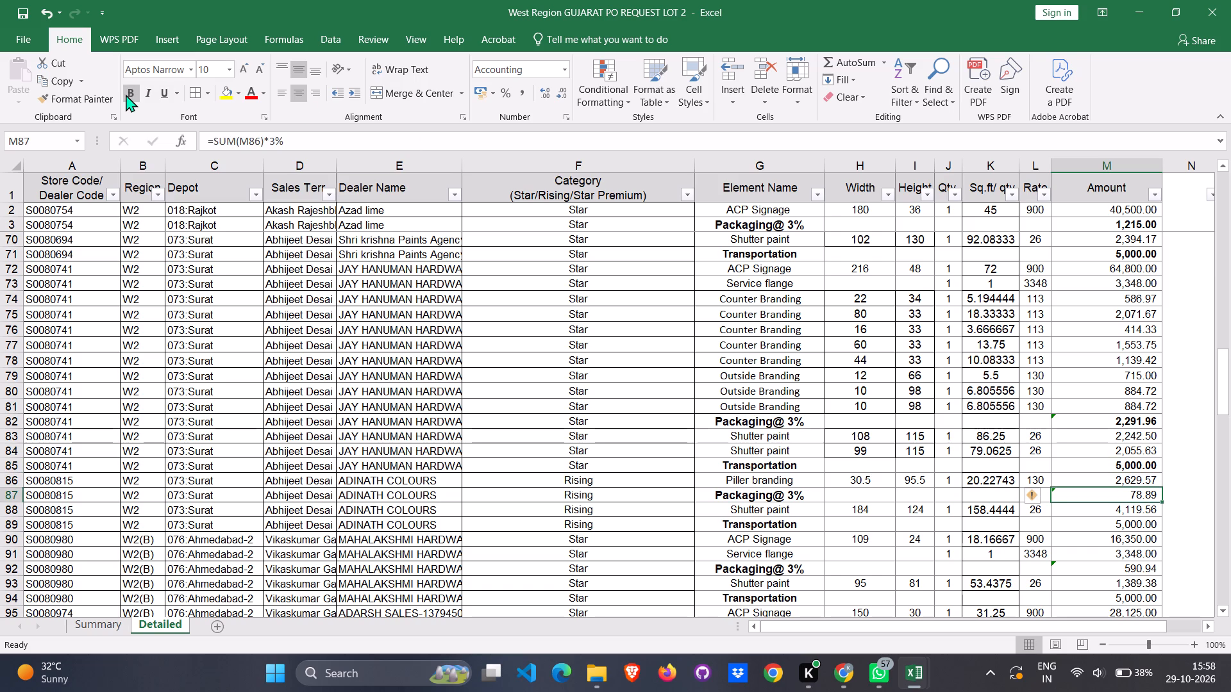
click(126, 94)
scroll(645, 421, down, 2)
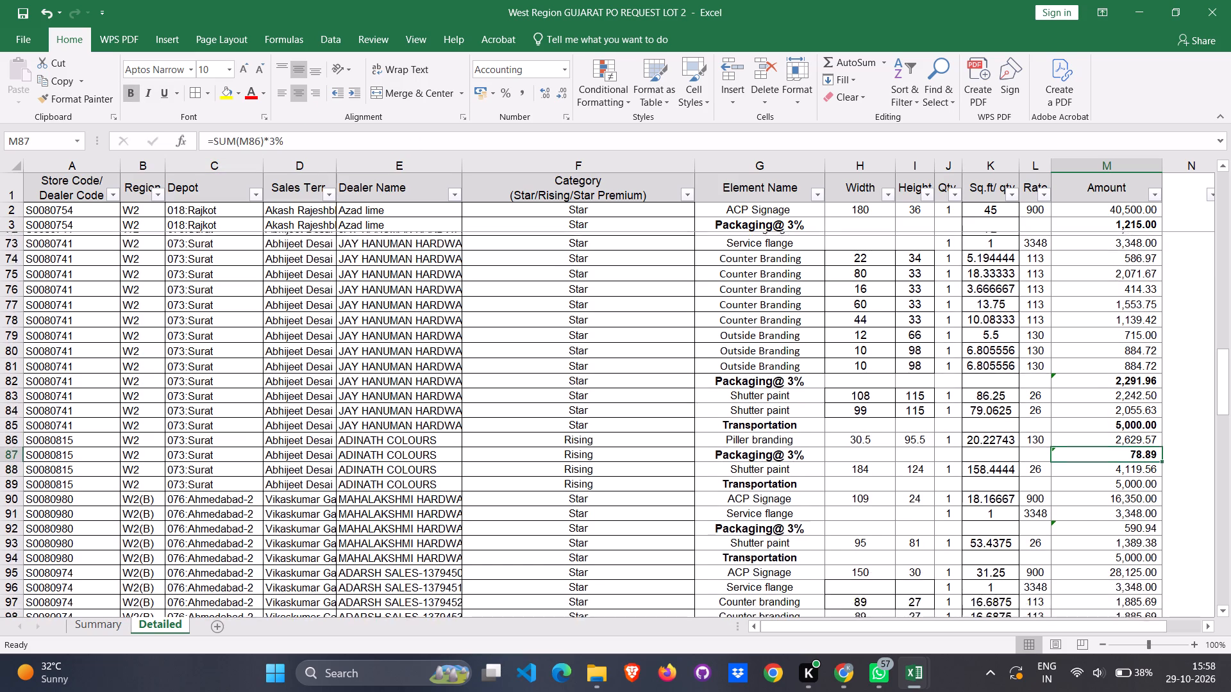
scroll(657, 429, down, 2)
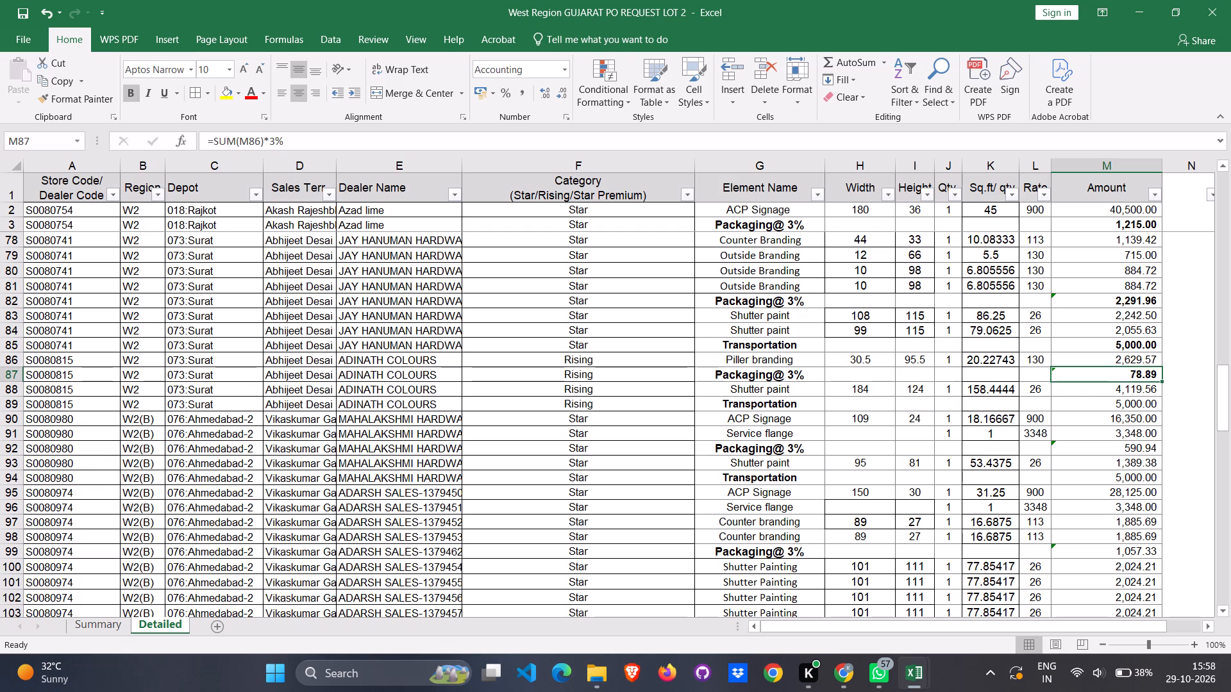
click(1084, 409)
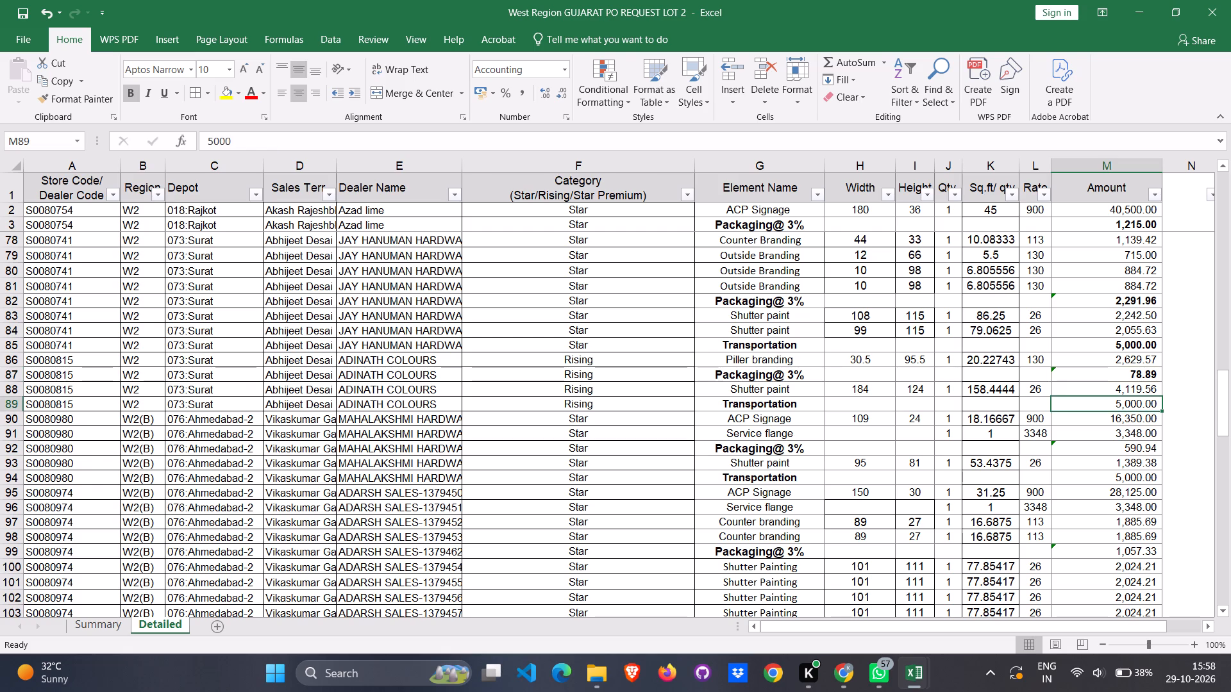
click(134, 89)
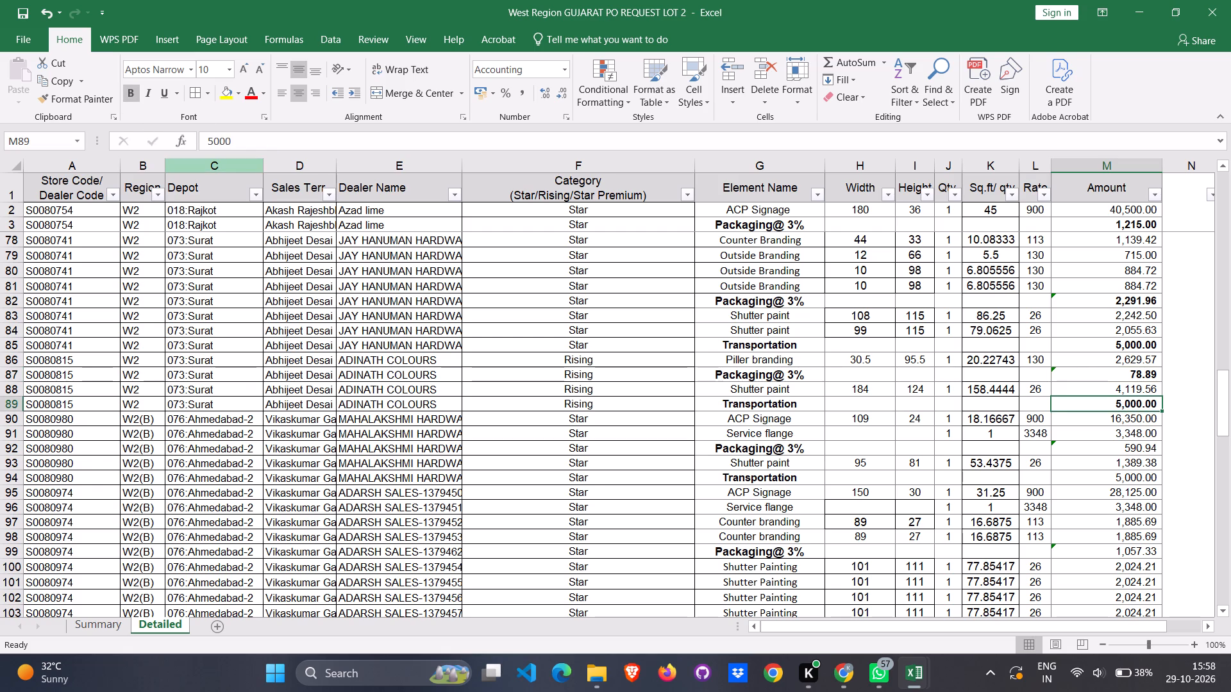
Bold the Packaging@ 3% amount and the Transportation amount for the MAHALAKSHMI dealer, store code S0080980.
click(1089, 457)
click(1094, 449)
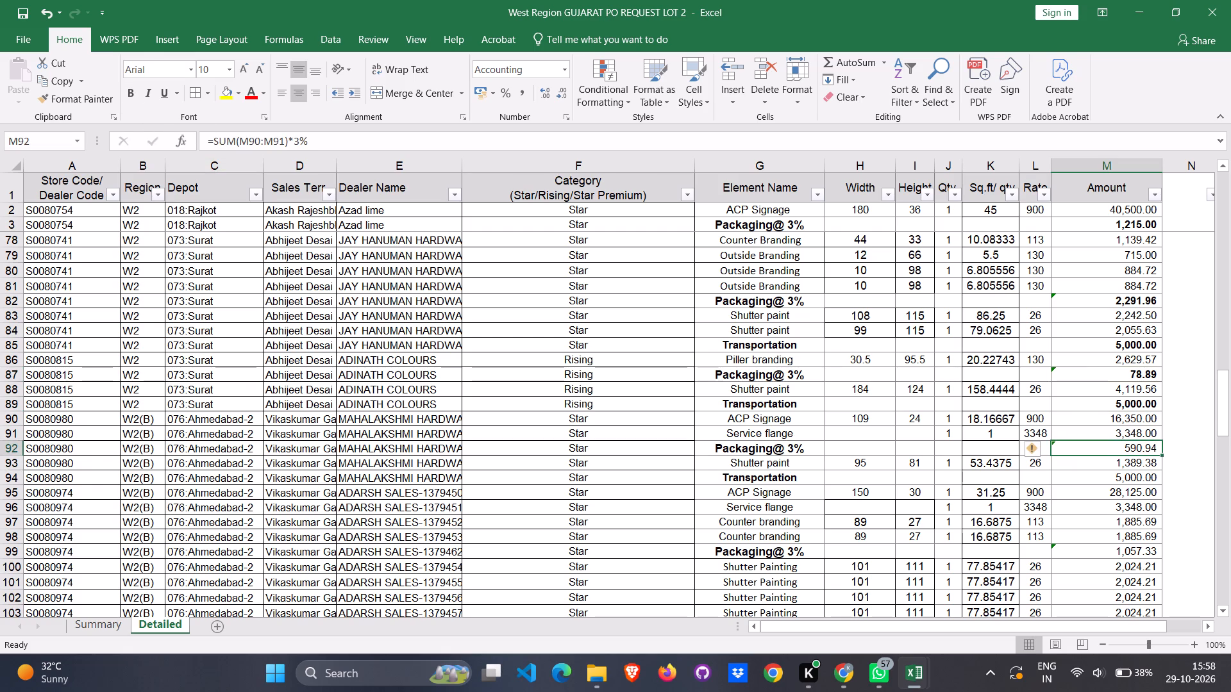
click(128, 90)
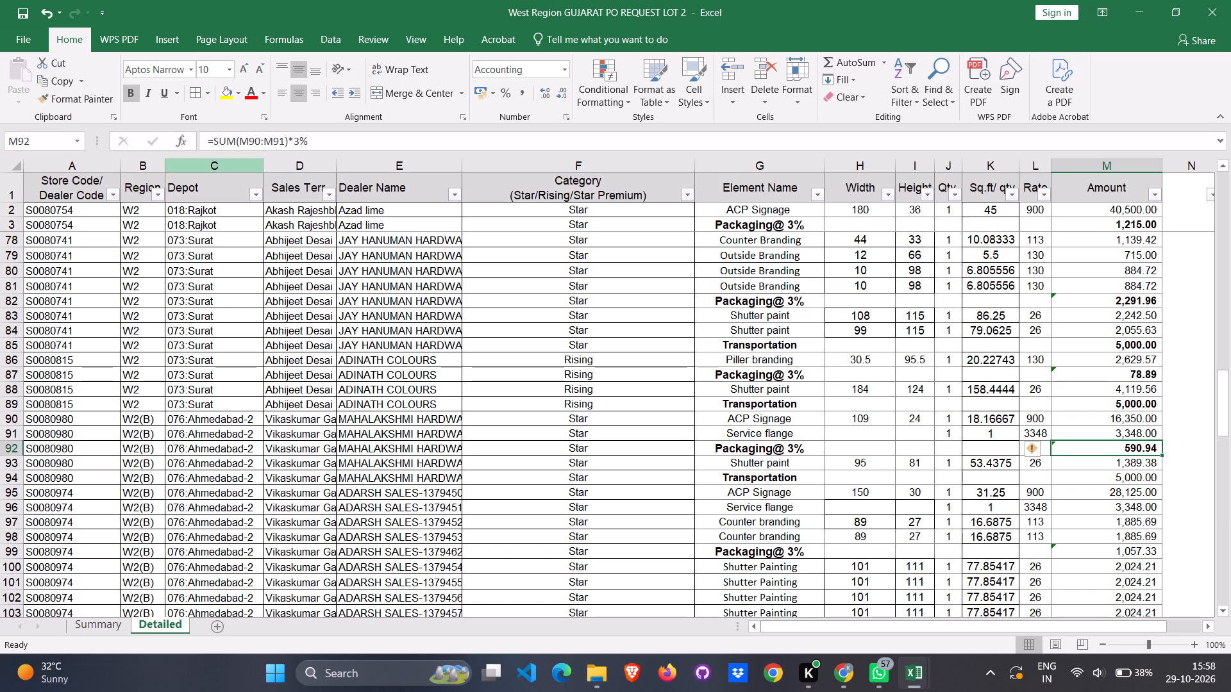
click(1071, 482)
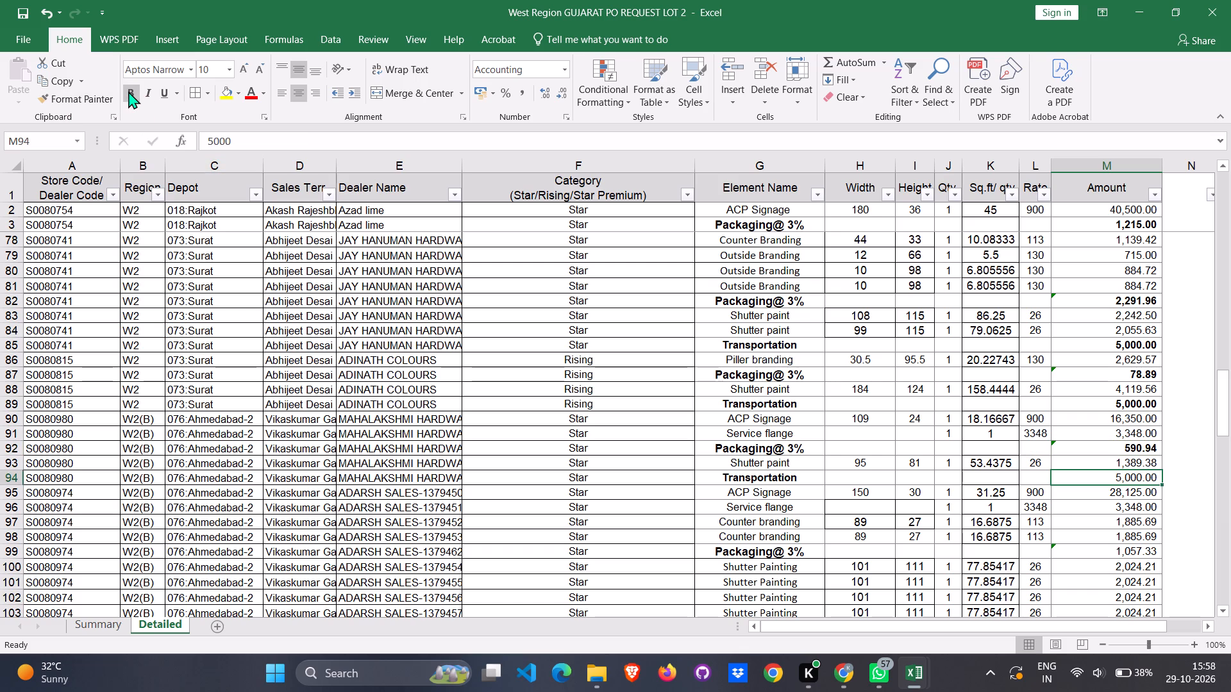
click(128, 91)
Bold the Packaging@ 3% and Transportation amounts for ADARSH SALES, leaving the shutter painting amounts between them regular.
scroll(636, 444, down, 3)
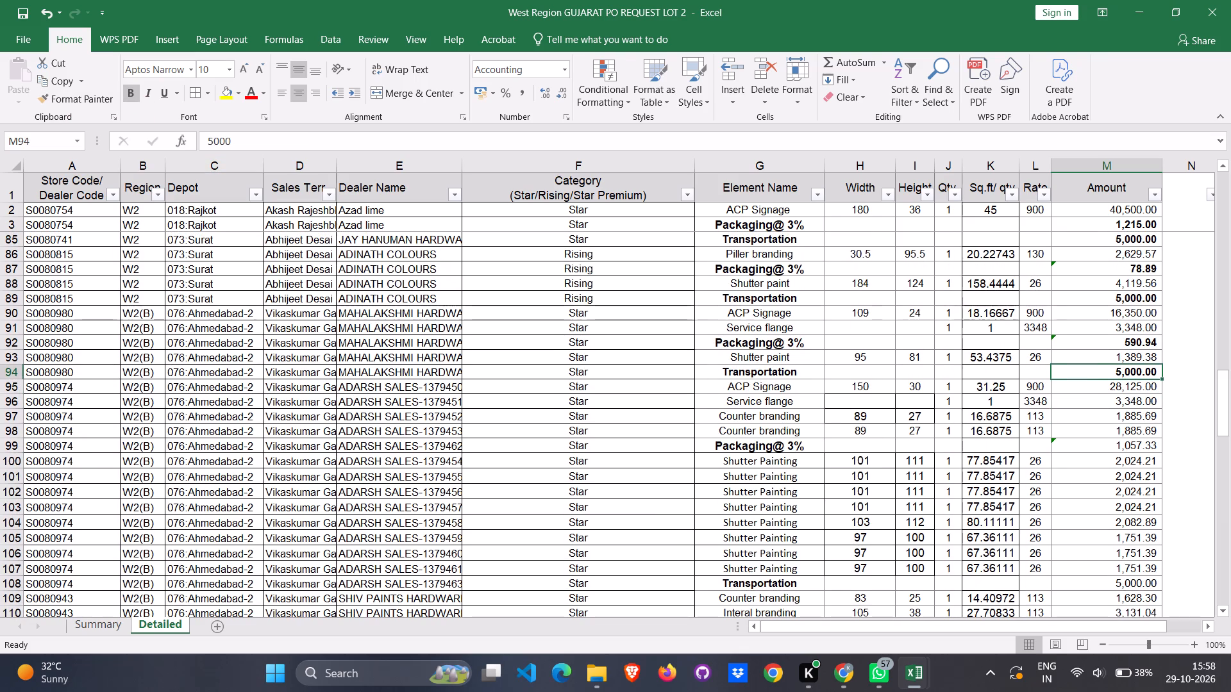
click(1079, 446)
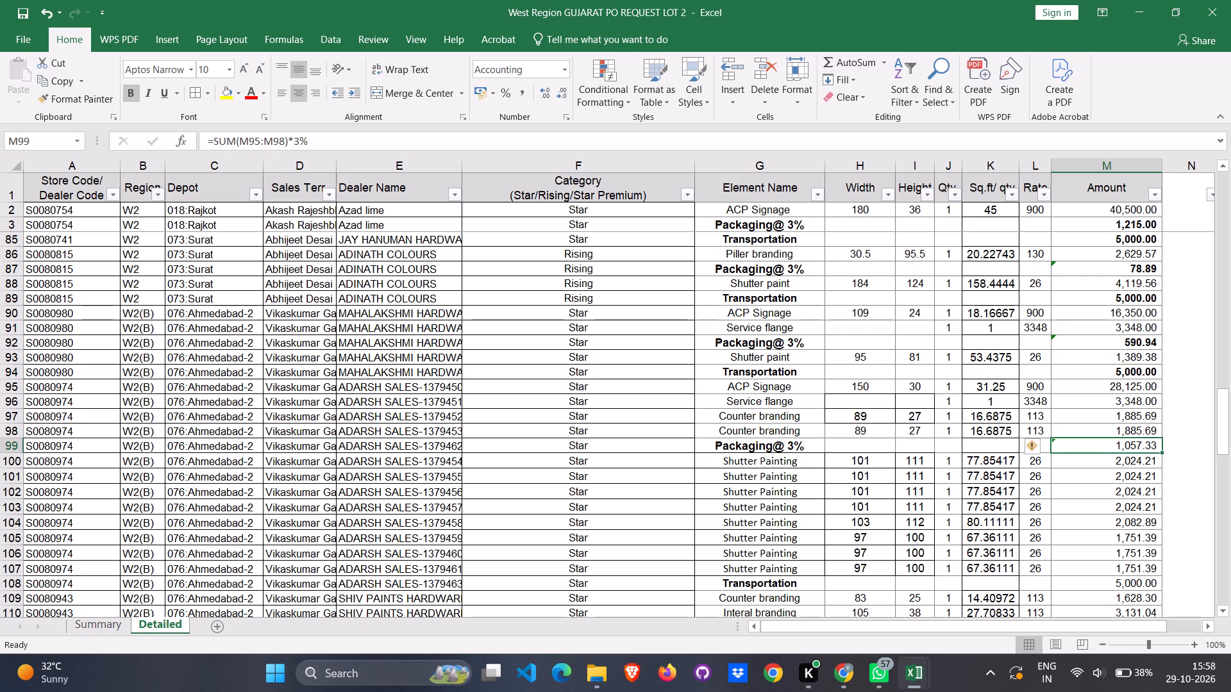
click(128, 91)
scroll(765, 412, down, 4)
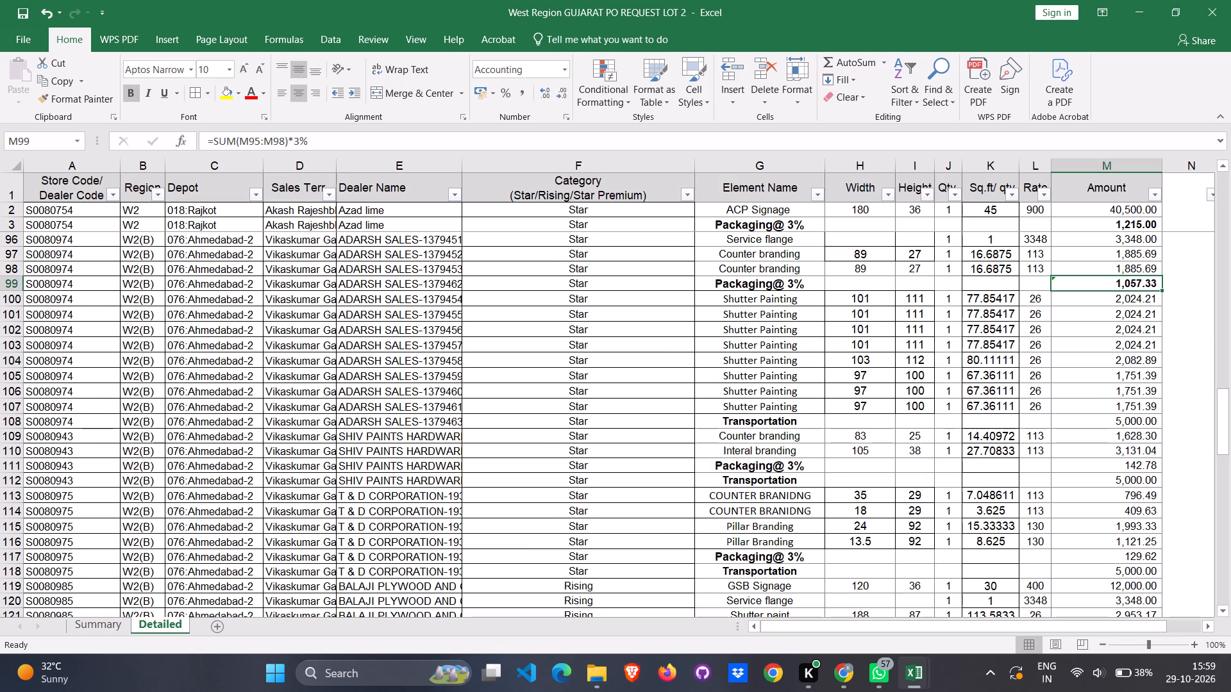
click(1086, 427)
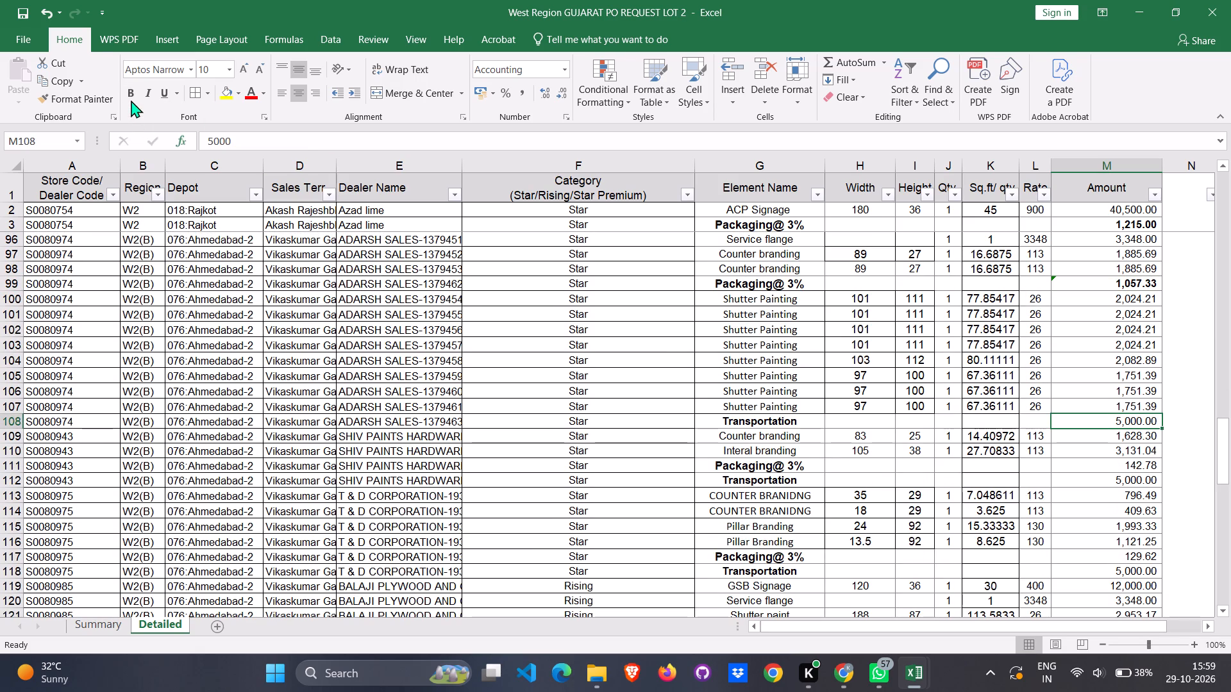
click(130, 94)
Bold the adjacent Packaging@ 3% and Transportation amounts together for the SHIV PAINTS dealer, store code S0080943.
scroll(901, 471, down, 1)
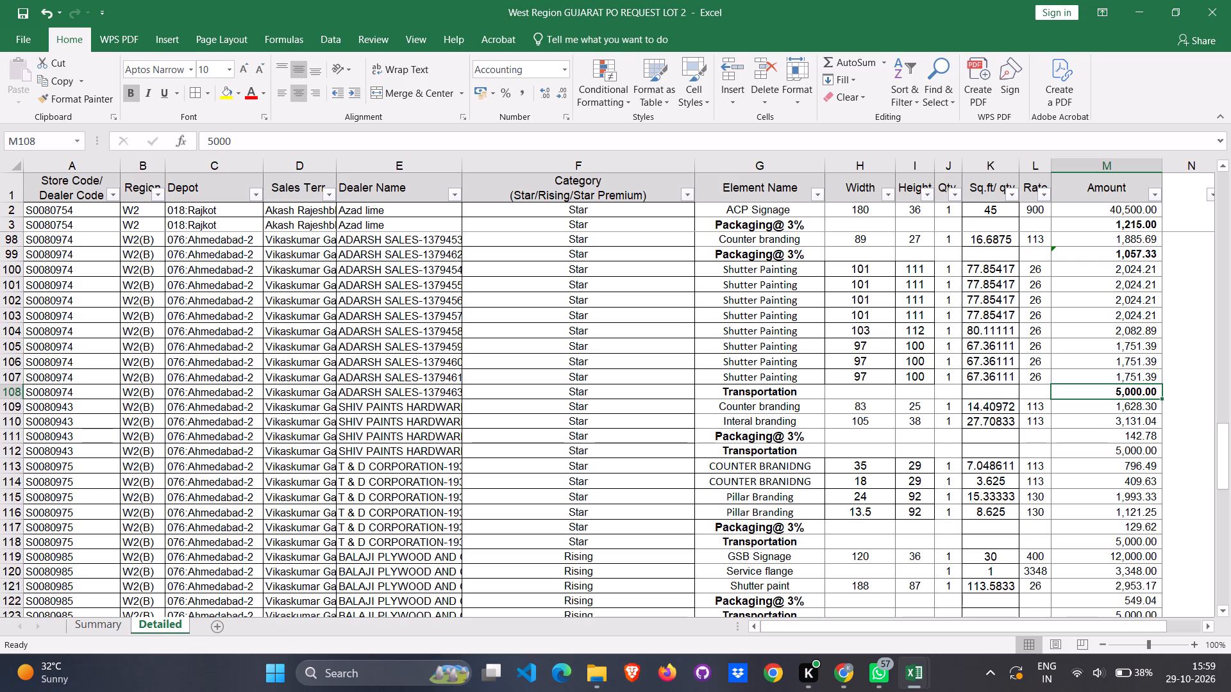
click(1077, 434)
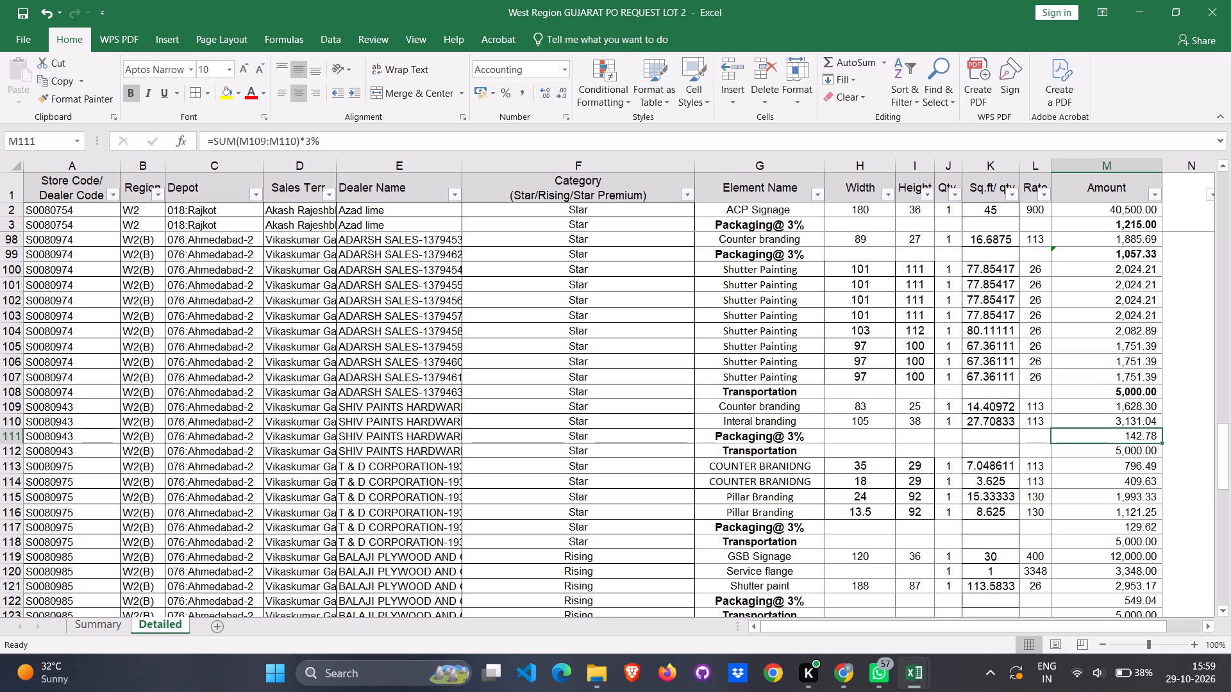
shift+click(1093, 454)
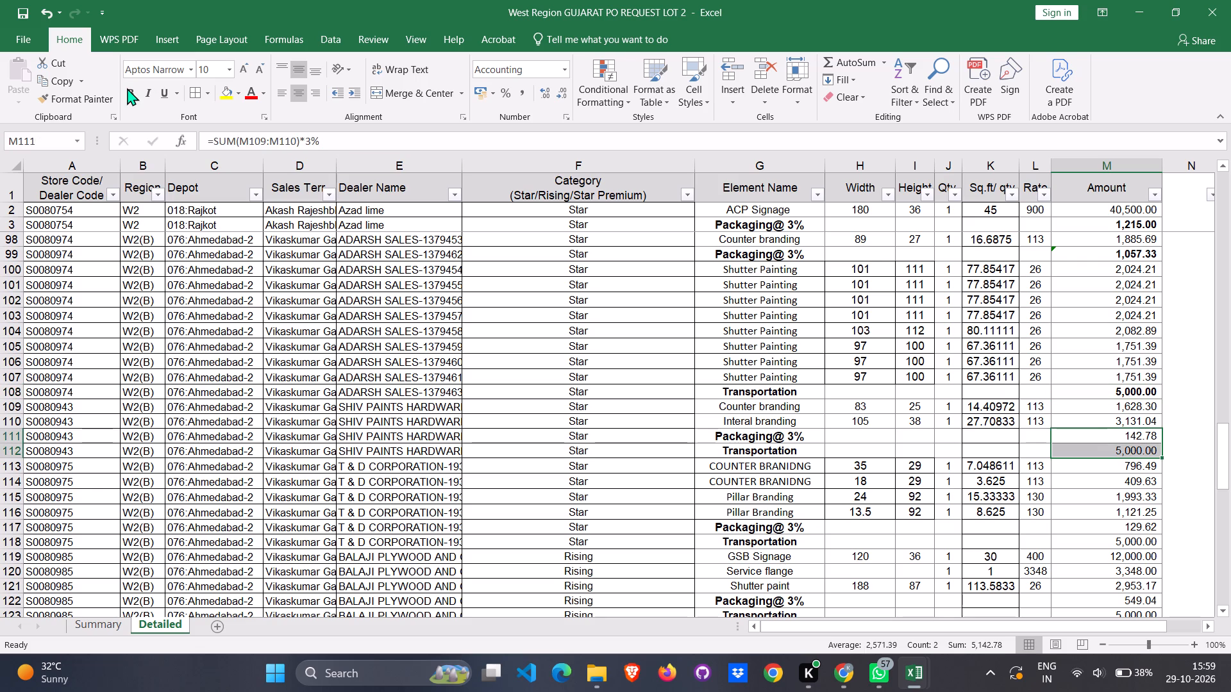
click(127, 88)
Bold the adjacent Packaging@ 3% and Transportation amounts together for T & D CORPORATION, store code S0080975.
scroll(881, 425, down, 4)
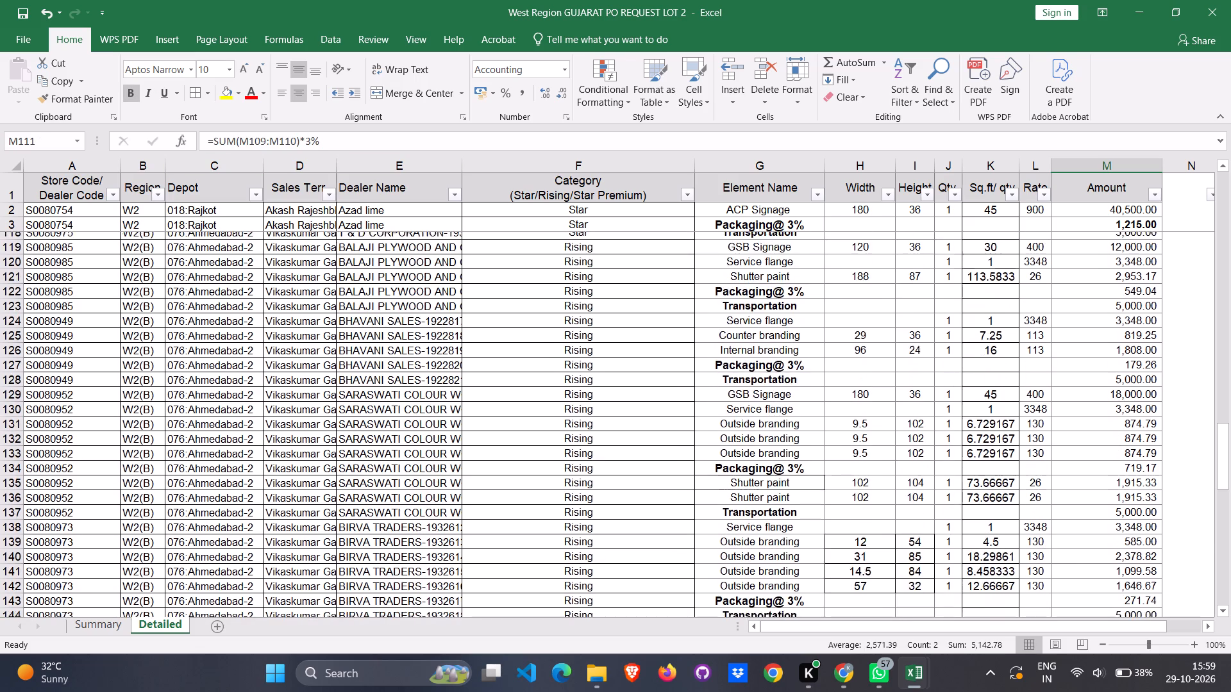
scroll(881, 425, up, 3)
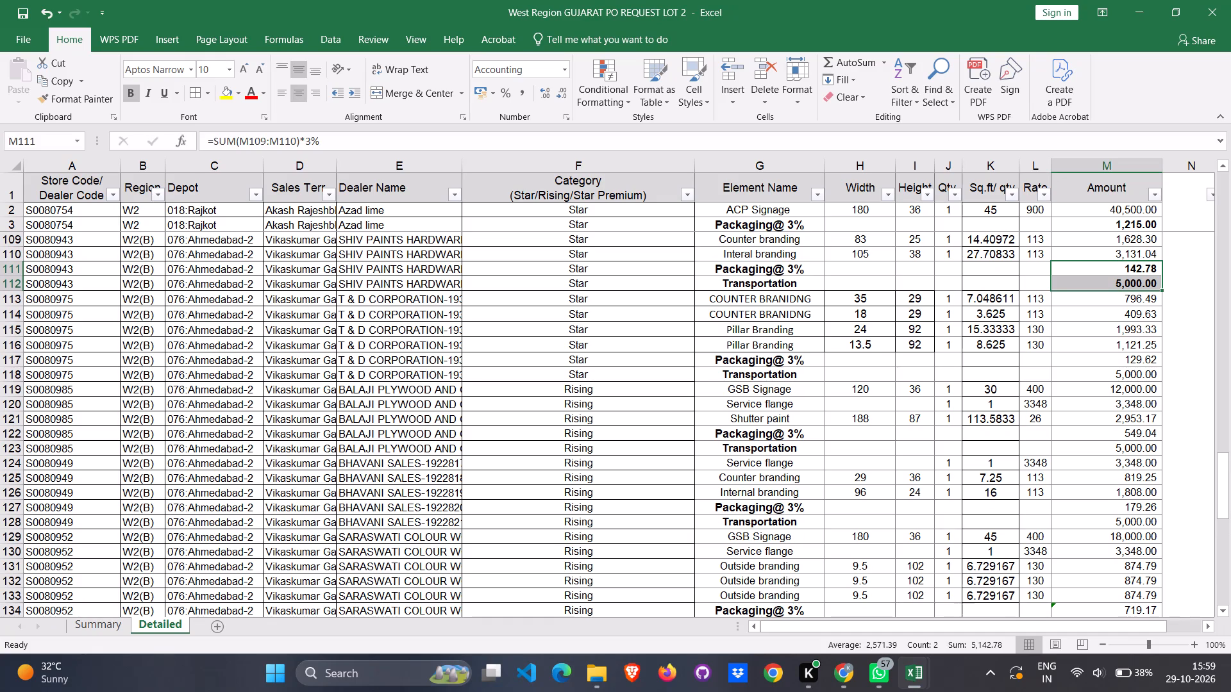
click(1093, 361)
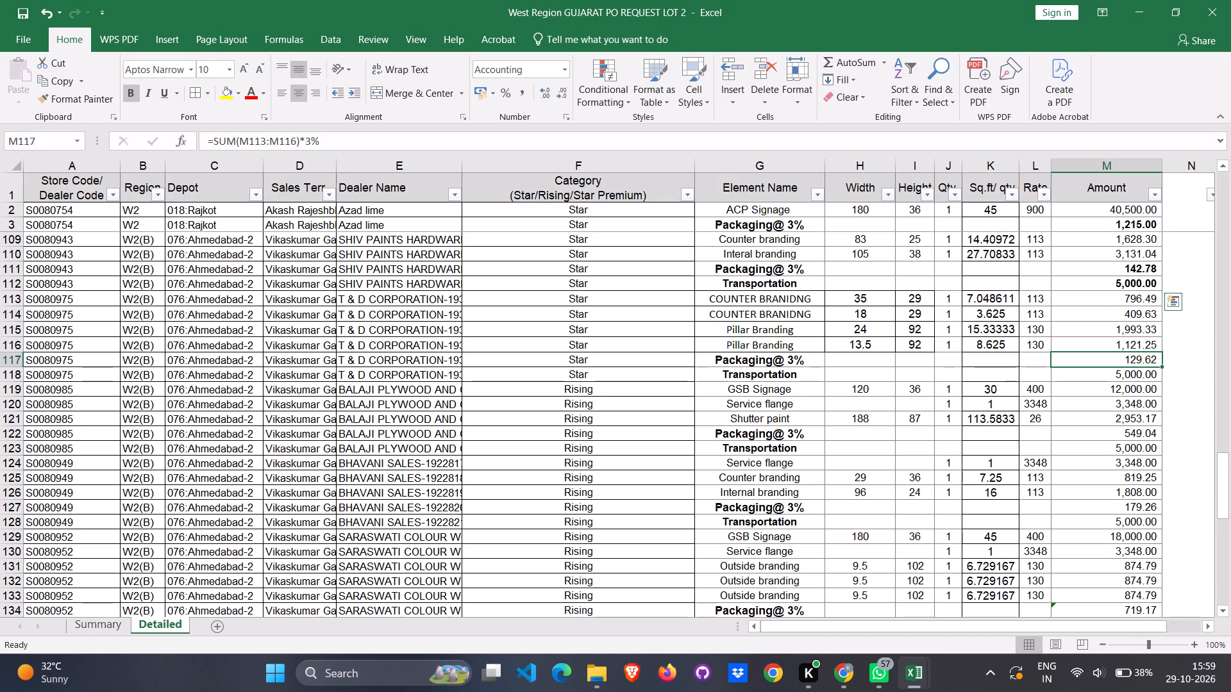
shift+click(1094, 377)
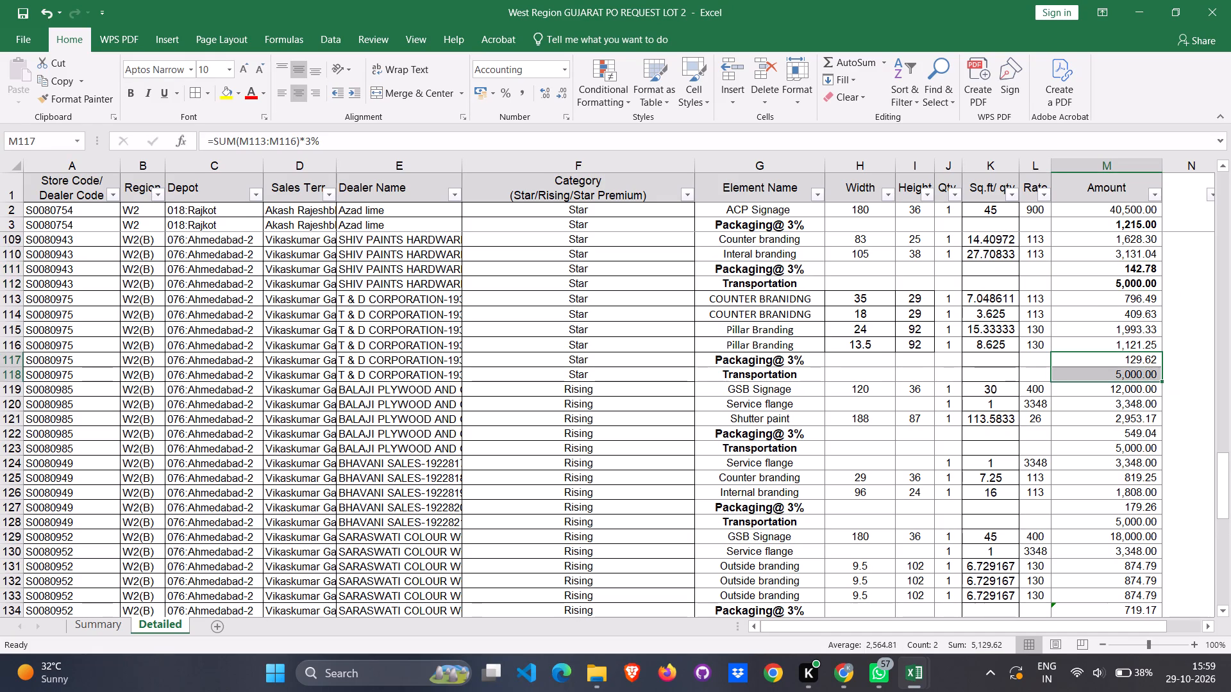
click(132, 95)
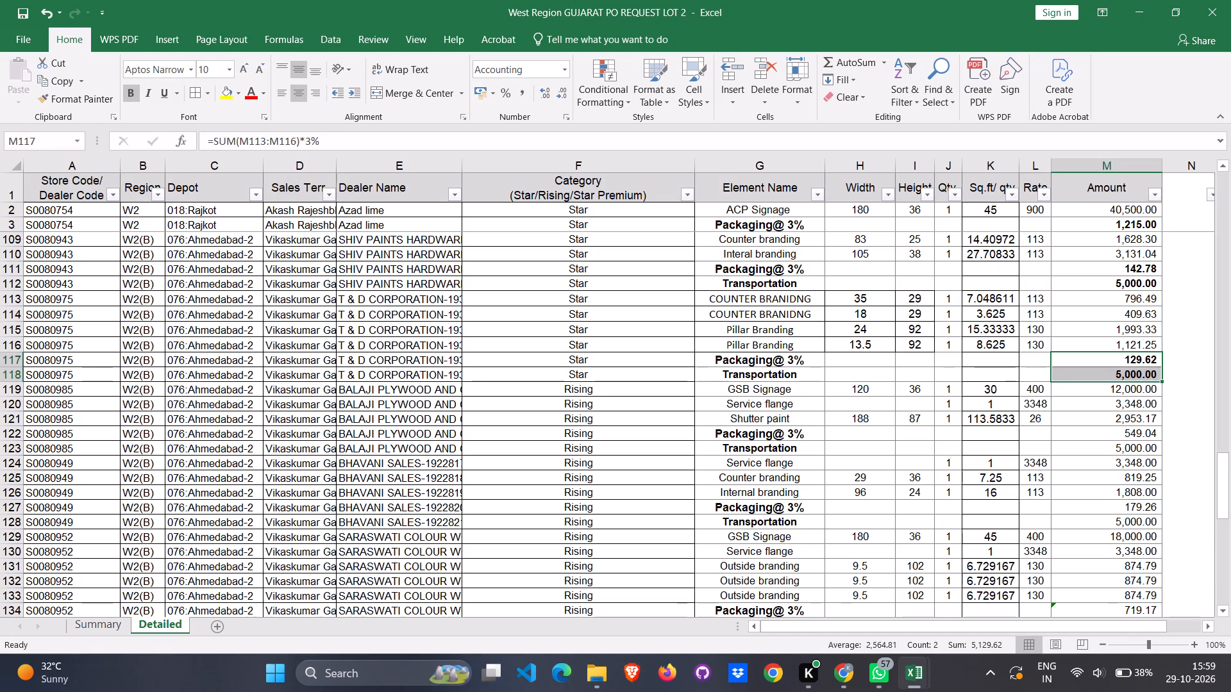
Bold the adjacent Packaging@ 3% and Transportation amounts together for the BALAJI PLYWOOD dealer, store code S0080985.
click(1089, 435)
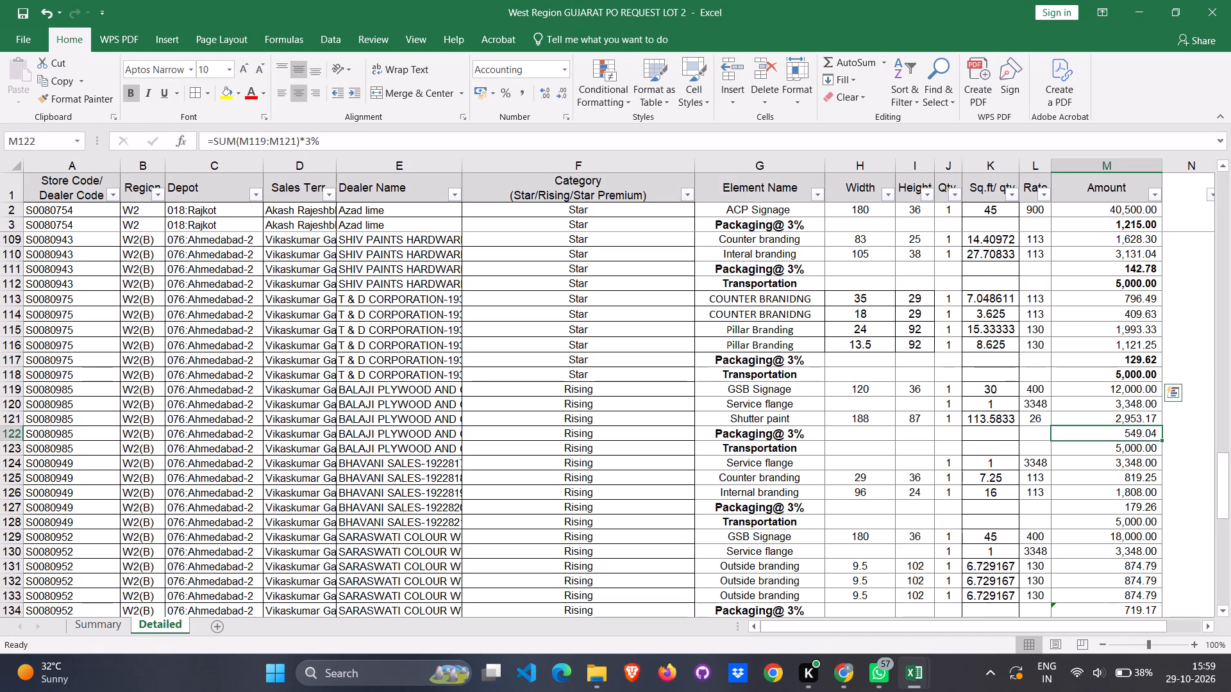
shift+click(1093, 447)
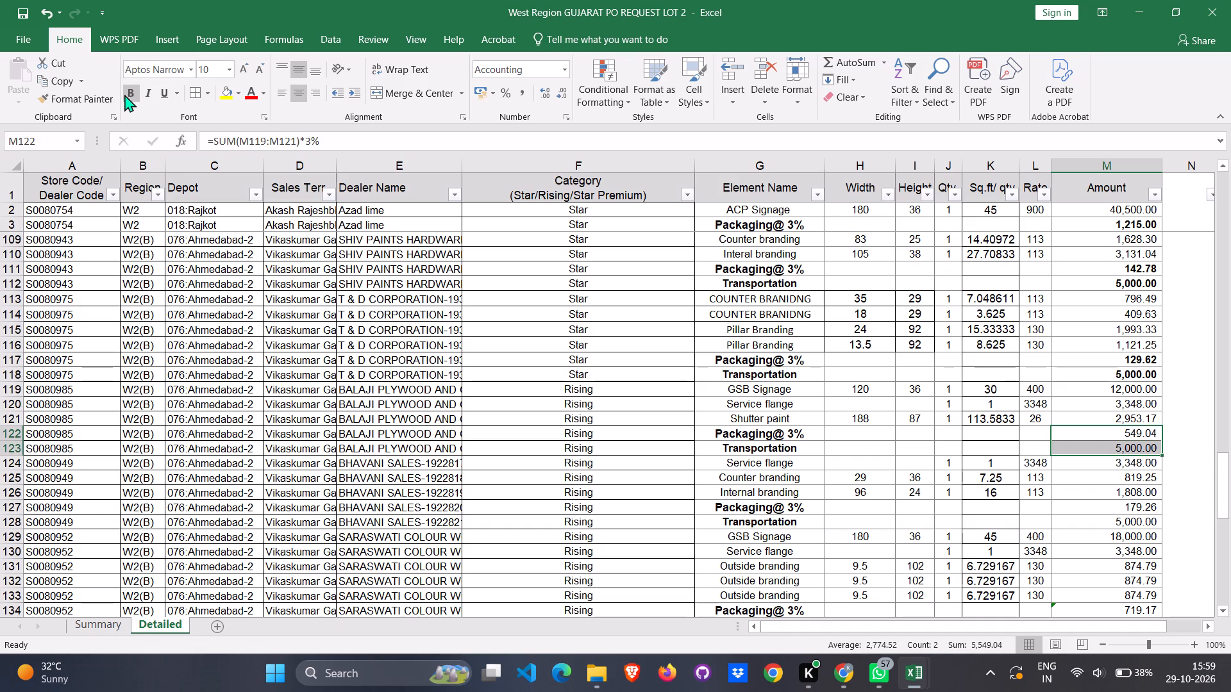
click(126, 92)
Bold the adjacent Packaging@ 3% and Transportation amounts together for BHAVANI SALES, store code S0080949.
scroll(784, 368, down, 1)
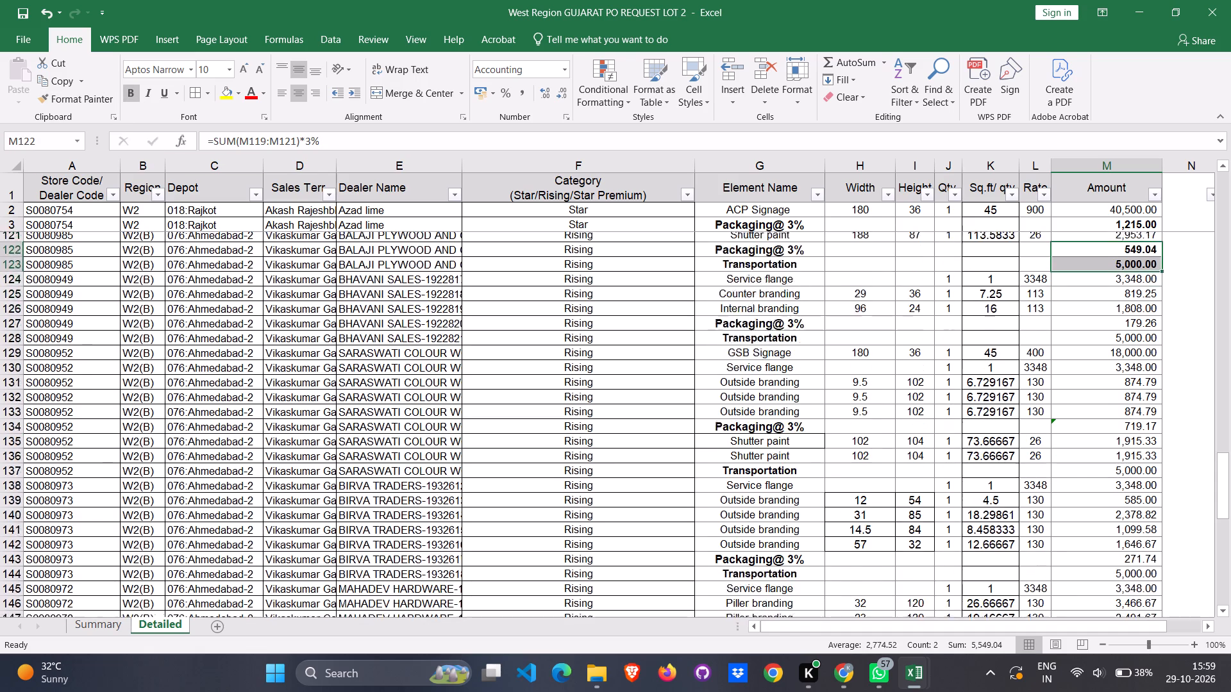
scroll(802, 400, down, 2)
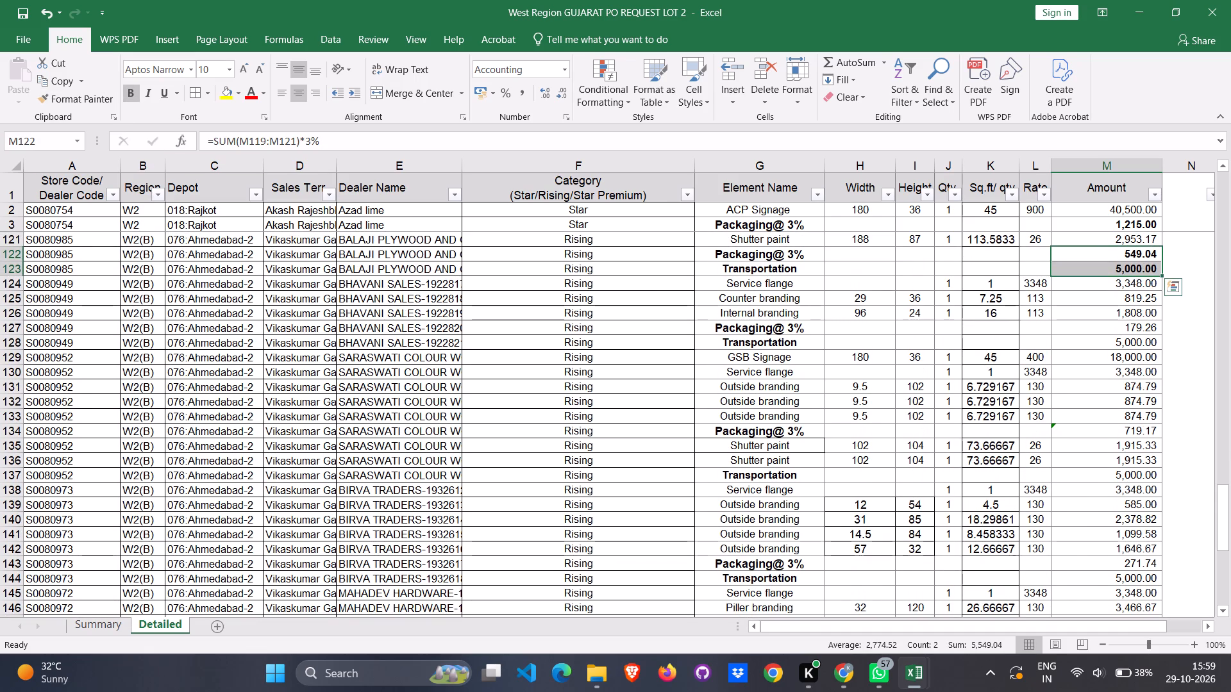
click(1094, 331)
shift+click(1104, 346)
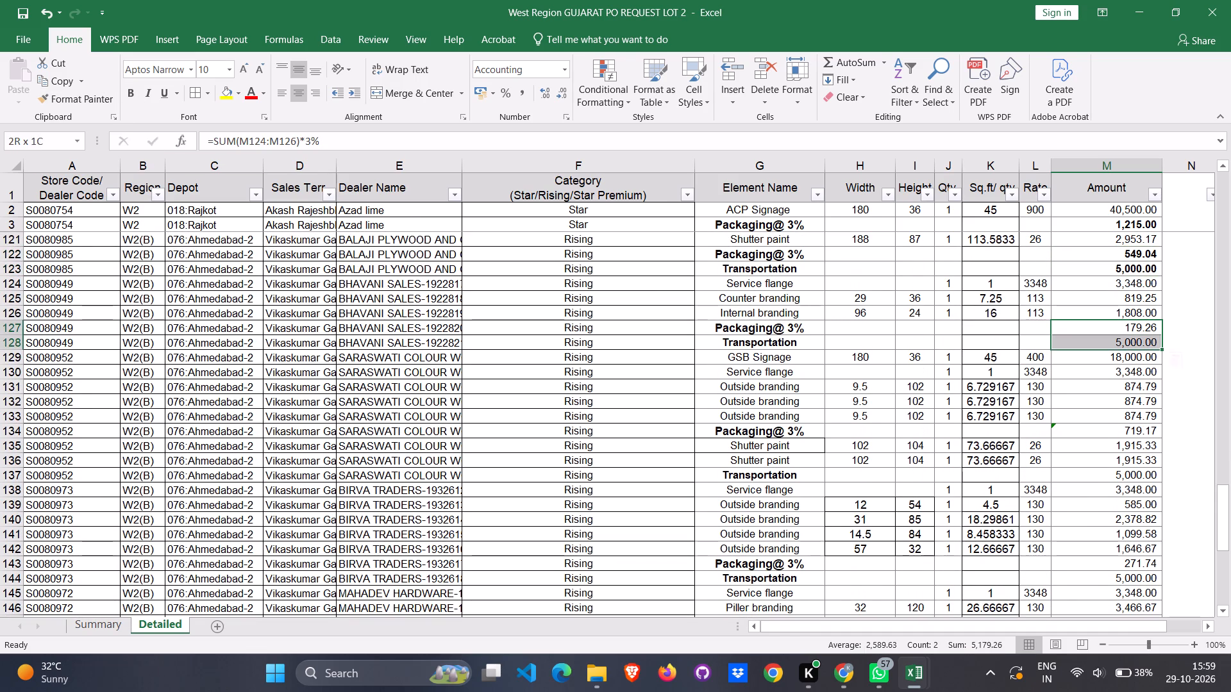
click(132, 94)
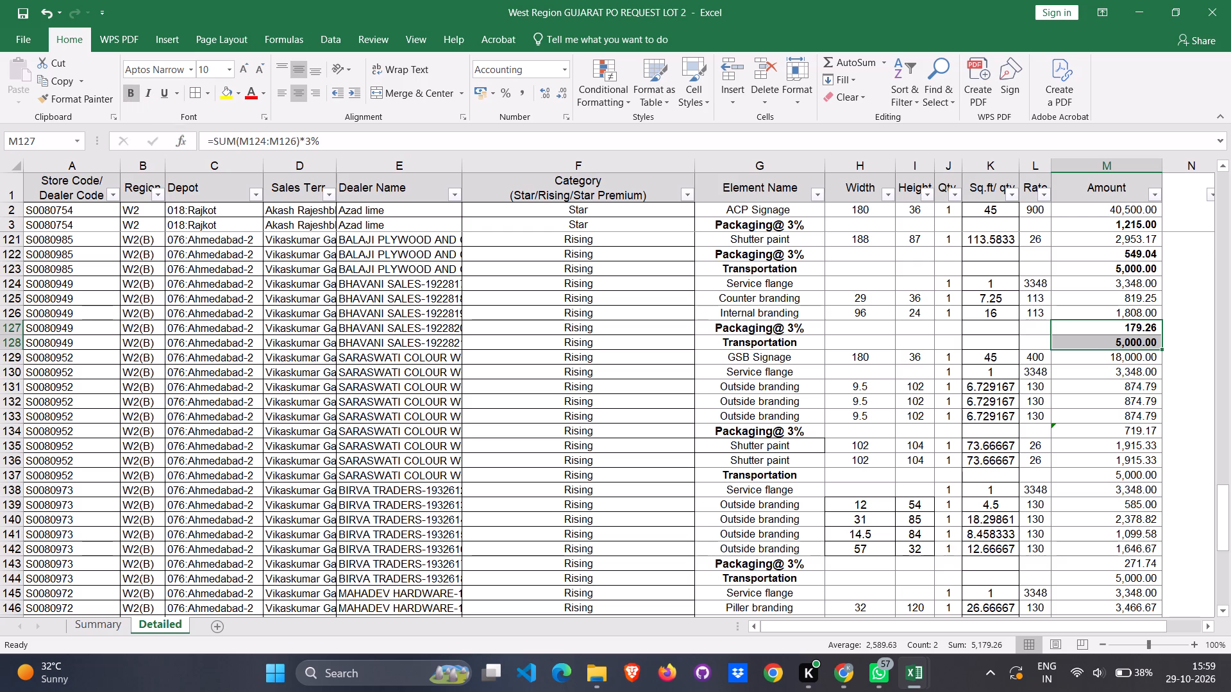
Bold the Packaging@ 3% and Transportation amounts for the SARASWATI COLOUR dealer, leaving the shutter paint amounts between them regular.
click(1107, 434)
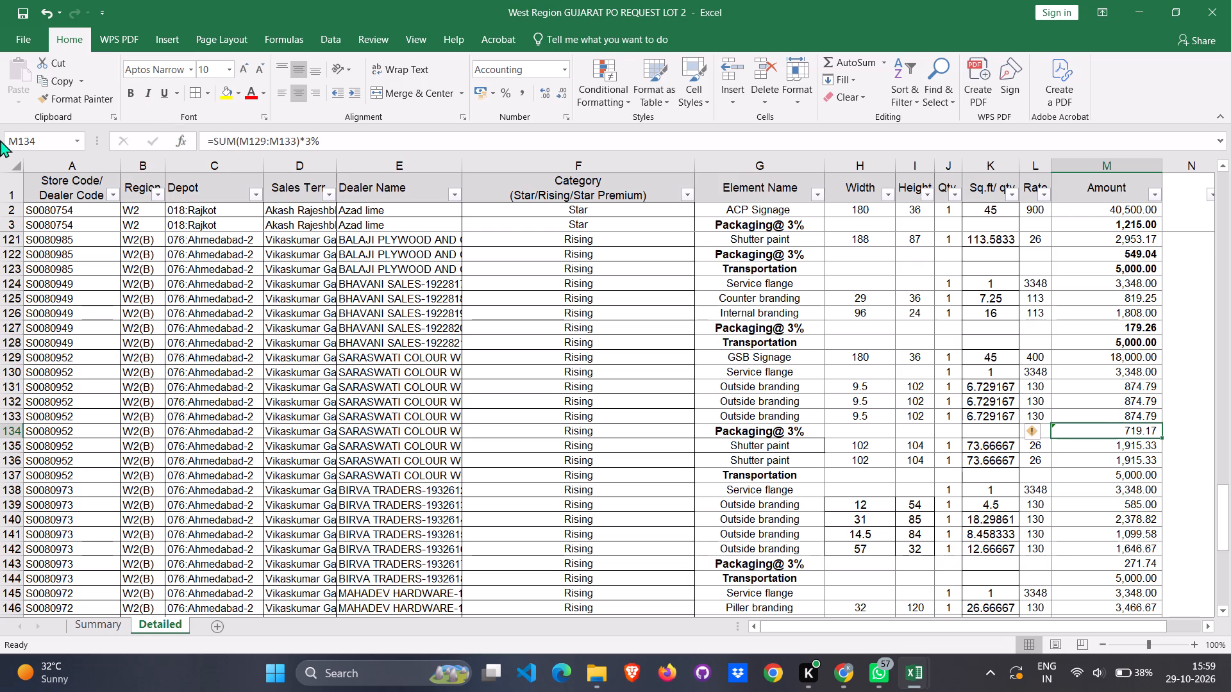
click(133, 99)
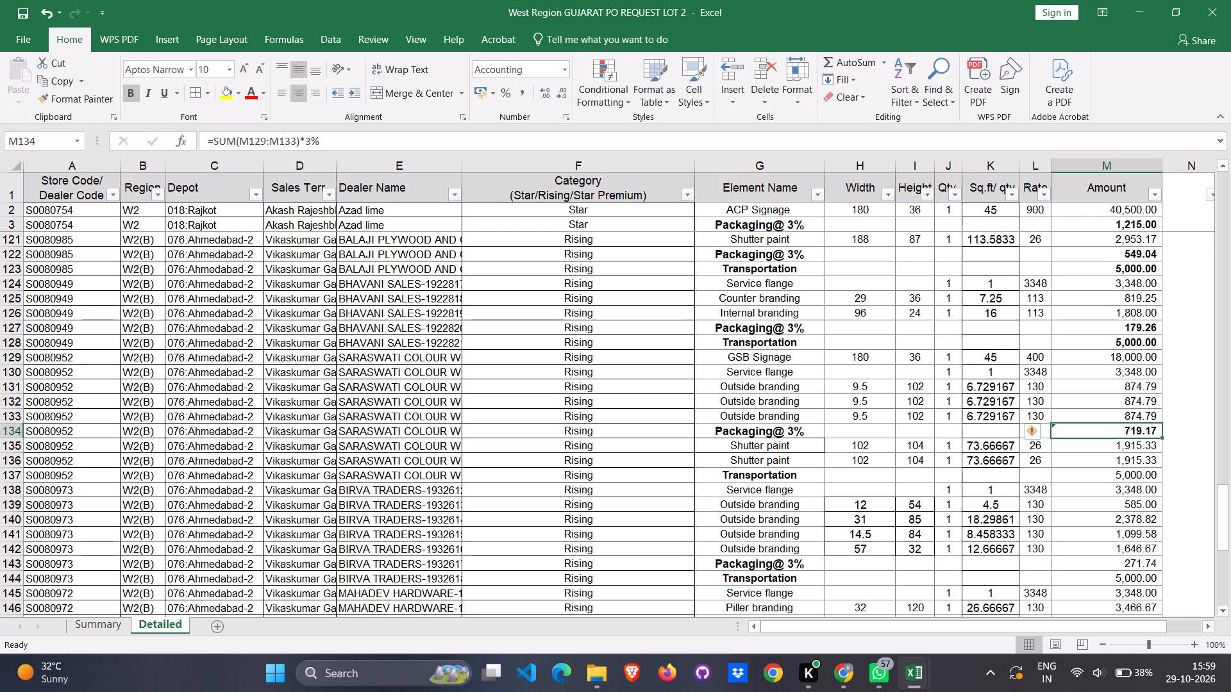
click(1066, 481)
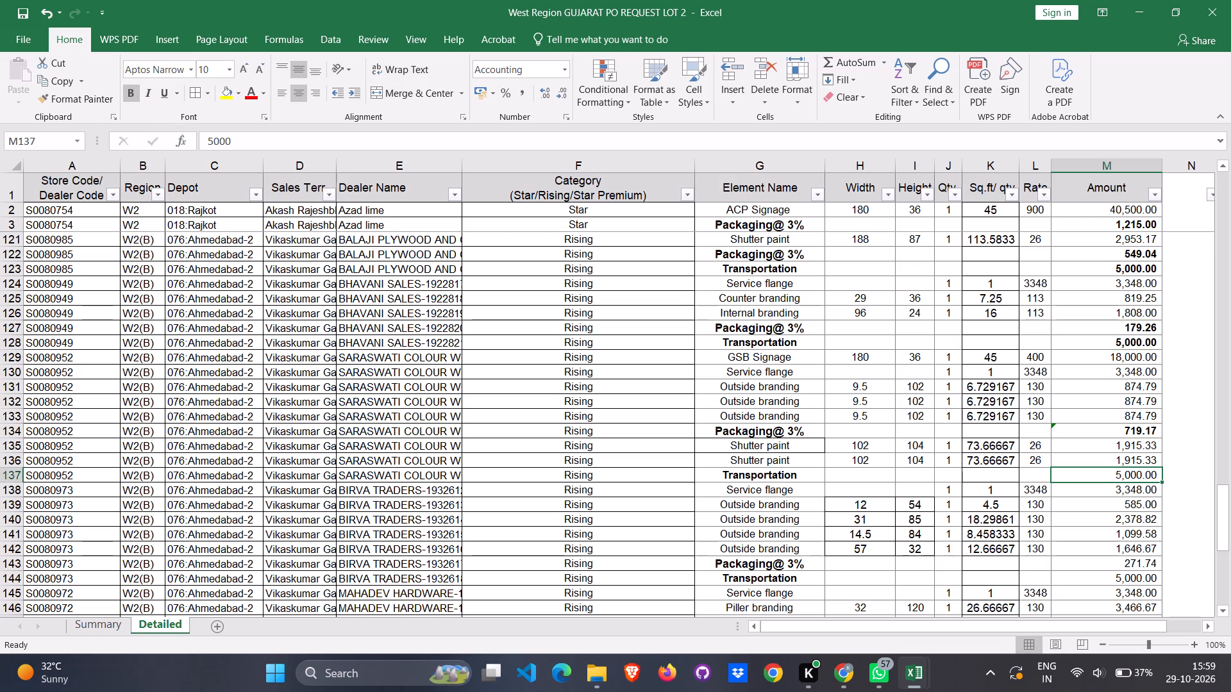
click(129, 90)
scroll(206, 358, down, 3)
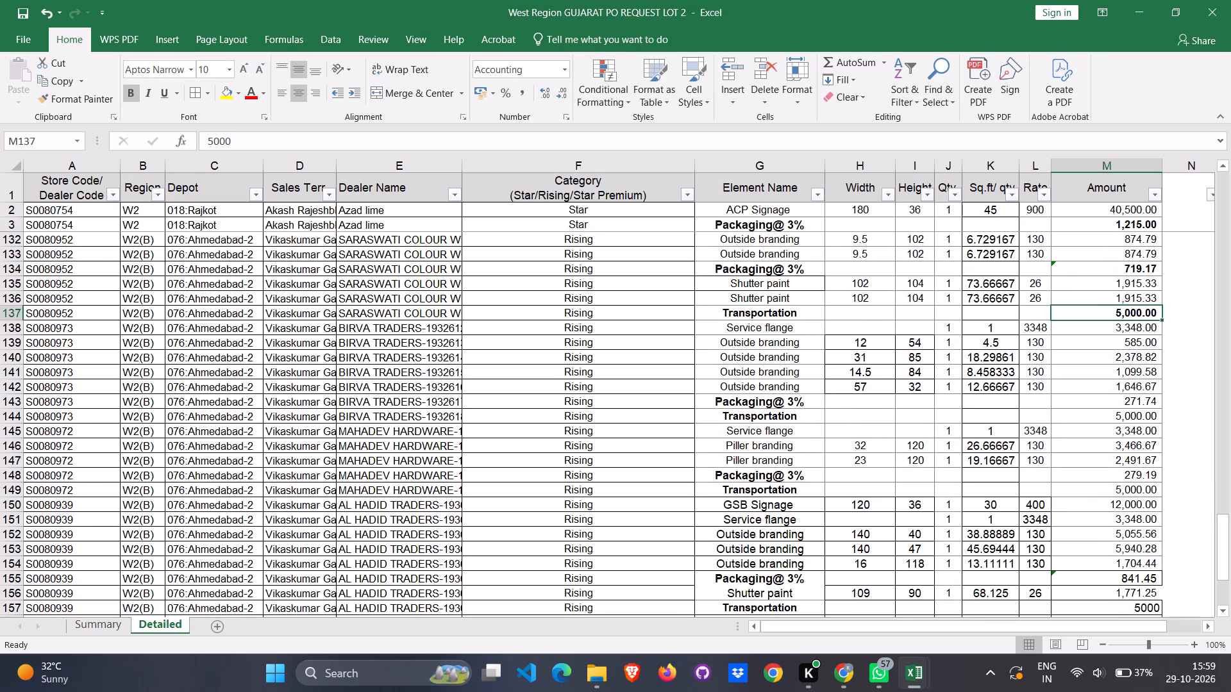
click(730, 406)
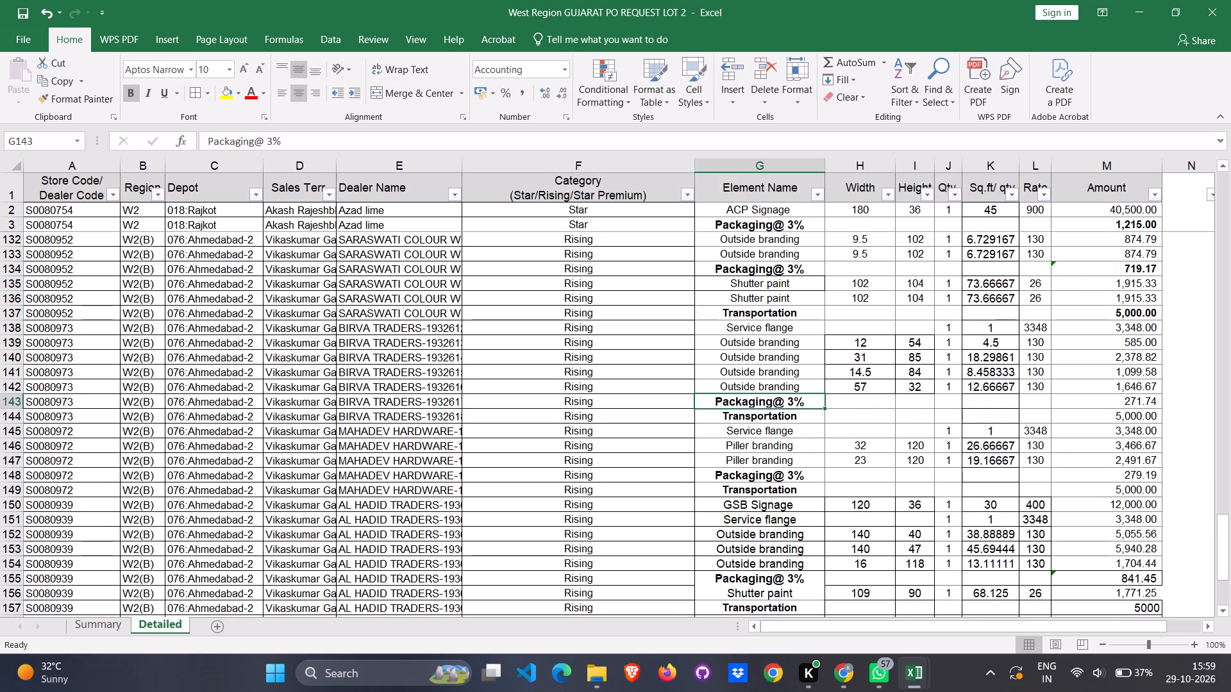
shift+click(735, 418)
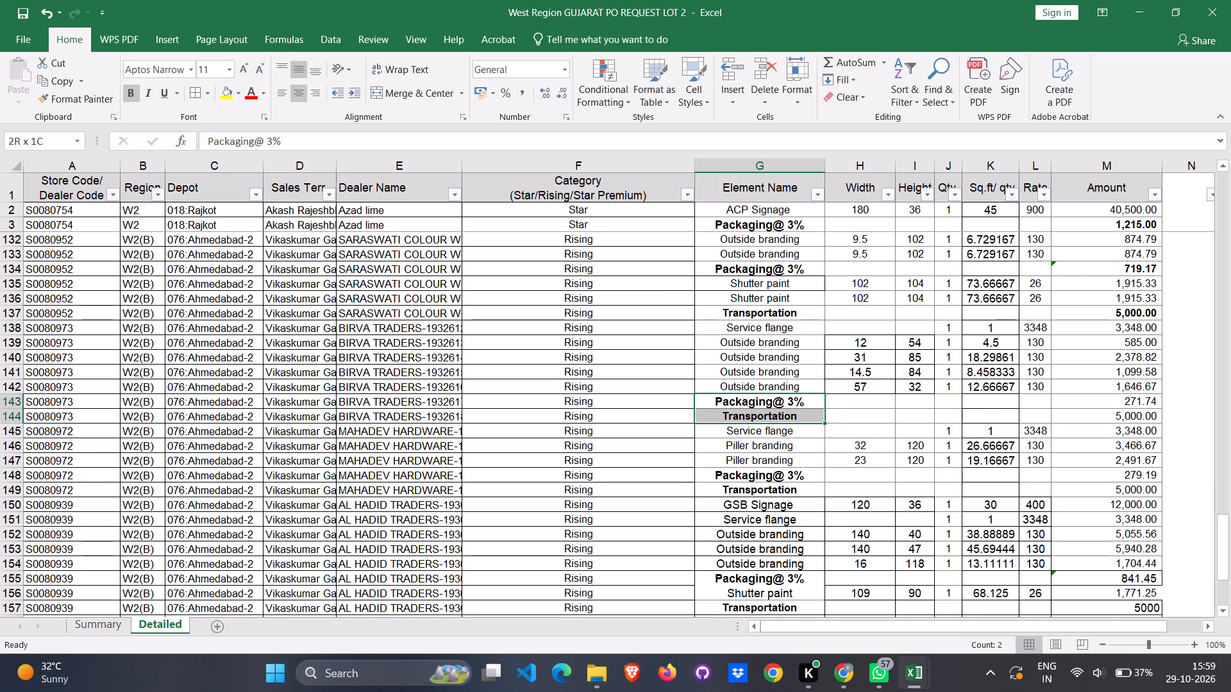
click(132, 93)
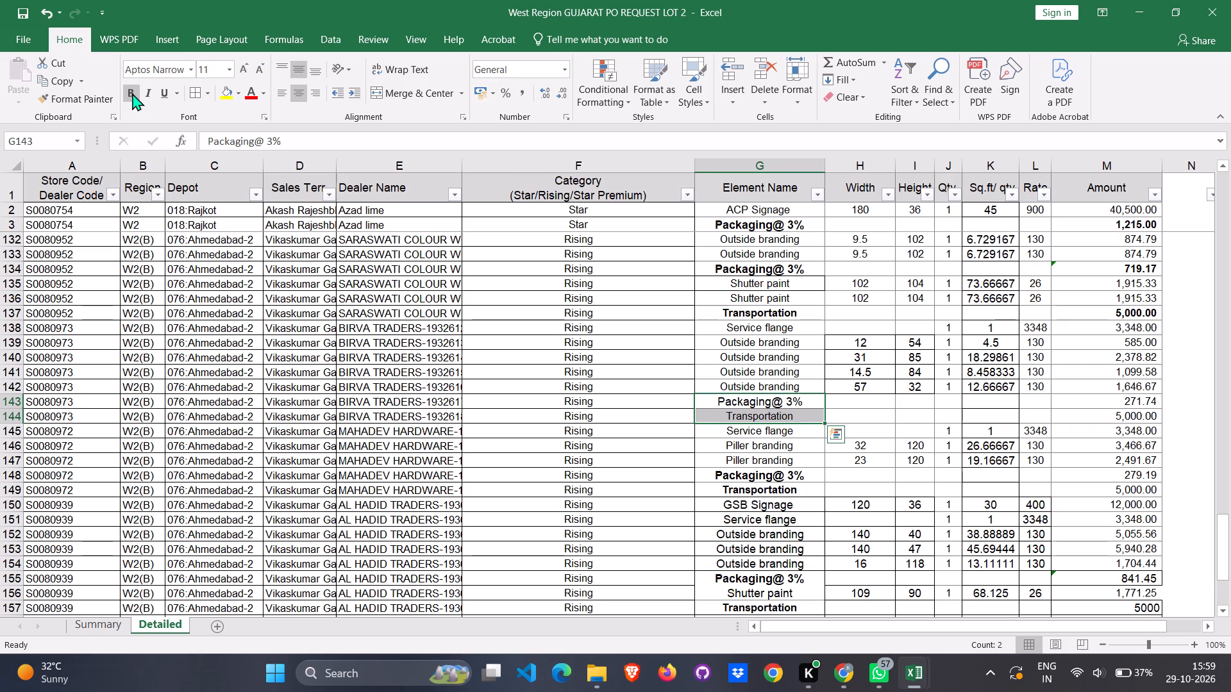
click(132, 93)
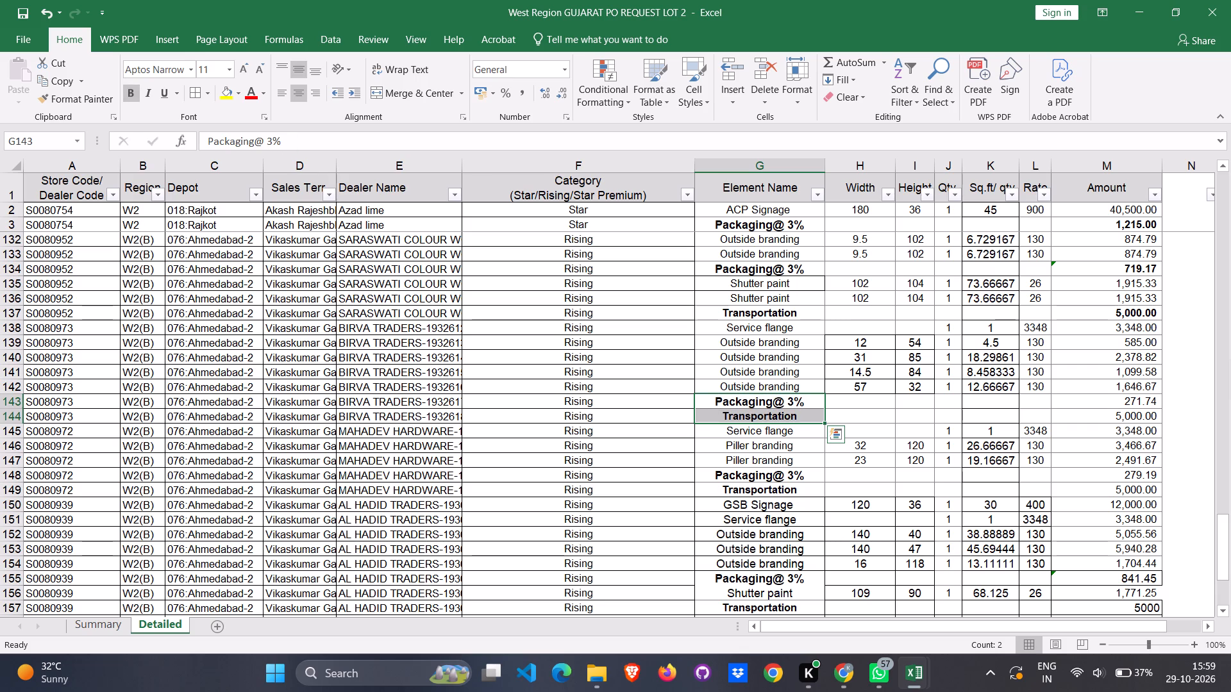
Bold the adjacent Packaging@ 3% and Transportation amounts together for BIRVA TRADERS, store code S0080973.
click(1090, 403)
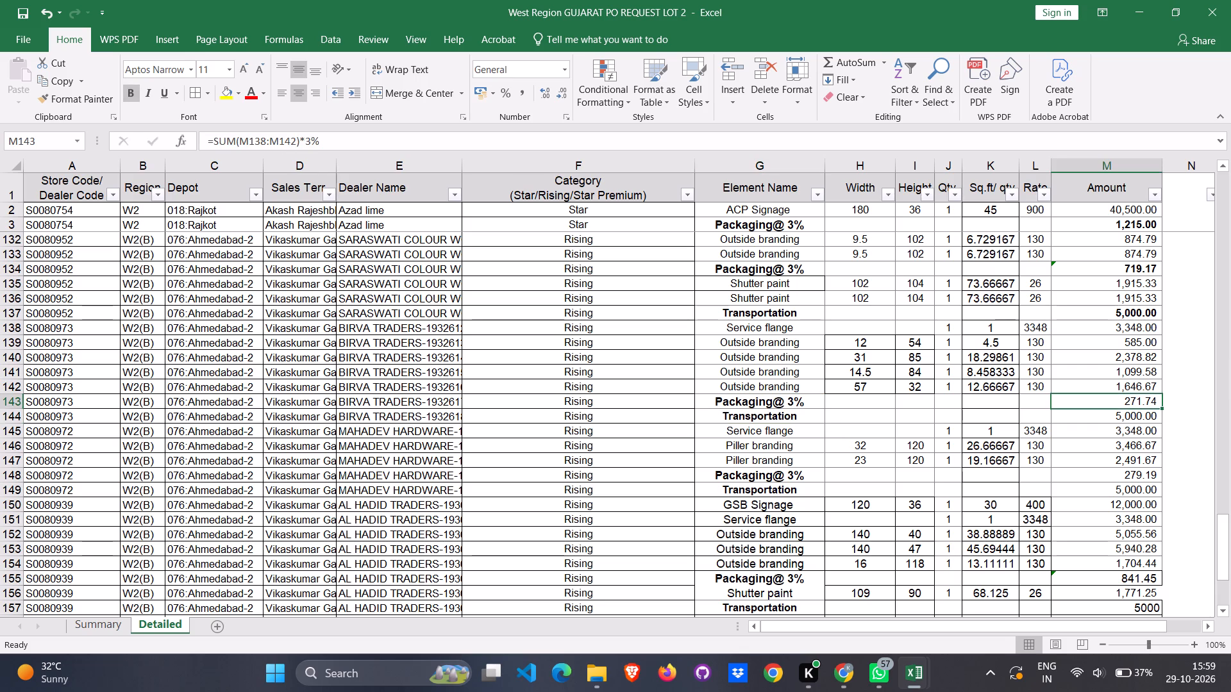
shift+click(1105, 416)
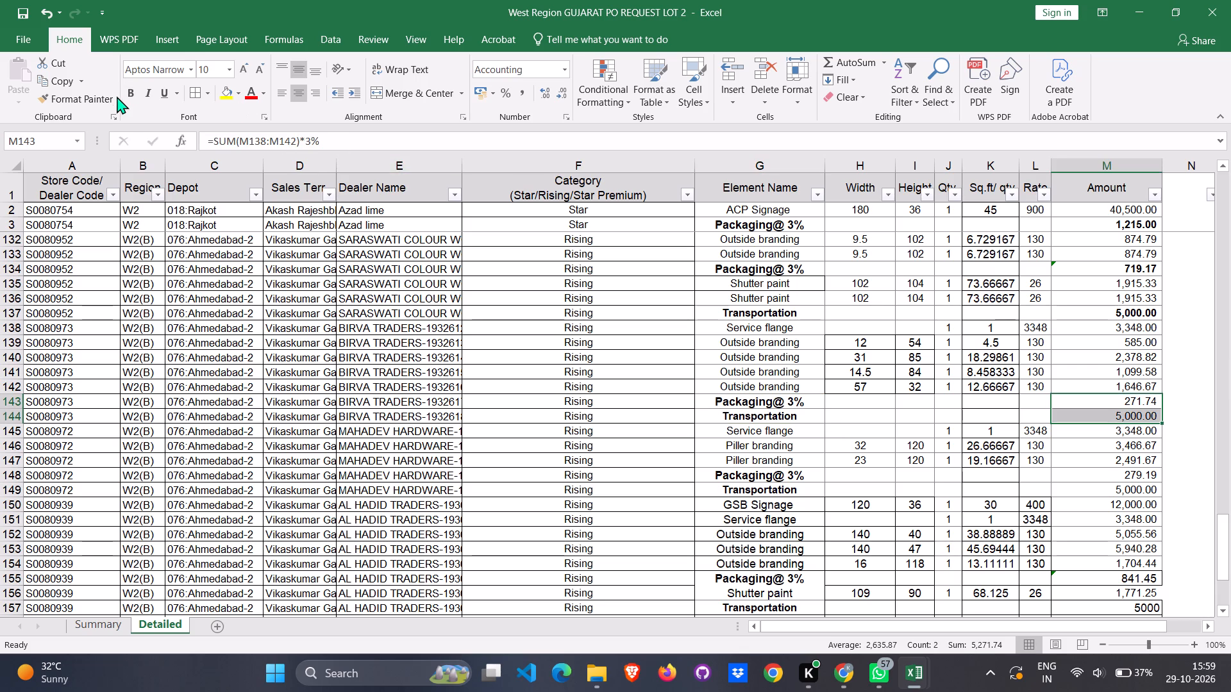
click(128, 87)
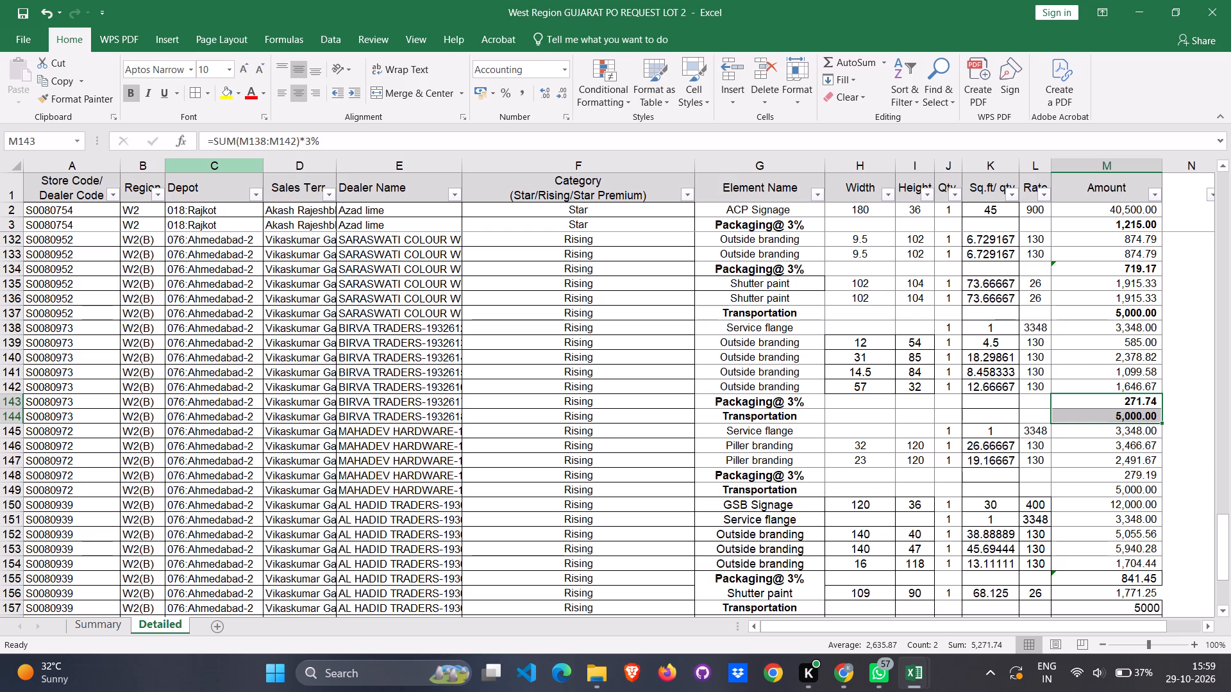
Bold the adjacent Packaging@ 3% and Transportation amounts together for MAHADEV HARDWARE, store code S0080972.
scroll(541, 376, down, 3)
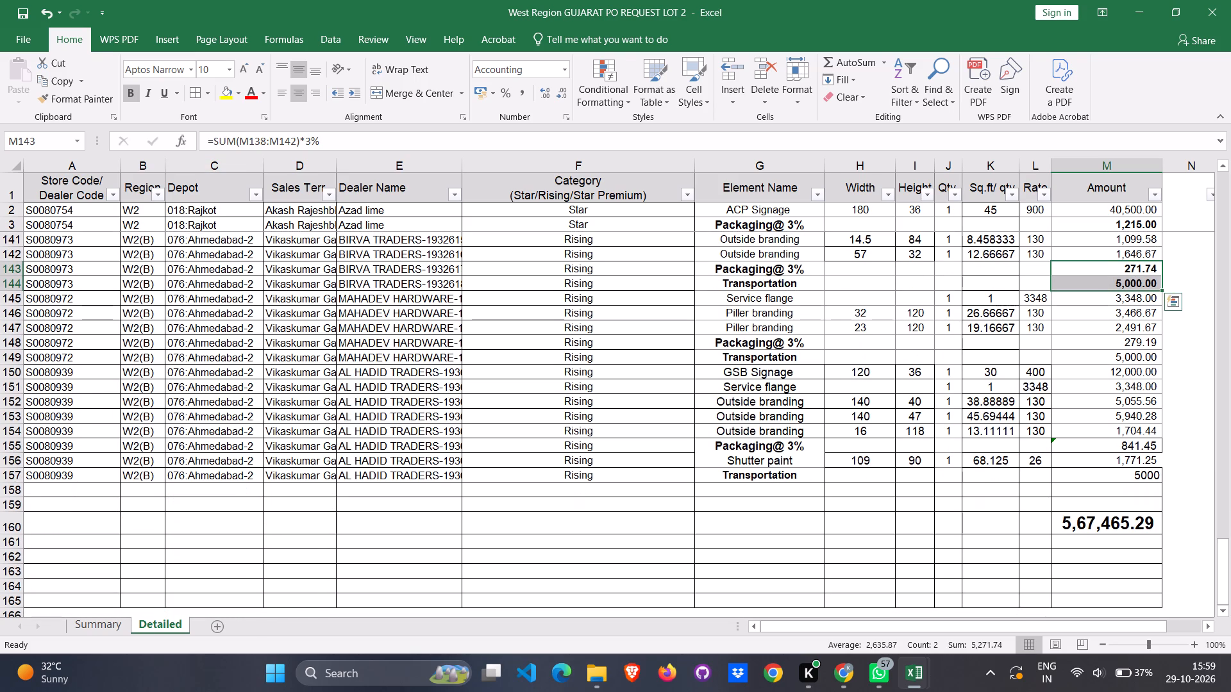
click(1115, 343)
shift+click(1115, 358)
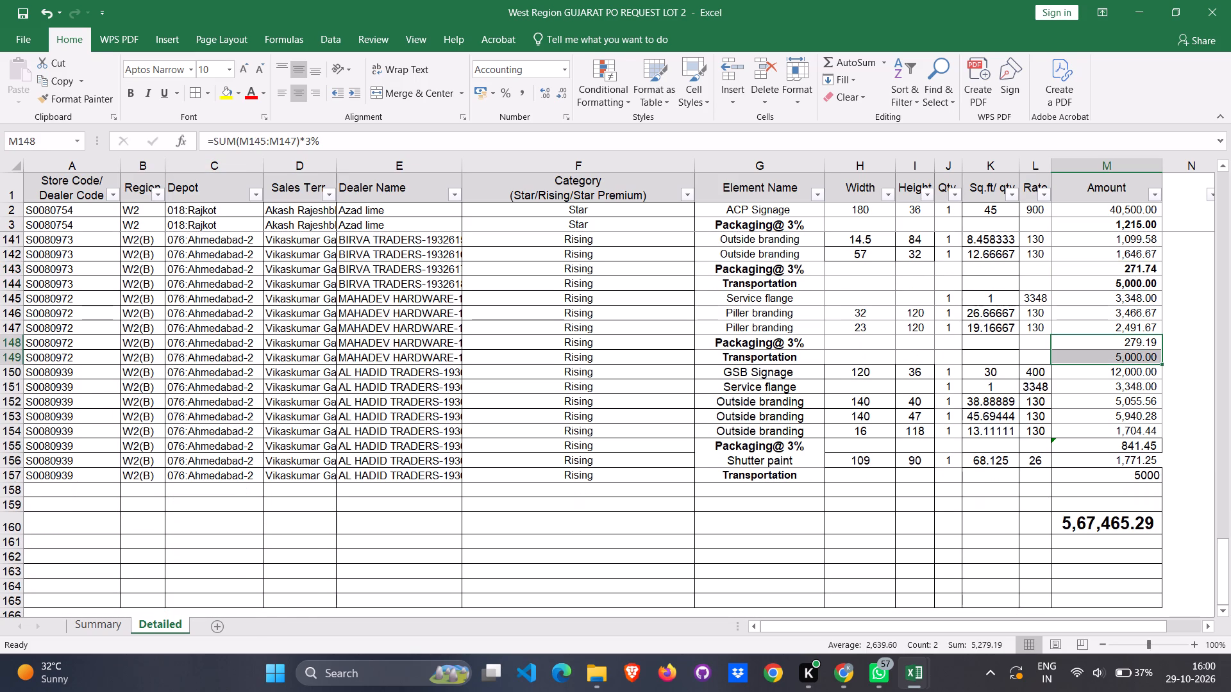
click(126, 92)
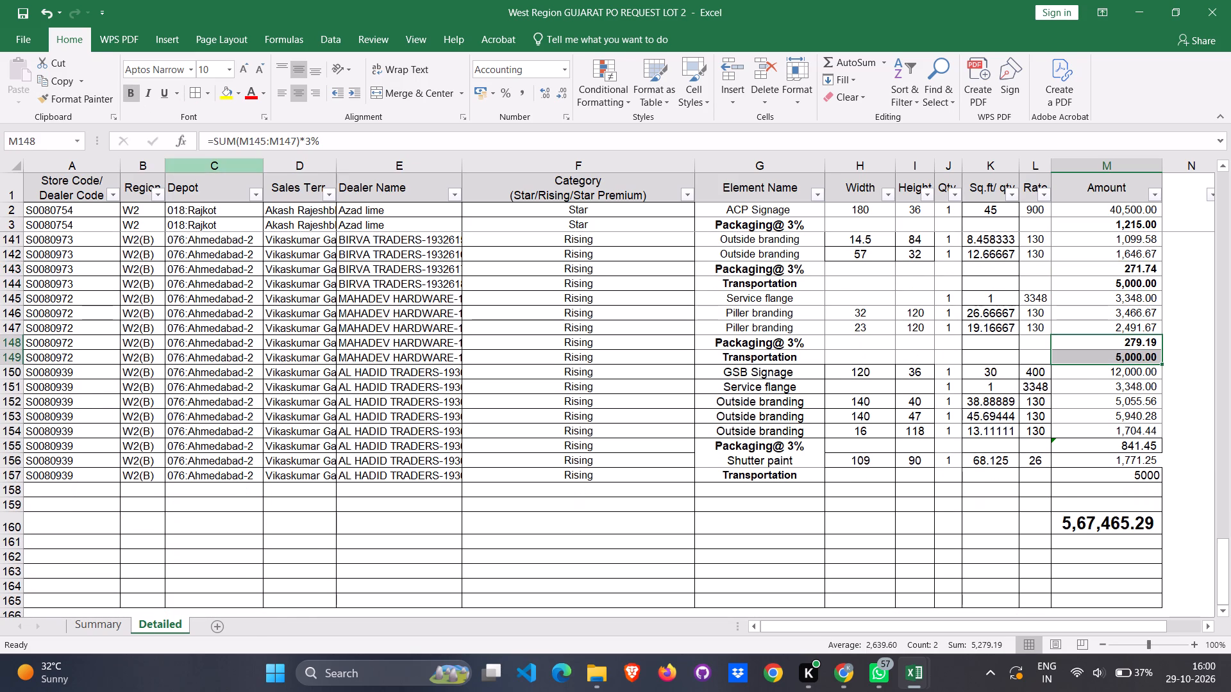
Bold the Packaging@ 3% and Transportation amounts for AL HADID TRADERS, store code S0080939, leaving the shutter paint amount regular.
click(1114, 444)
shift+click(1128, 477)
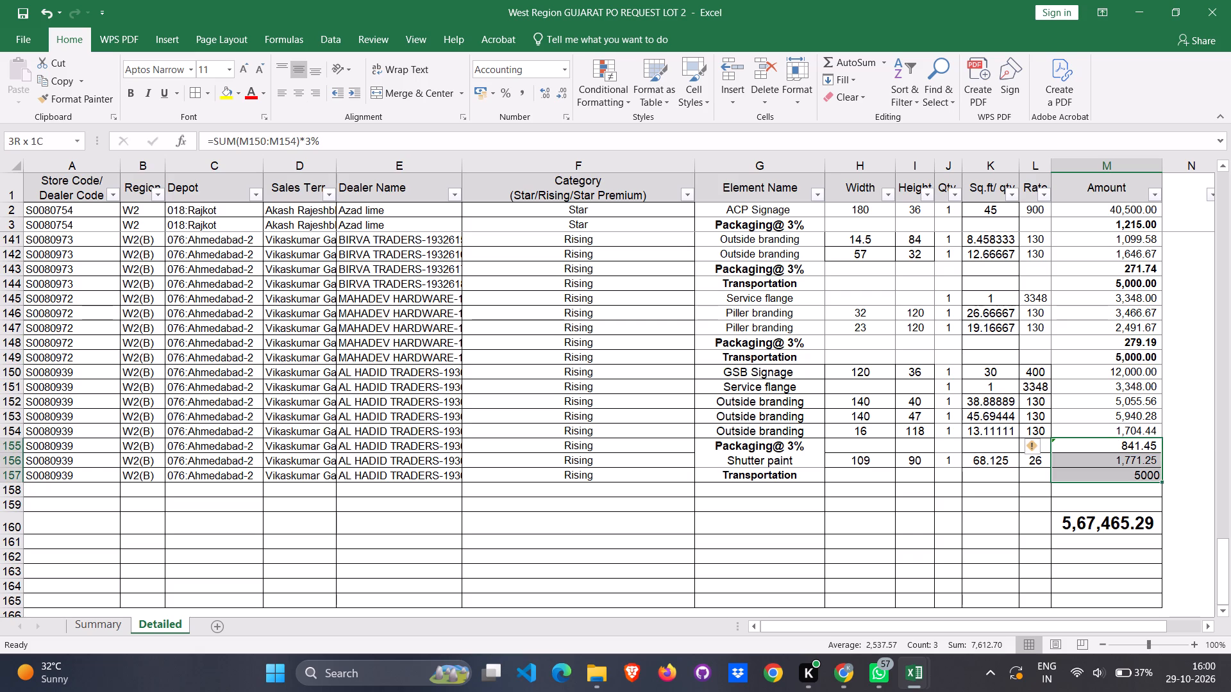
click(1128, 475)
shift+click(1109, 447)
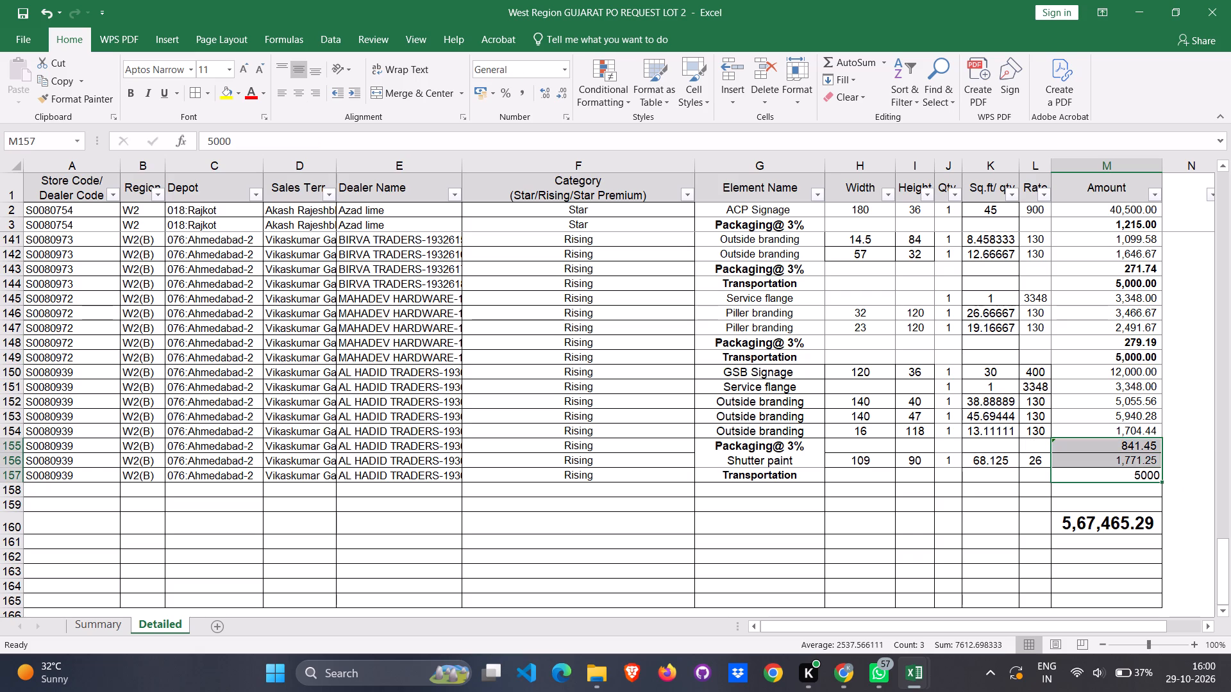
click(1109, 447)
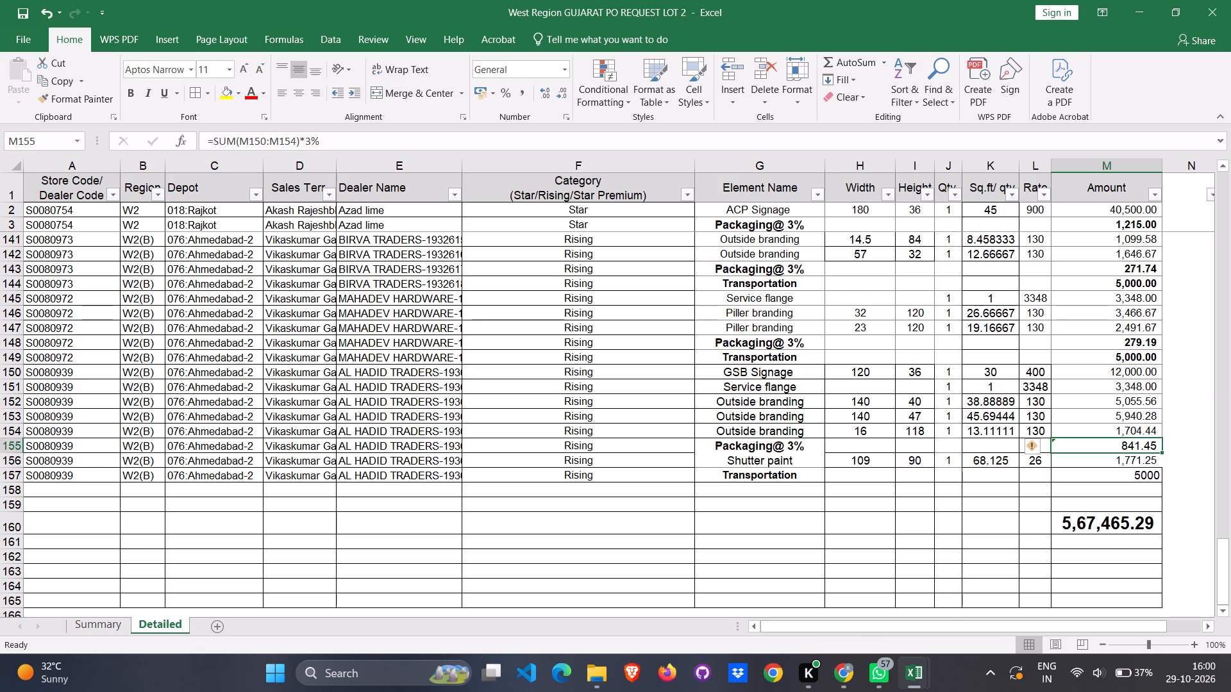
shift+click(1118, 475)
click(1118, 475)
click(1107, 443)
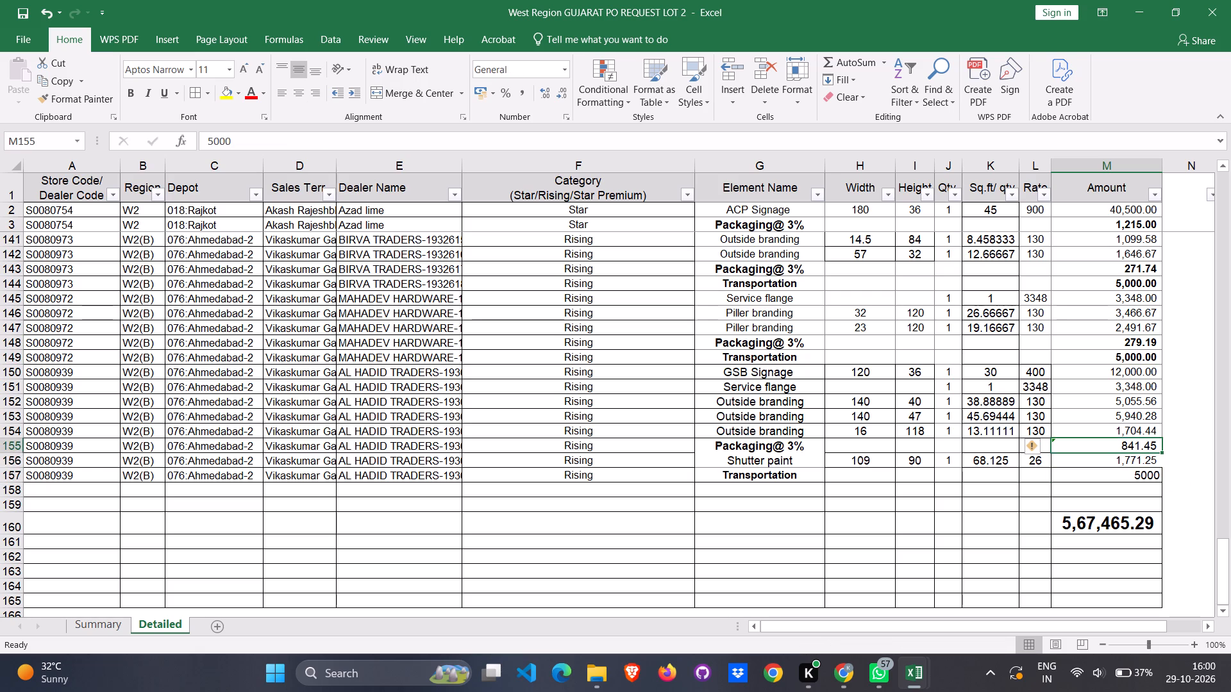
ctrl+click(1115, 479)
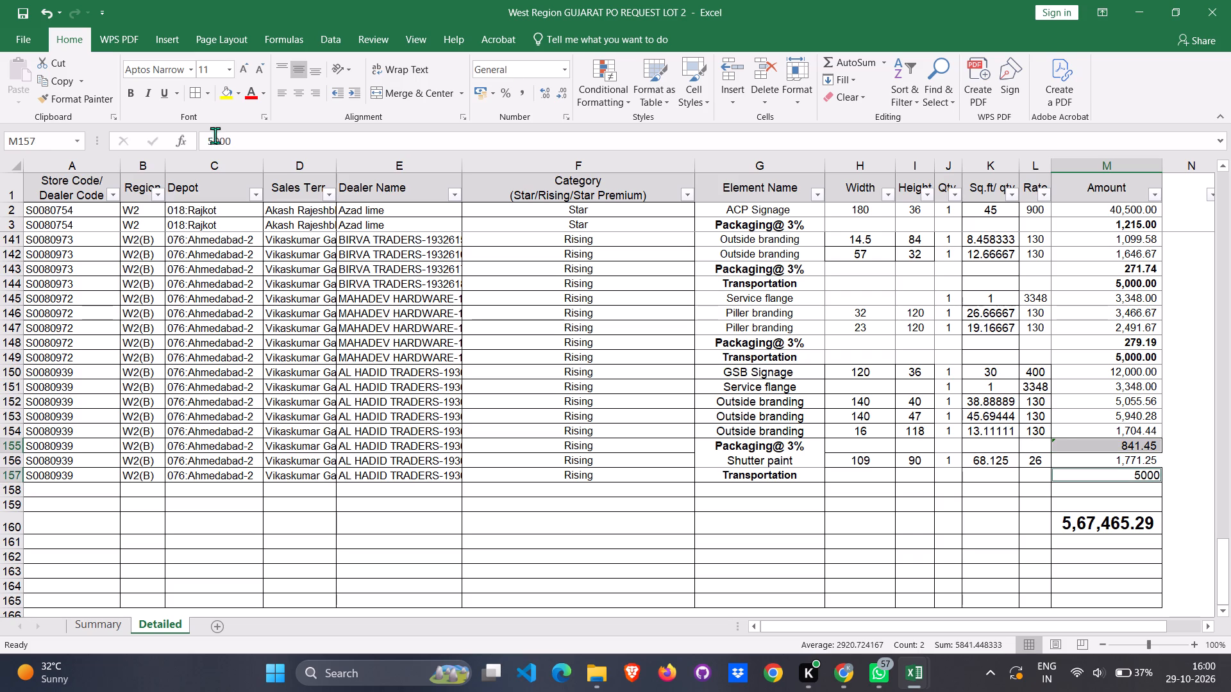
click(135, 95)
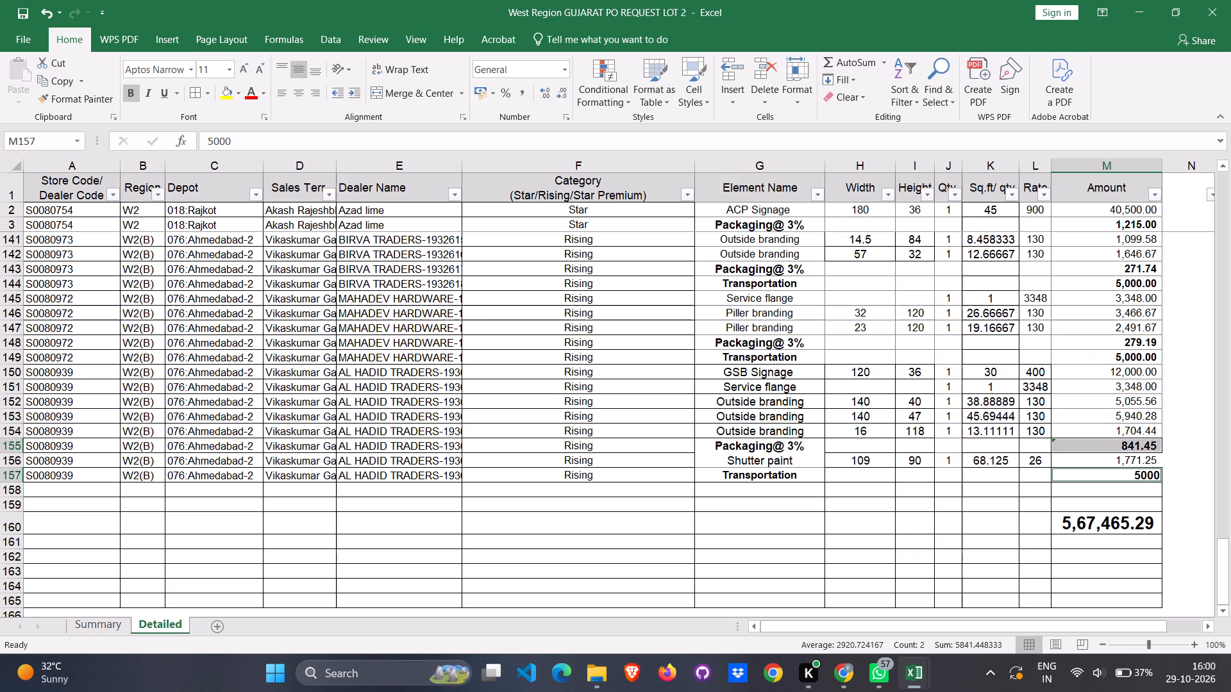
Save the West Region GUJARAT PO REQUEST LOT 2 workbook.
key(ctrl+s)
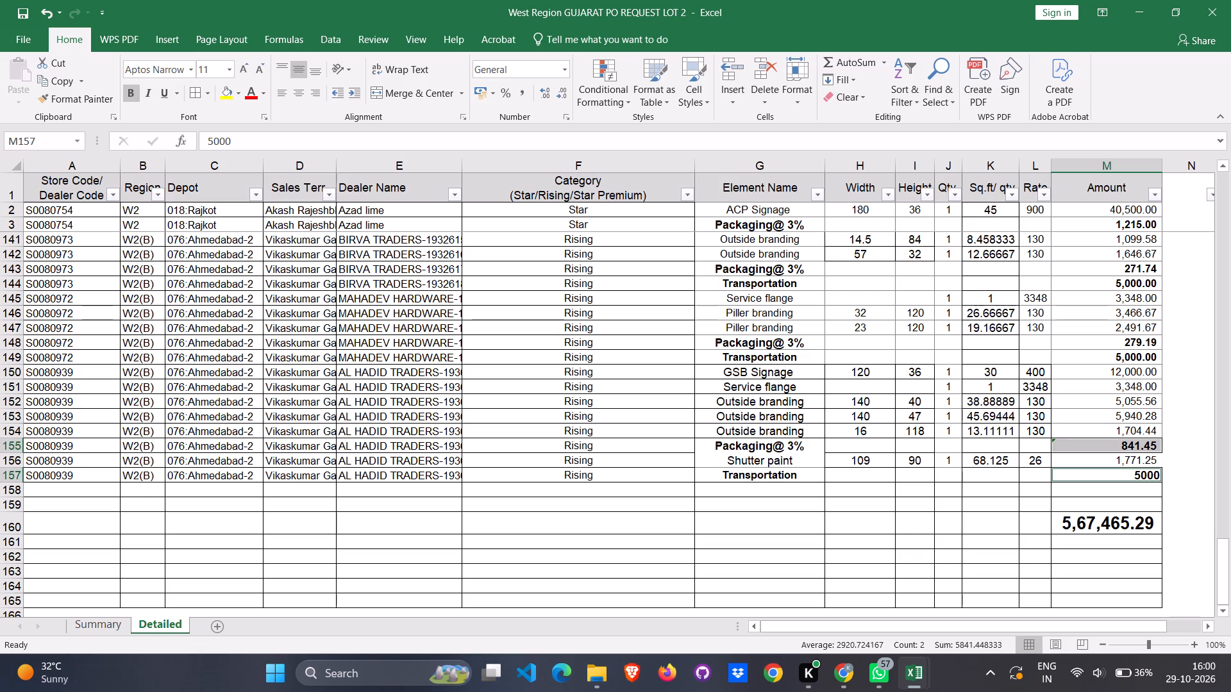
Check the Packaging@ 3% and Transportation rows for AL HADID TRADERS, and the Transportation rows for MAHADEV HARDWARE and BIRVA TRADERS, rows 157 up to 144.
click(733, 475)
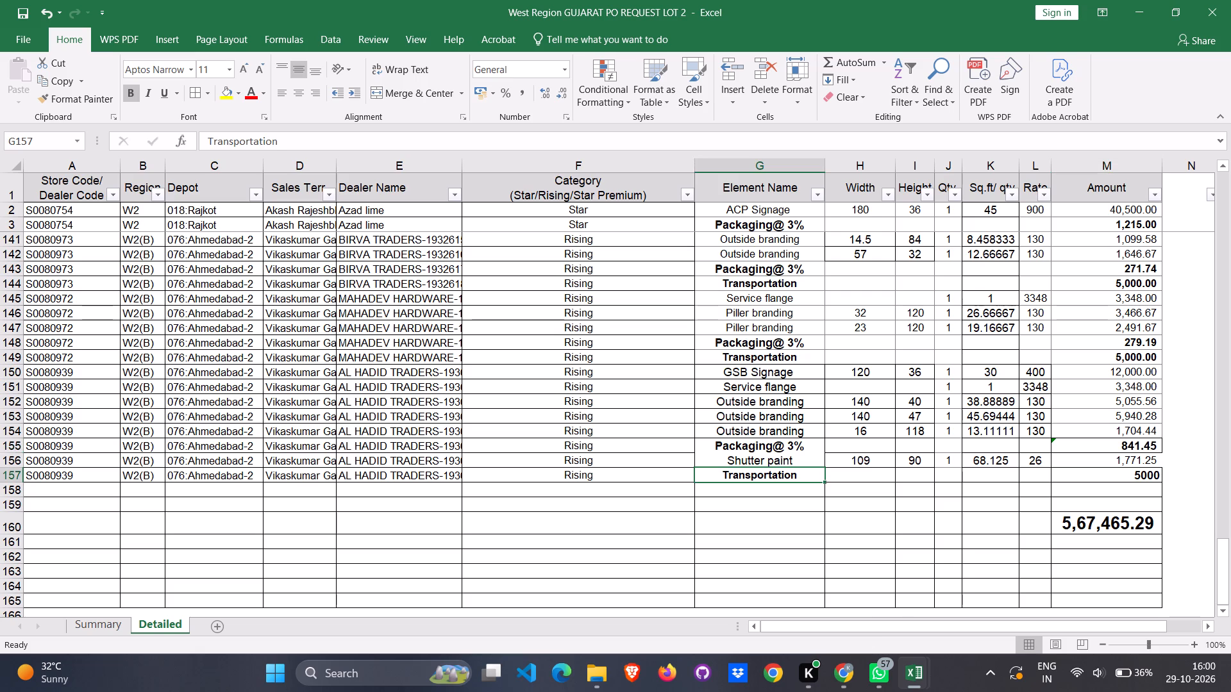
click(15, 477)
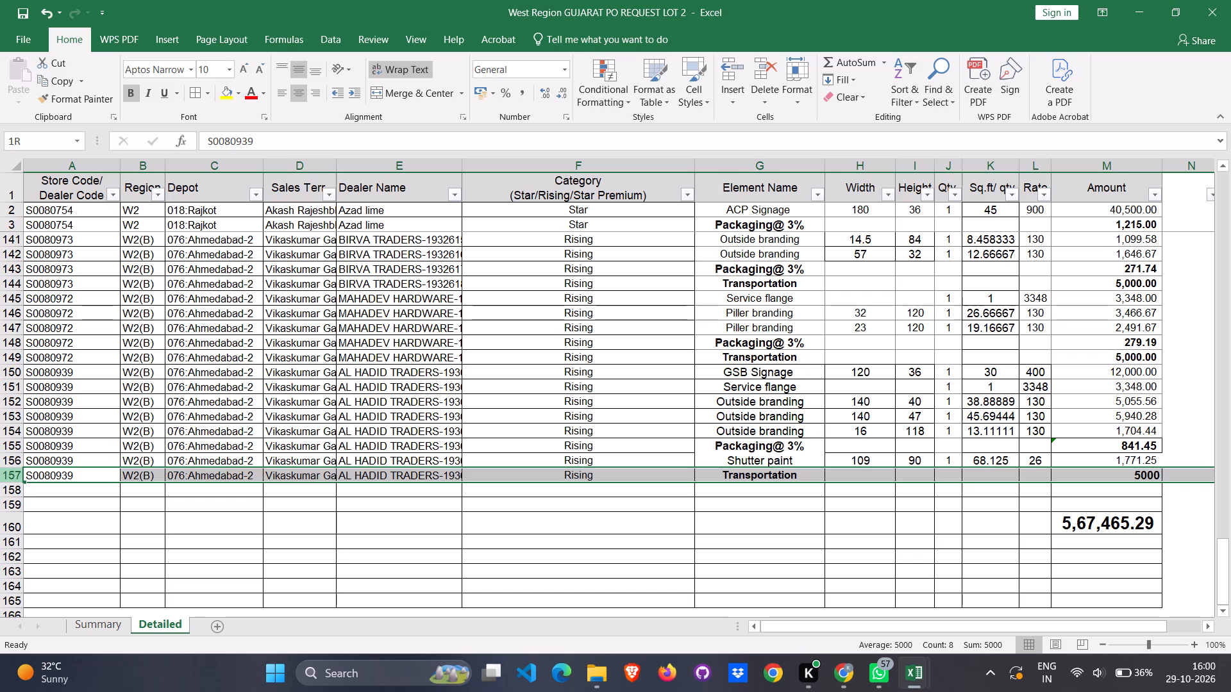
click(732, 445)
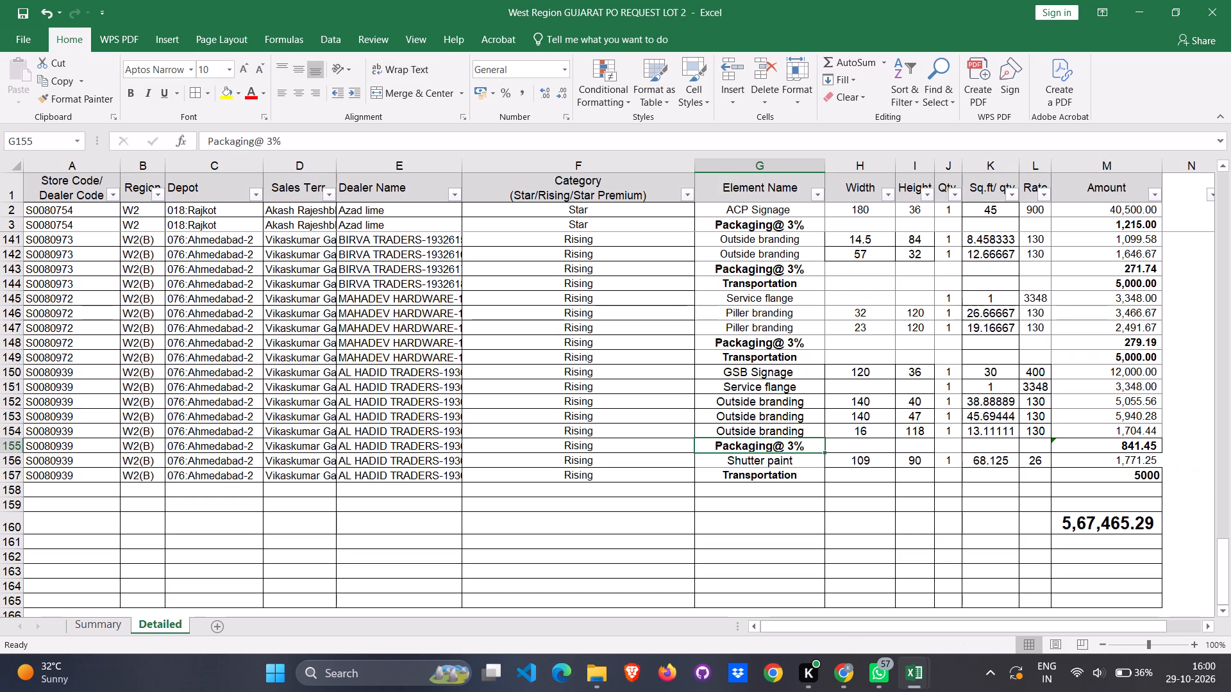
click(15, 449)
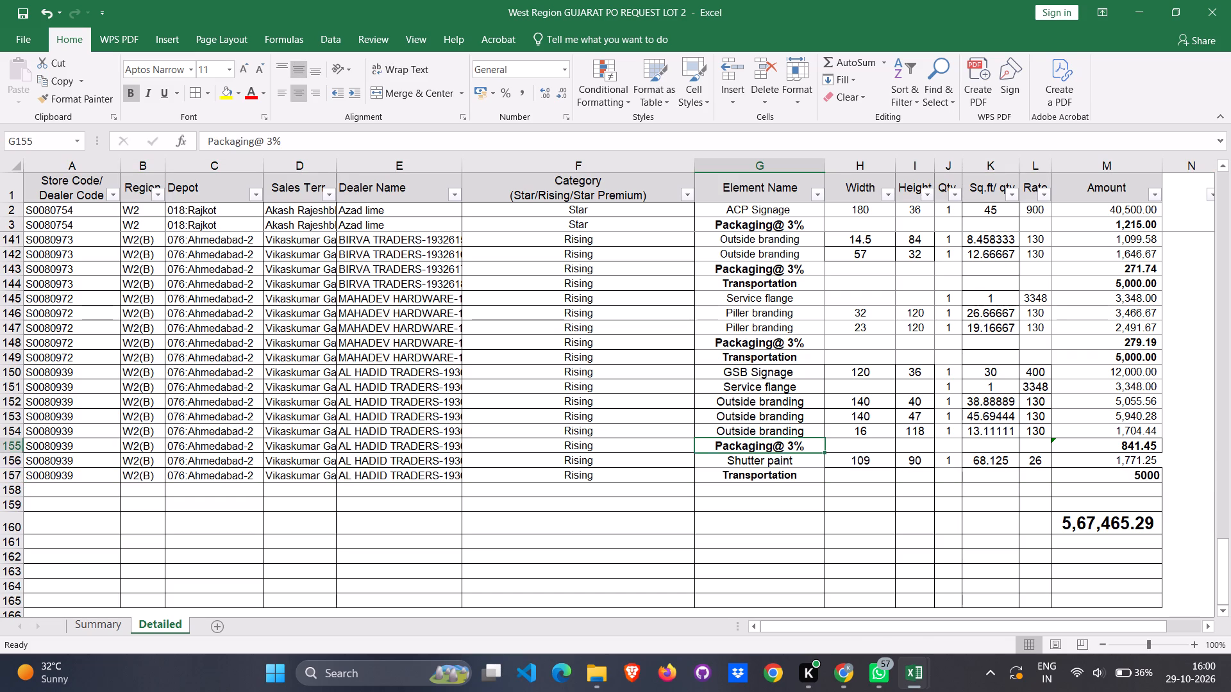
click(768, 359)
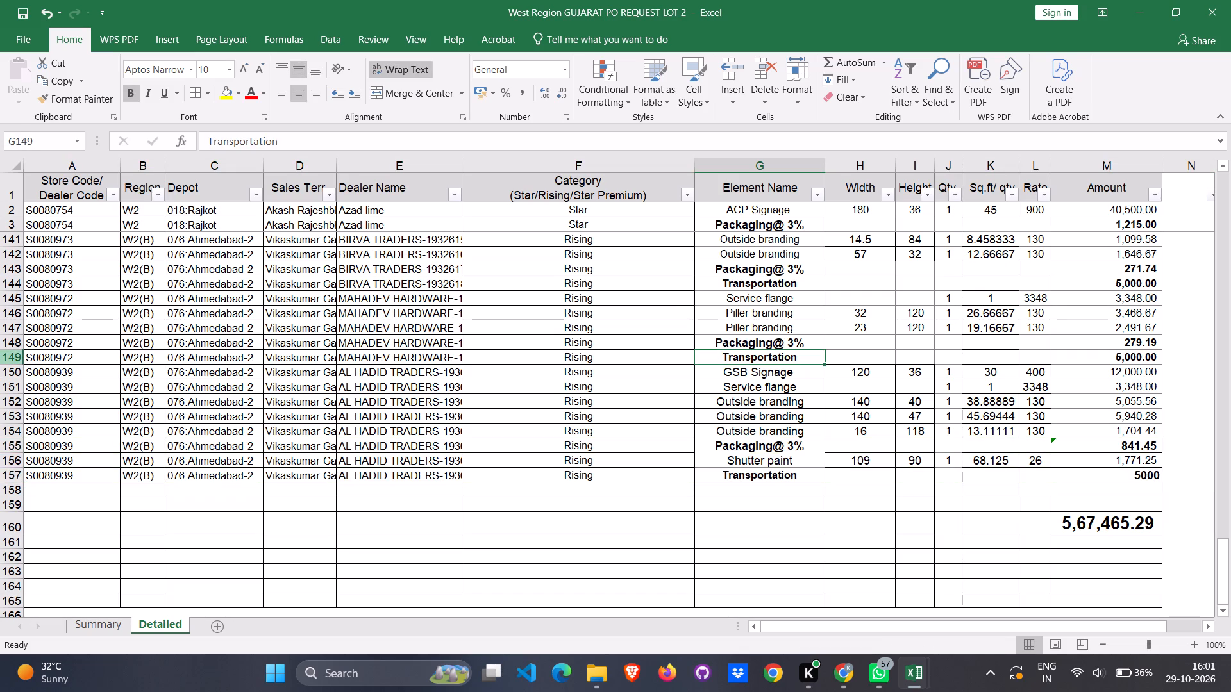
click(11, 354)
scroll(384, 495, up, 4)
scroll(522, 458, up, 6)
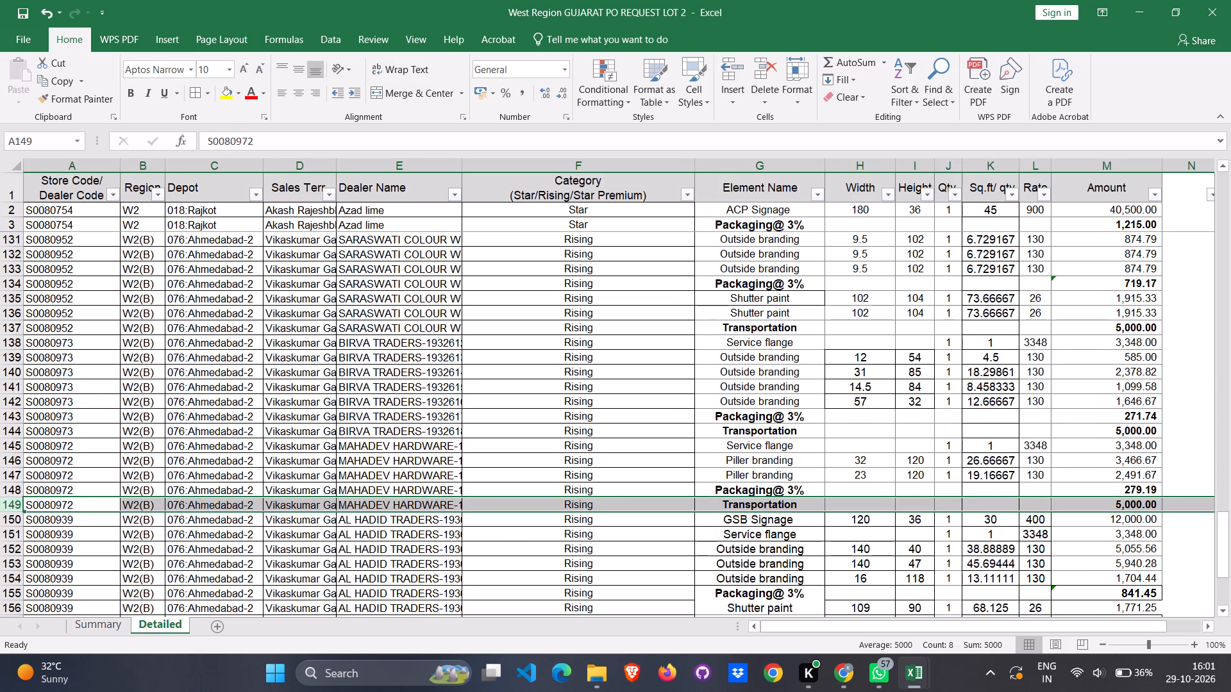
click(735, 427)
click(11, 432)
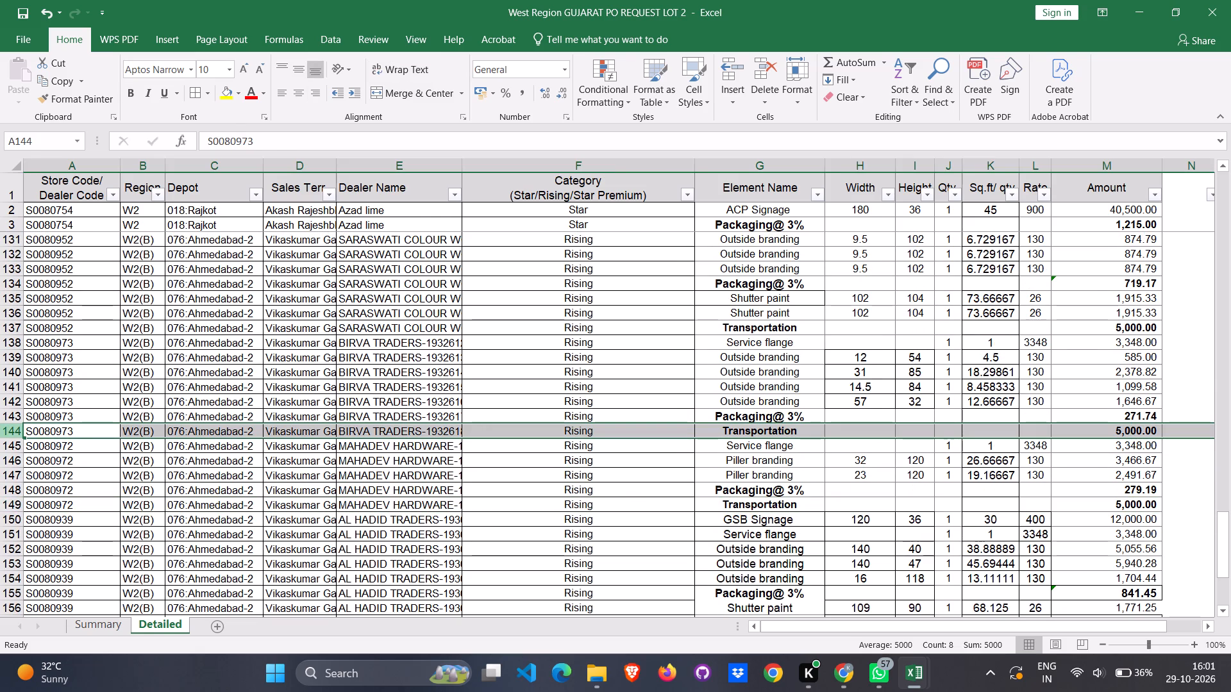
Check the Transportation and Packaging@ 3% rows for store S0080952, rows 137 and 134, and the Transportation row for BHAVANI SALES, row 128.
scroll(557, 464, up, 7)
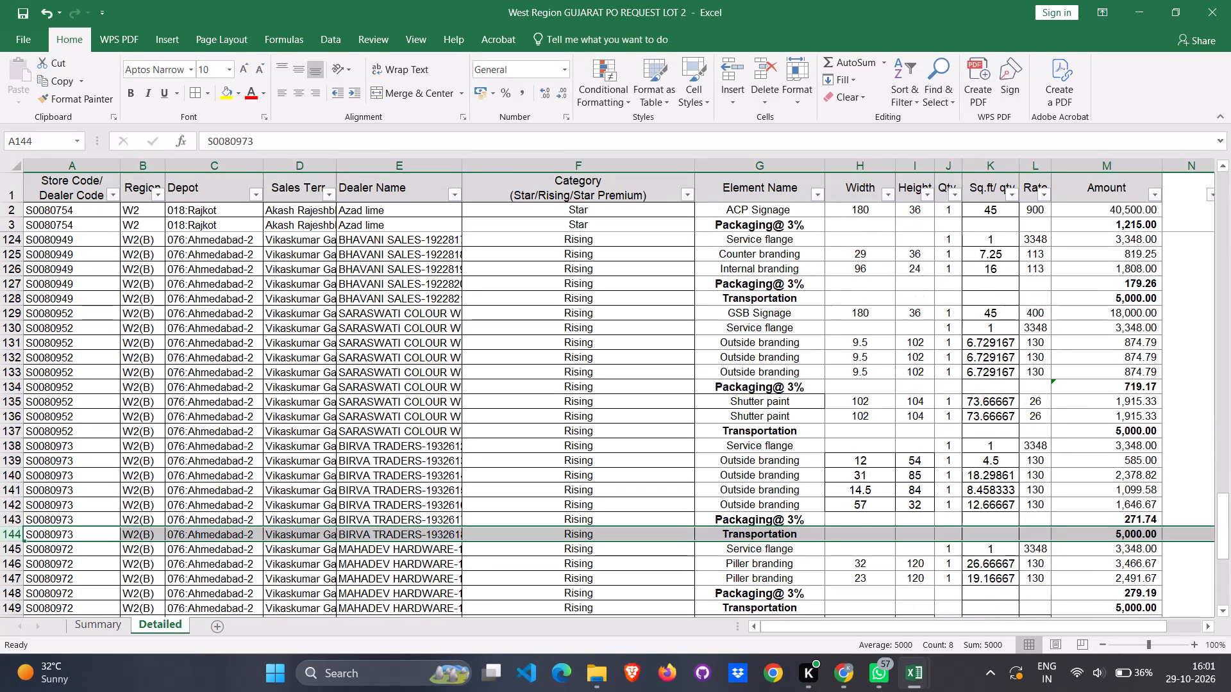
click(650, 432)
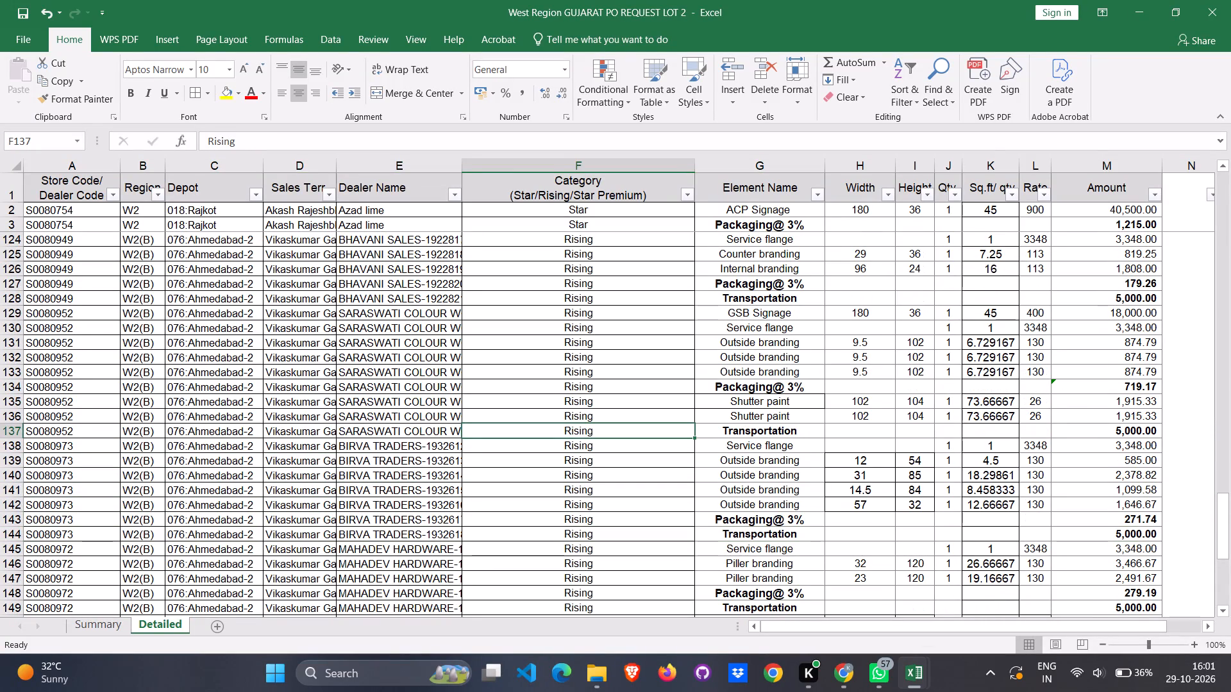
click(12, 430)
scroll(351, 493, up, 3)
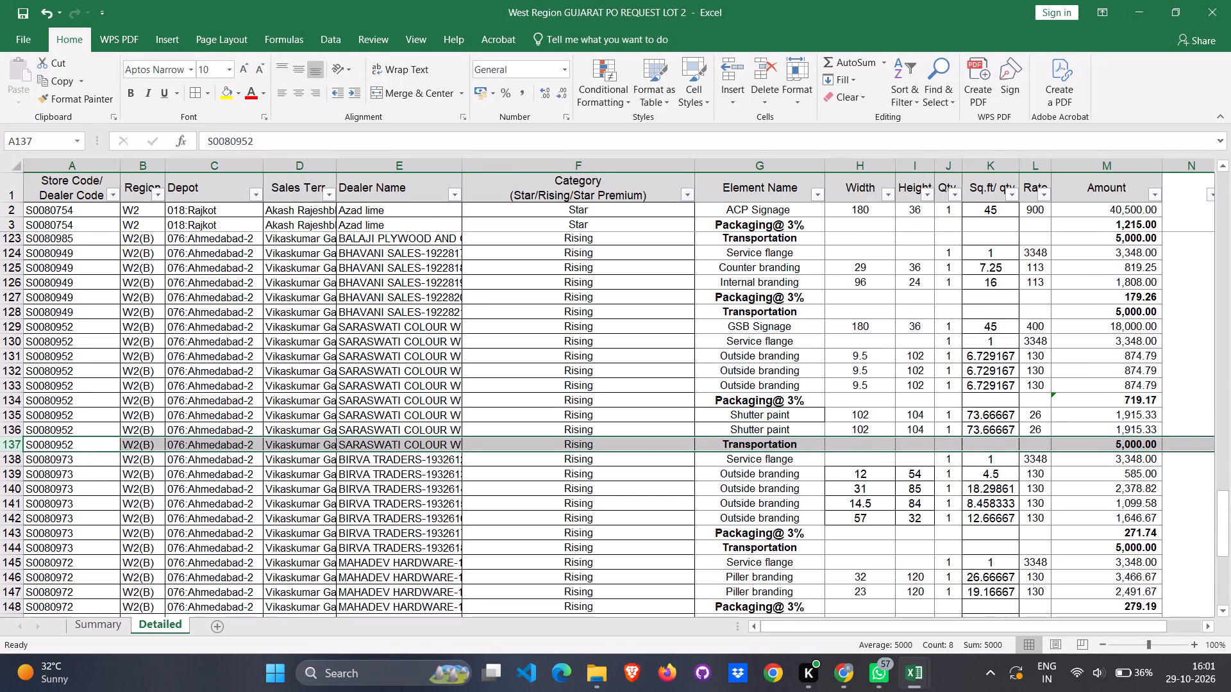
click(640, 432)
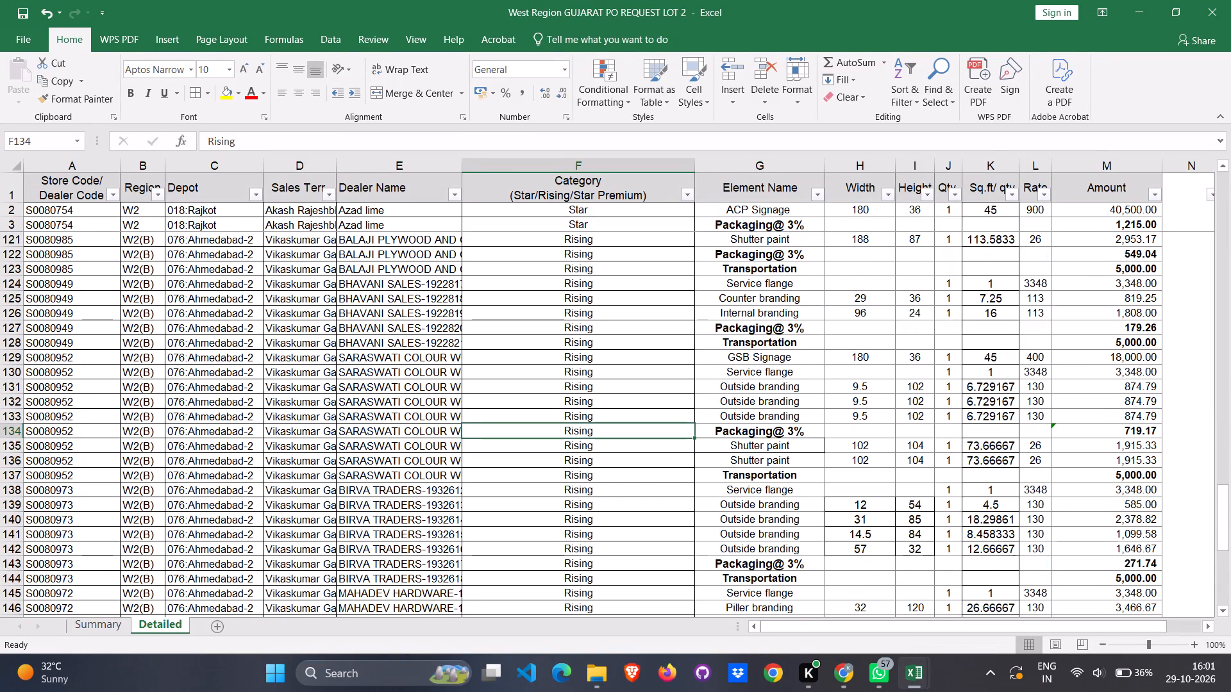
click(11, 429)
scroll(429, 472, up, 4)
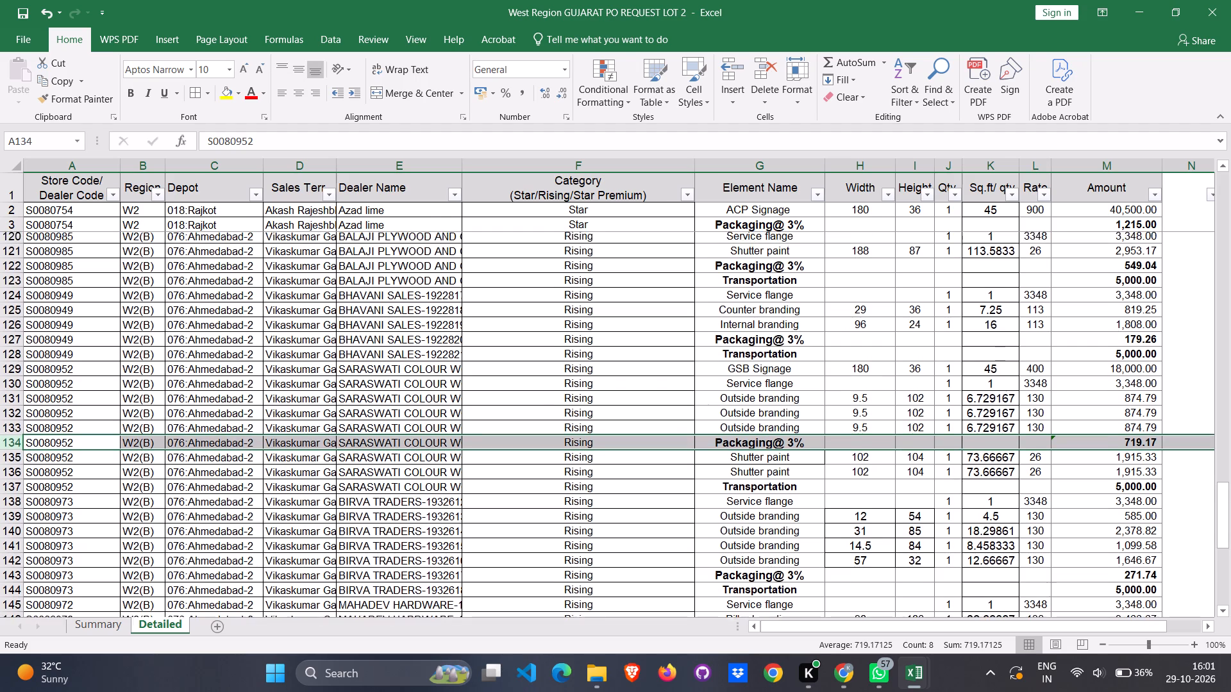
scroll(476, 518, up, 3)
click(638, 447)
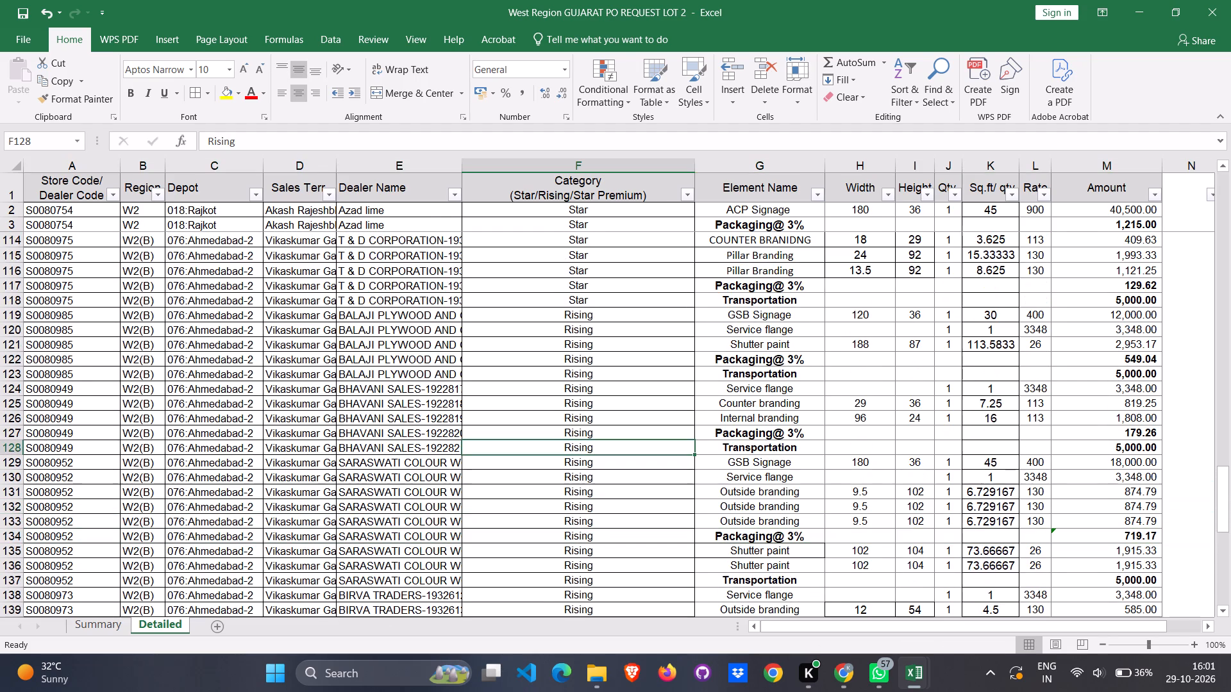
click(14, 446)
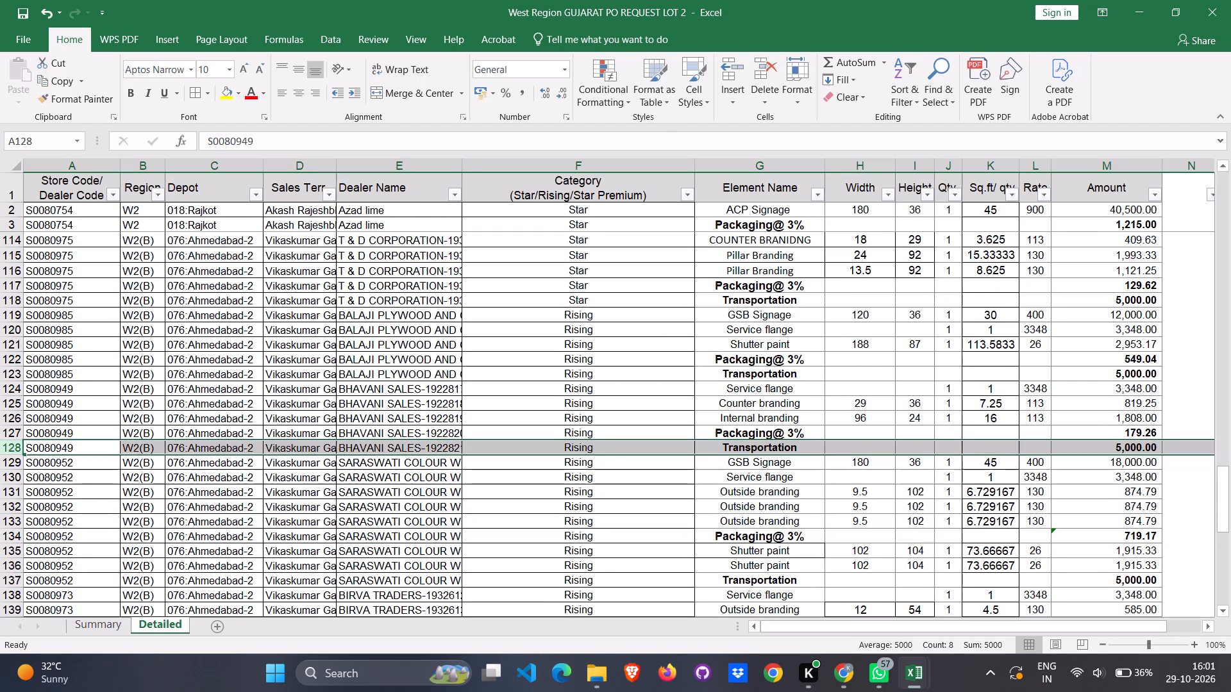
Check the Transportation rows for store codes S0080985, S0080975 and S0080943, rows 123, 118 and 112.
scroll(298, 502, up, 4)
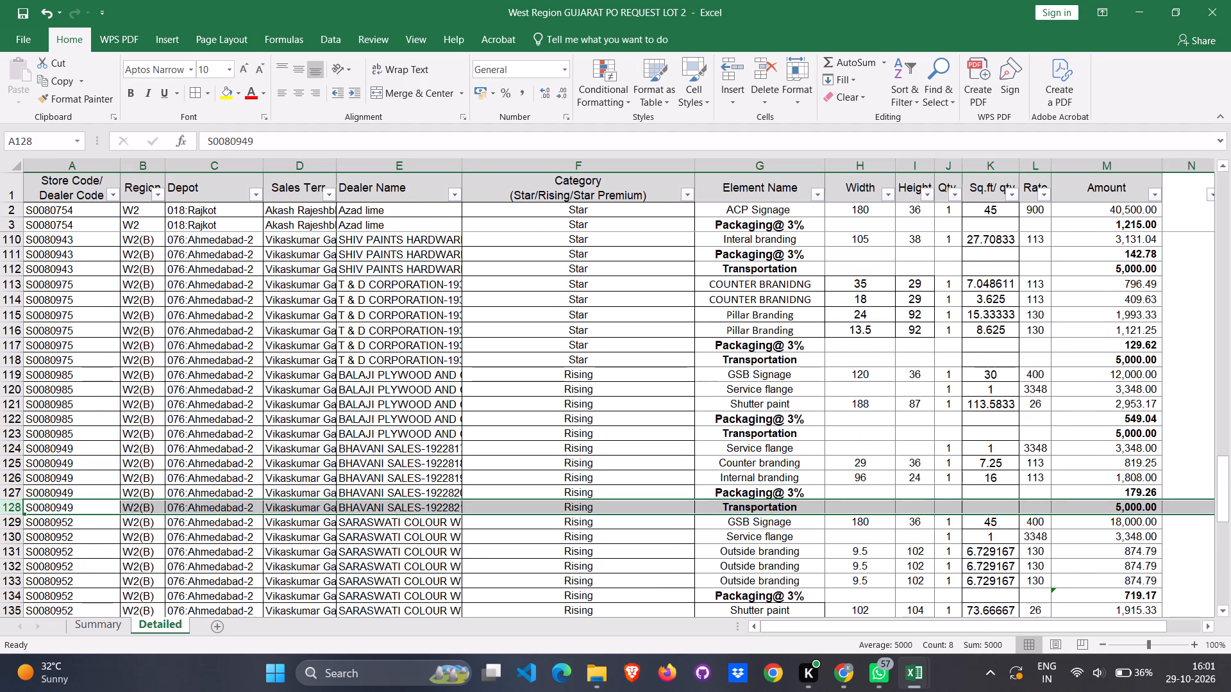
click(674, 435)
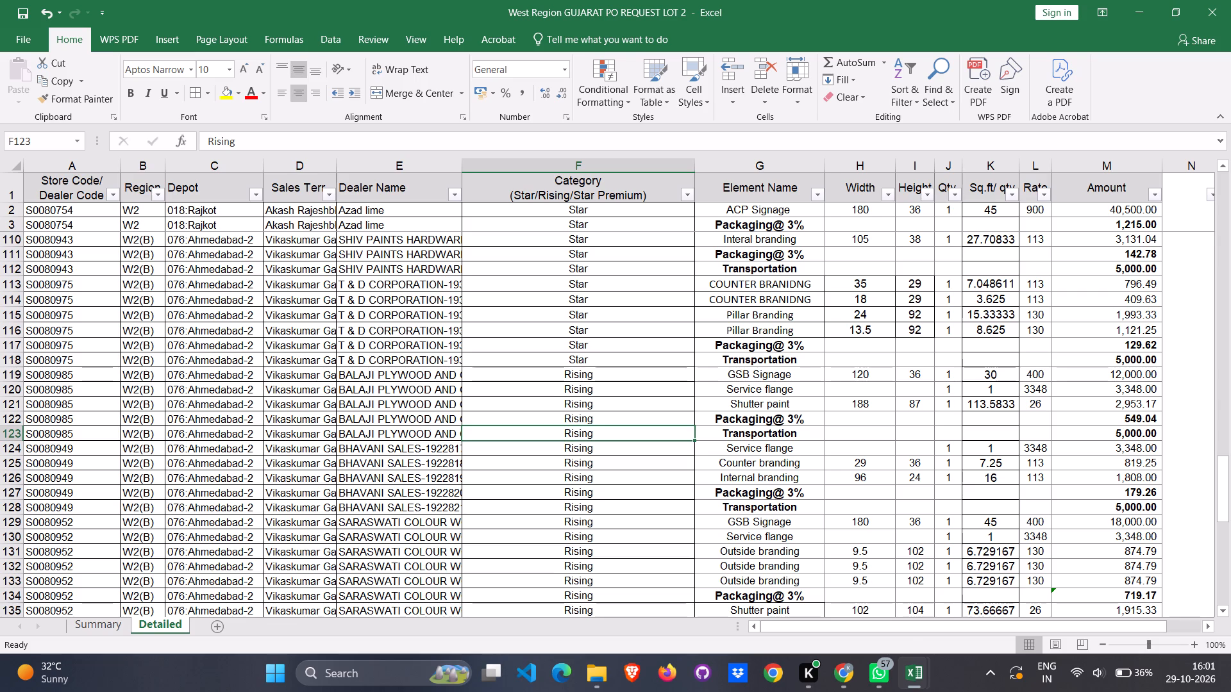
click(5, 432)
scroll(455, 500, up, 4)
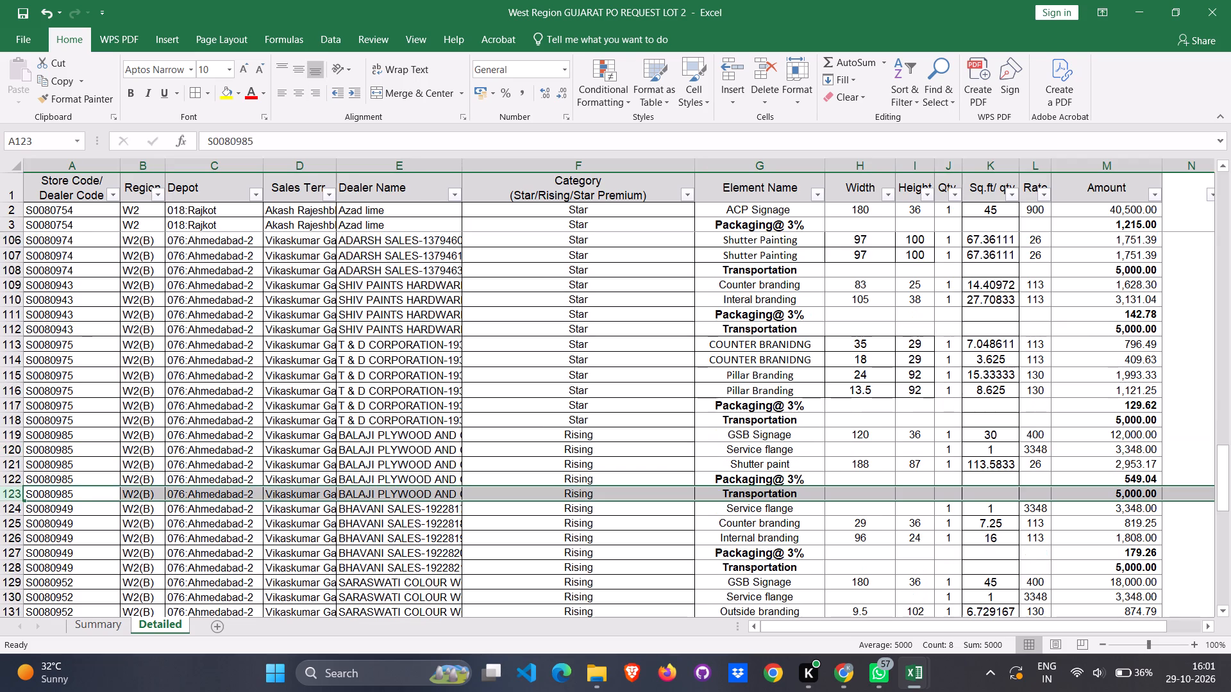
click(640, 422)
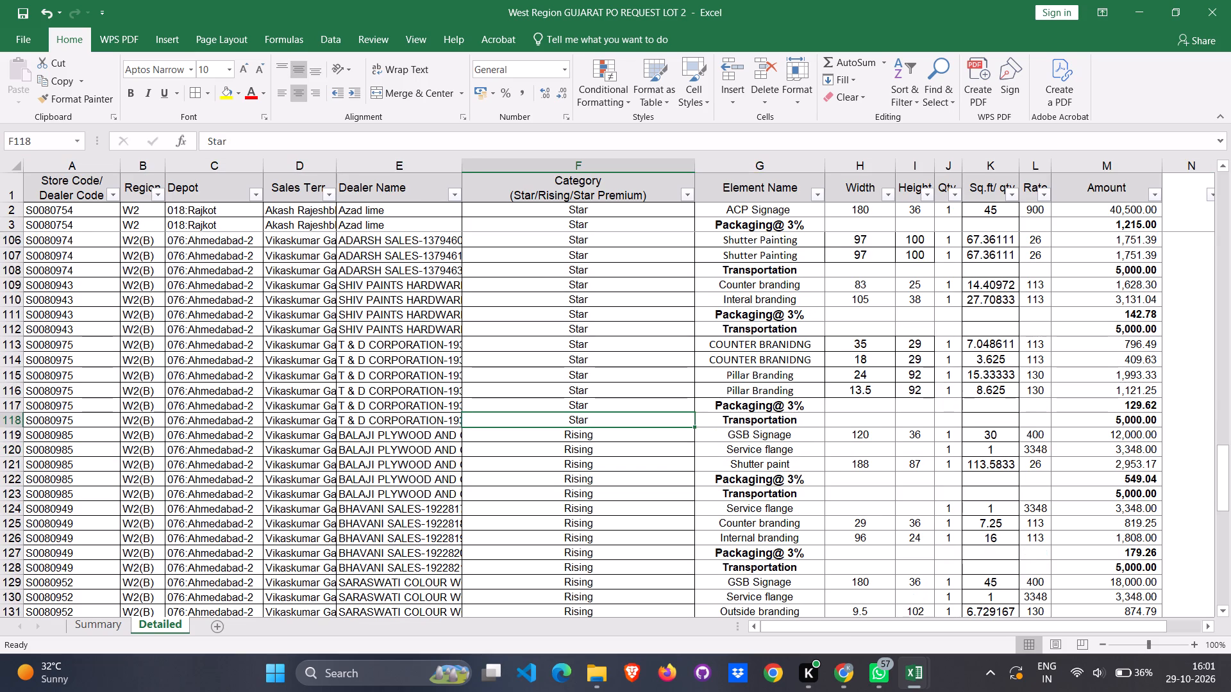
click(17, 419)
scroll(437, 477, up, 4)
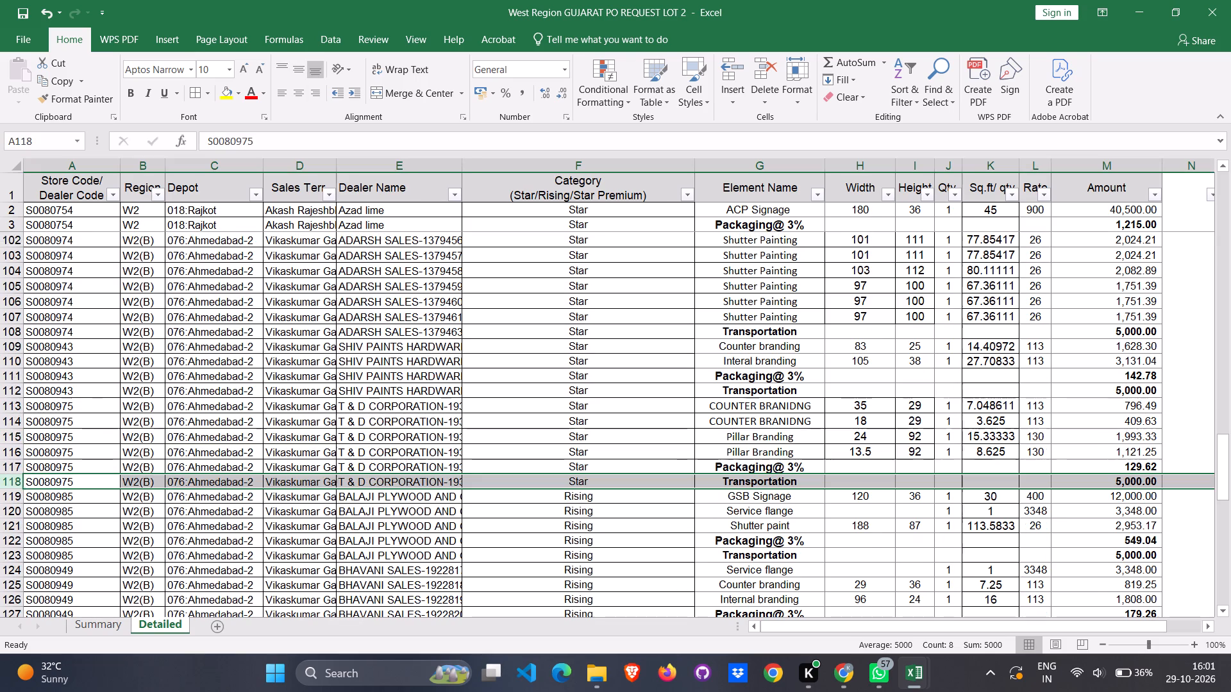
click(653, 391)
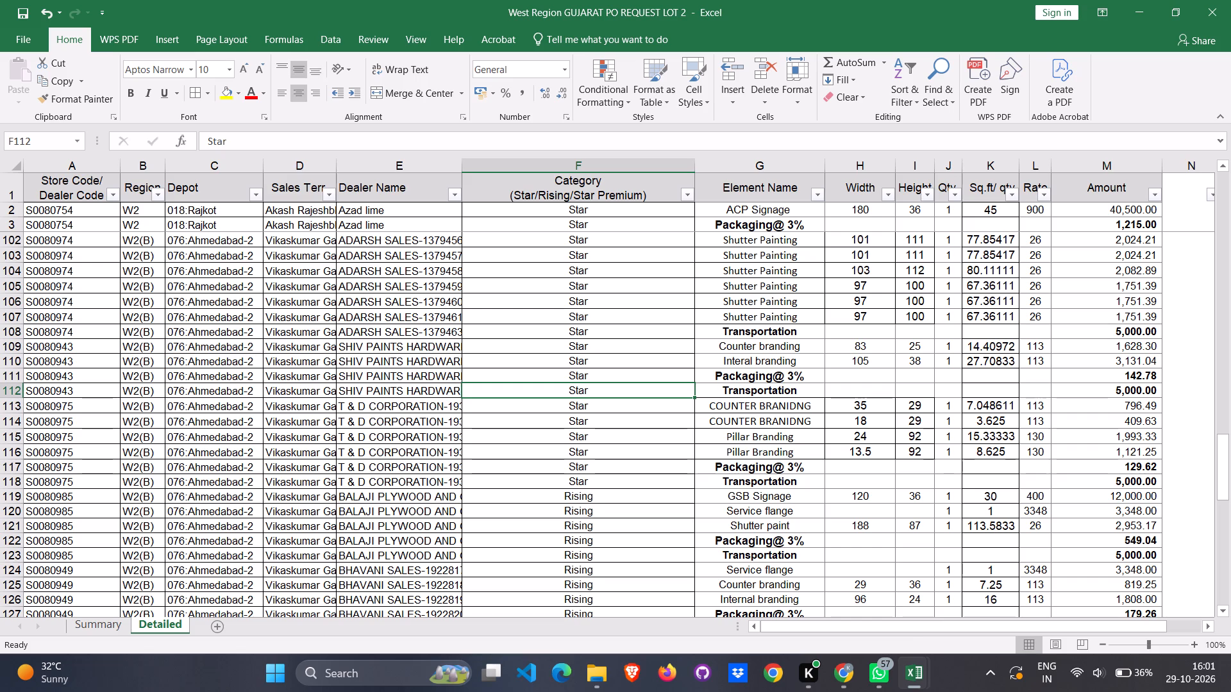
click(22, 390)
Check the Transportation and Packaging@ 3% rows for ADARSH SALES, rows 108 and 99, and for store S0080980, rows 94 and 92.
scroll(487, 474, up, 5)
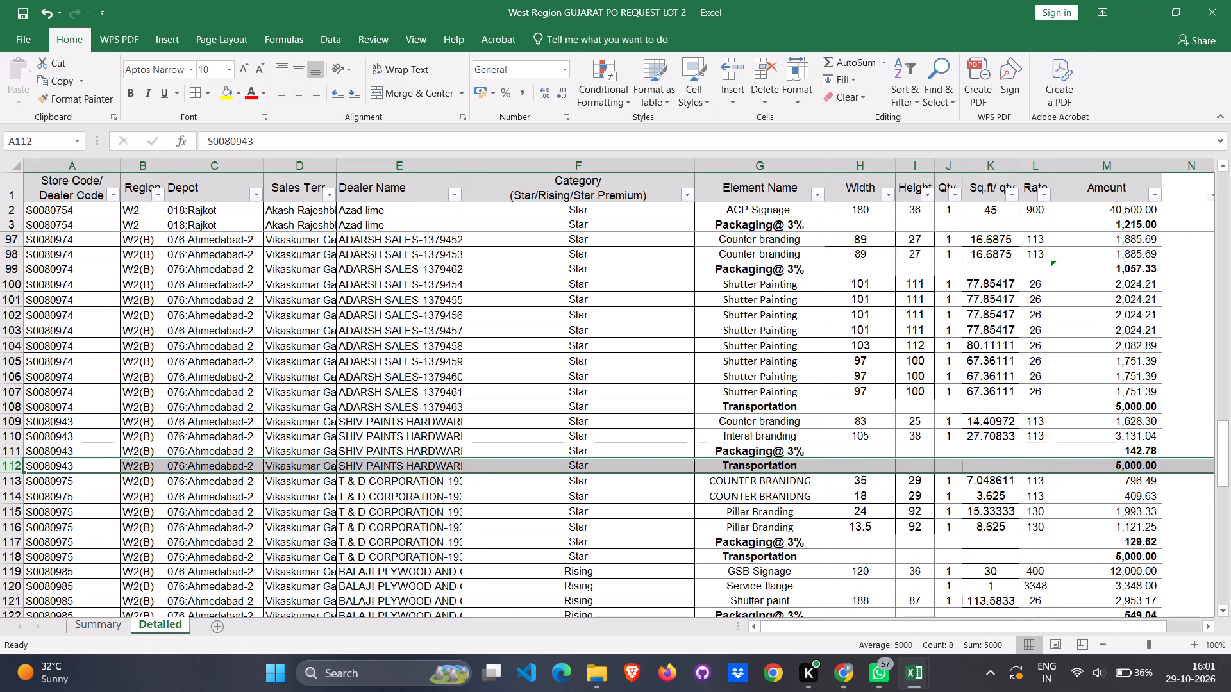
click(625, 402)
click(15, 408)
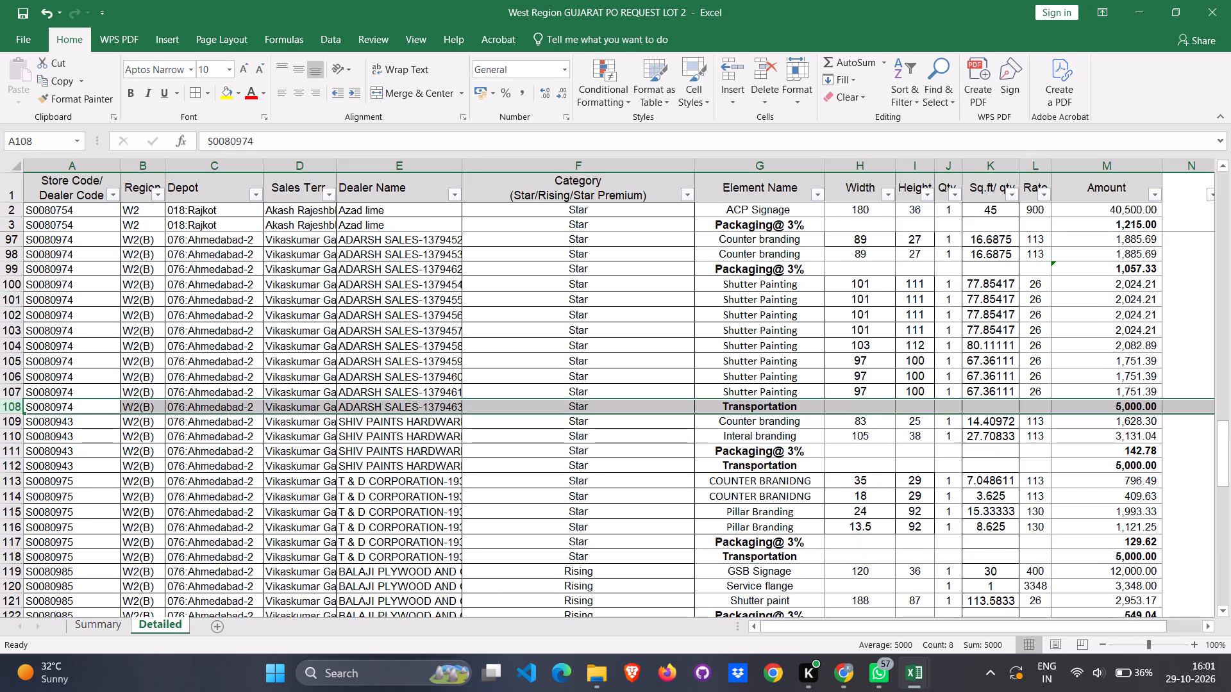
scroll(646, 442, up, 3)
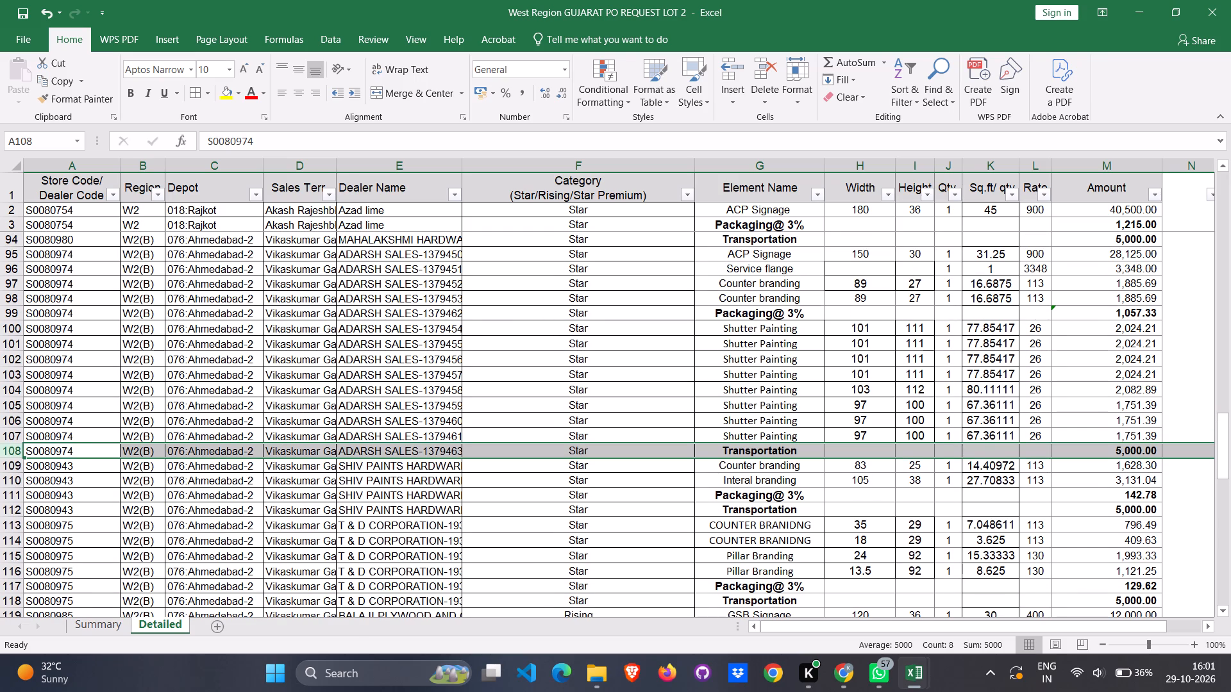
click(658, 311)
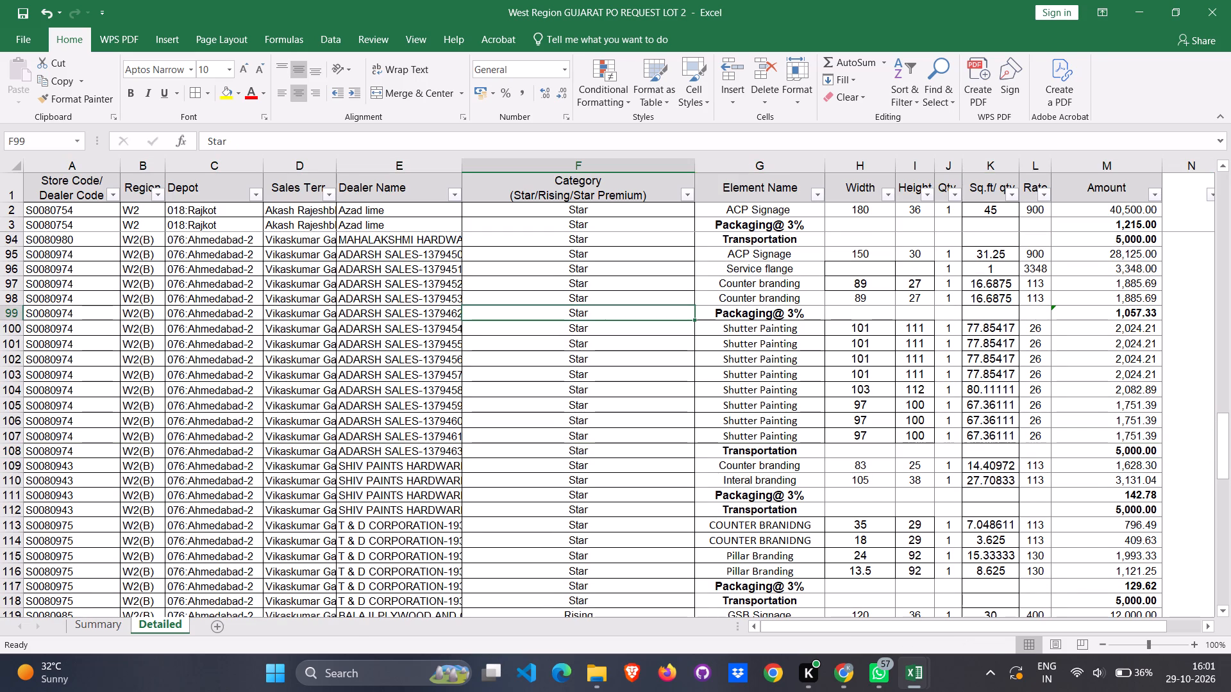
click(9, 314)
scroll(621, 460, up, 9)
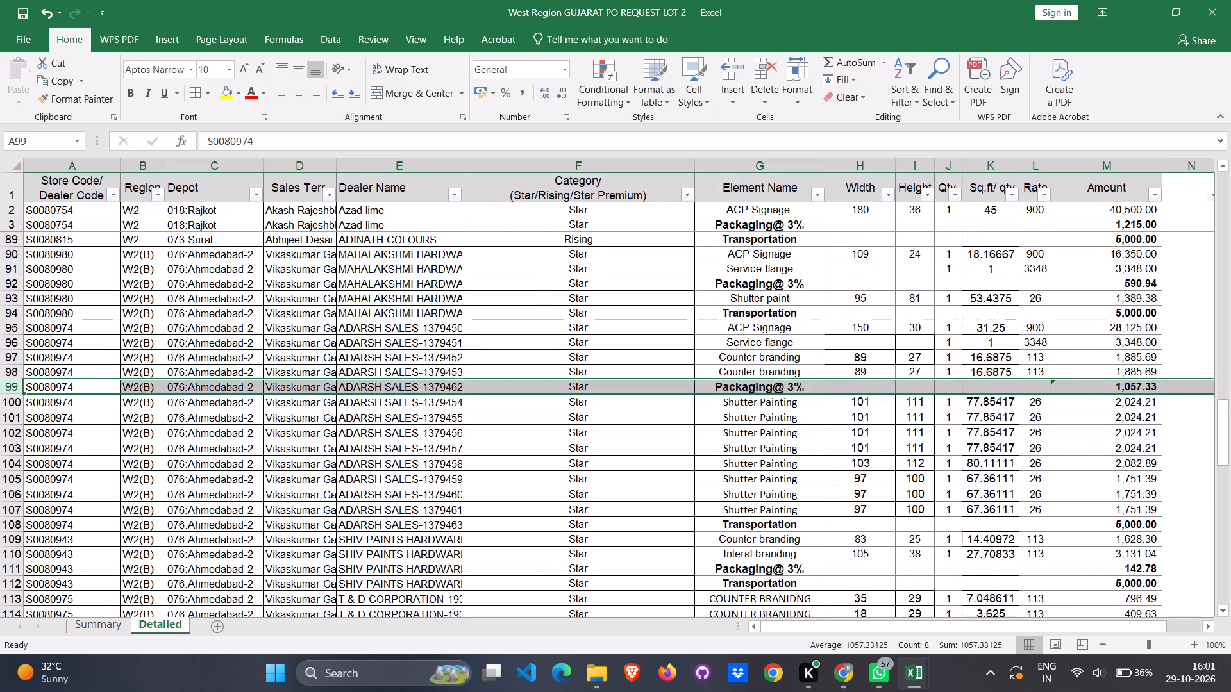
scroll(621, 497, up, 4)
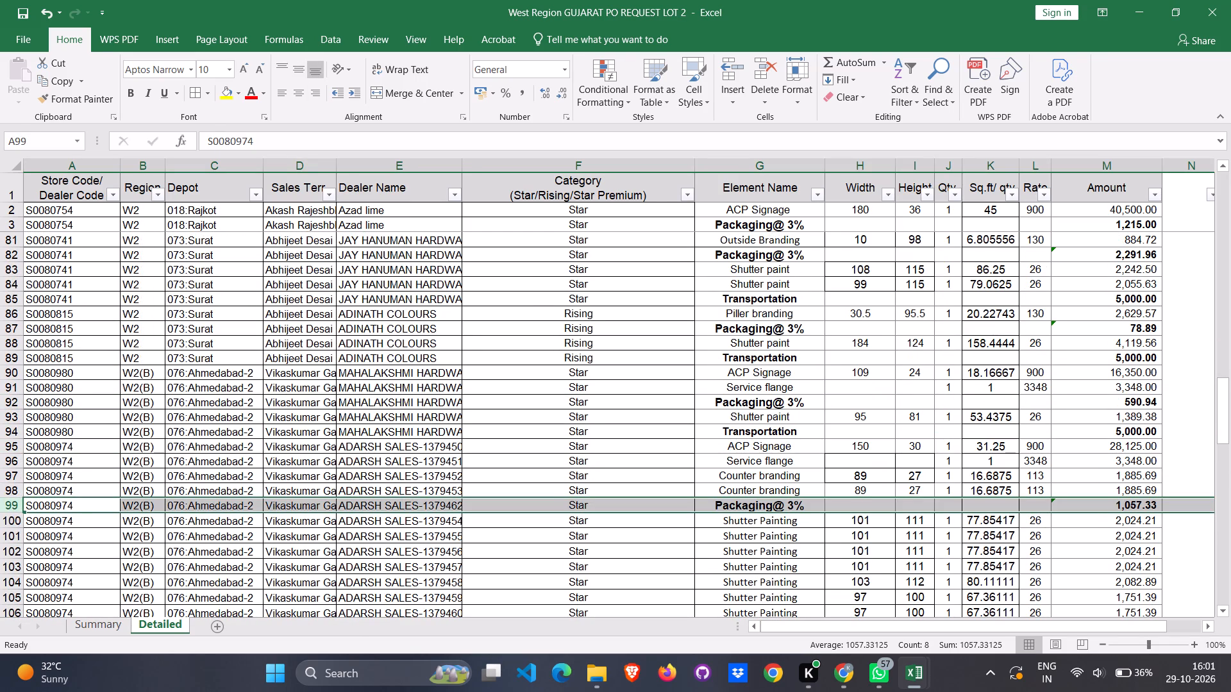
click(651, 433)
click(13, 429)
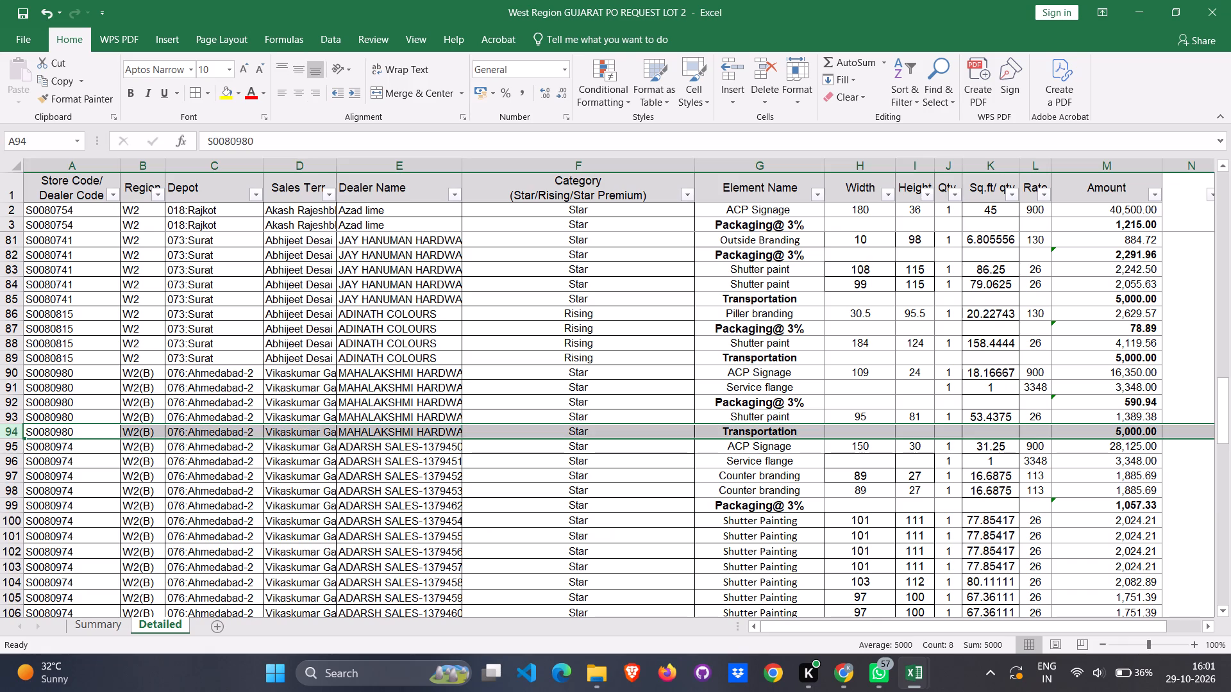
click(618, 399)
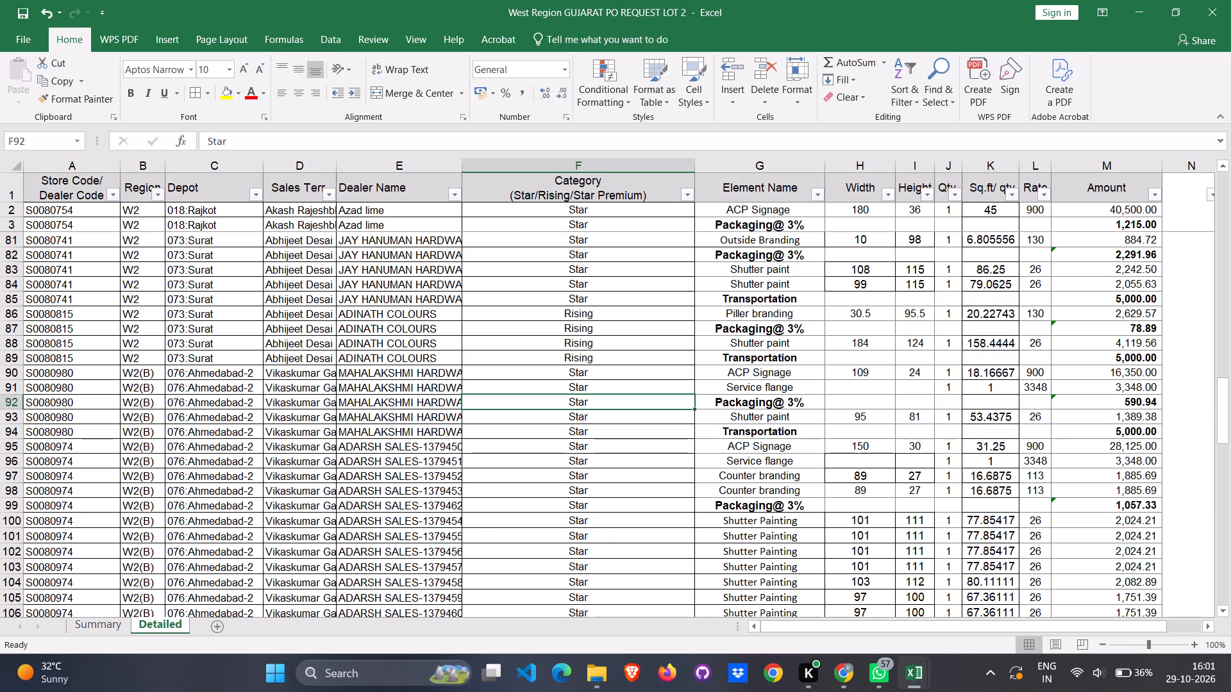
click(18, 400)
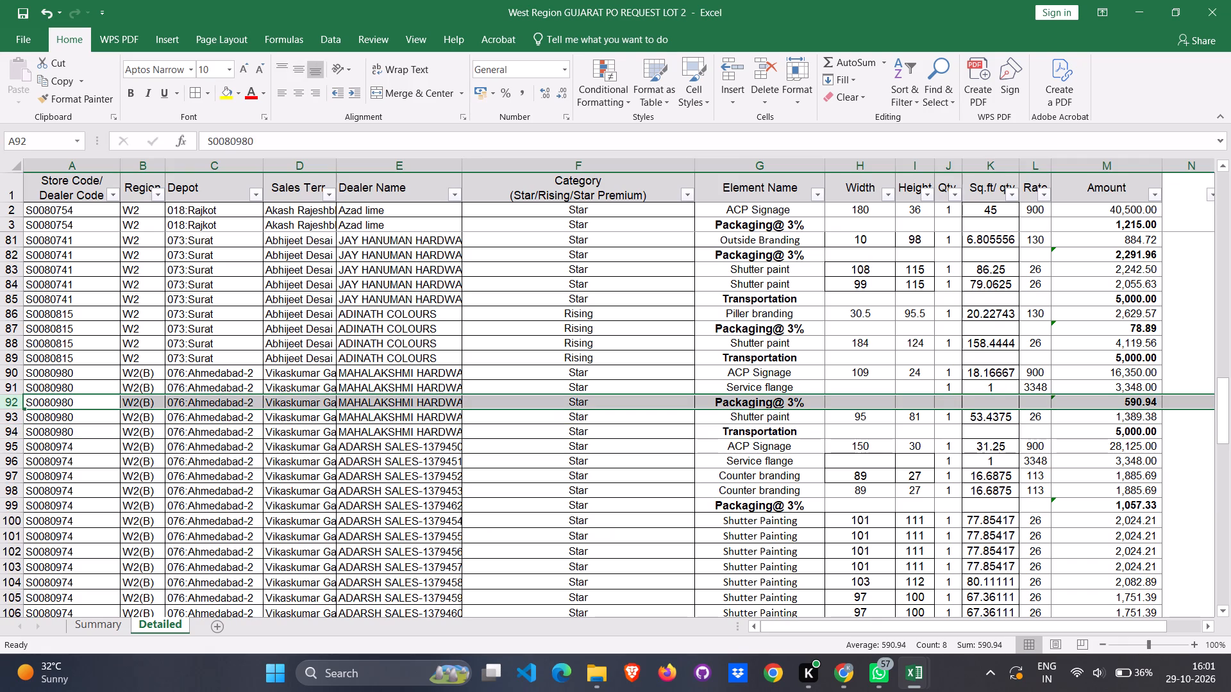
Check the Transportation and Packaging@ 3% rows for ADINATH COLOURS, rows 89 and 87, and for store S0080741, rows 85 and 82.
click(606, 357)
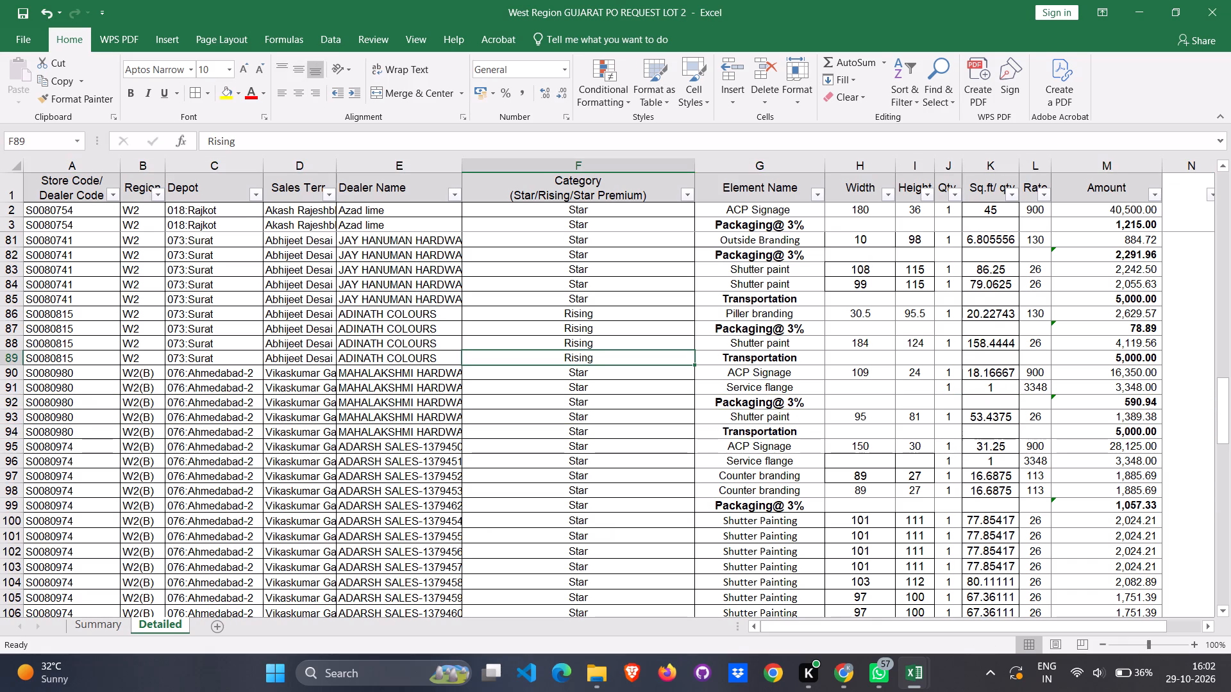
click(14, 359)
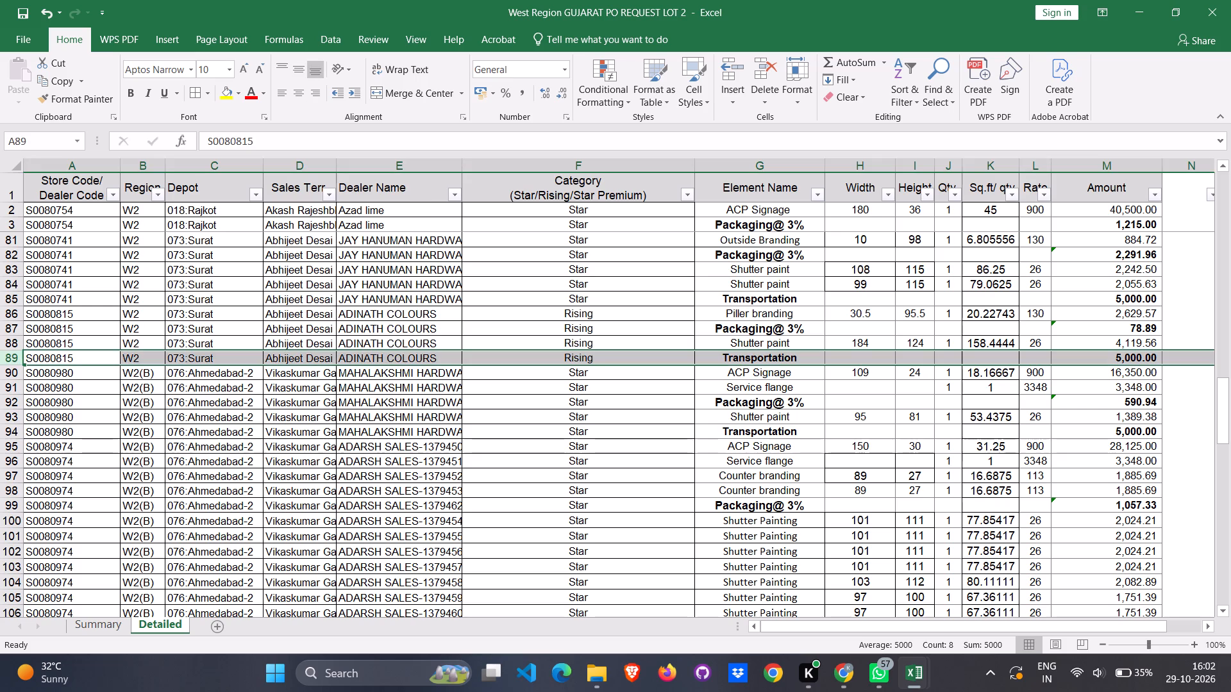
click(614, 329)
click(21, 328)
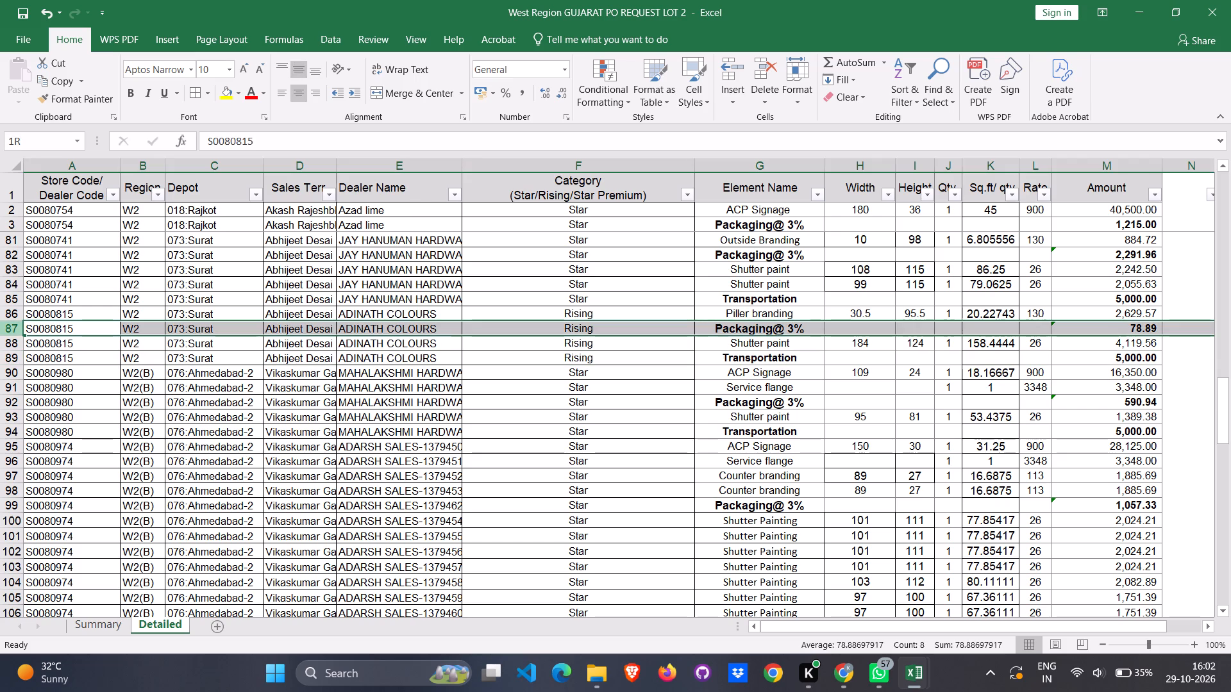
click(614, 302)
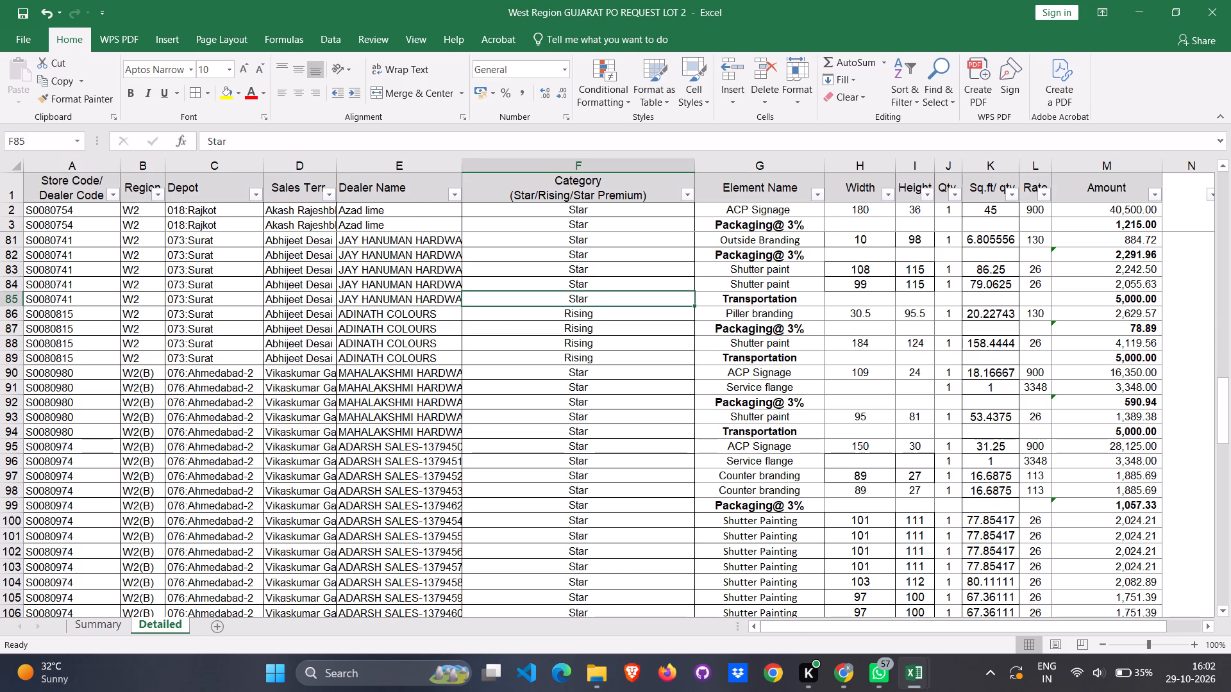
click(9, 301)
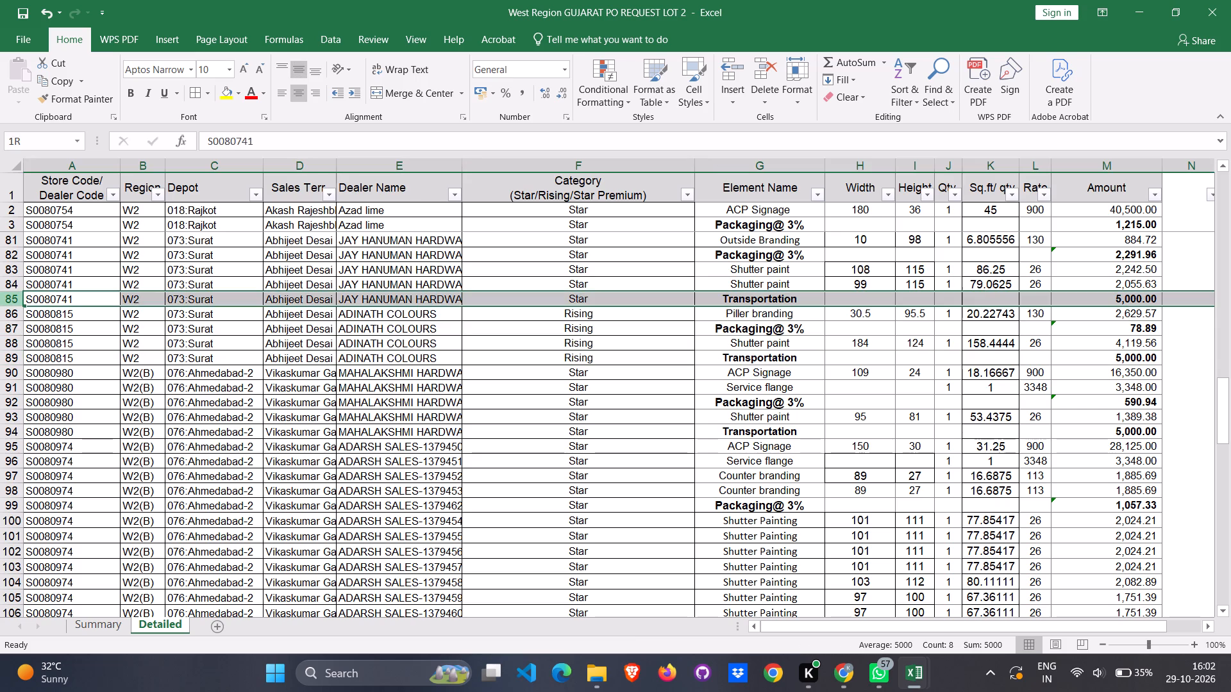
scroll(594, 386, up, 4)
scroll(607, 472, up, 8)
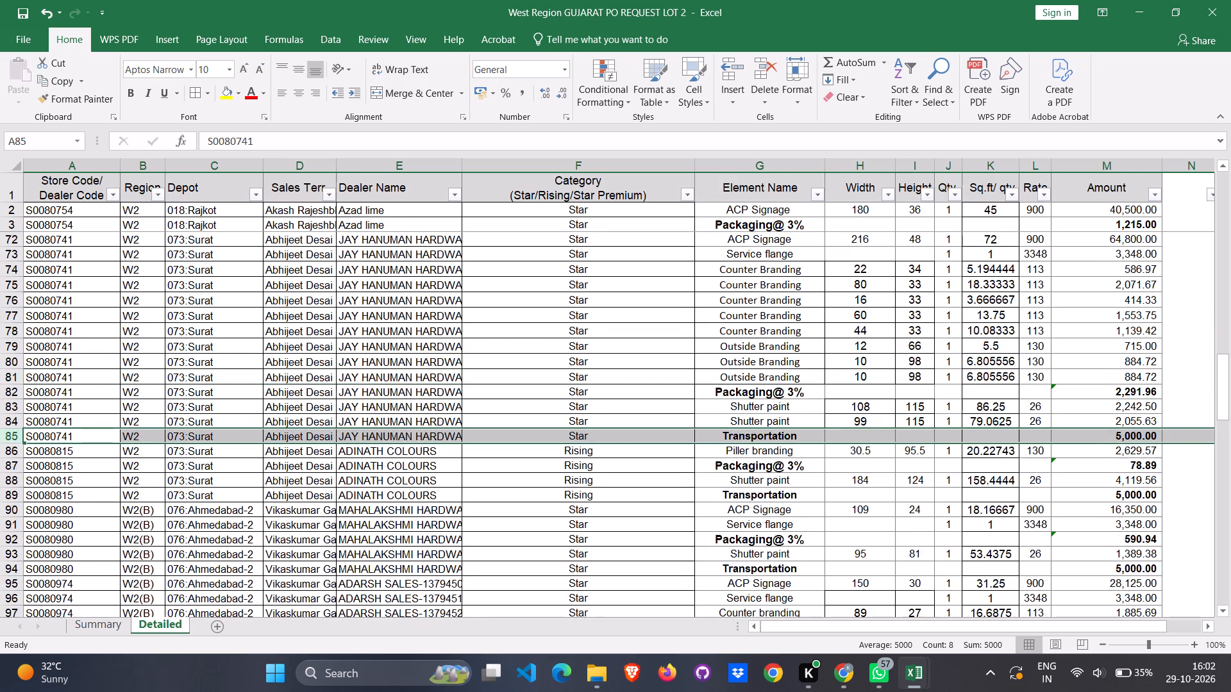
scroll(610, 502, up, 1)
click(682, 449)
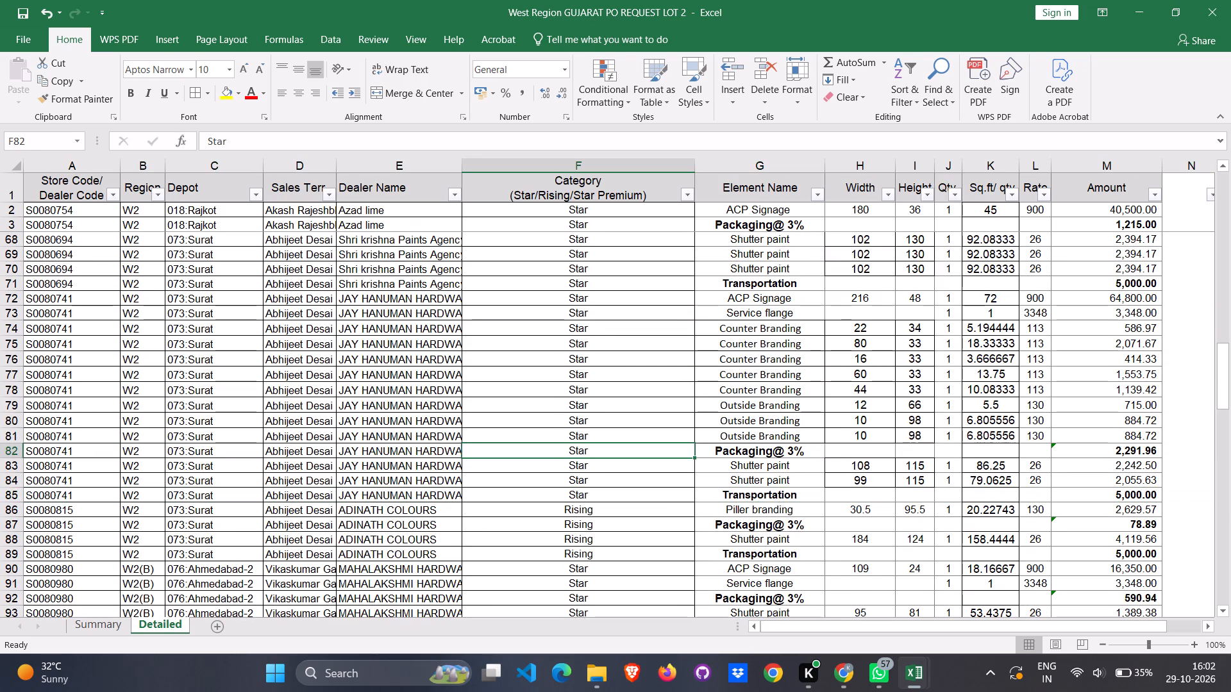
click(11, 453)
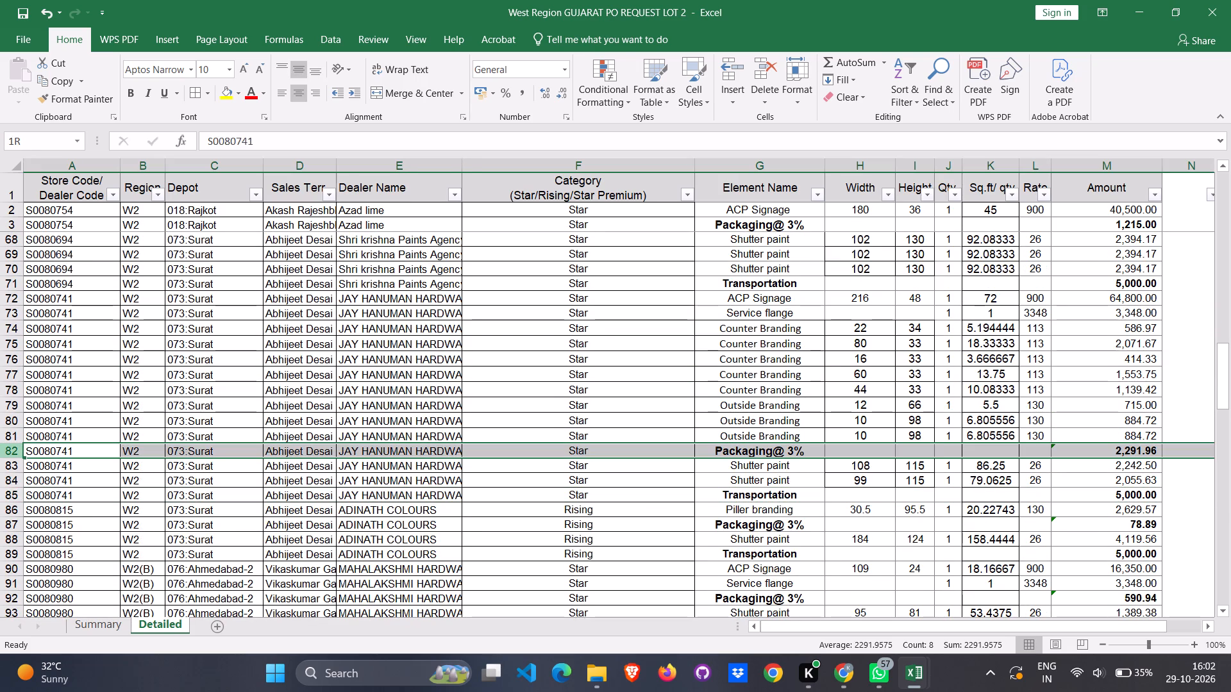
Check the Transportation and Packaging@ 3% rows for store S0080694, rows 71 and 67.
click(714, 283)
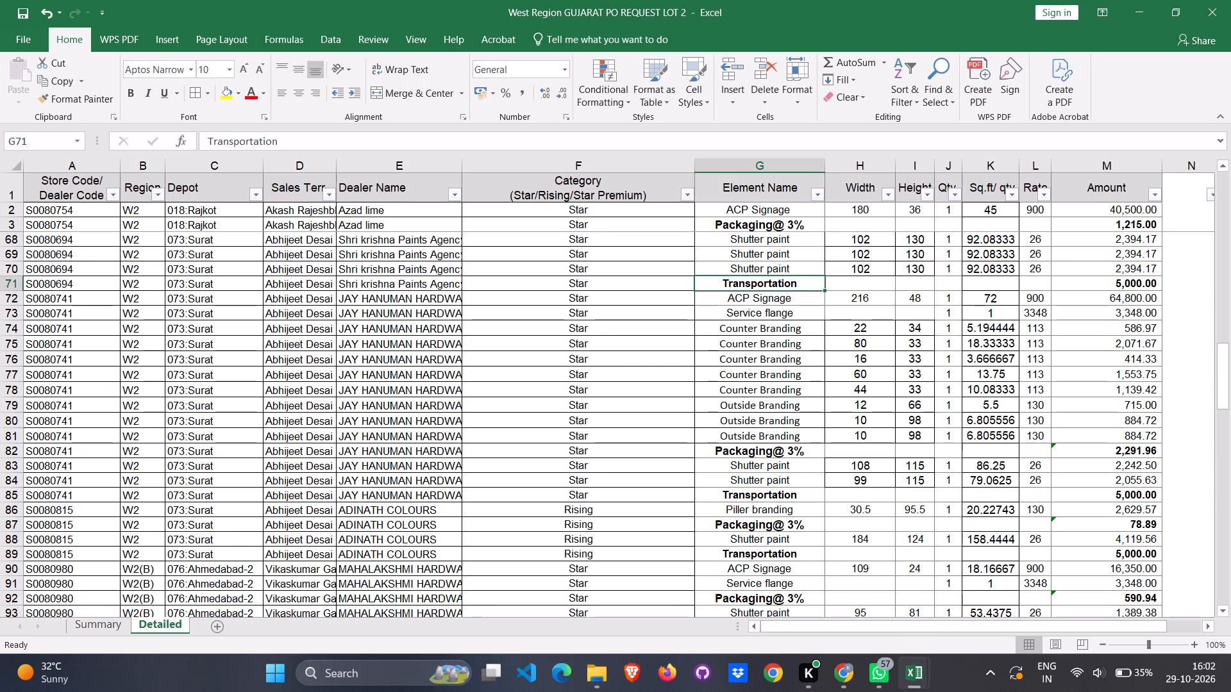
click(12, 284)
scroll(568, 417, up, 4)
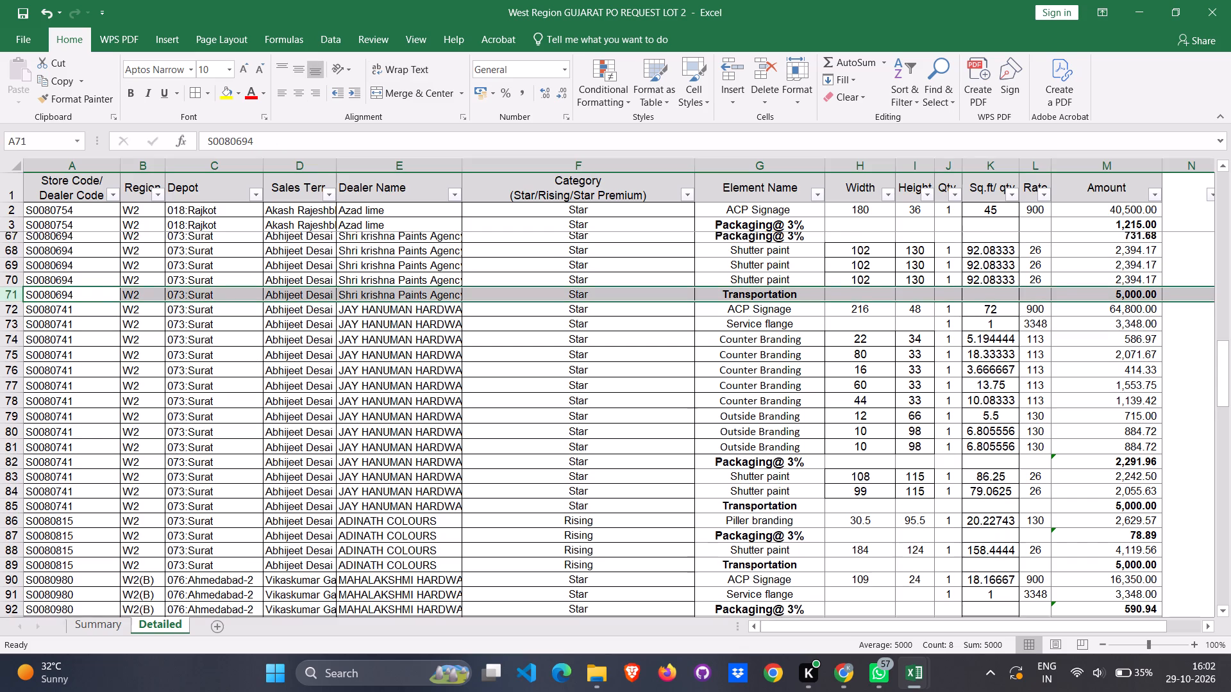
scroll(569, 424, up, 13)
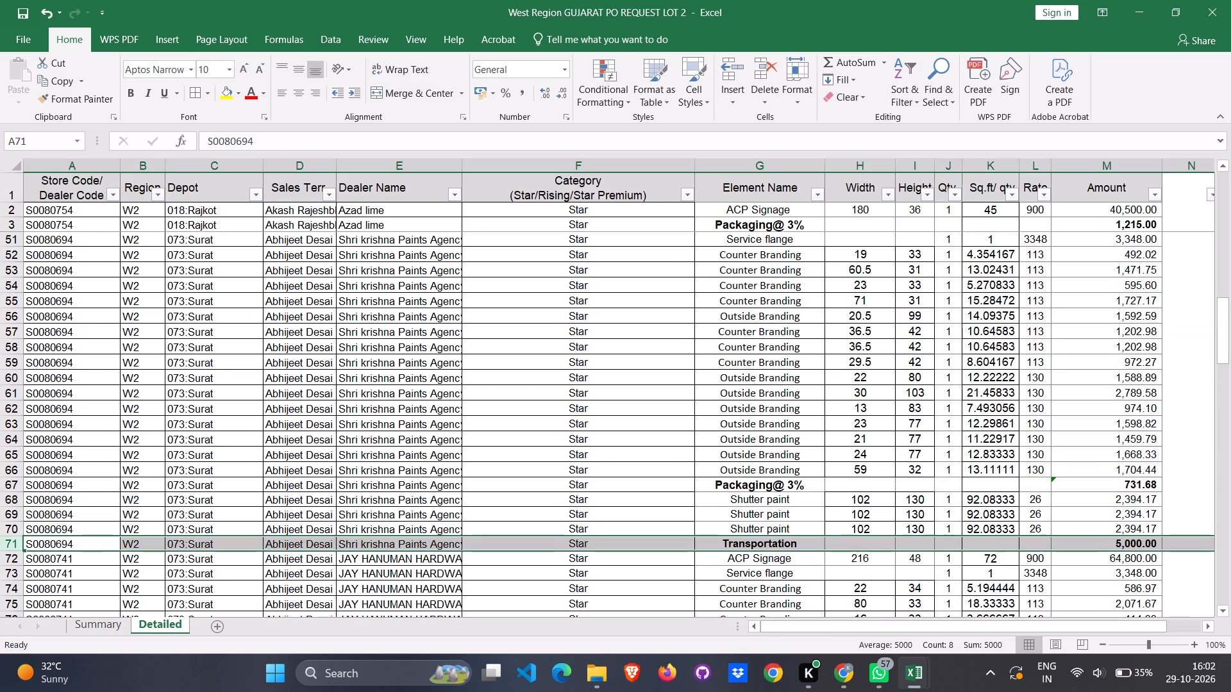
click(716, 484)
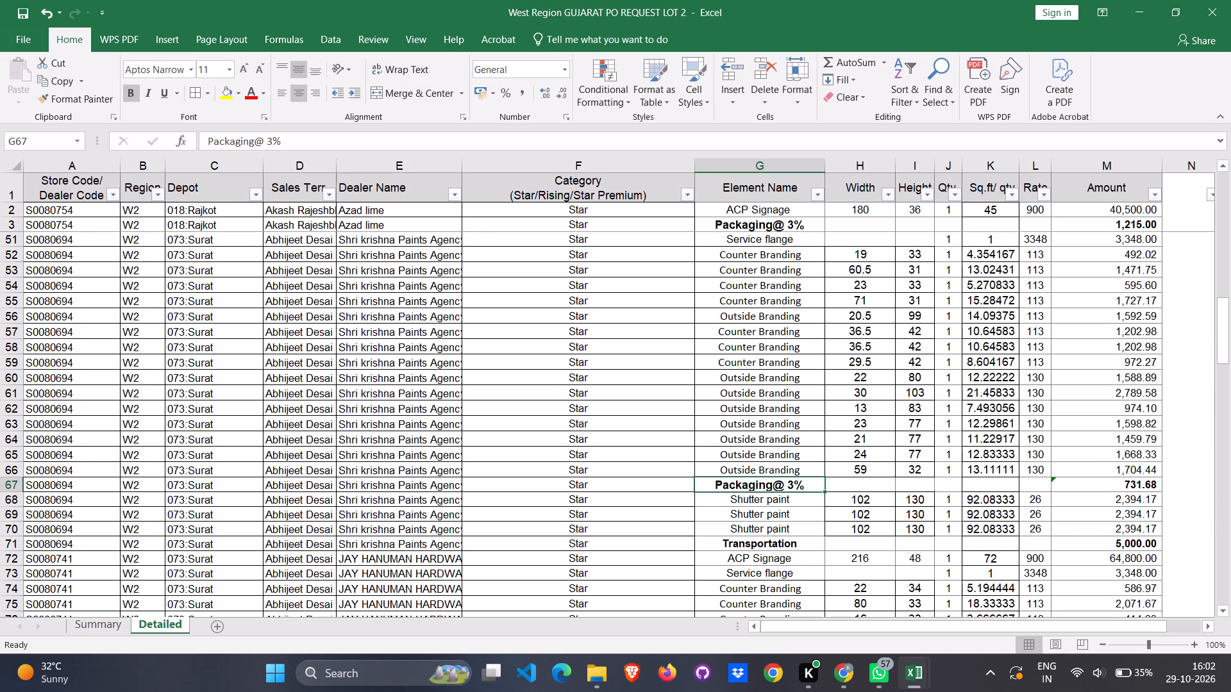
click(12, 486)
Check the Transportation and Packaging@ 3% rows for SAGAR COLOUR CO, rows 50 and 47, and the Packaging@ 3% row for store S0080806, row 39.
scroll(397, 394, up, 5)
scroll(548, 418, up, 5)
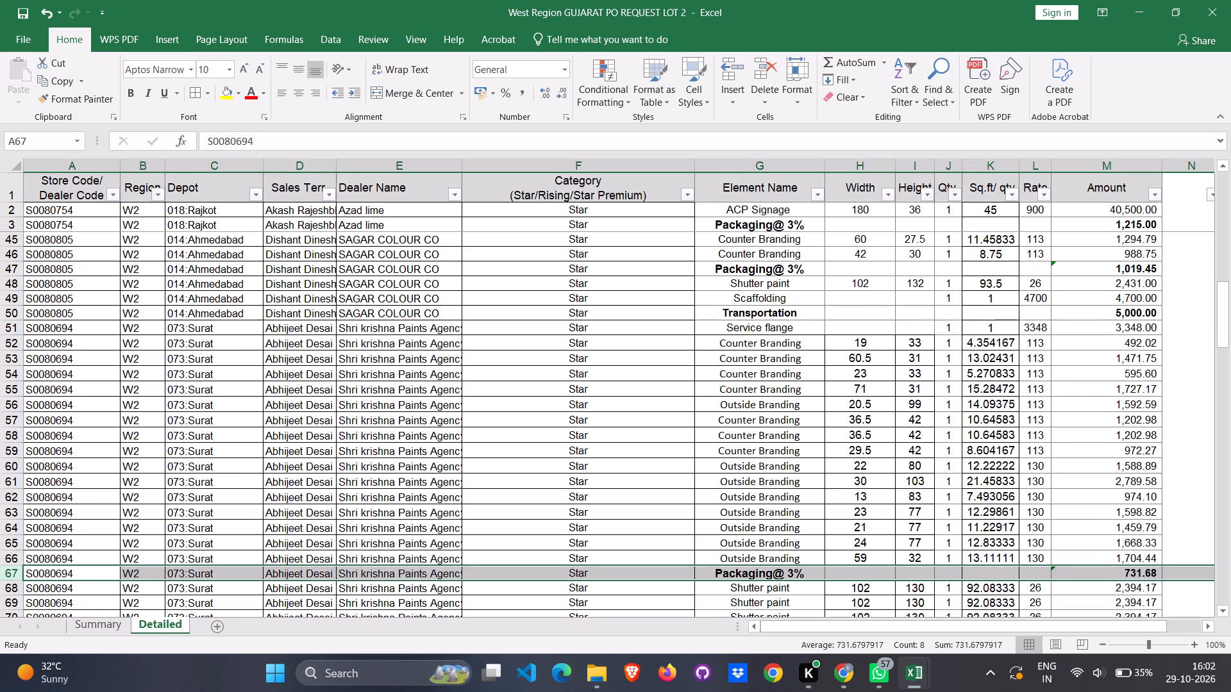
scroll(562, 424, up, 4)
click(719, 438)
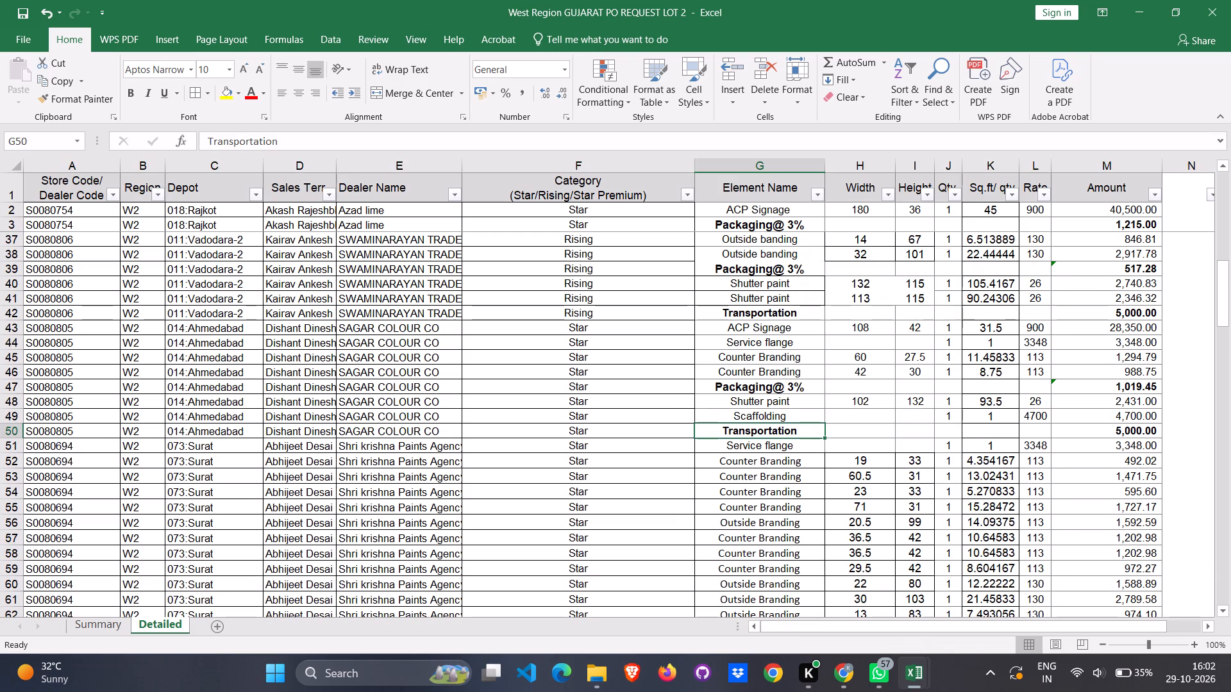
click(17, 431)
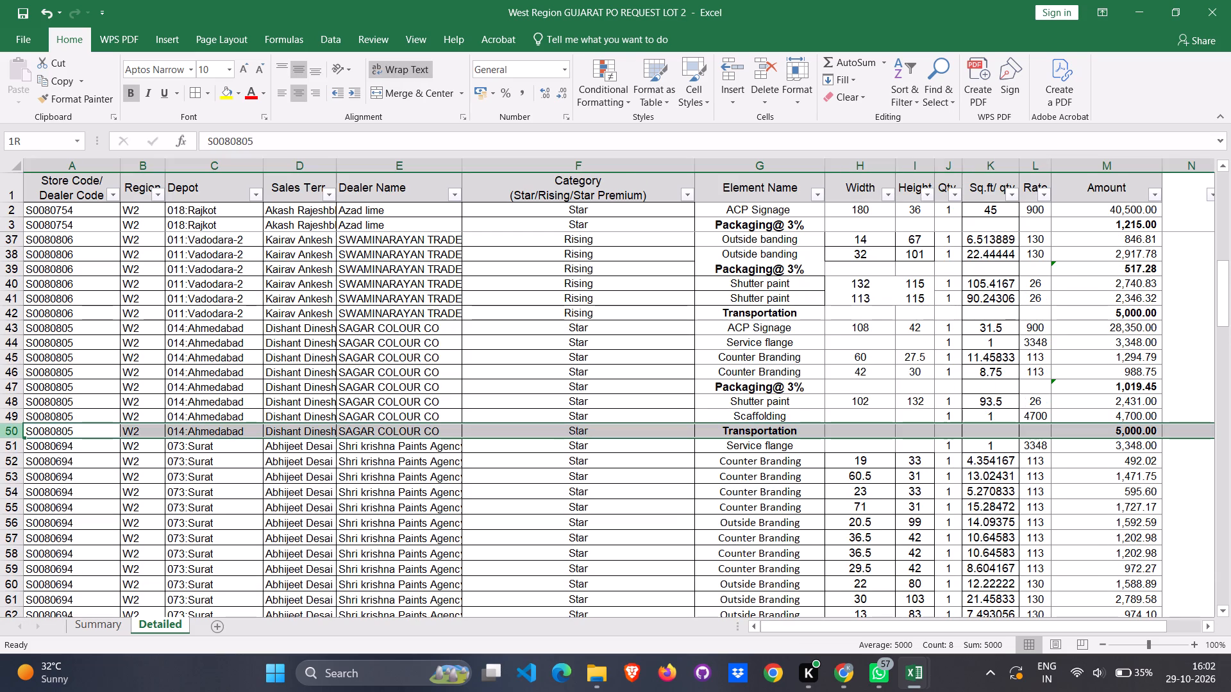
click(724, 383)
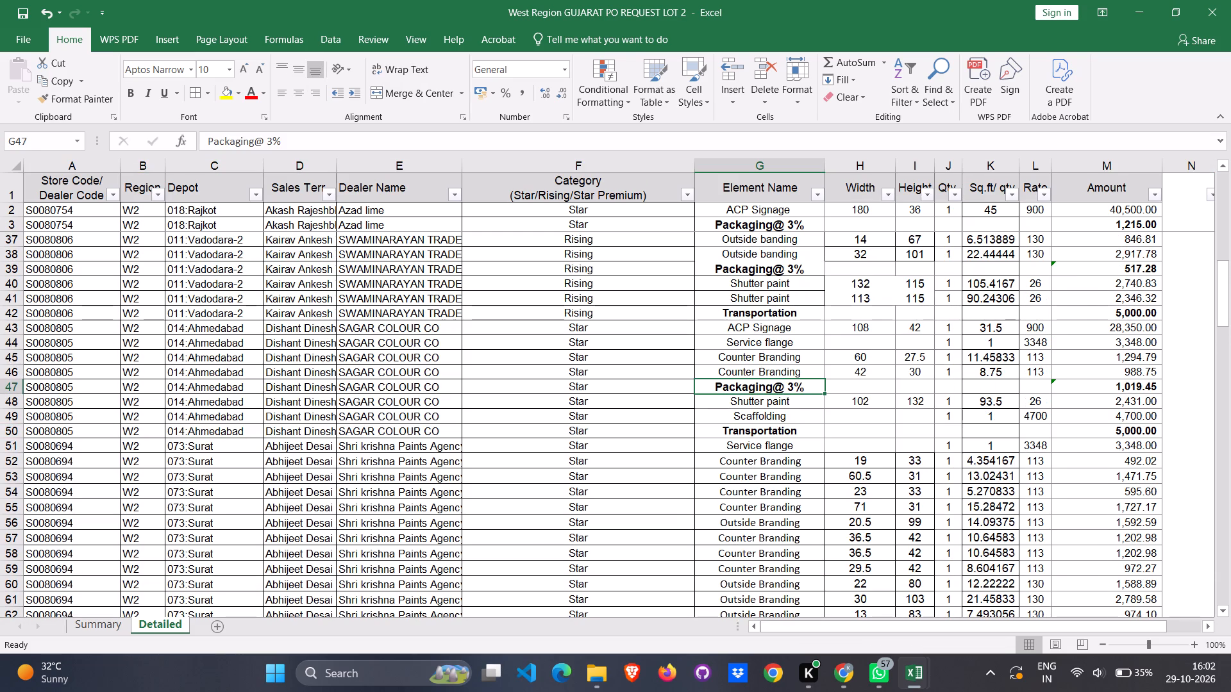
click(15, 389)
scroll(467, 463, up, 5)
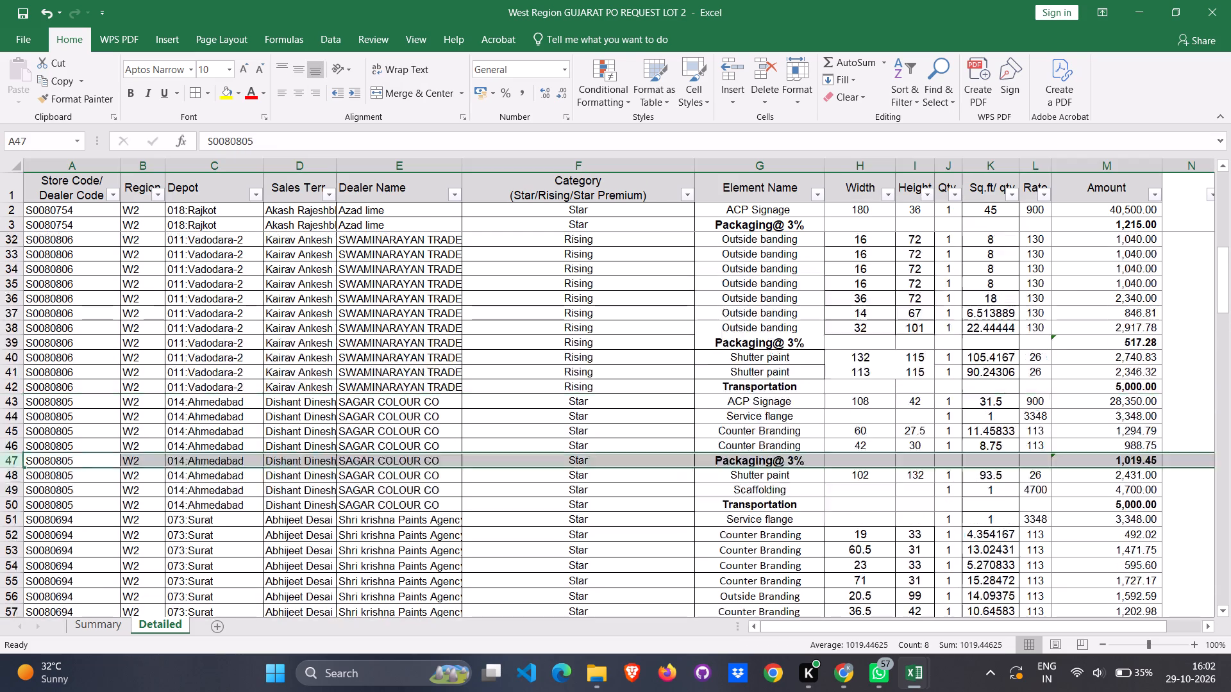
scroll(492, 474, up, 5)
click(711, 418)
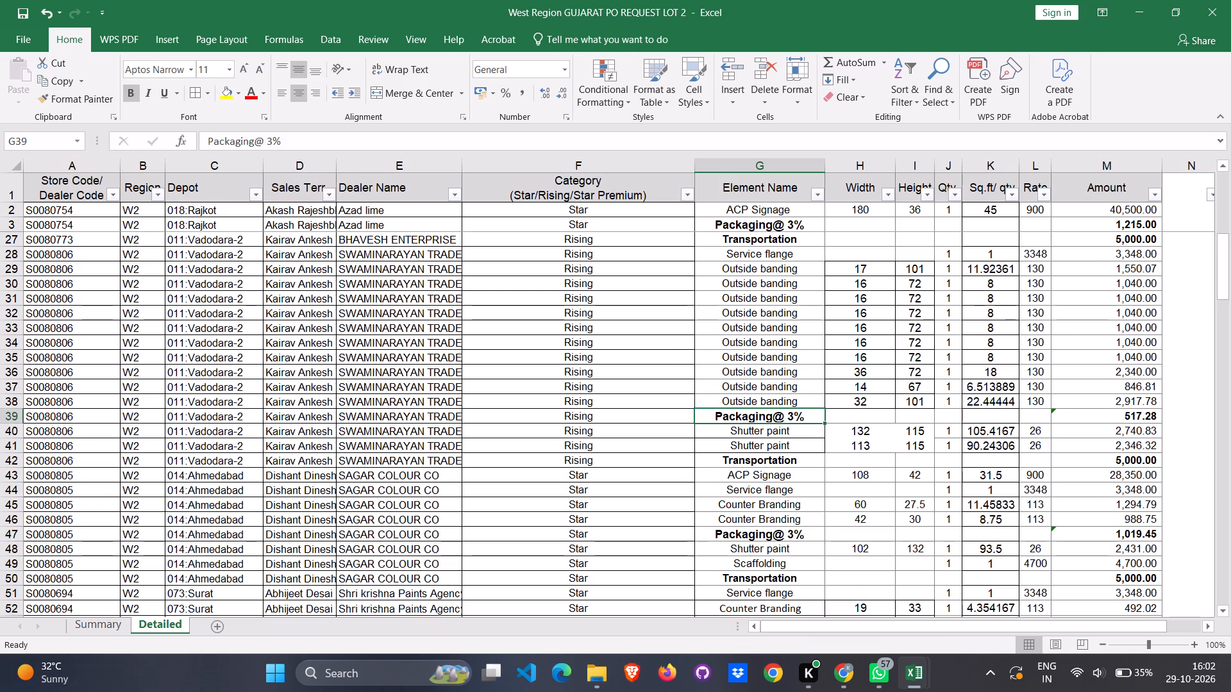
click(13, 415)
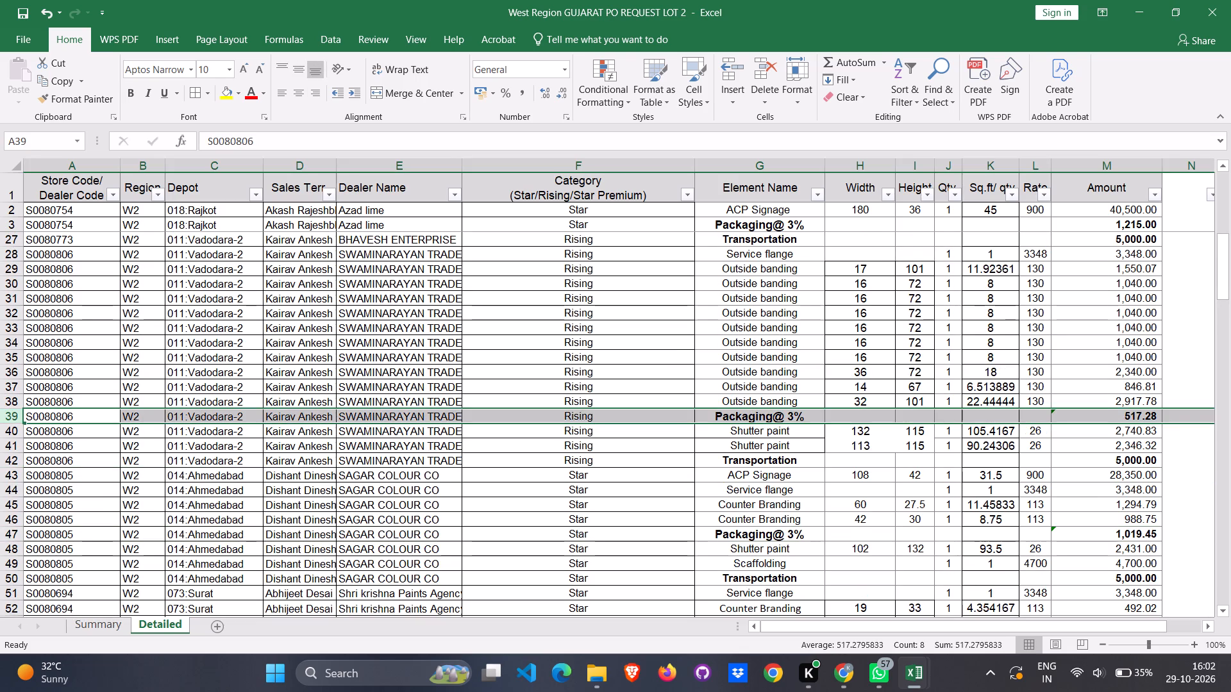
Check the Transportation and Packaging@ 3% rows for BHAVESH ENTERPRISE, rows 27 and 25, and the Transportation row for M/S.AVSAR TRADERS, row 21.
scroll(473, 373, up, 5)
scroll(592, 438, up, 8)
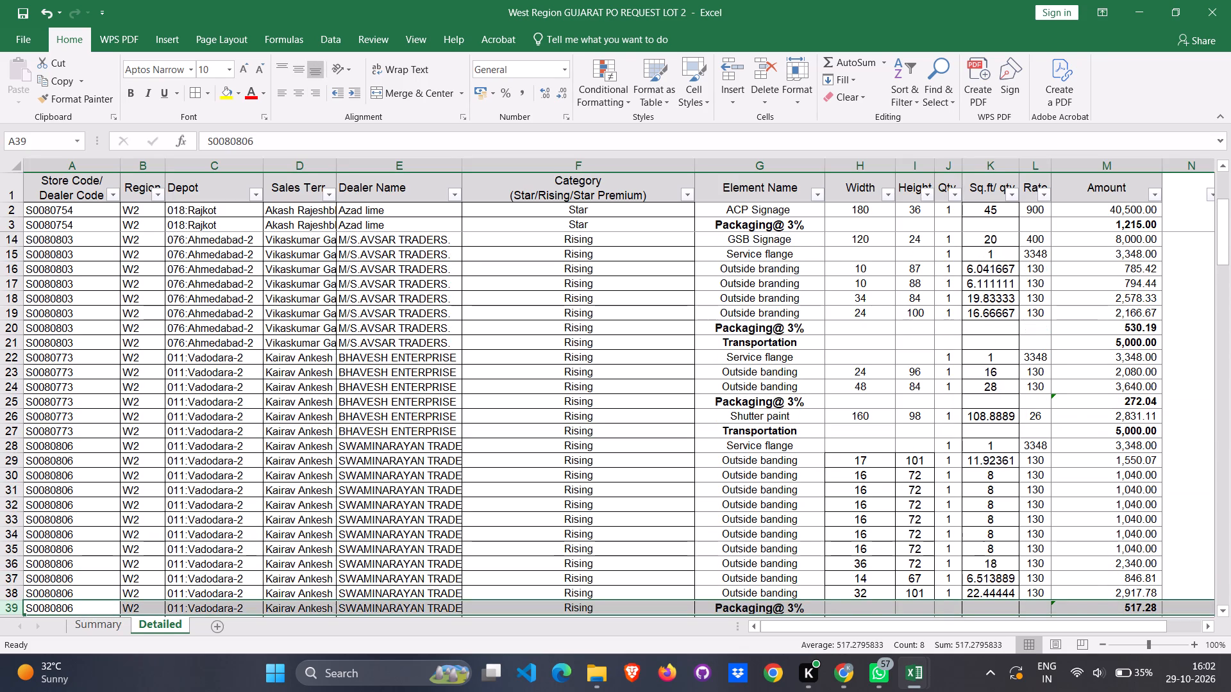
click(711, 432)
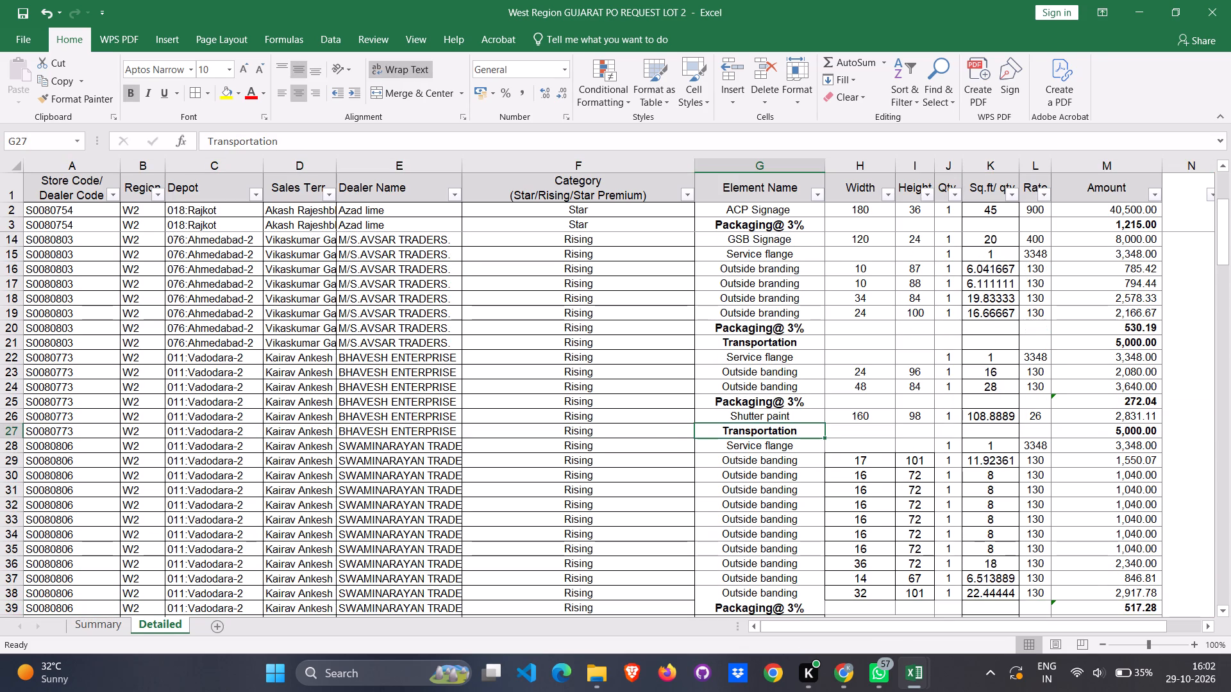
click(16, 431)
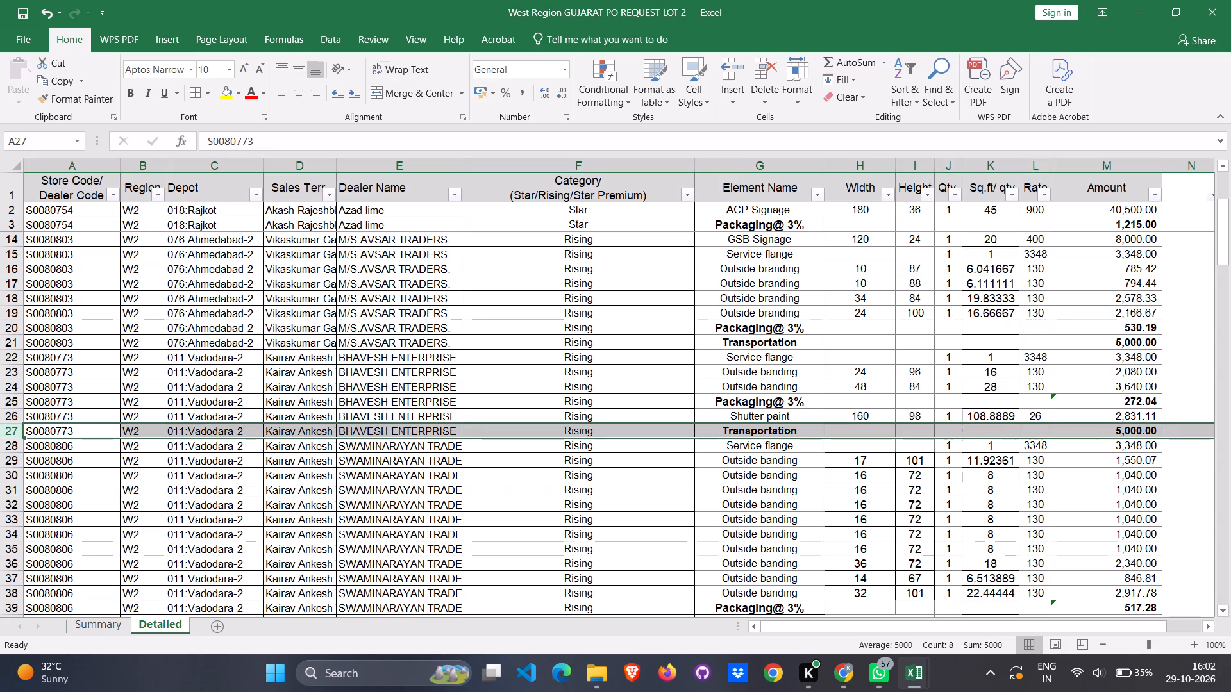
click(707, 402)
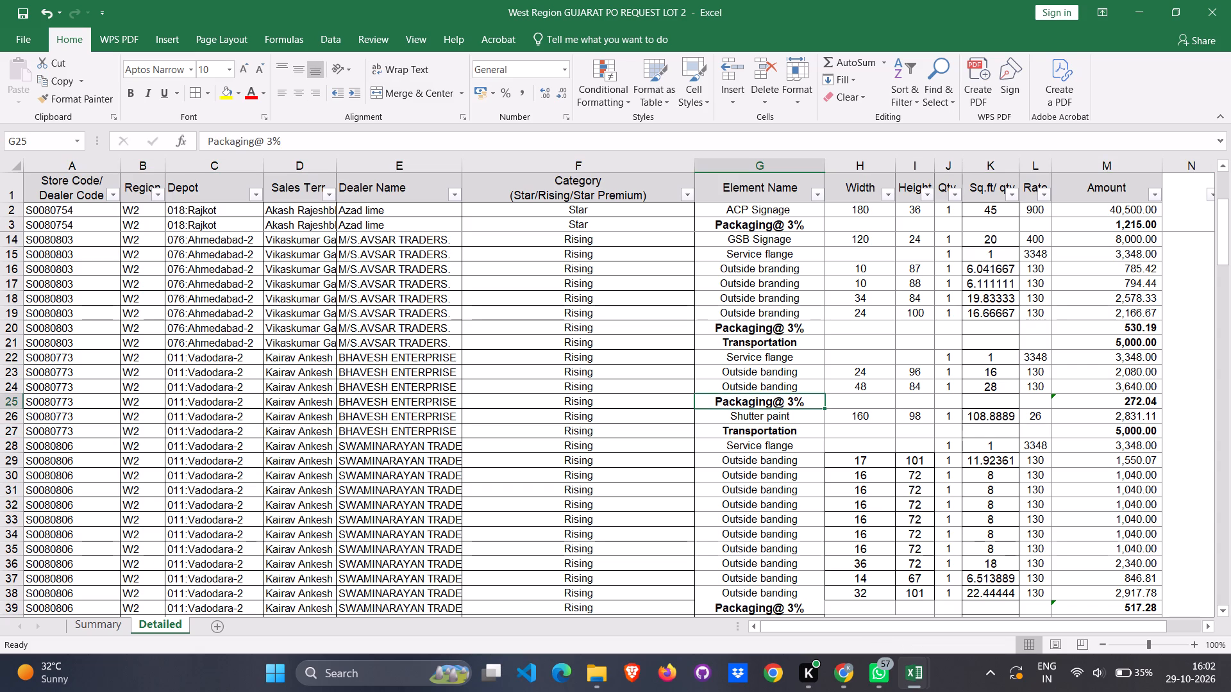
click(11, 402)
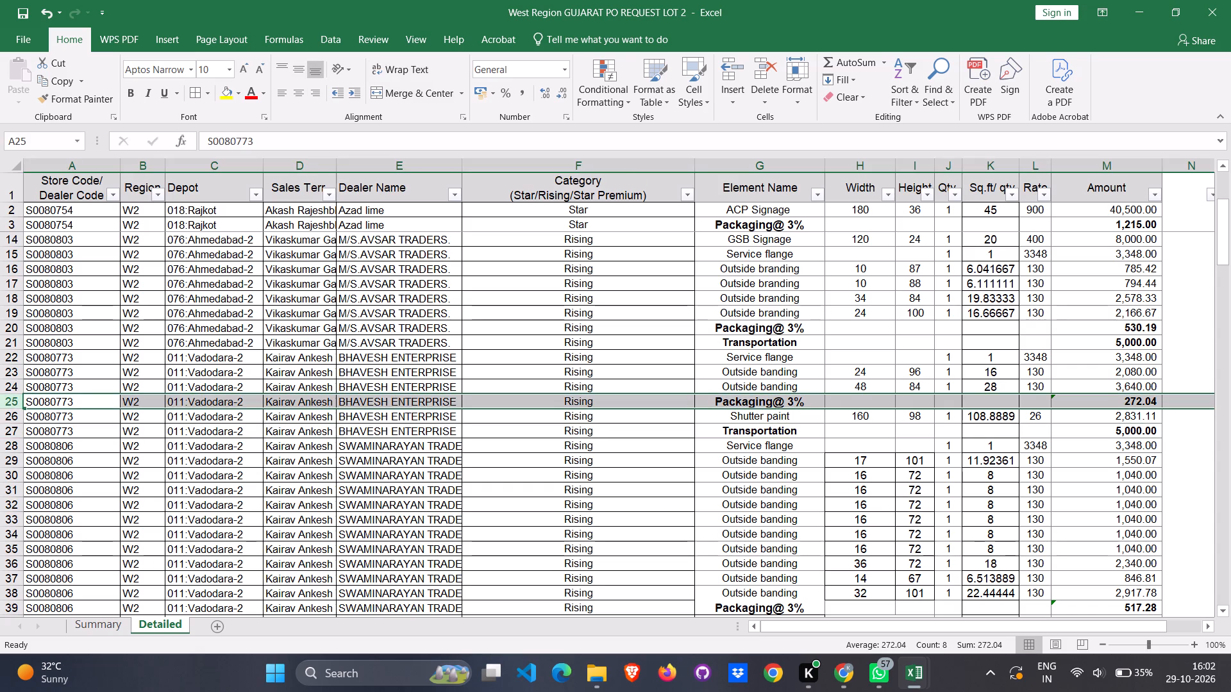
click(710, 345)
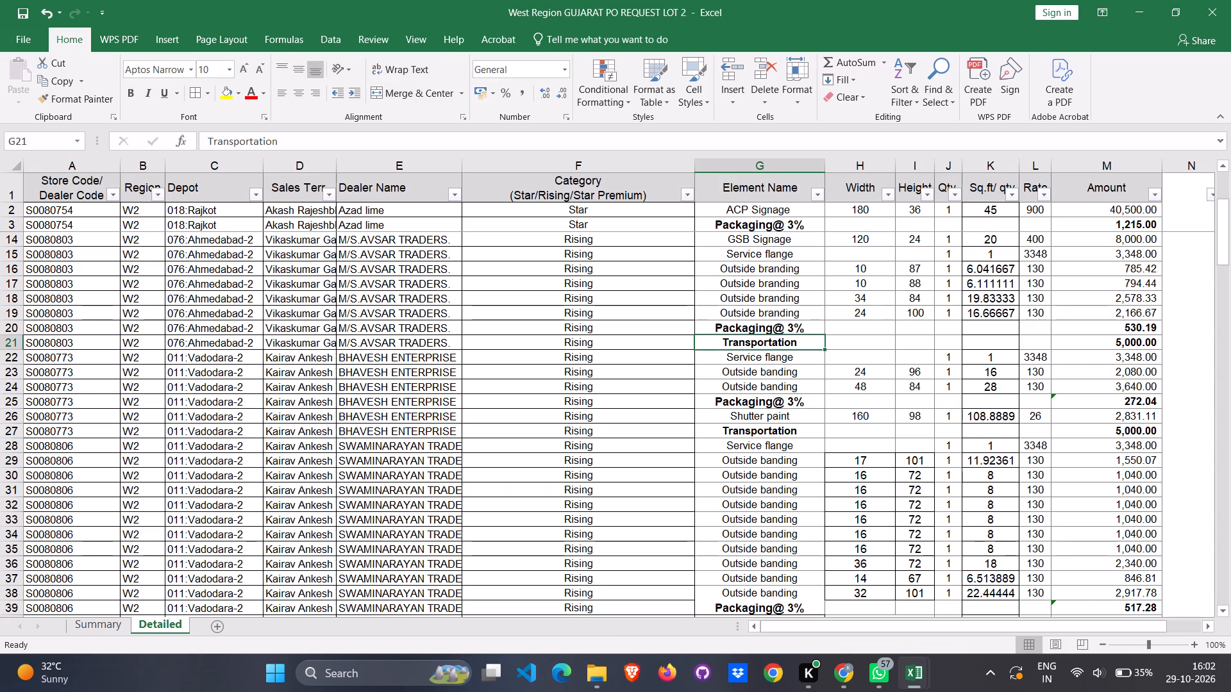
click(17, 343)
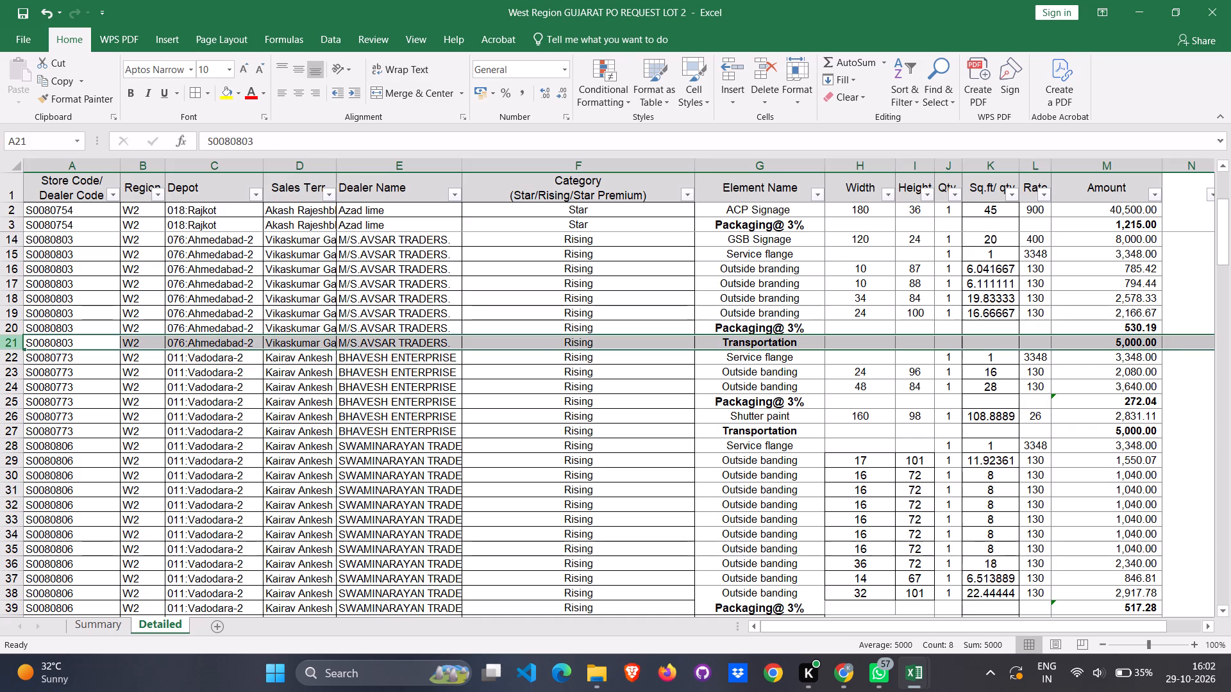
Check the Transportation rows for Allied paints, Asha sales and Azad lime, rows 13, 8 and 4.
scroll(587, 445, up, 13)
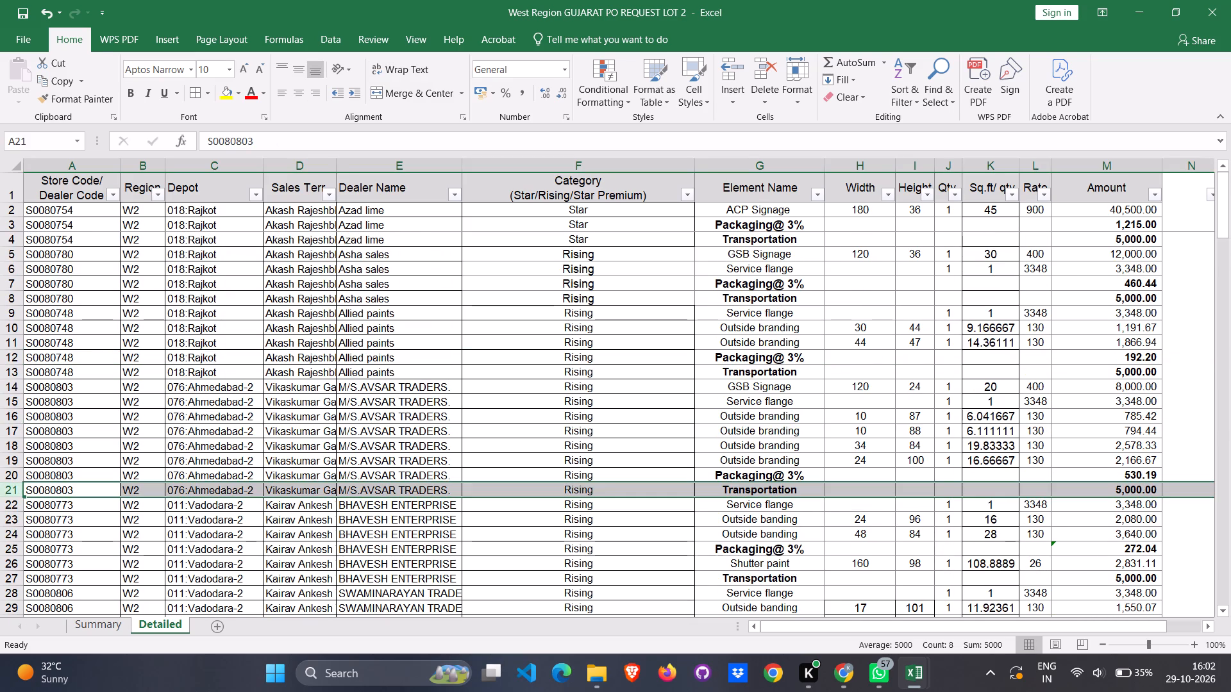
click(713, 376)
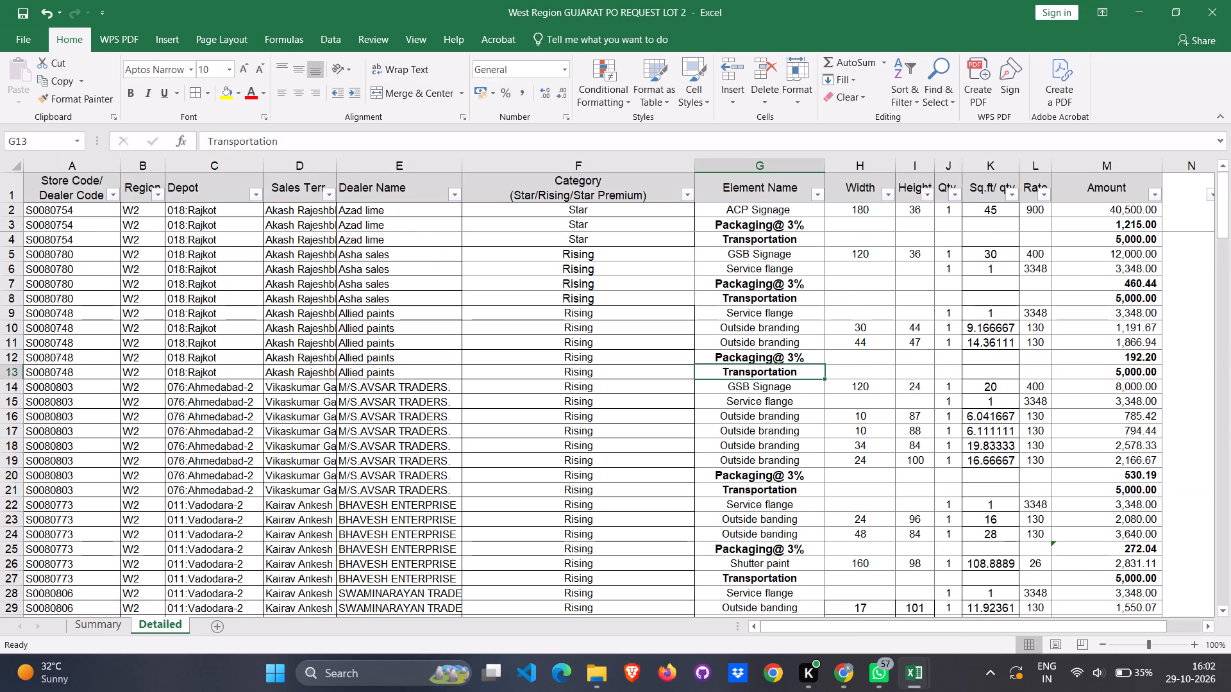
click(16, 372)
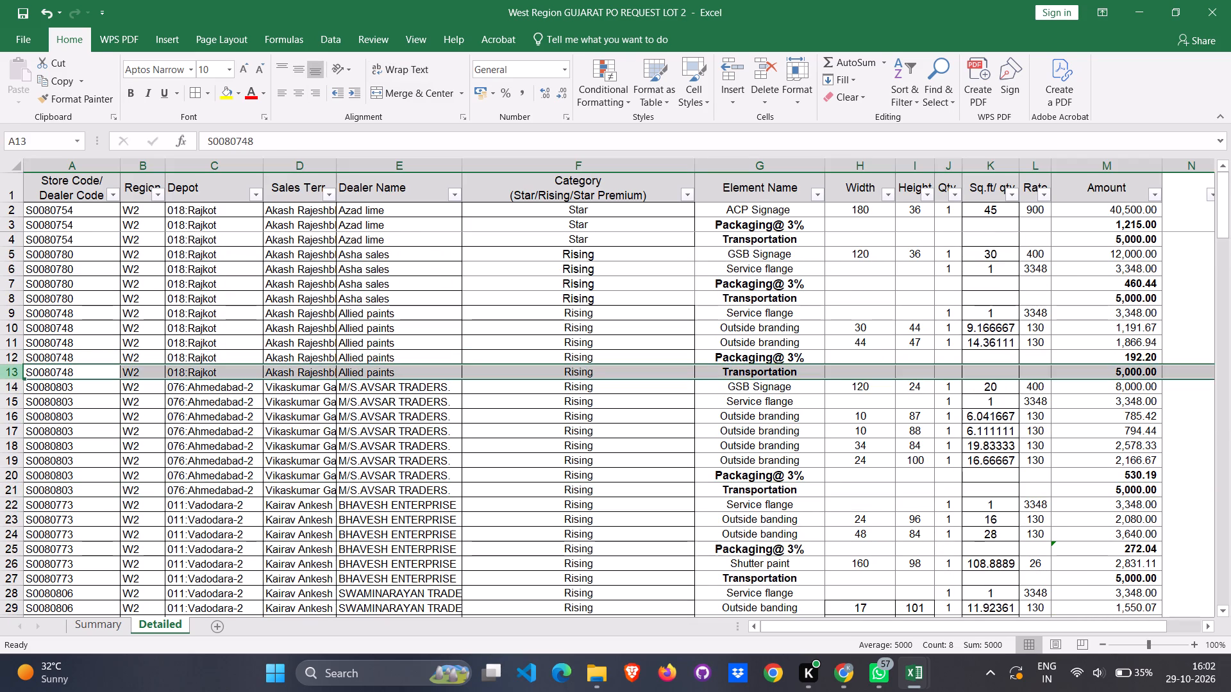
click(712, 298)
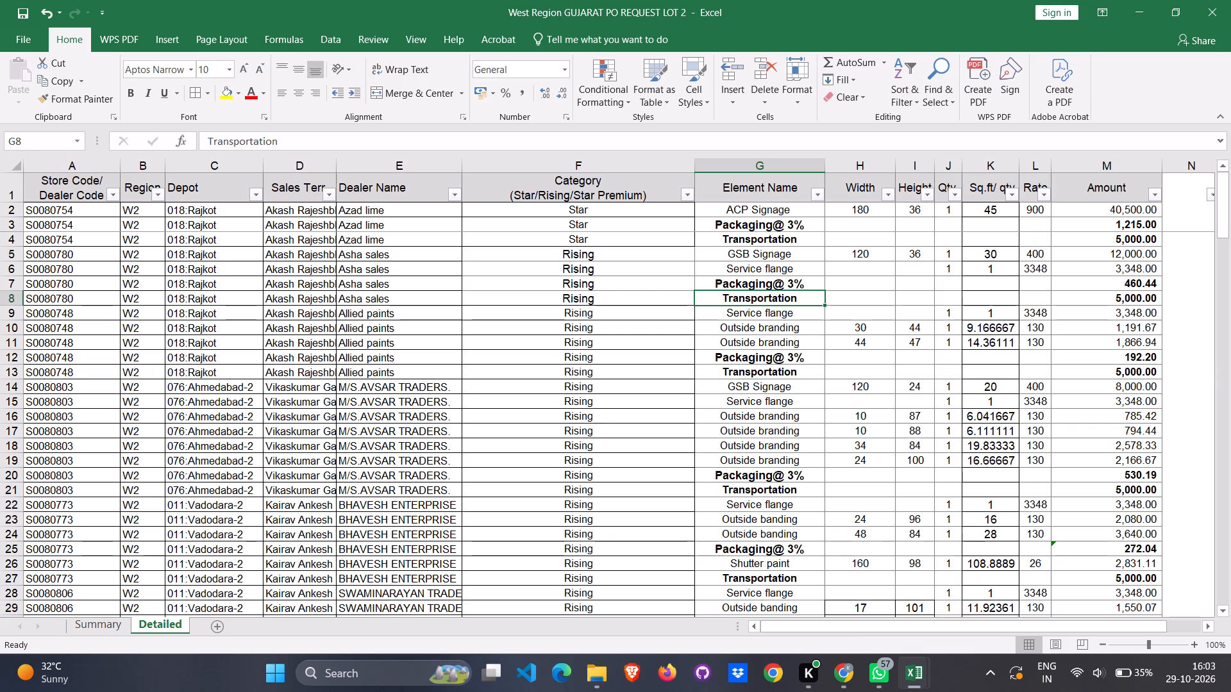
click(9, 297)
scroll(620, 446, up, 8)
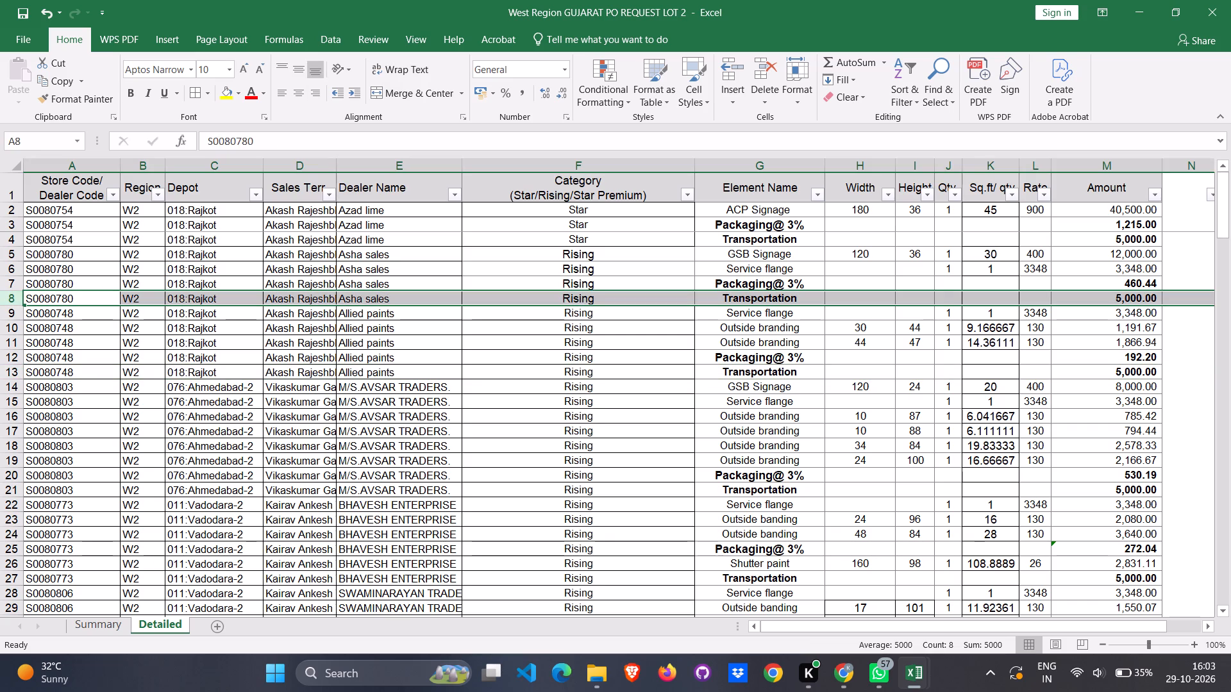
scroll(612, 451, up, 1)
click(709, 240)
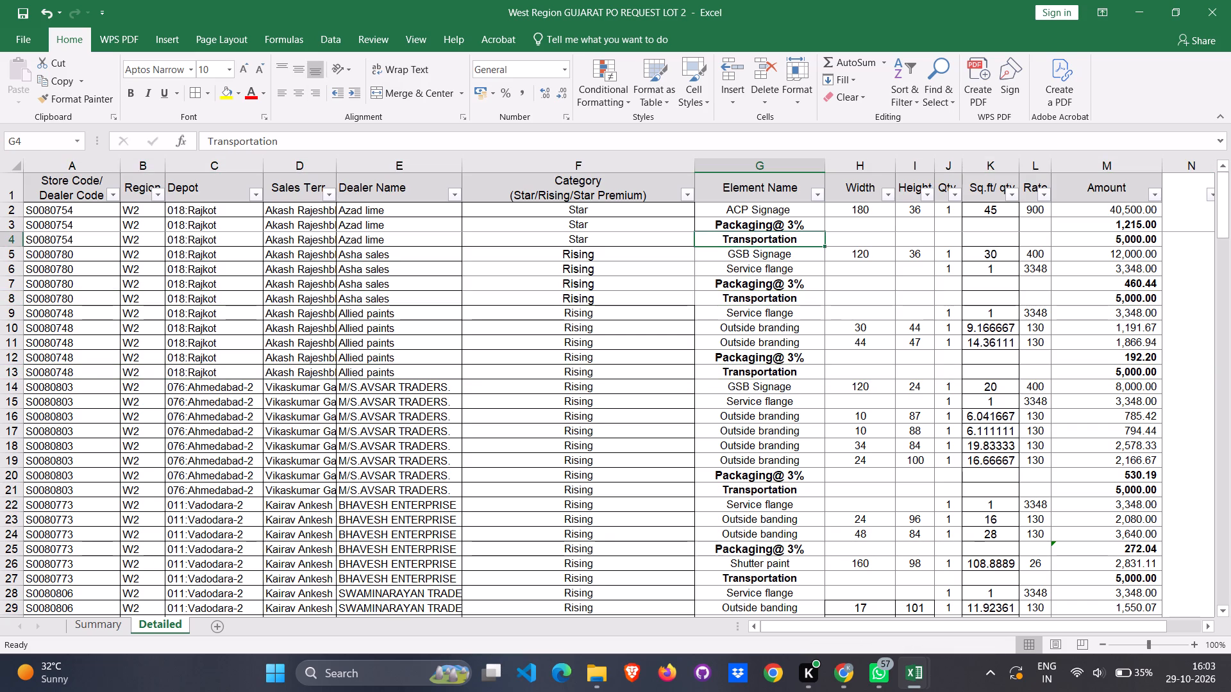
click(17, 240)
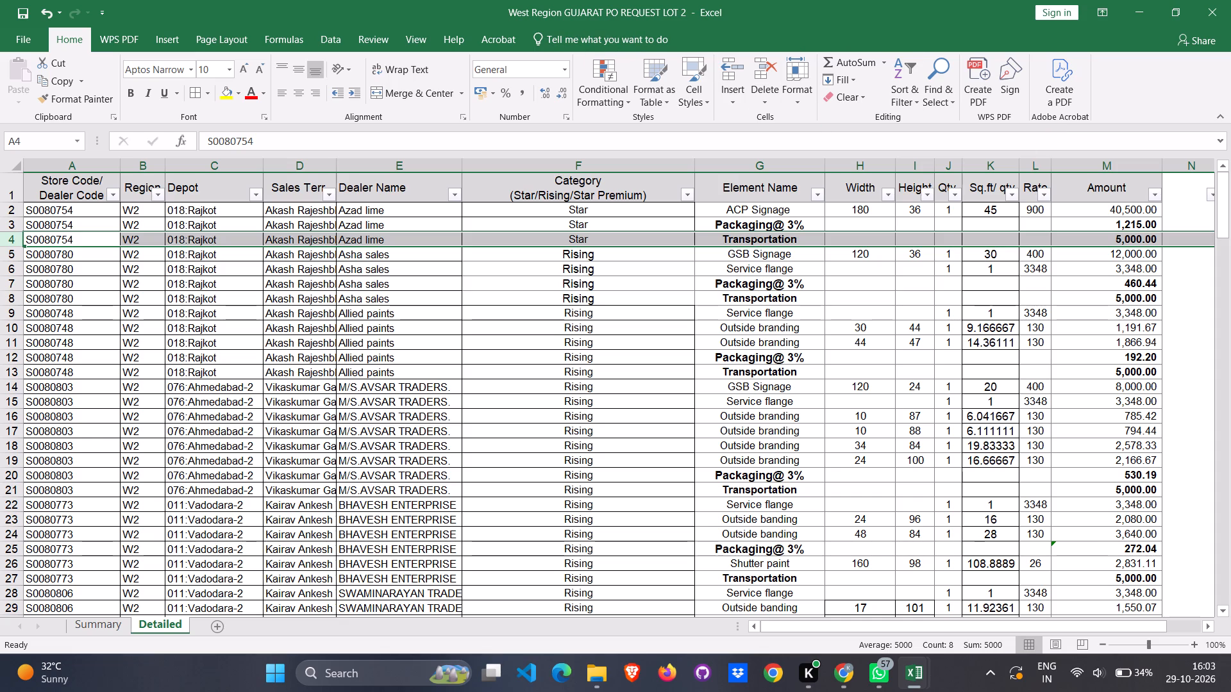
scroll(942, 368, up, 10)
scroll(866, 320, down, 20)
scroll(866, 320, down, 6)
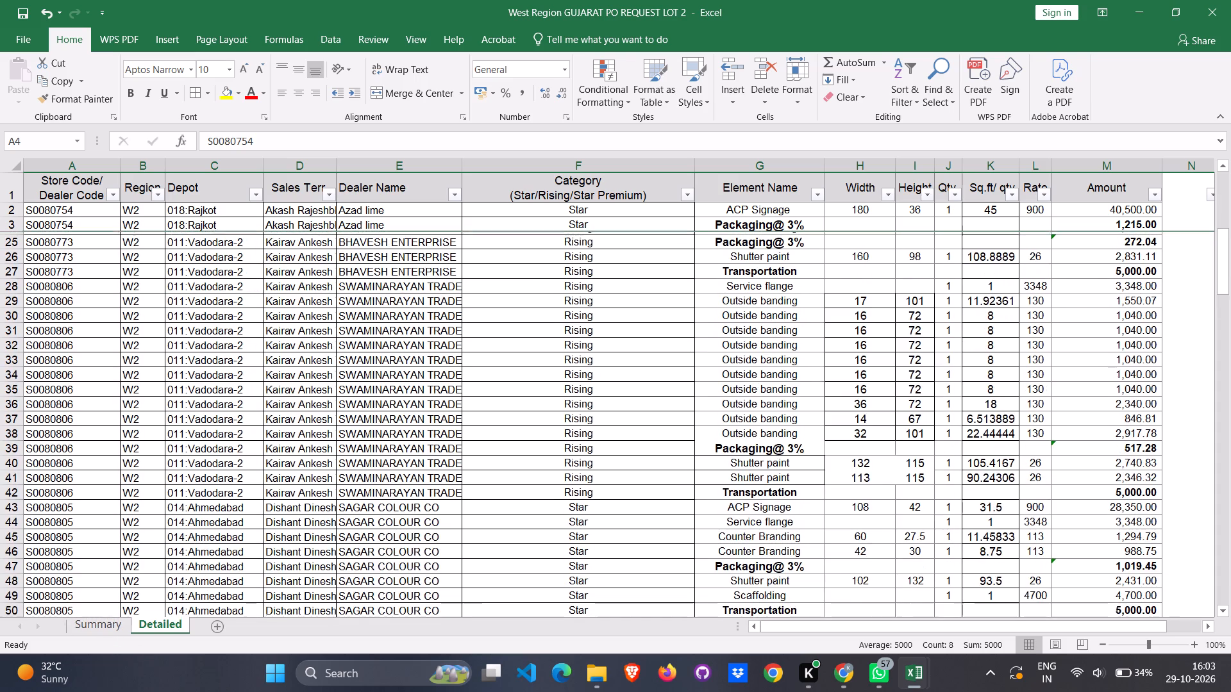
Review the Detailed sheet's dealer rows down to the grand total in row 160 and return to the first dealer.
scroll(866, 320, down, 12)
scroll(866, 320, down, 17)
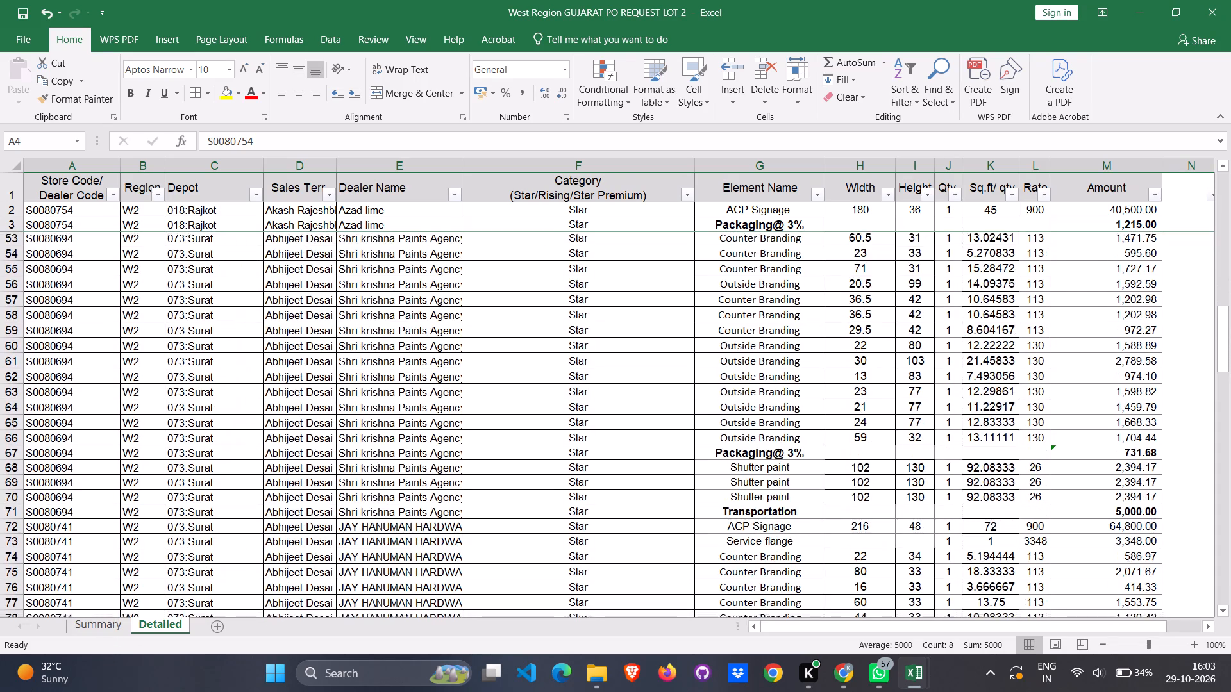
scroll(866, 320, down, 11)
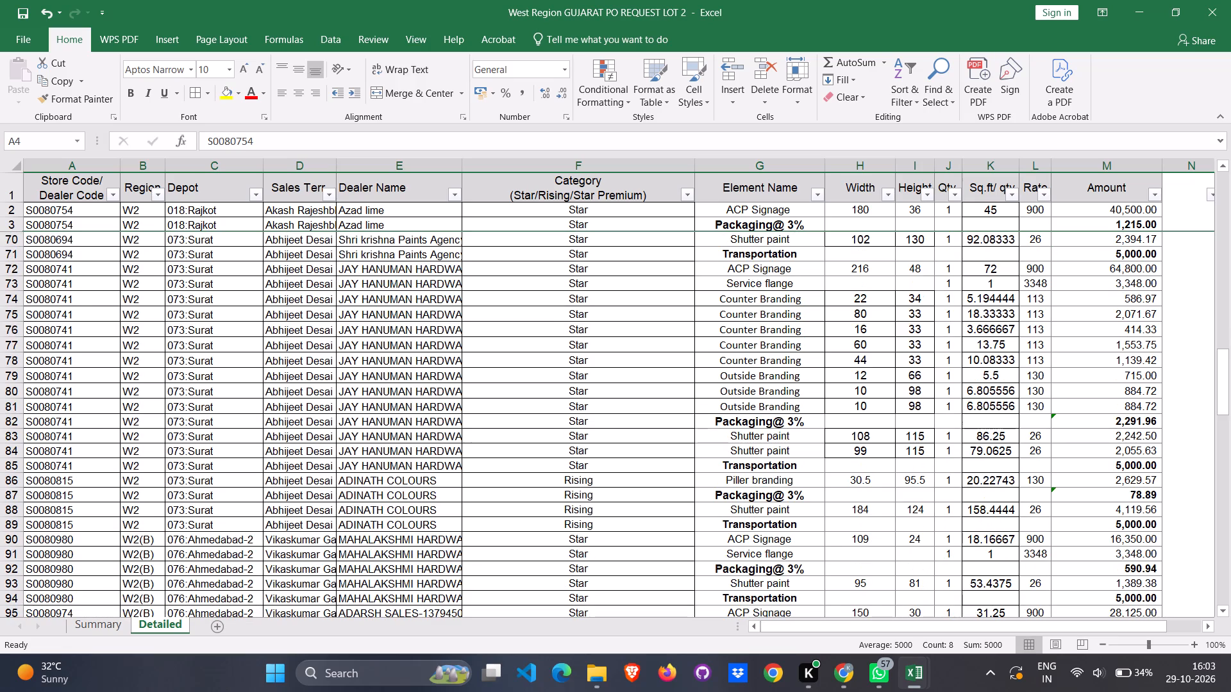
scroll(889, 376, down, 4)
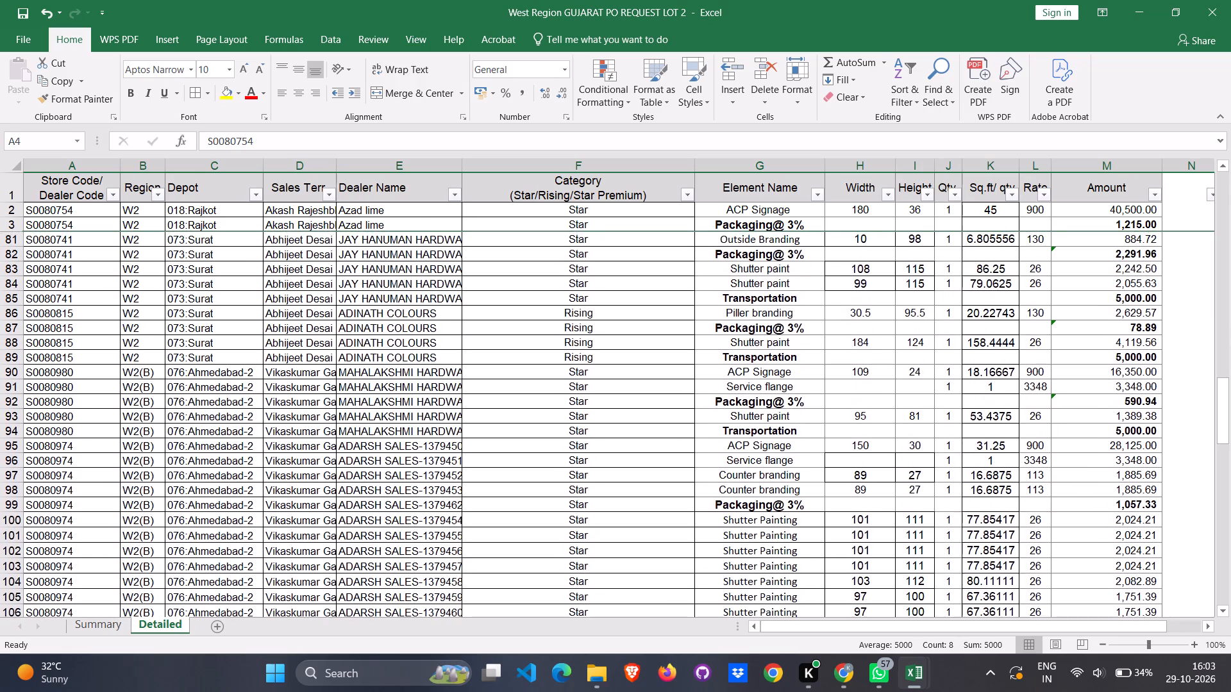
scroll(910, 375, down, 11)
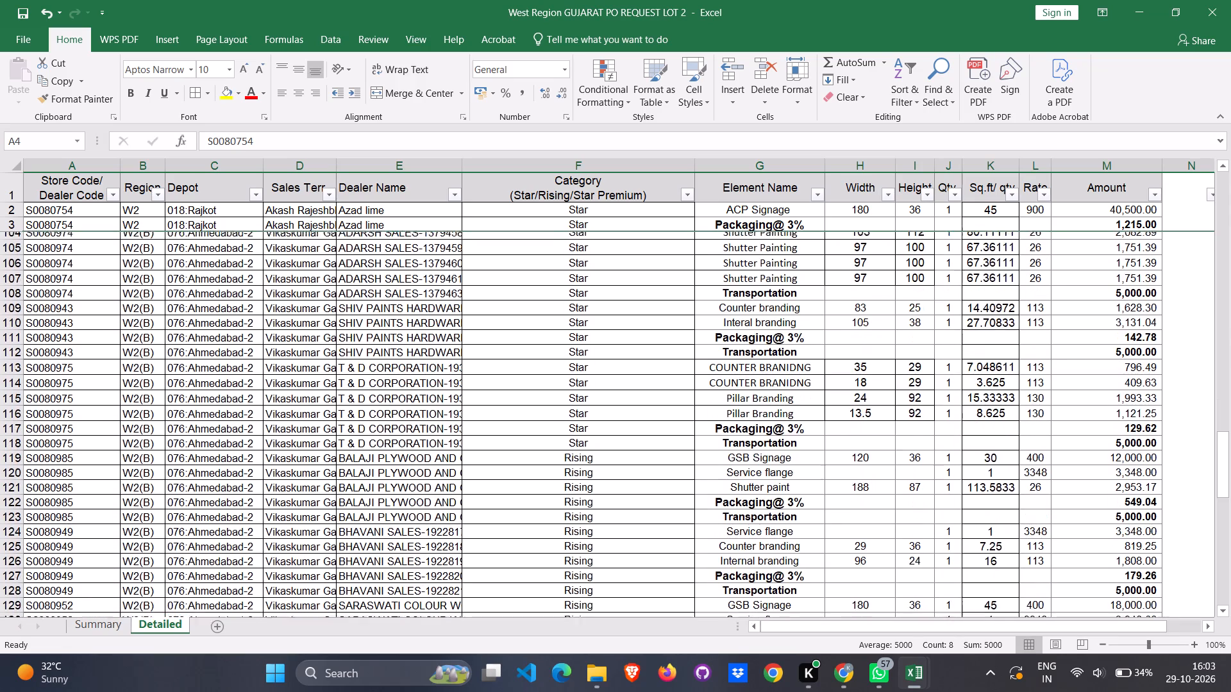
scroll(913, 373, down, 11)
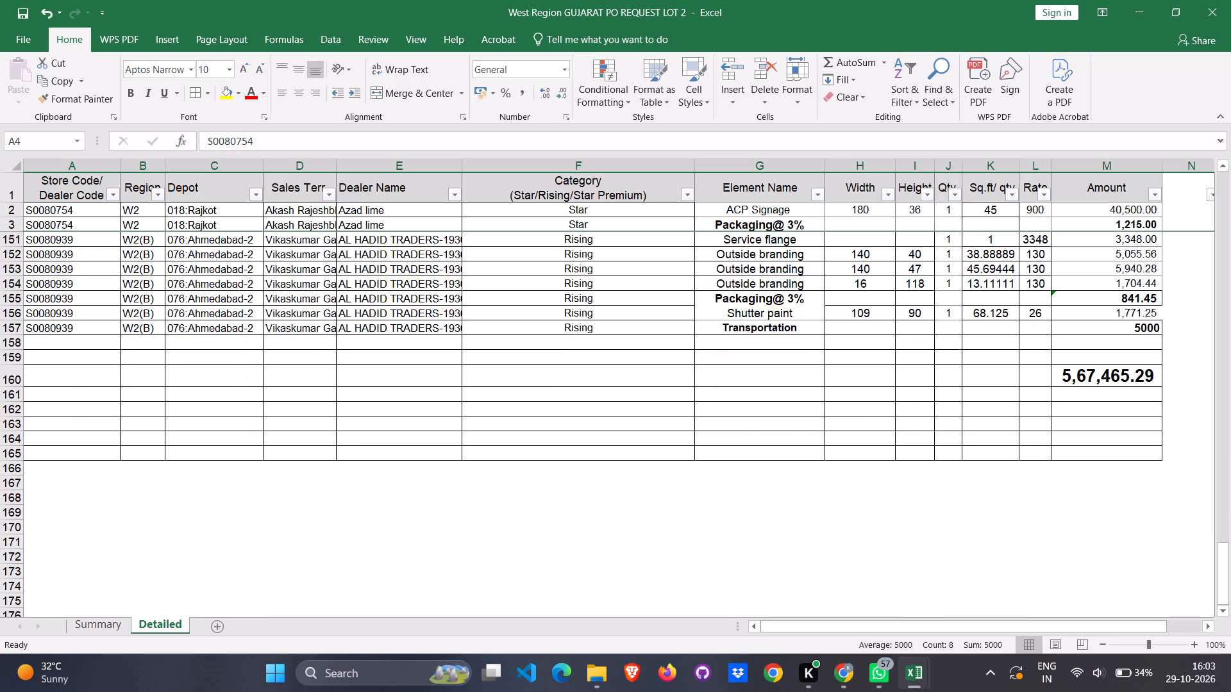
scroll(914, 373, up, 19)
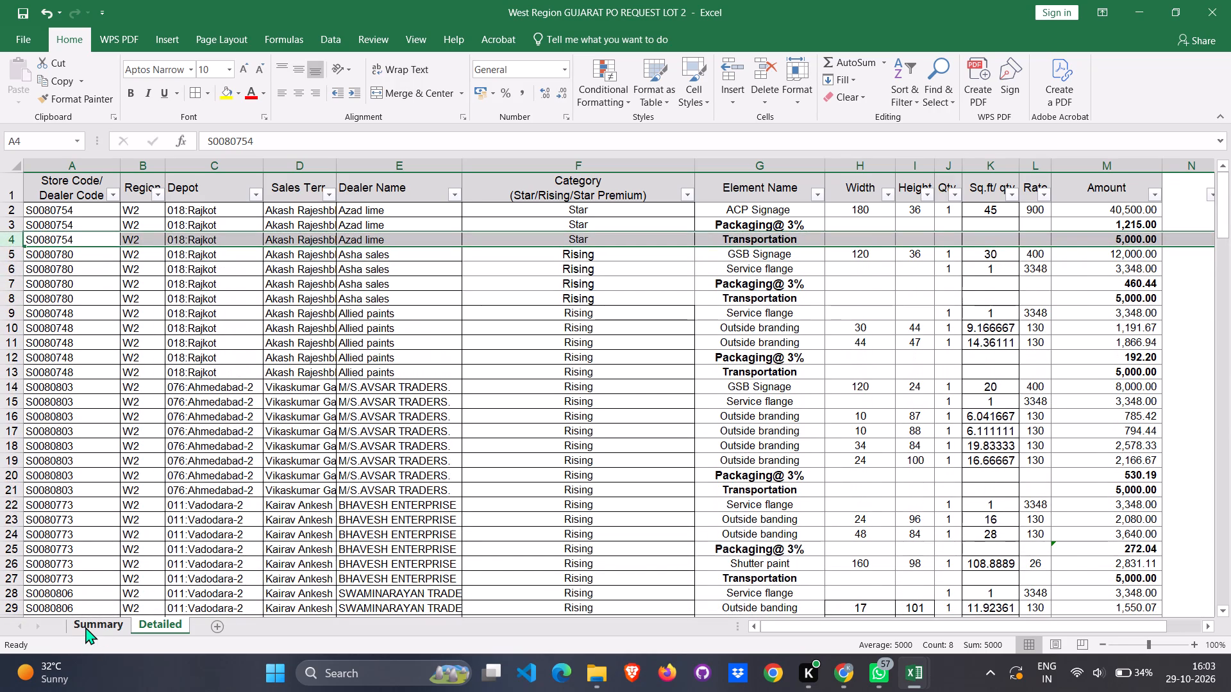
scroll(1116, 375, up, 3)
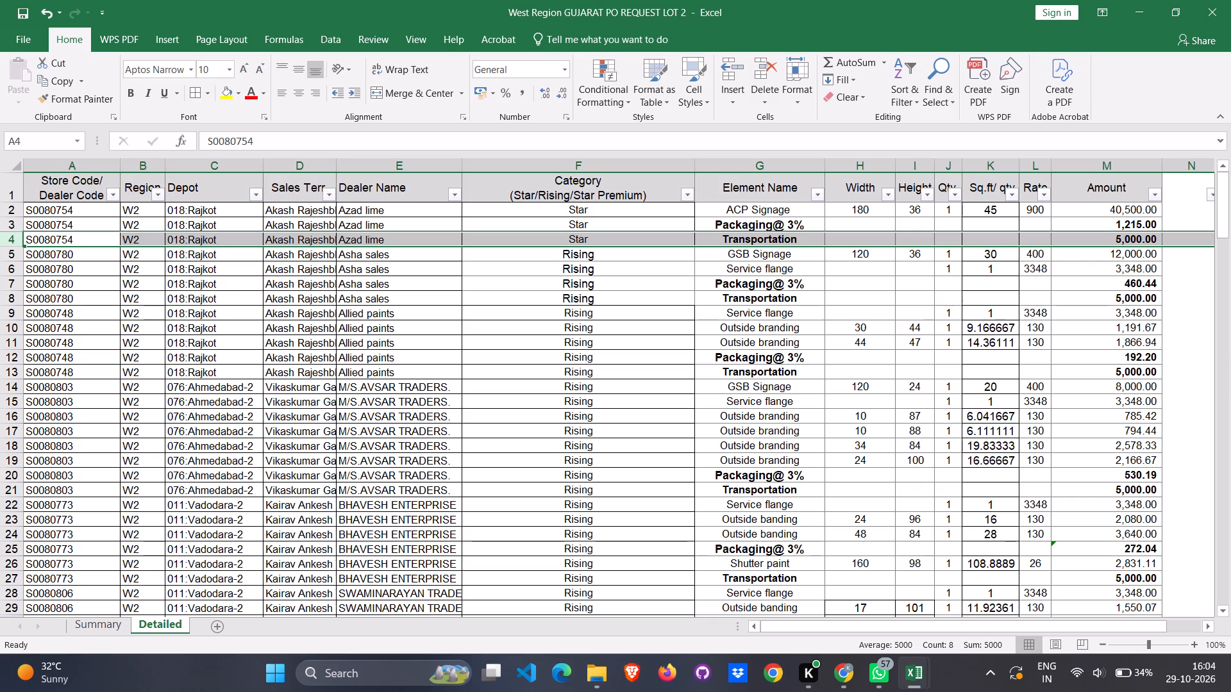
Inspect the Packaging@ 3% amount formulas for Allied paints, row 12, and store S0080741, row 82.
click(1084, 359)
scroll(855, 361, down, 1)
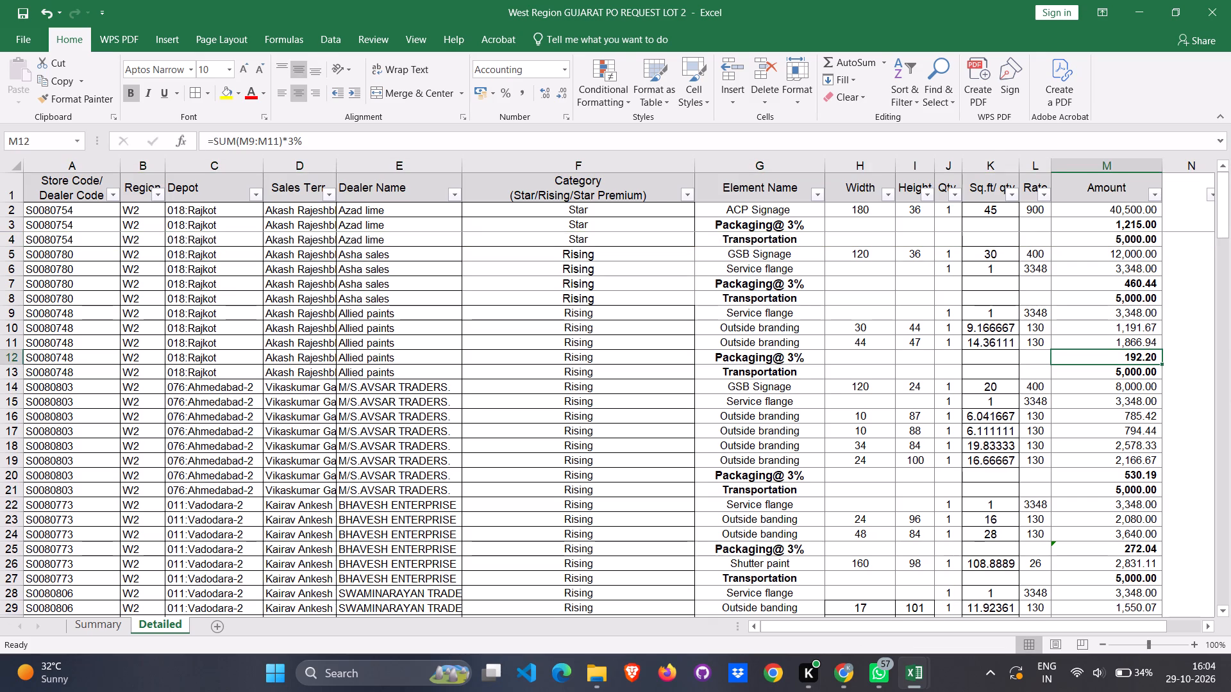
scroll(855, 361, down, 3)
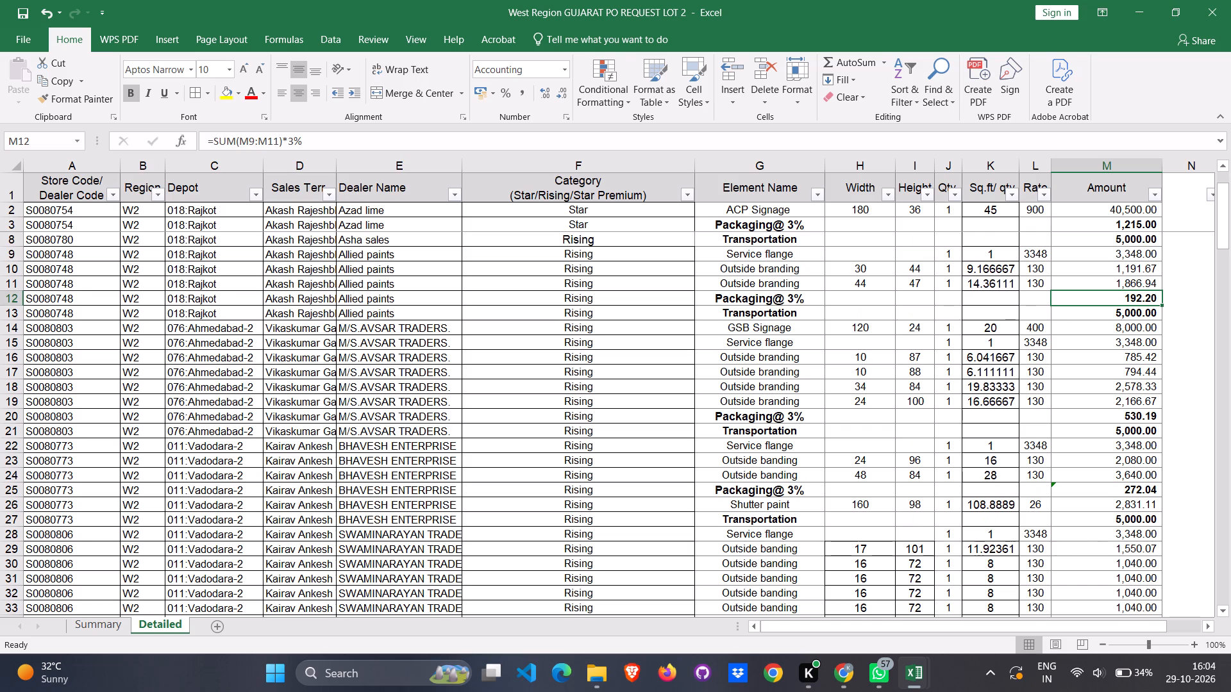
scroll(1054, 421, down, 6)
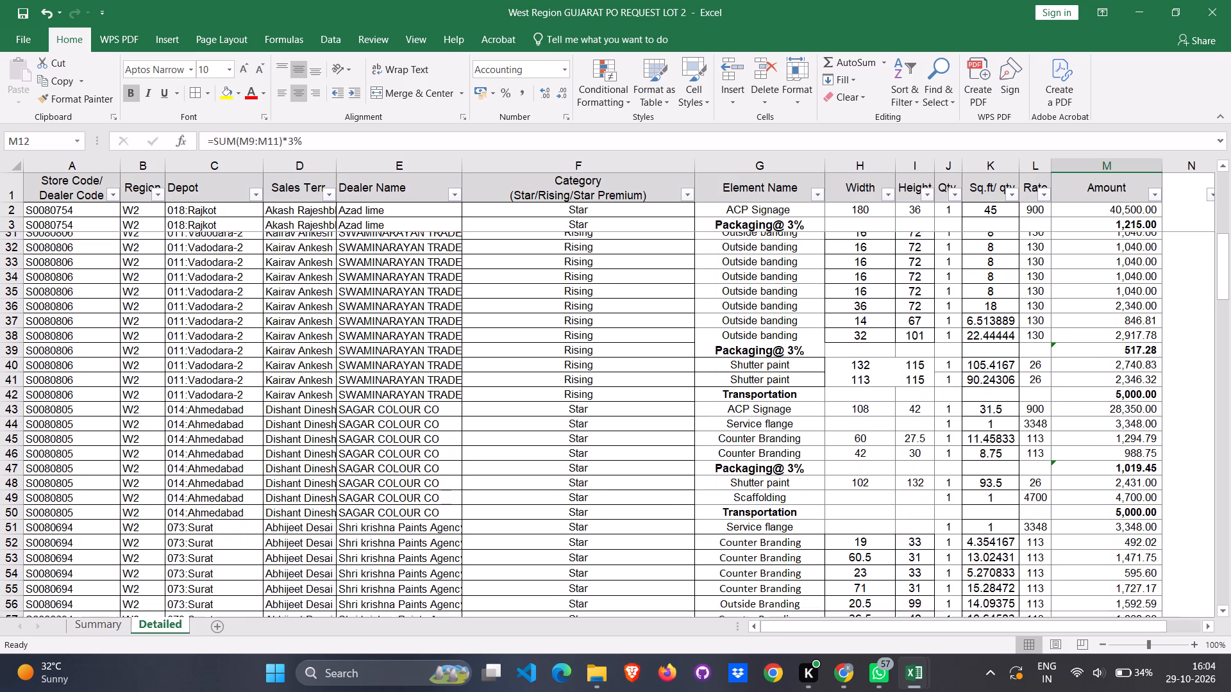
scroll(1054, 421, down, 2)
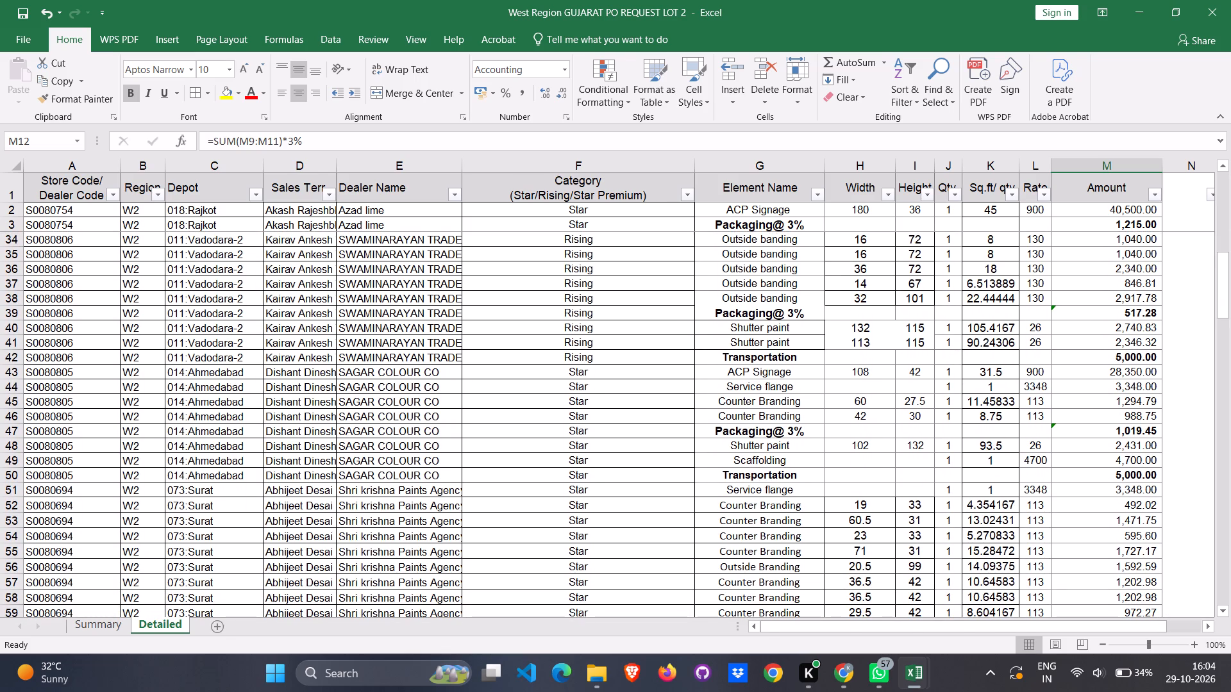
scroll(1054, 421, down, 2)
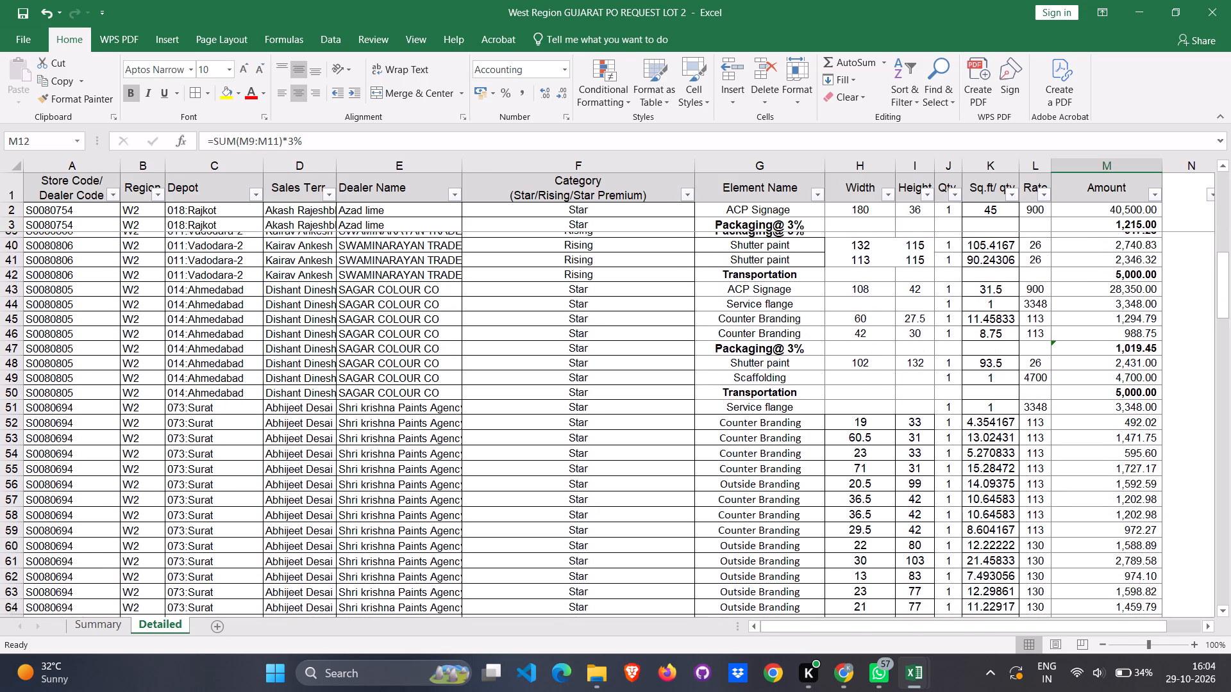
scroll(1054, 421, down, 4)
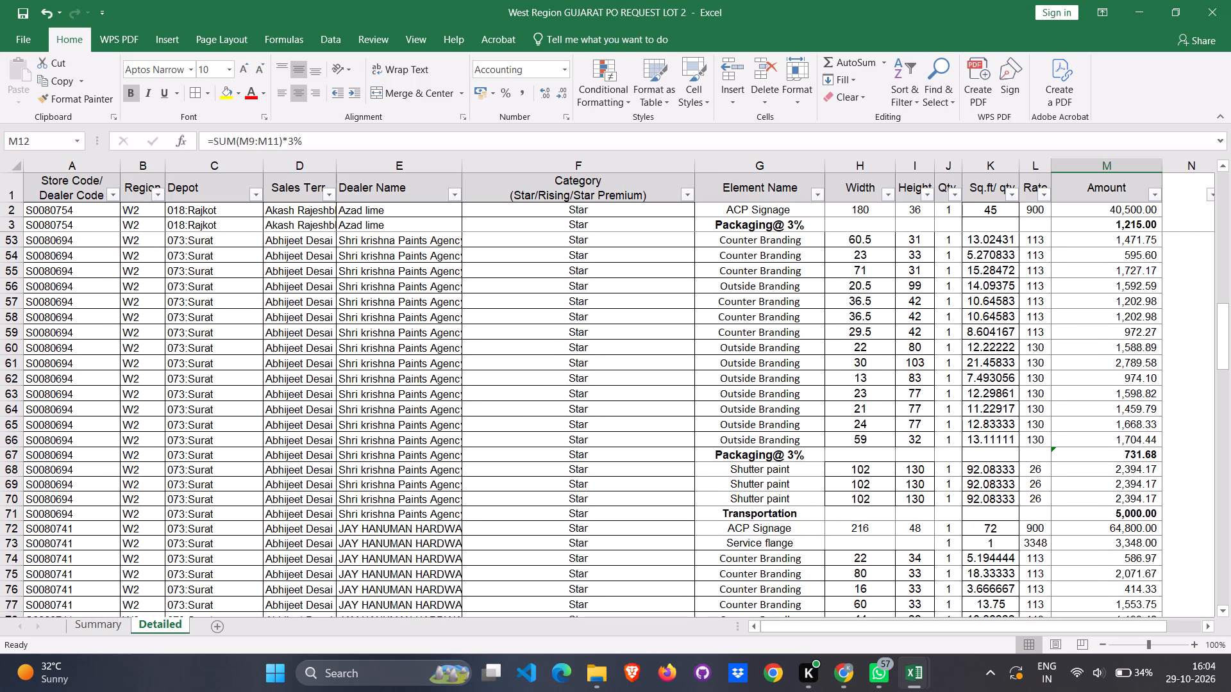
scroll(1054, 421, down, 3)
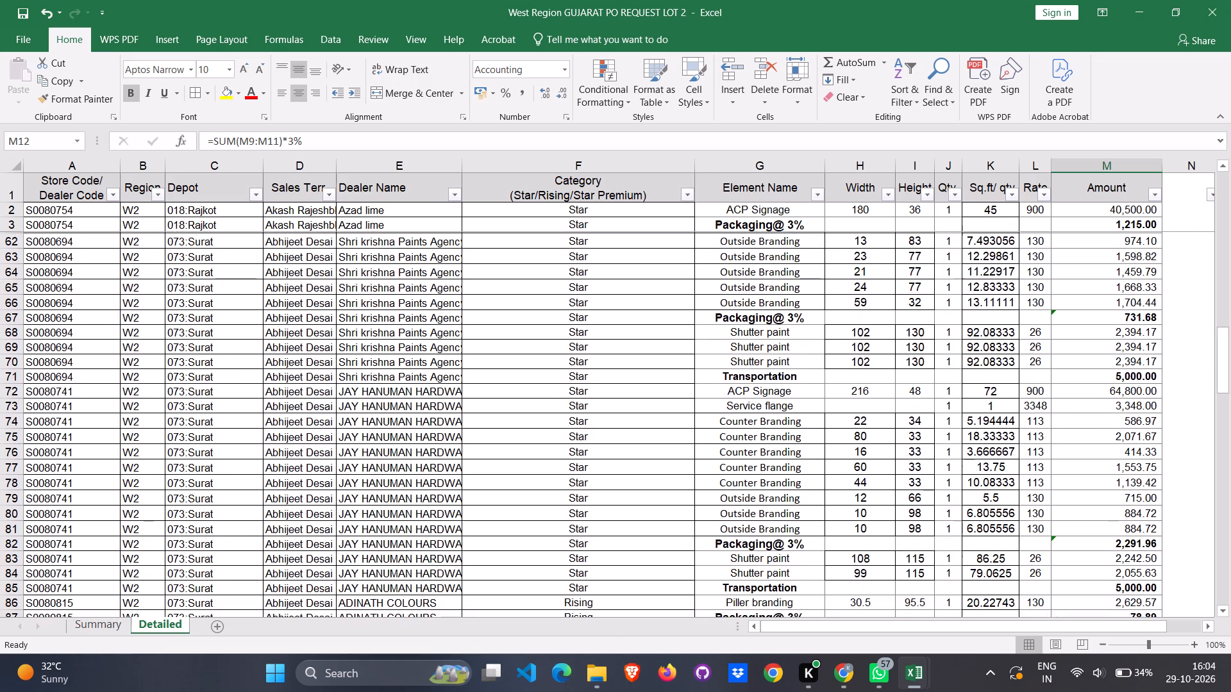
scroll(1054, 421, down, 2)
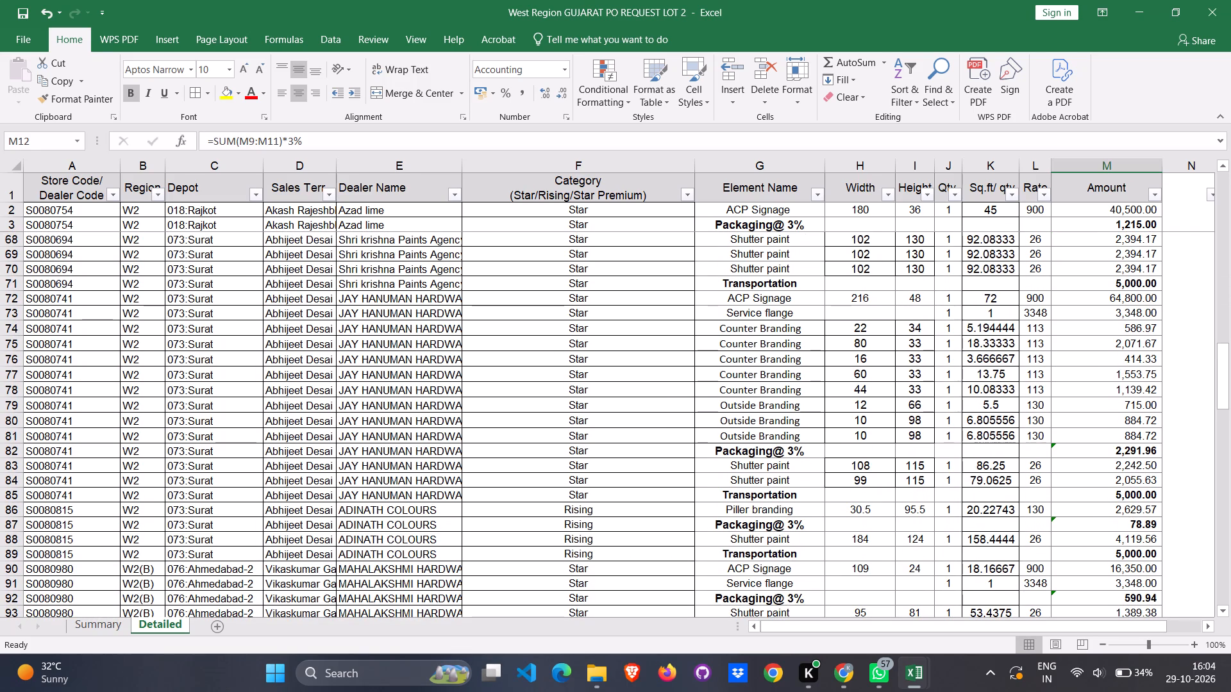
click(1094, 453)
Inspect the Packaging@ 3% amount formulas for stores S0080815, S0080980 and S0080974, rows 87, 92 and 99.
scroll(1094, 453, down, 1)
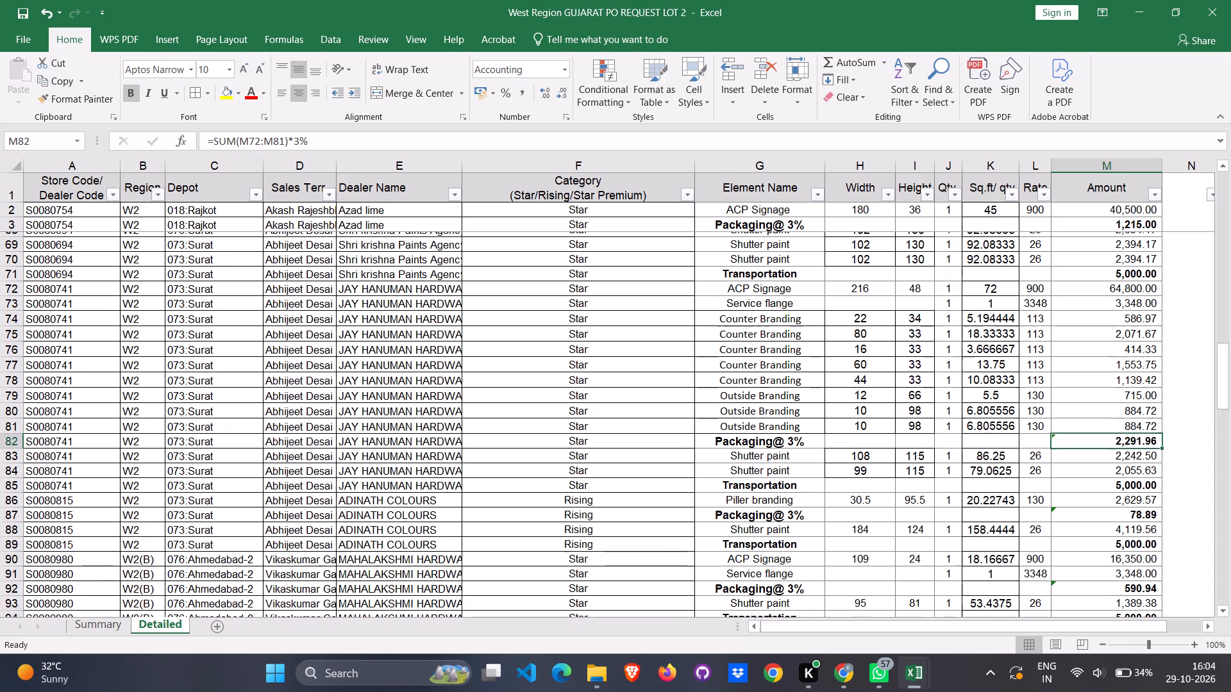
scroll(1094, 453, down, 2)
click(1080, 360)
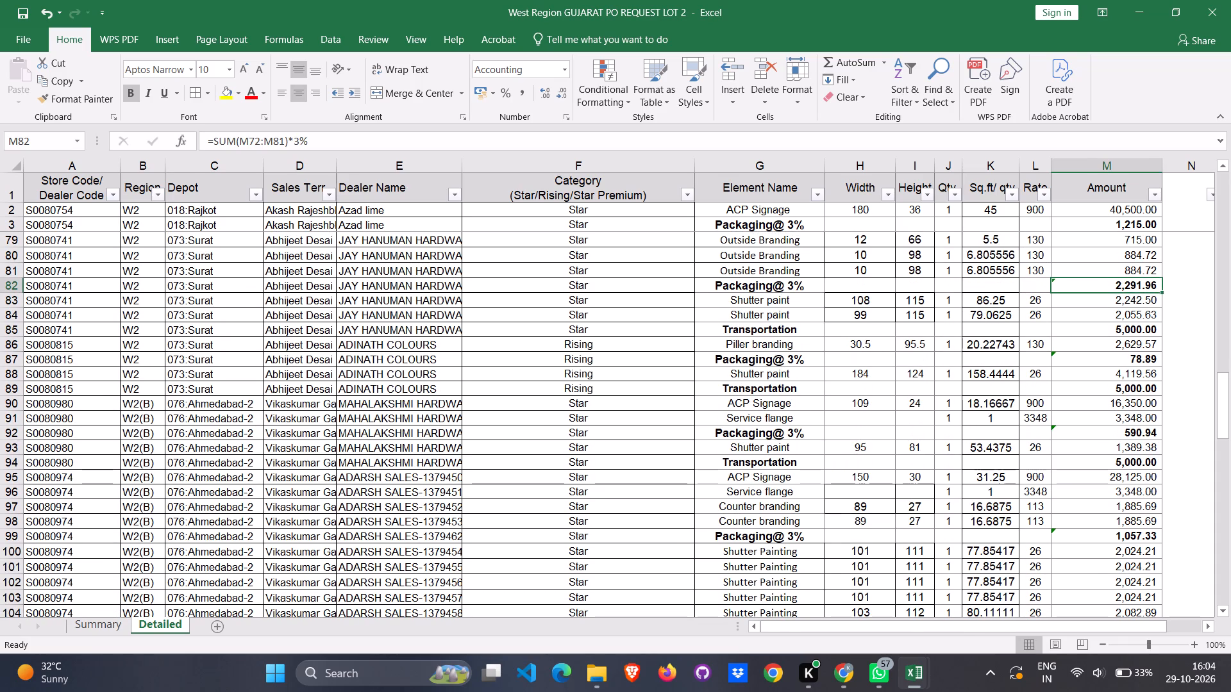
click(1081, 435)
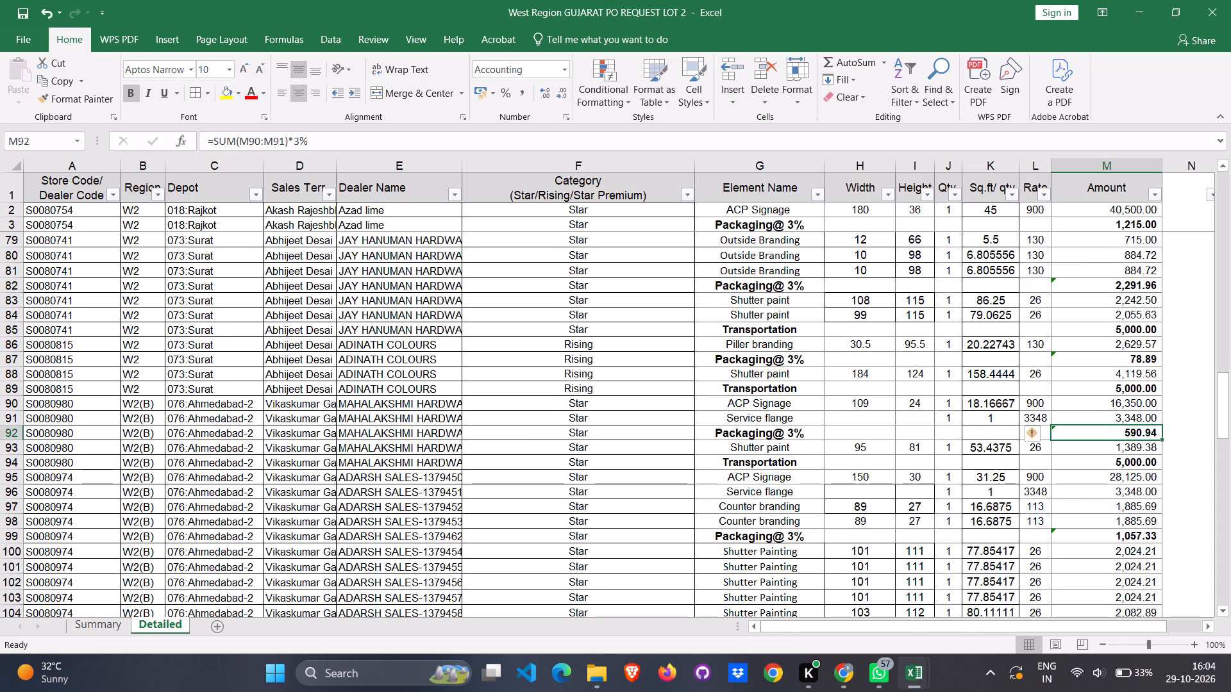
click(1076, 539)
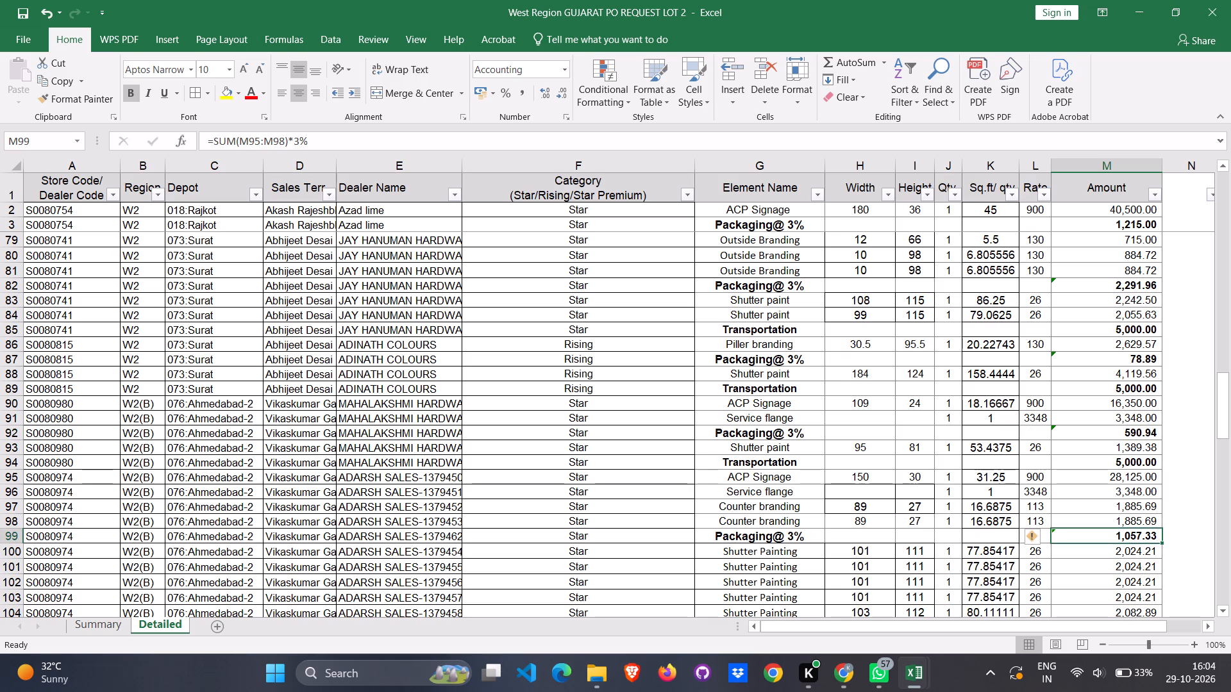
Inspect the Packaging@ 3% amount formulas for stores S0080943 and S0080975, rows 111 and 117.
scroll(1076, 539, down, 4)
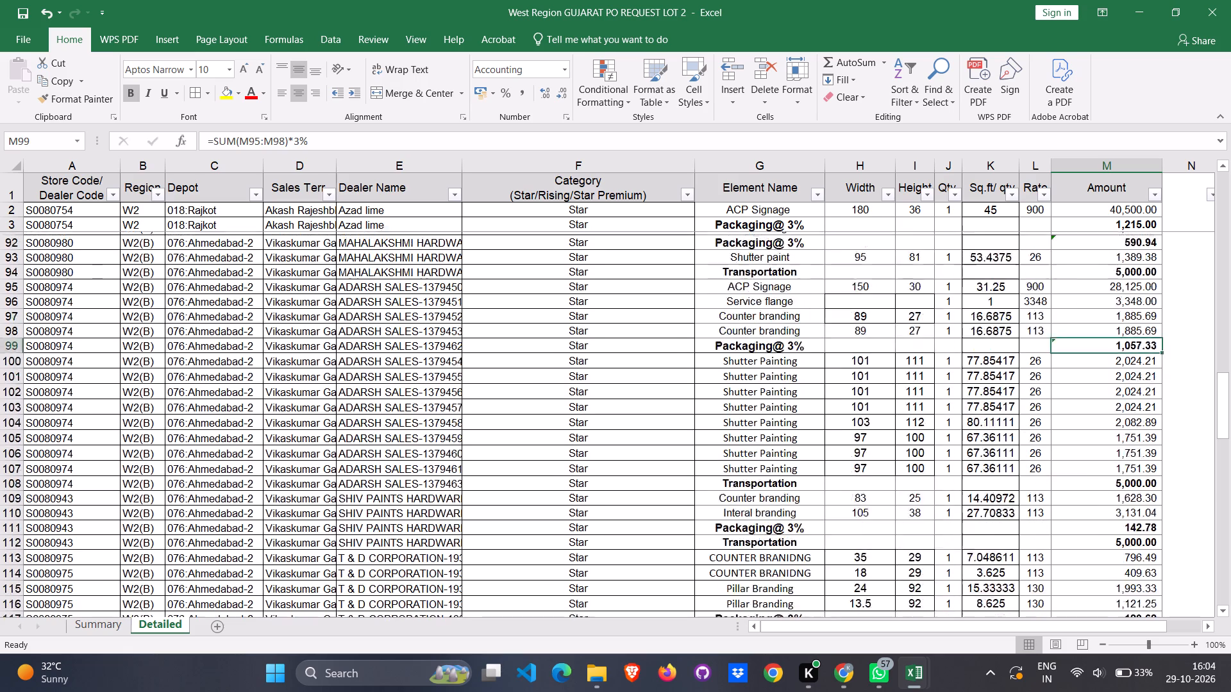
scroll(1076, 539, down, 2)
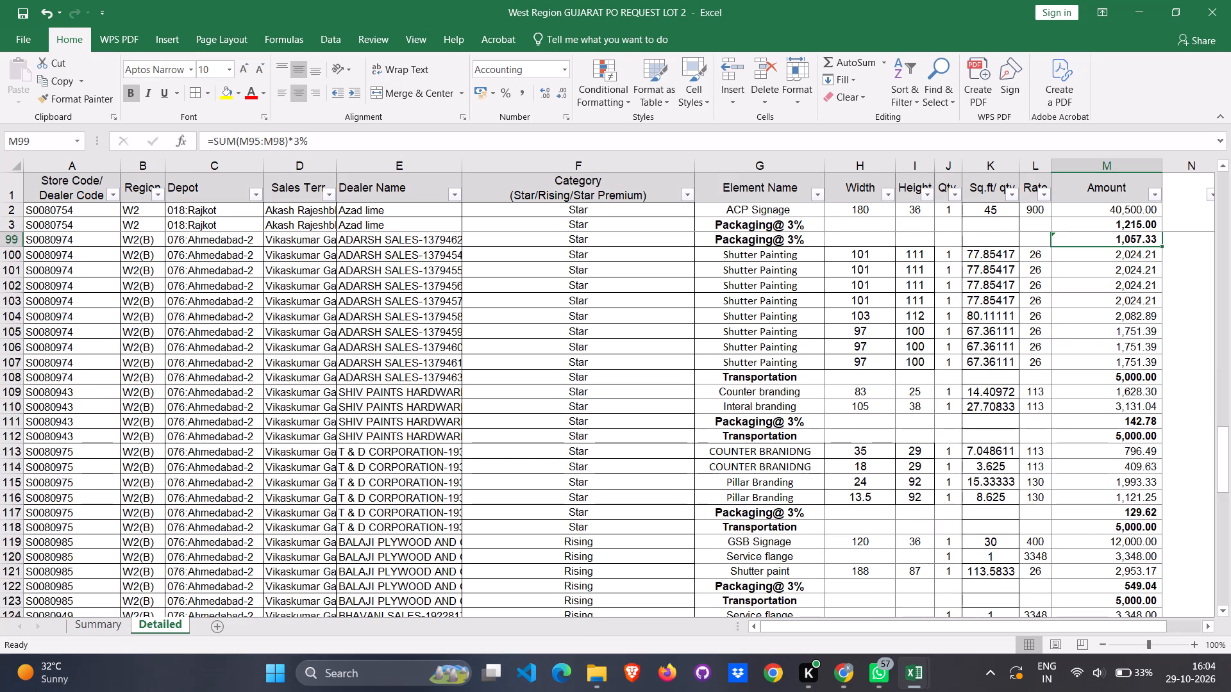
click(1084, 416)
scroll(1084, 416, down, 1)
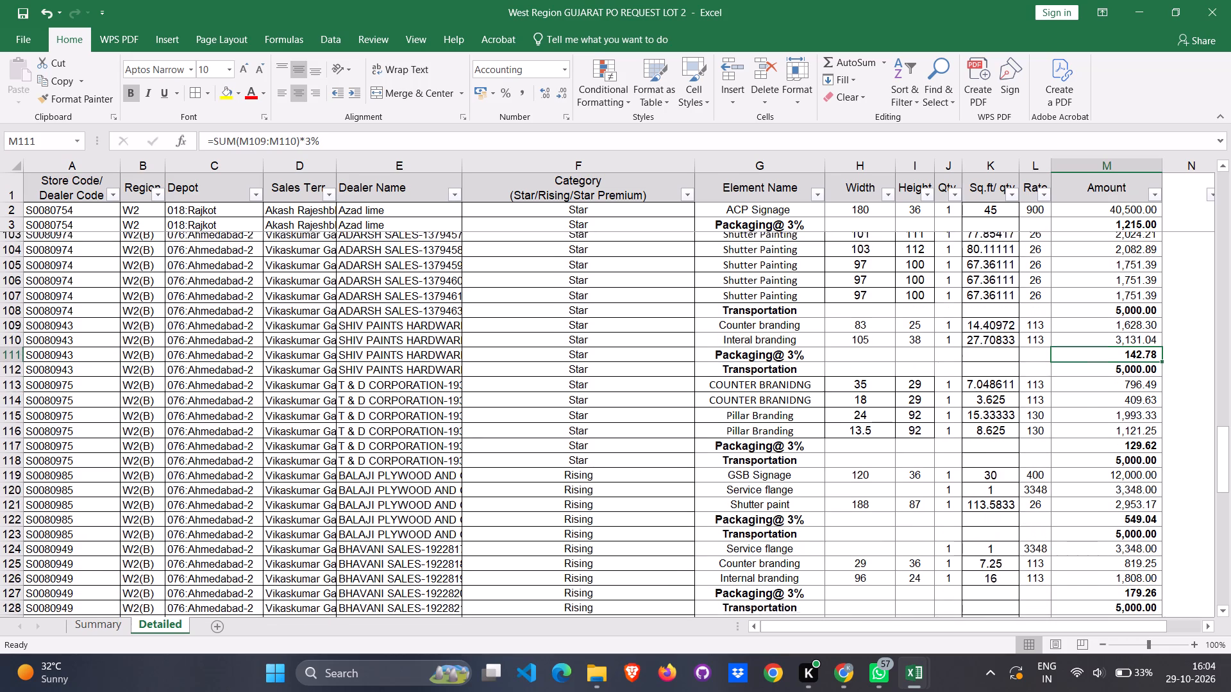
scroll(1084, 416, down, 1)
click(1080, 437)
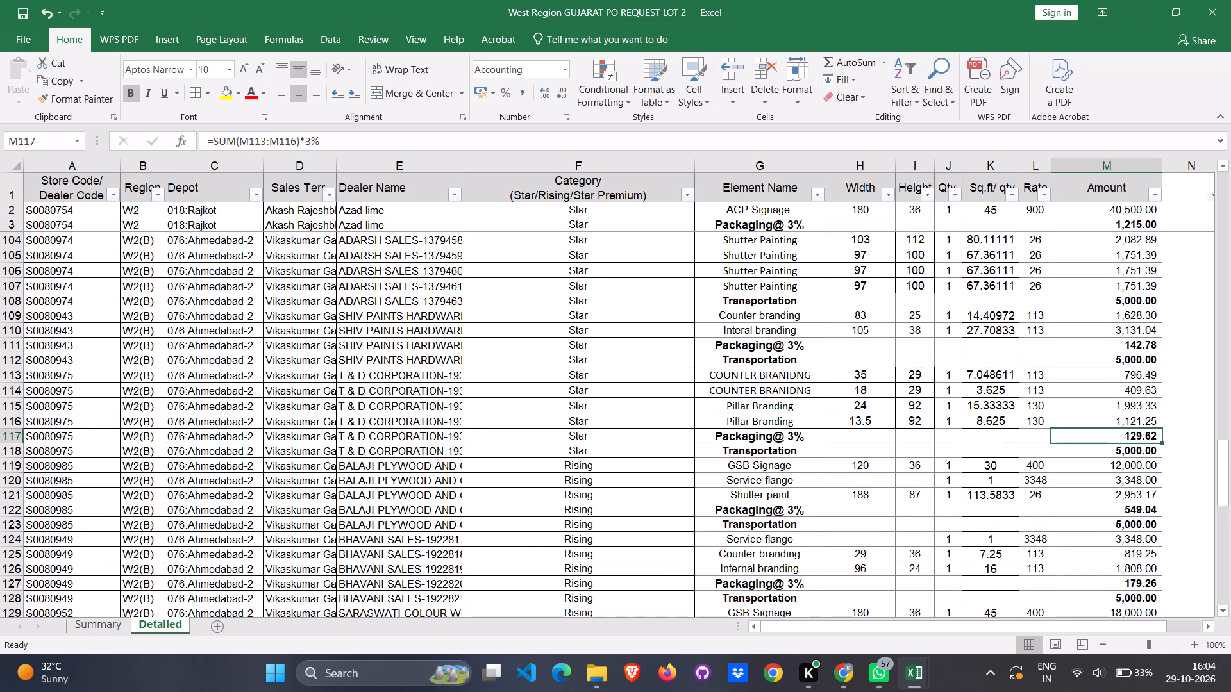
Check the Packaging@ 3% formula for store S0080985, row 122, against its GSB Signage and Shutter paint rows, 119 and 121.
click(1079, 515)
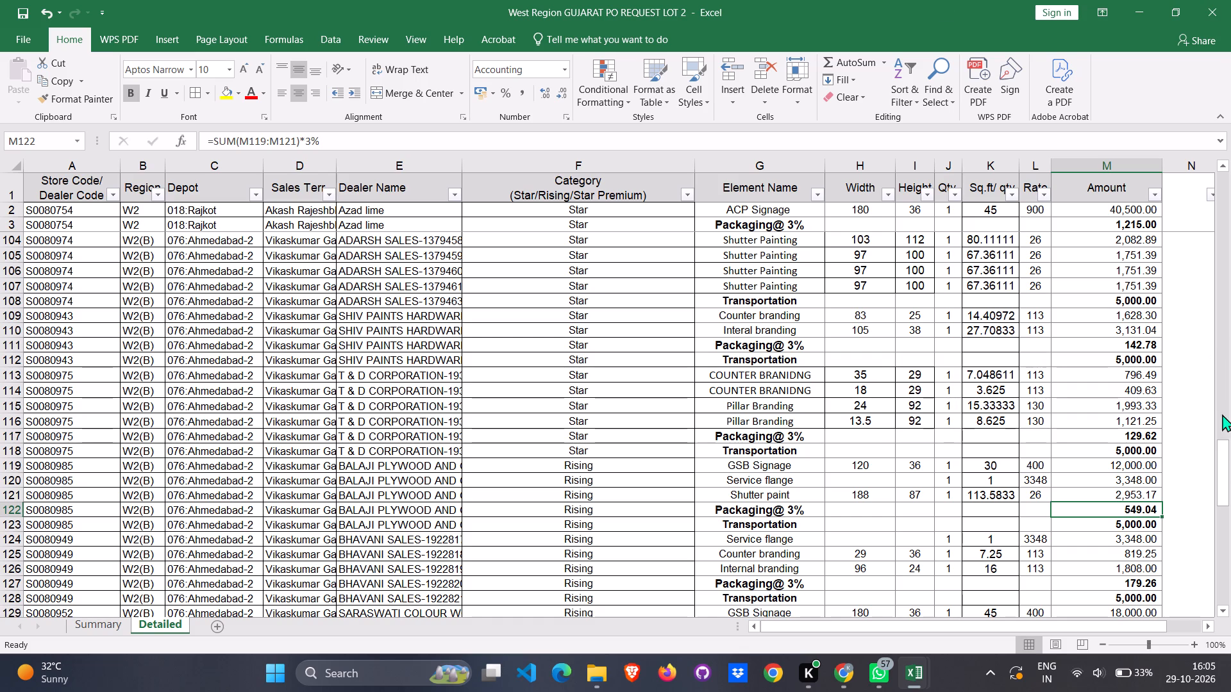
click(1120, 511)
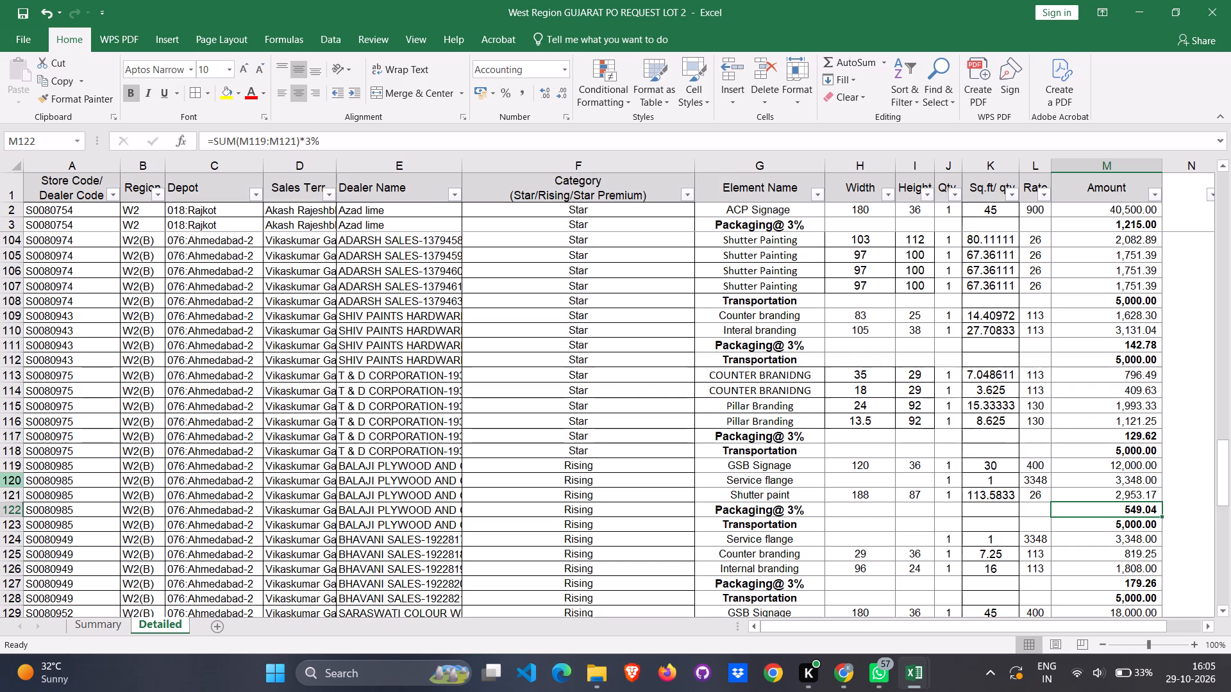
click(9, 468)
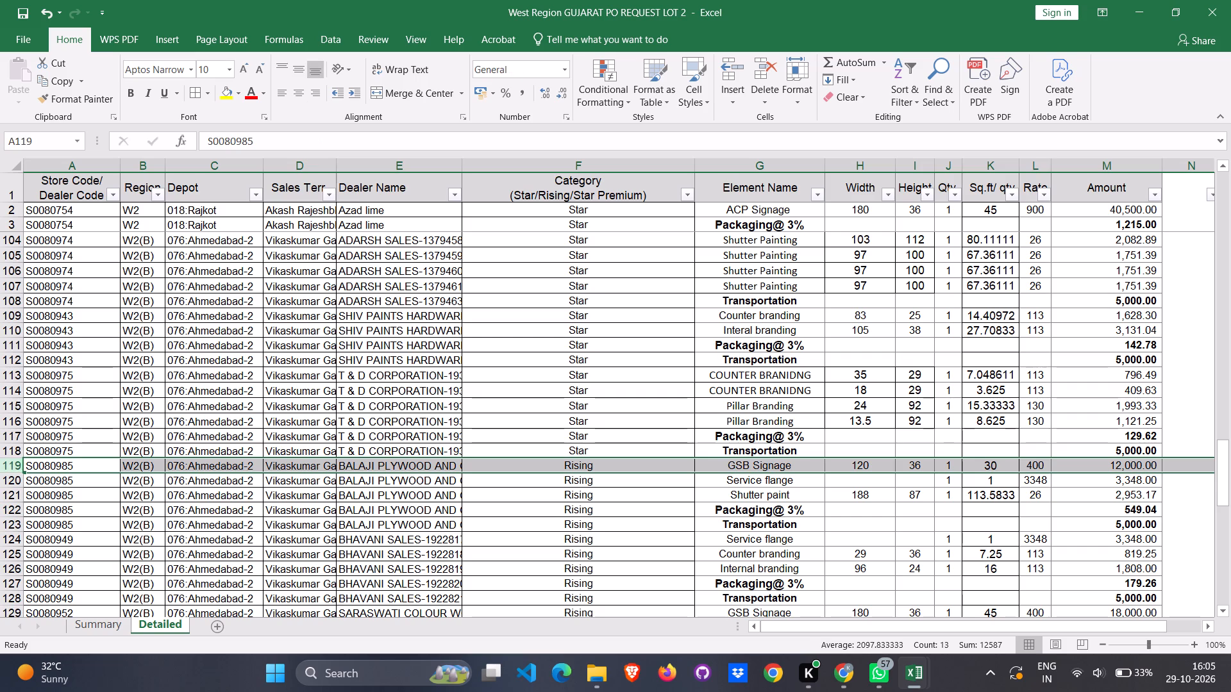
click(10, 492)
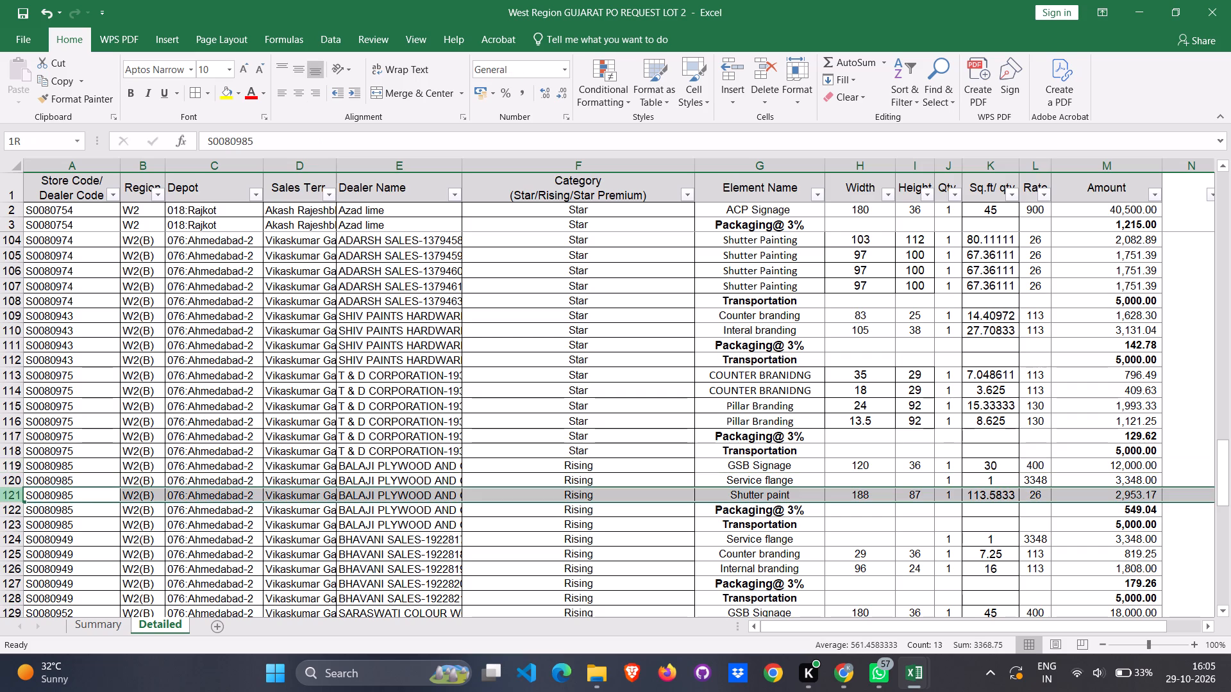
click(1123, 511)
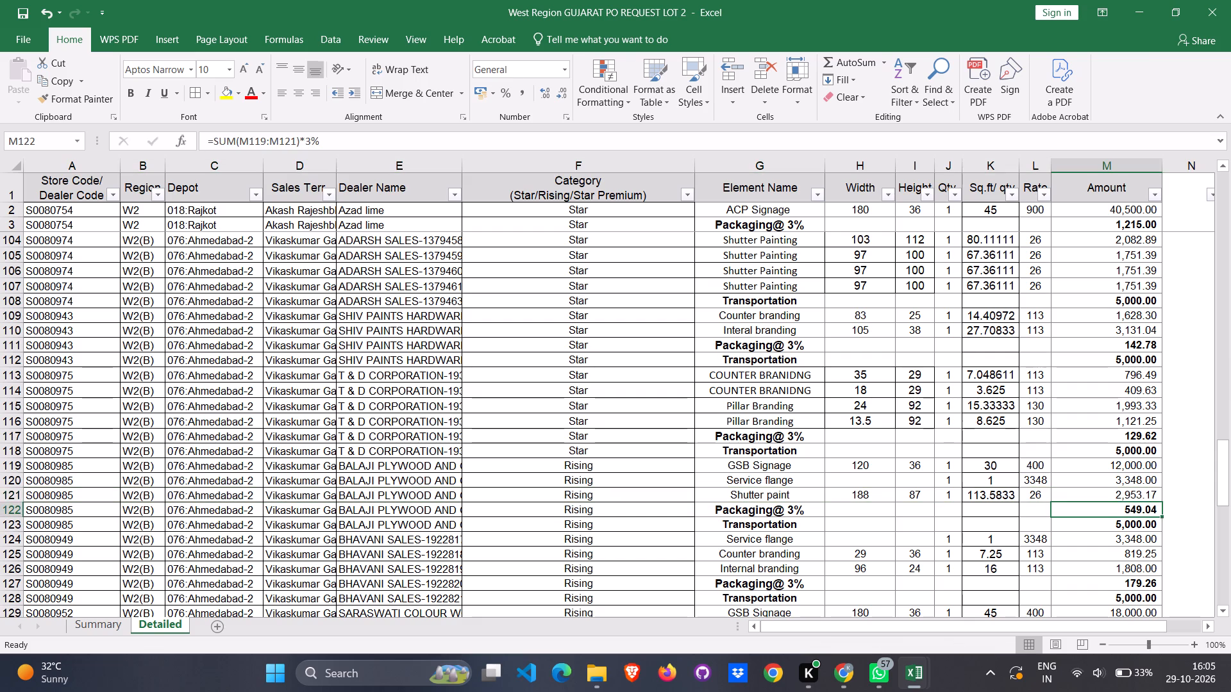
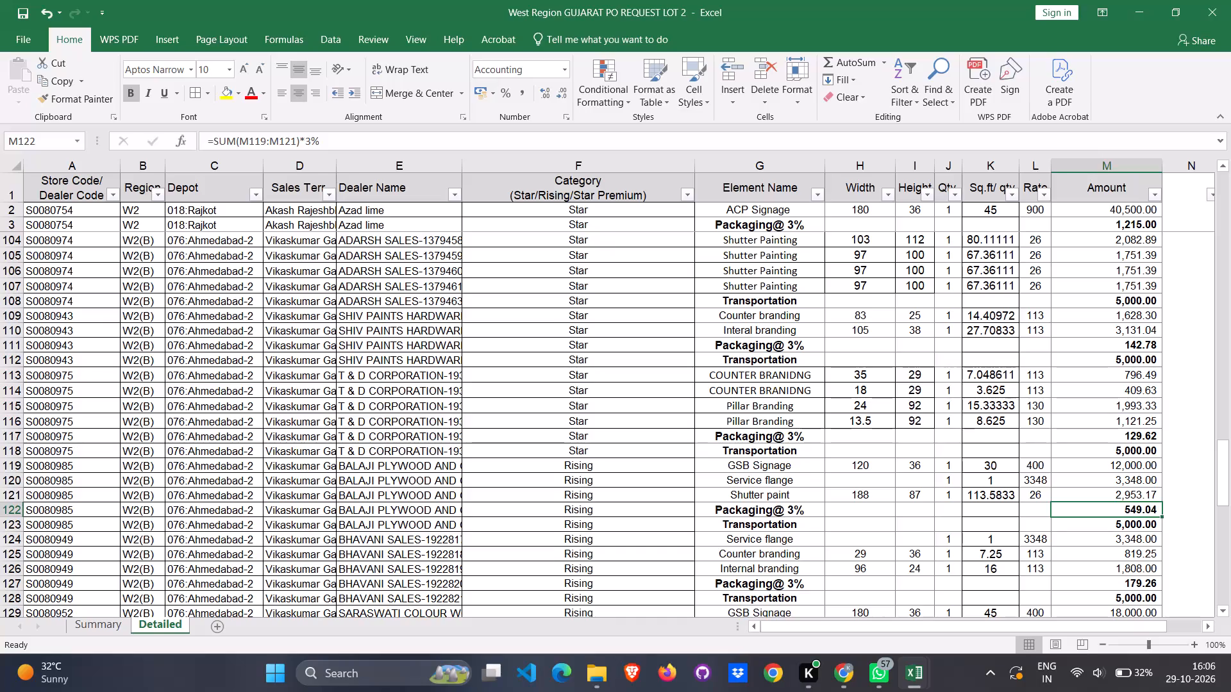
Open the dealer name cell in row 120 to view the full dealer name.
triple_click(421, 481)
triple_click(421, 481)
click(421, 481)
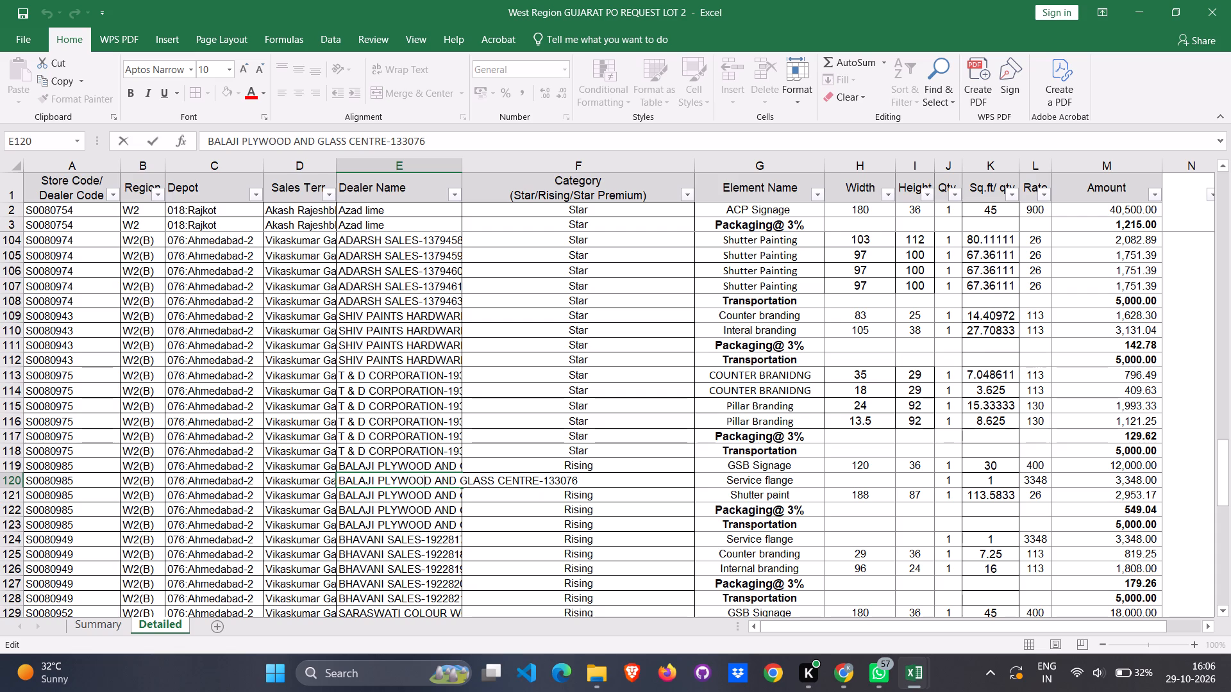
Select the entire Packaging@ 3% row for store code S0080985, row 122.
click(1100, 511)
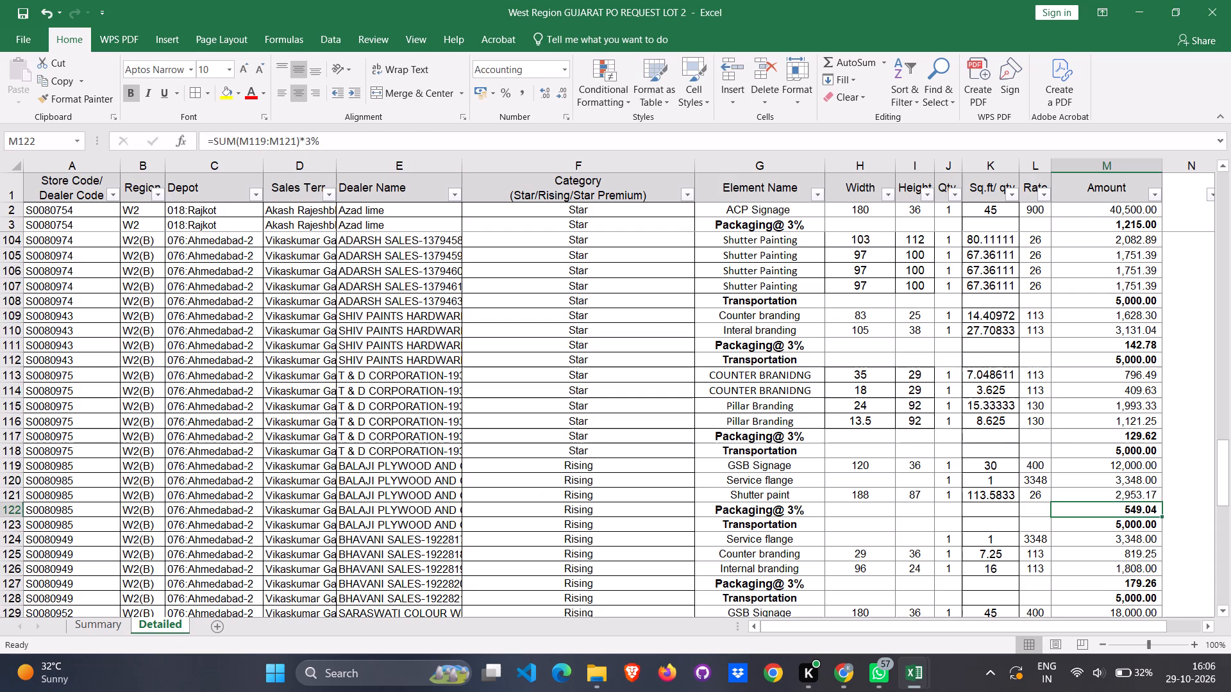
click(15, 513)
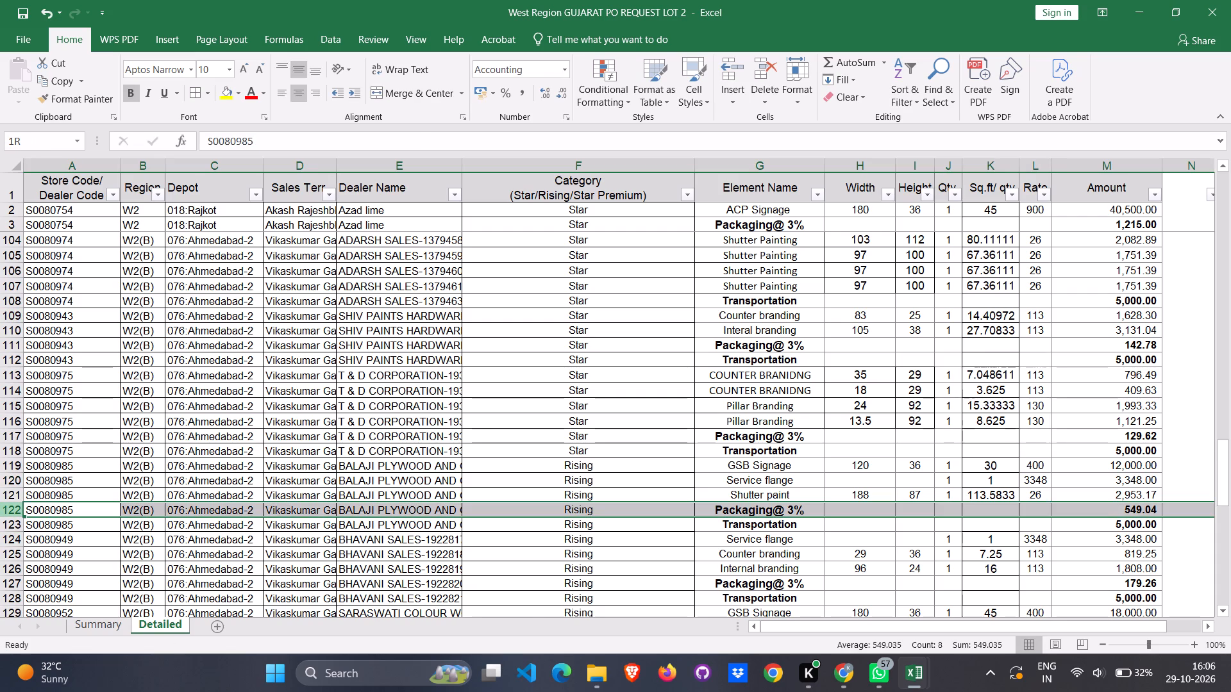
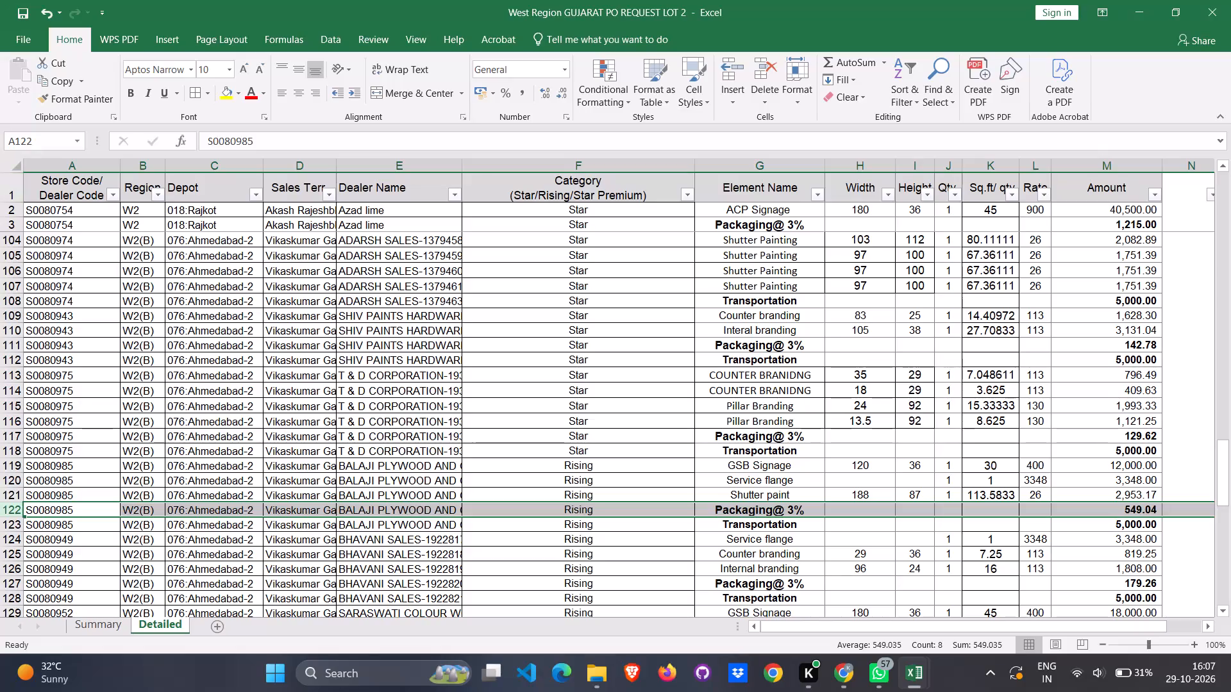
Insert an entire blank row above the Transportation row of store code S0080985, at row 123.
click(796, 523)
right_click(796, 523)
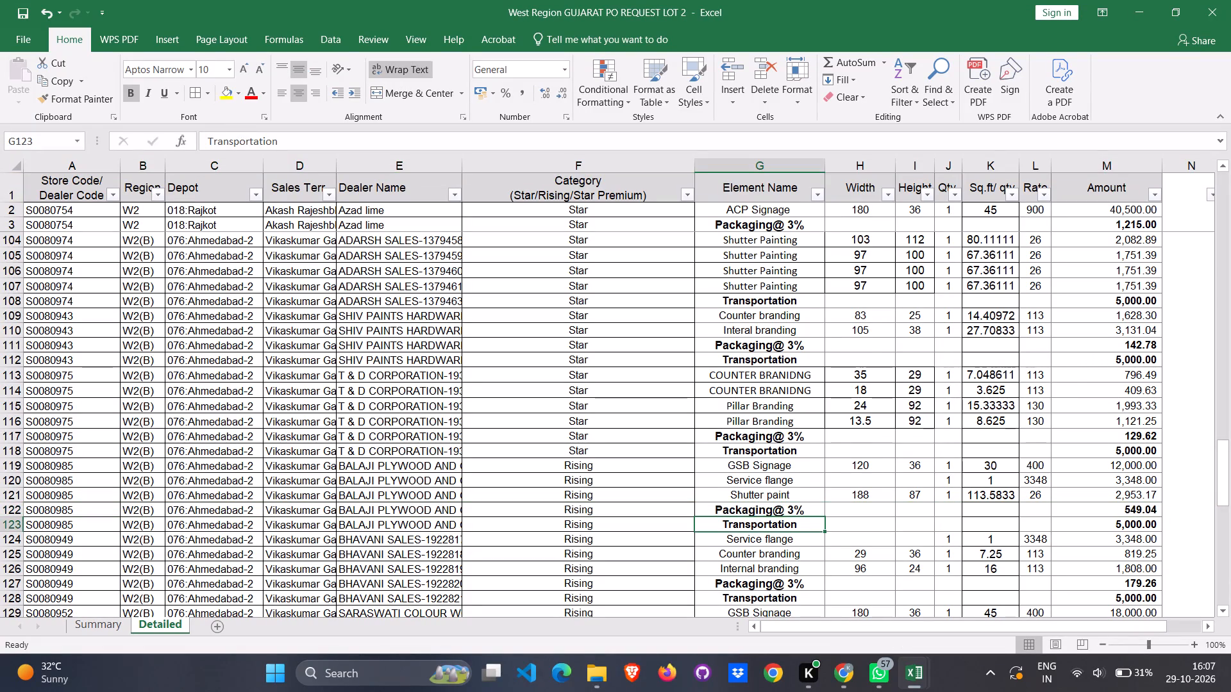
click(864, 308)
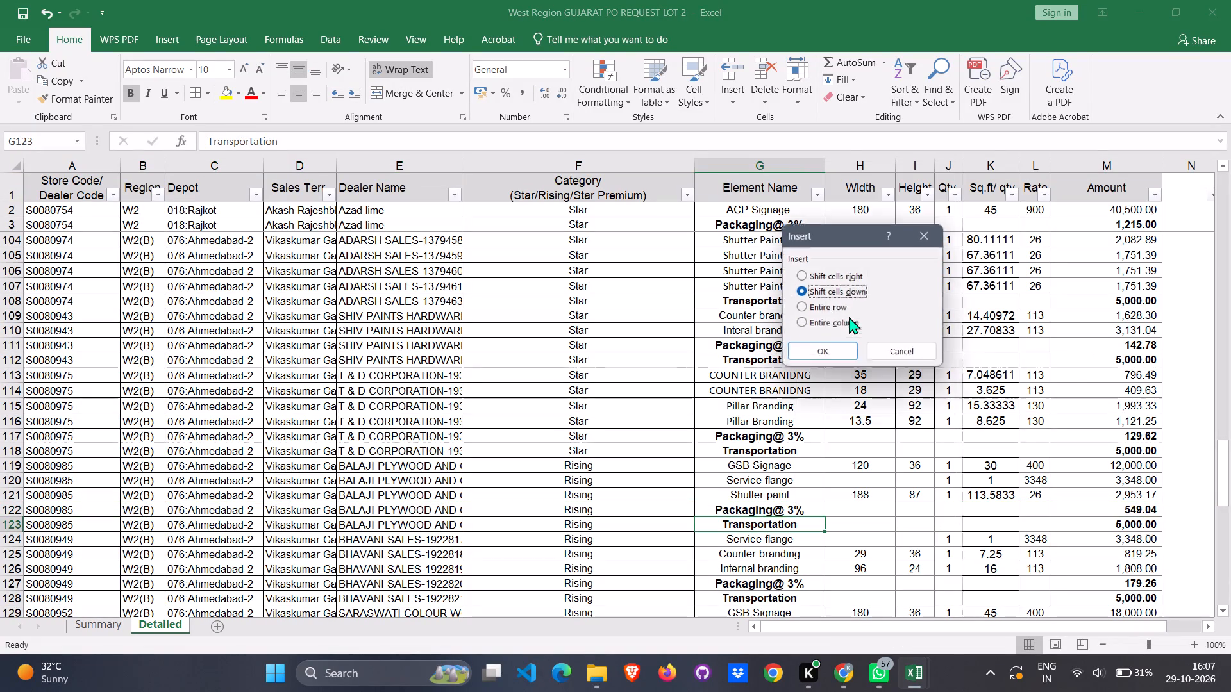
click(828, 310)
click(837, 350)
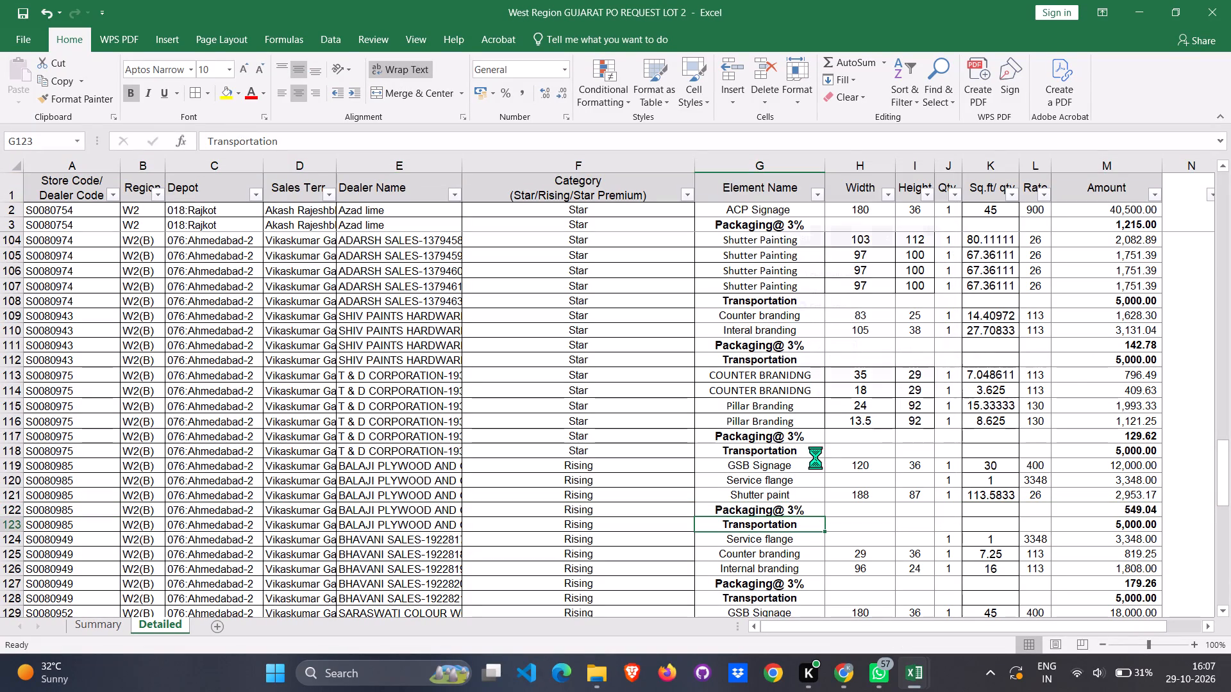
Move the entire Shutter paint row of store S0080985 from row 121 into the blank row 123, below Packaging@ 3%.
click(764, 497)
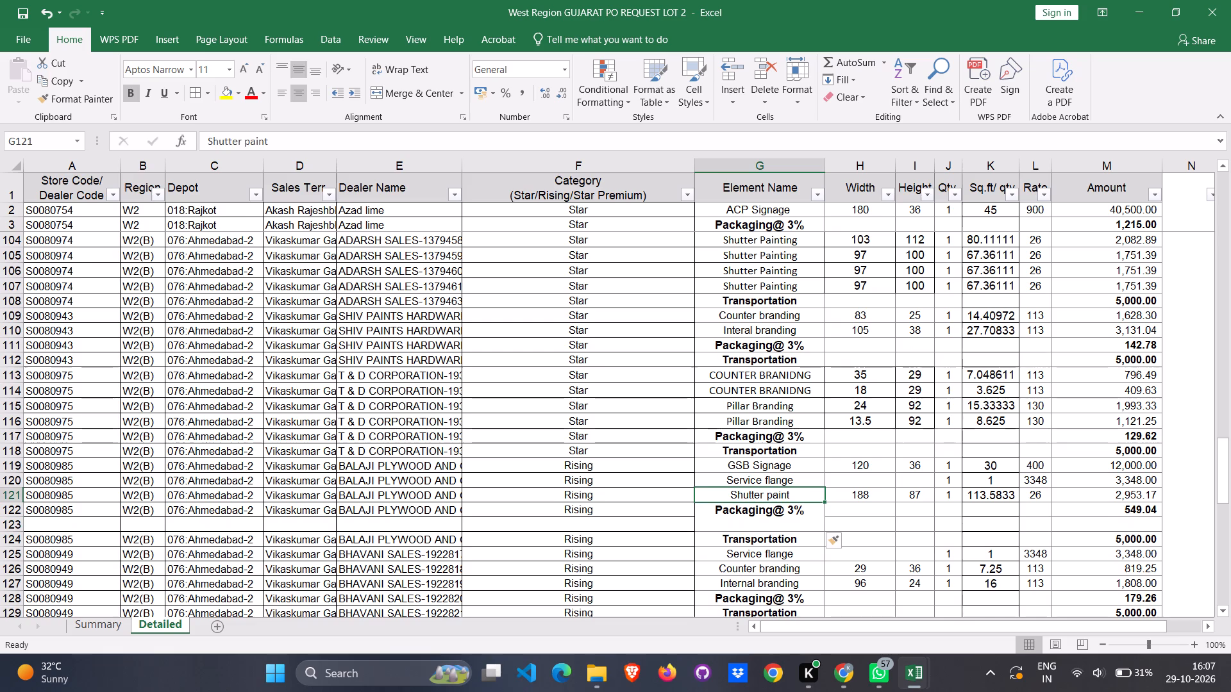
click(9, 495)
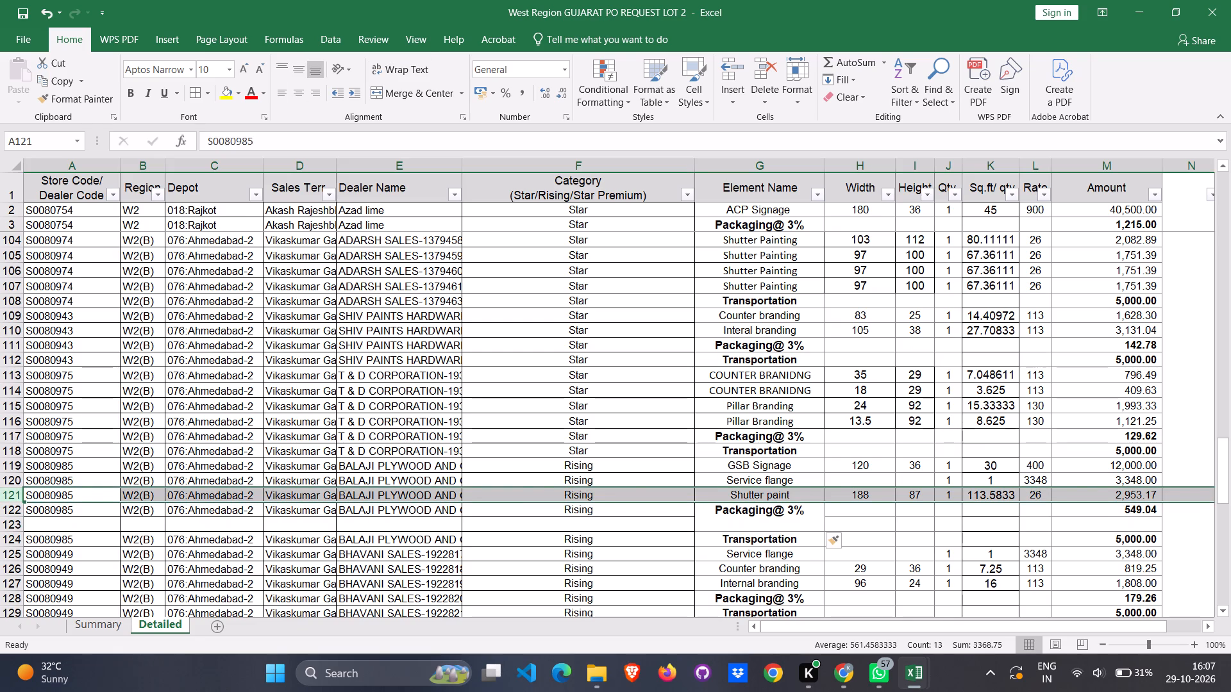
key(ctrl+x)
click(21, 527)
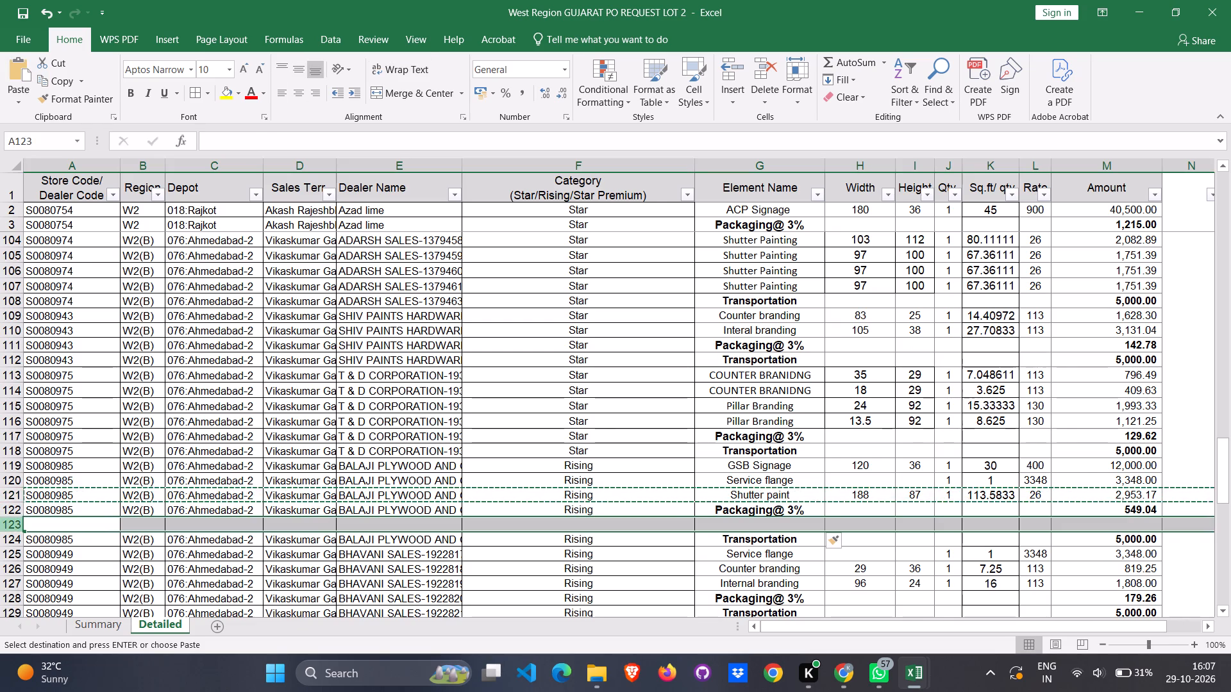
key(ctrl+v)
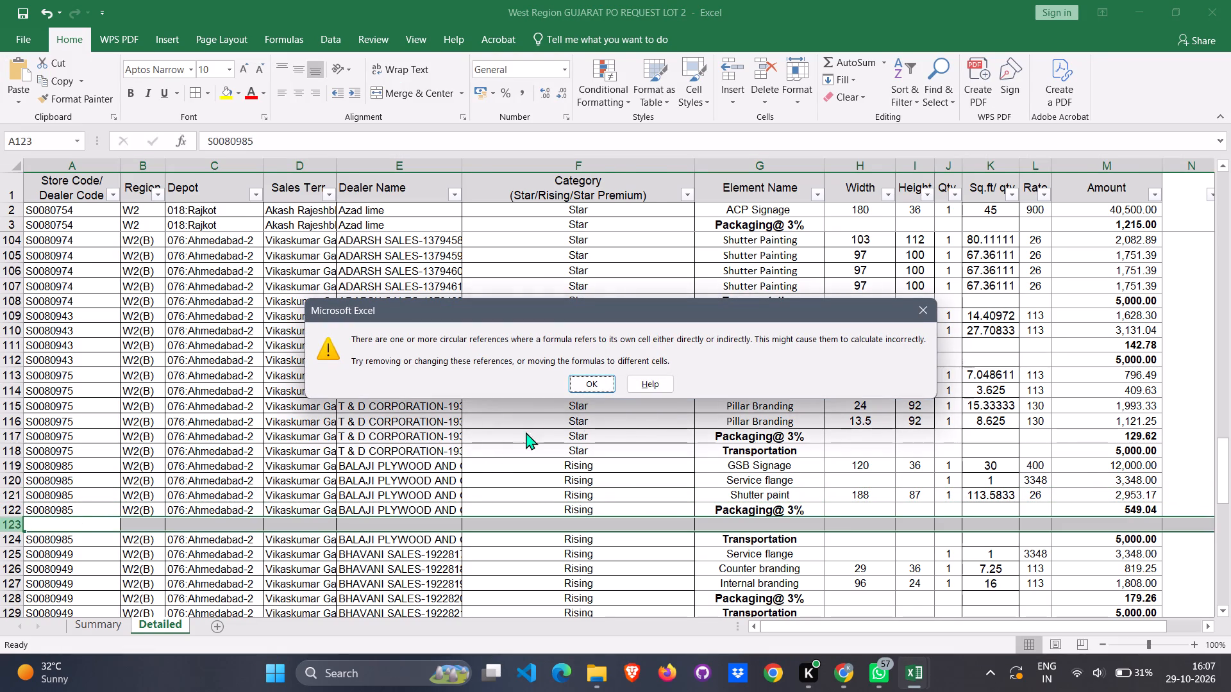
click(922, 309)
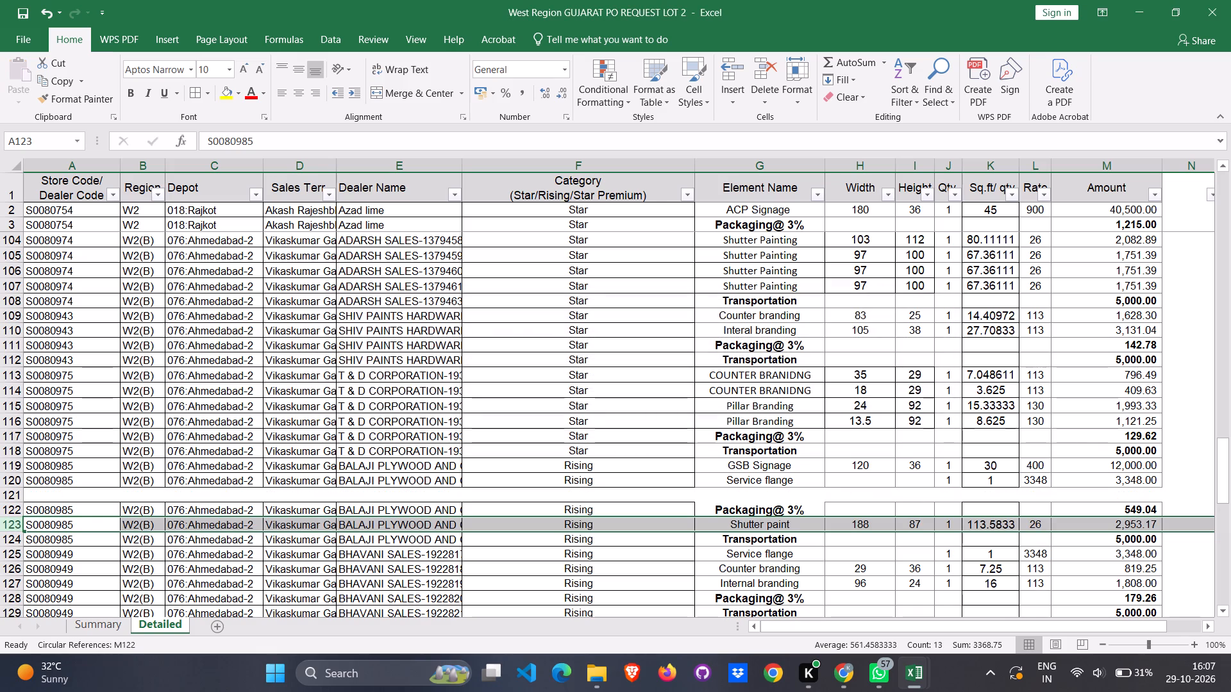
Delete the emptied row 121 and save the workbook.
click(14, 491)
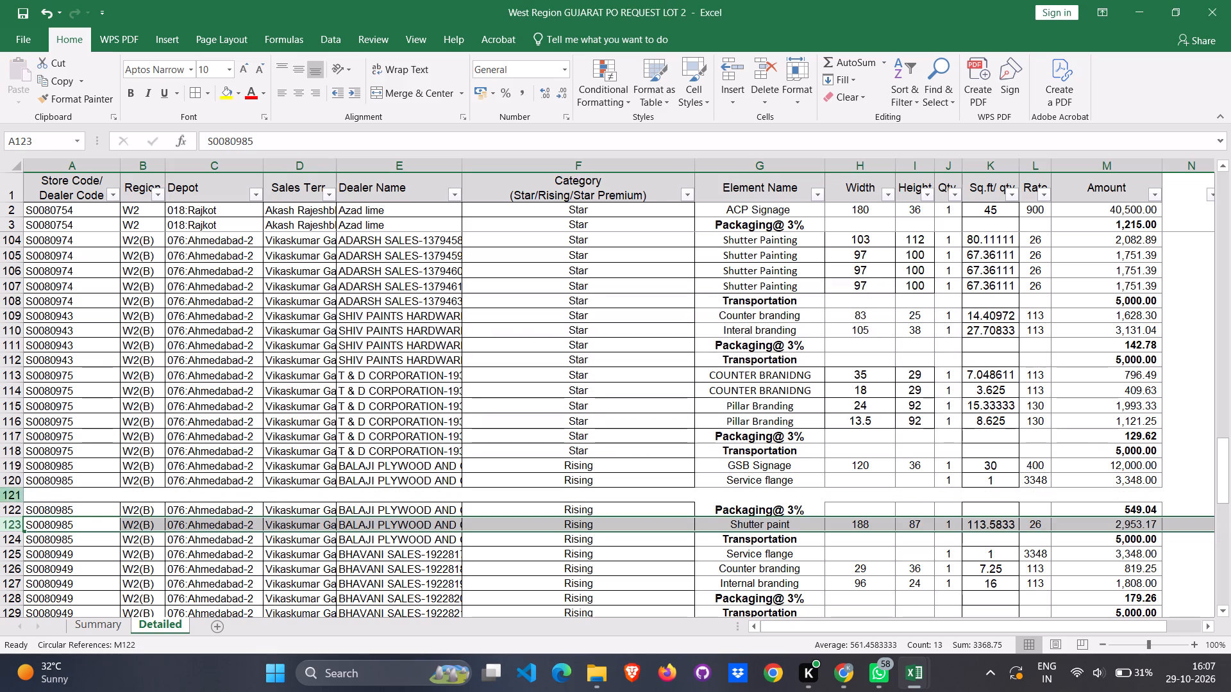
click(12, 493)
right_click(12, 493)
click(69, 381)
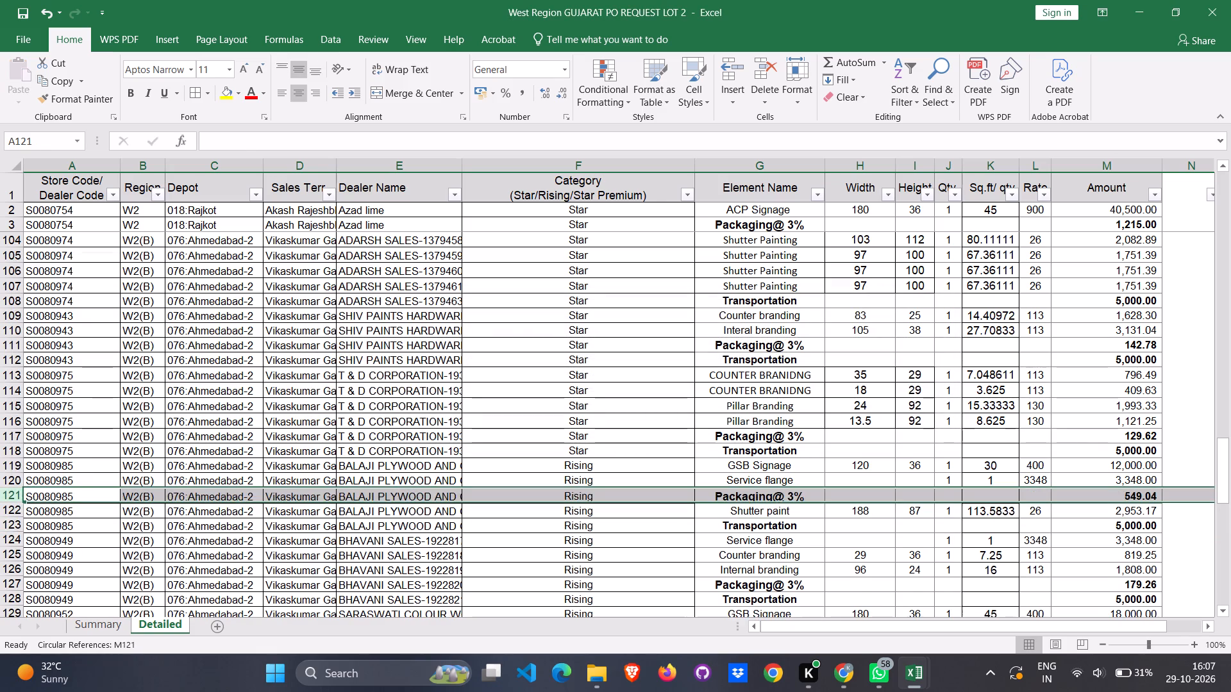
key(ctrl+s)
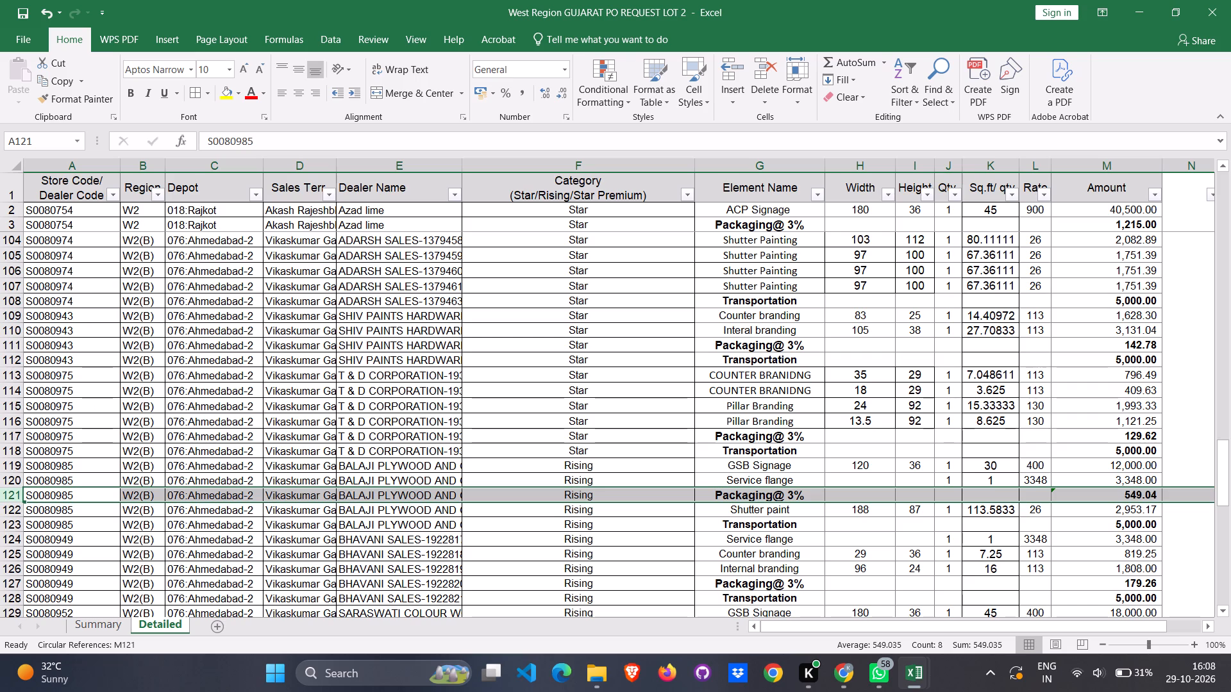
Set the Packaging@ 3% amount in M121 to =SUM(M119:M120)*3% and save the workbook.
click(1119, 500)
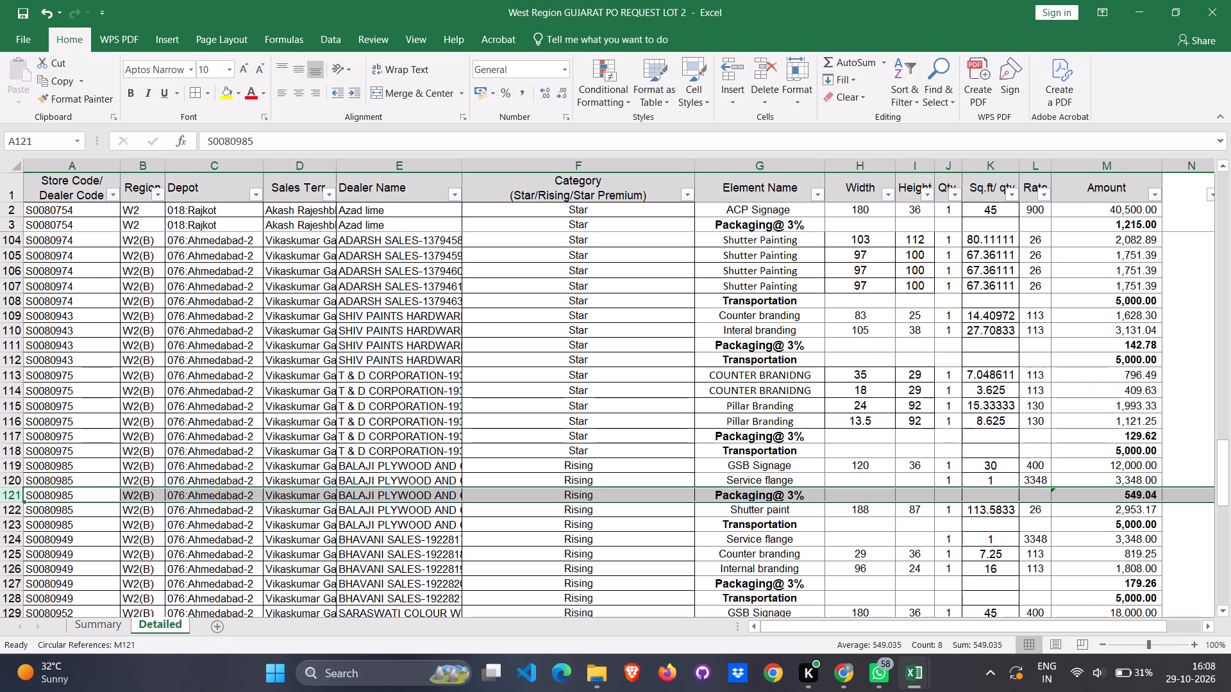
click(1126, 500)
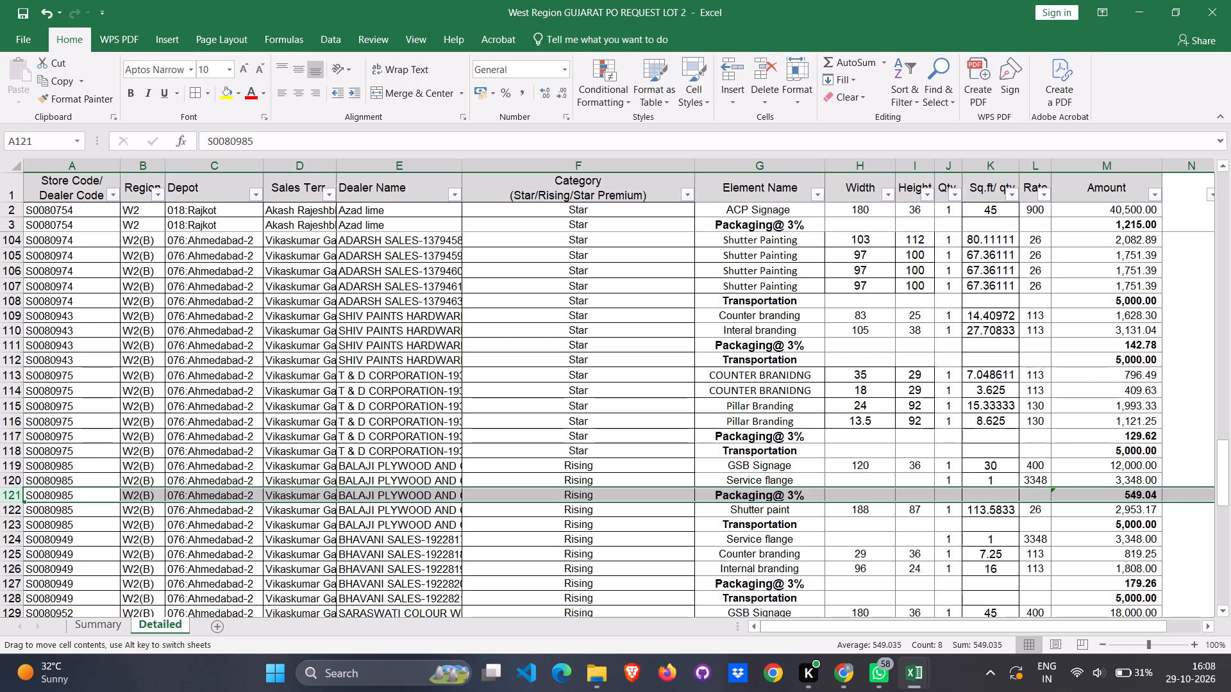
click(1125, 489)
click(1125, 495)
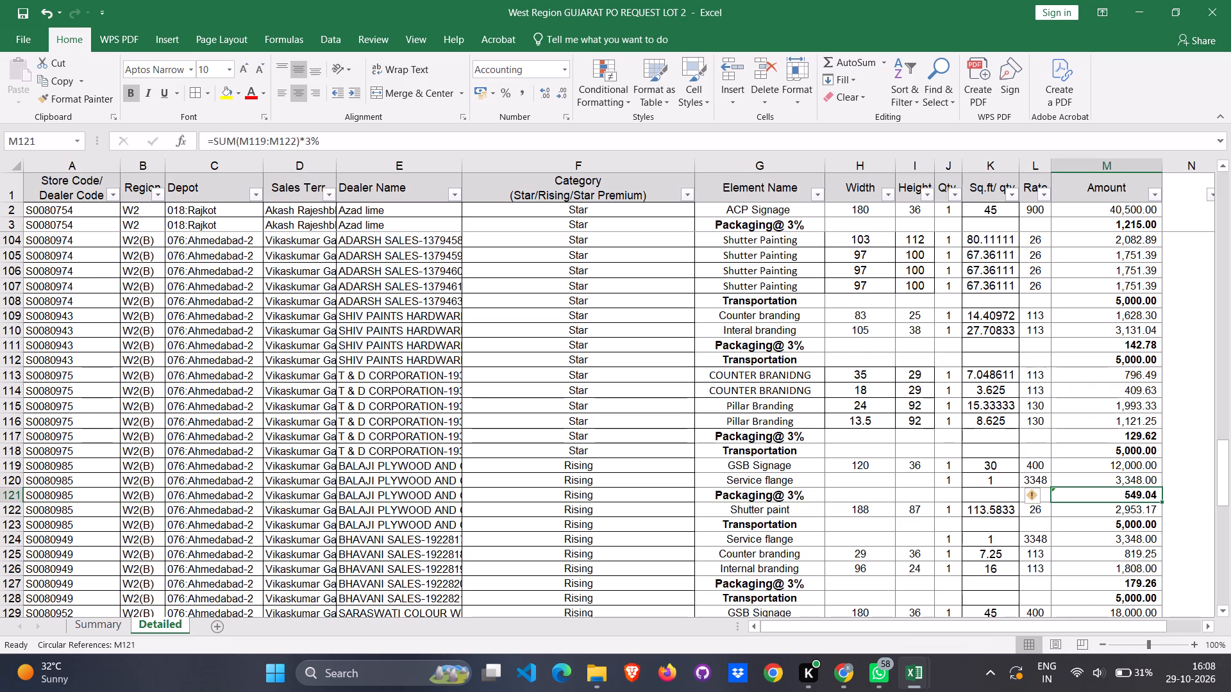
key(equal)
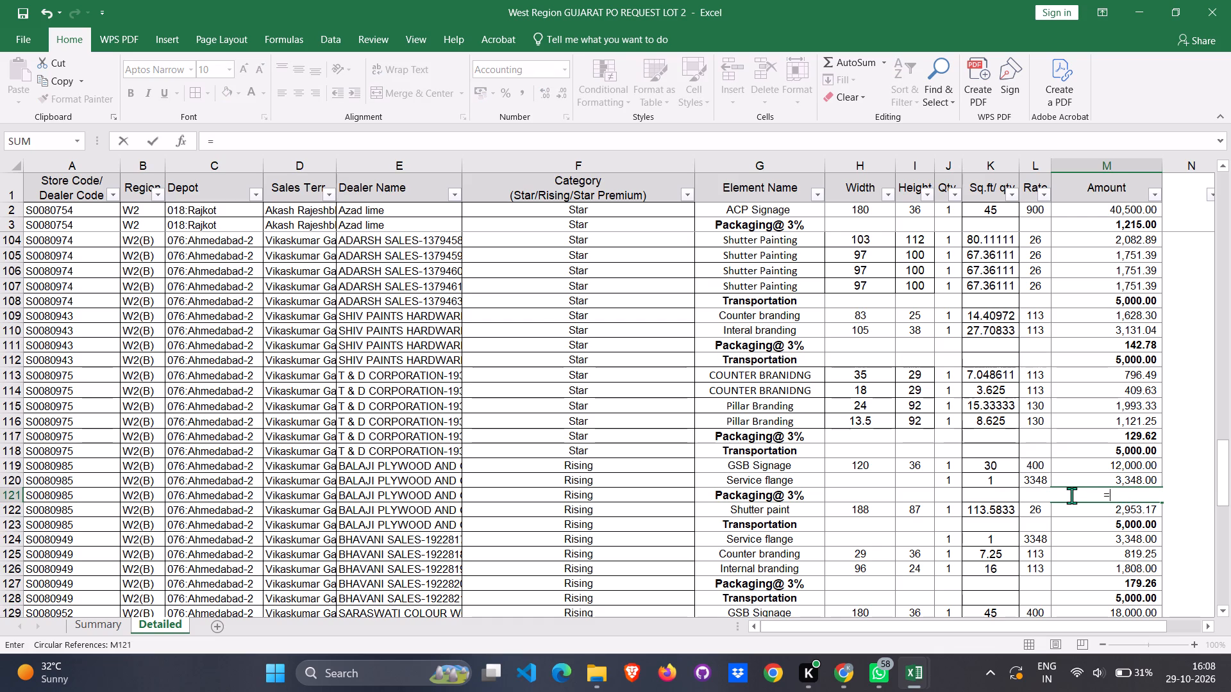
text(SUM)
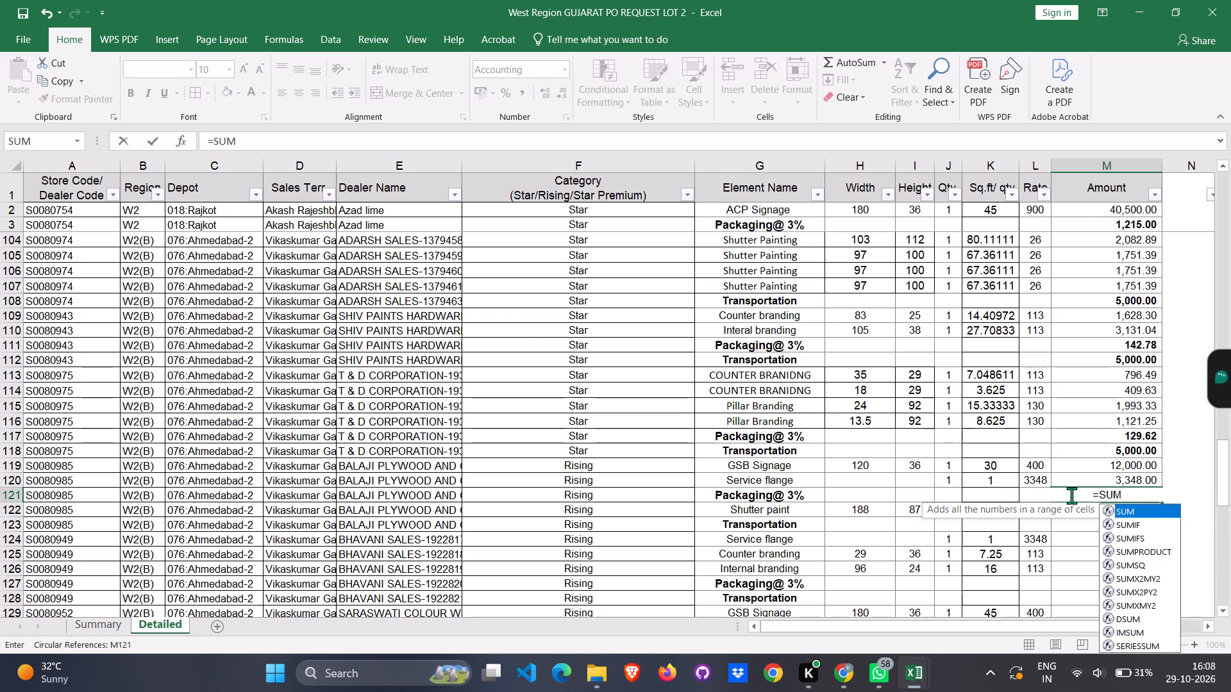
key(shift+parenleft)
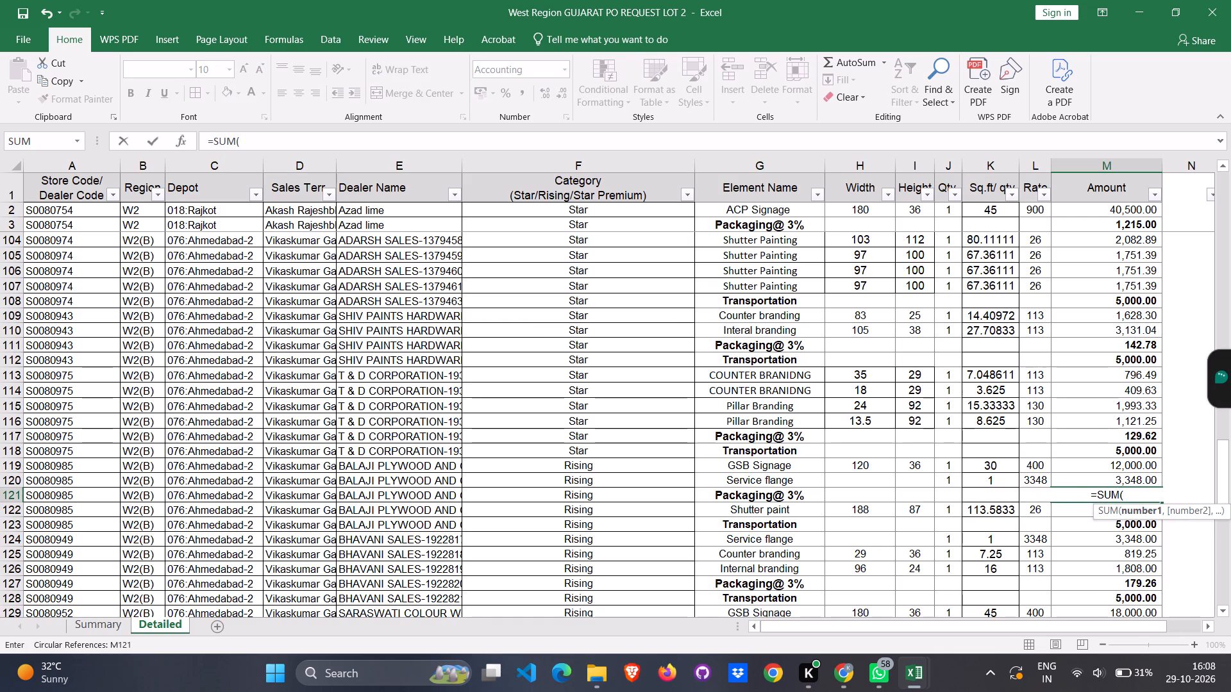
drag(1126, 461, 1133, 478)
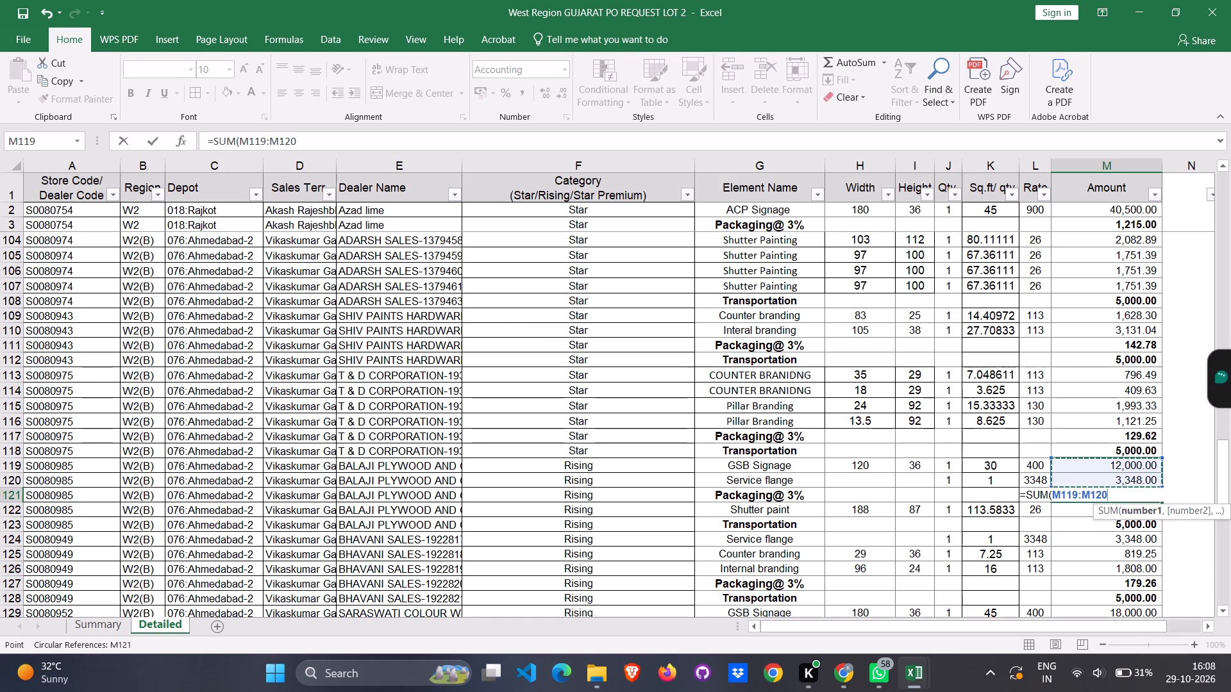
key(shift+parenright)
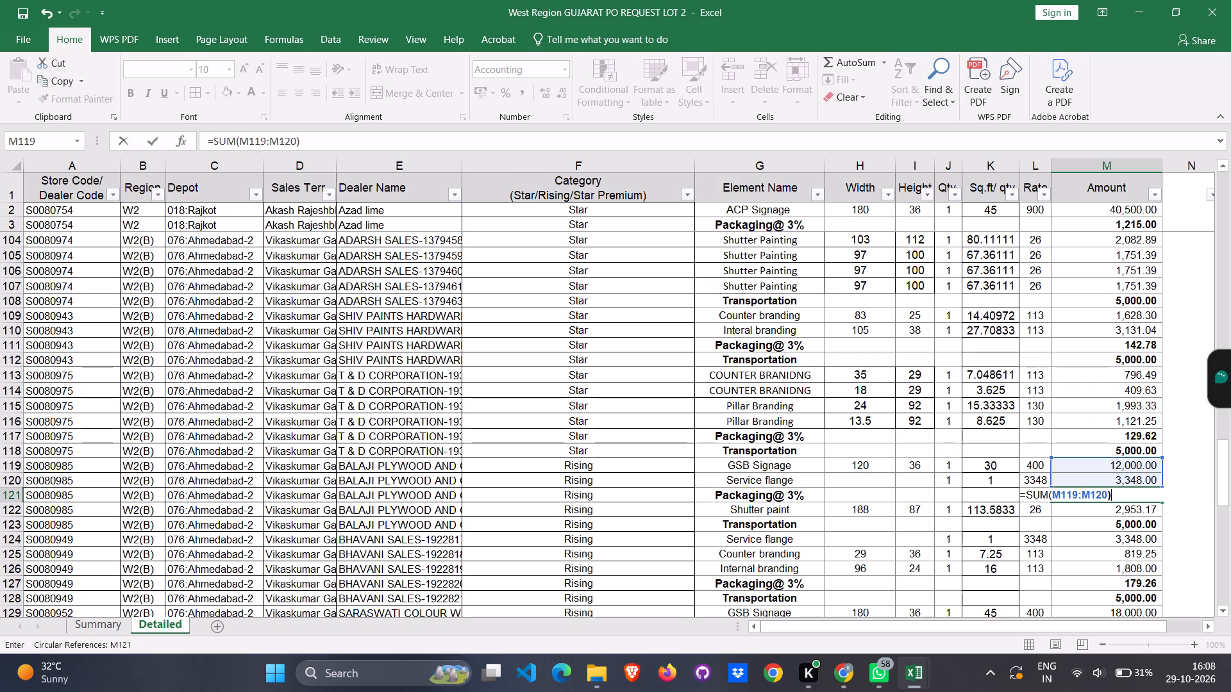
key(shift+asterisk)
key(3)
key(shift+percent)
key(Return)
key(ctrl+s)
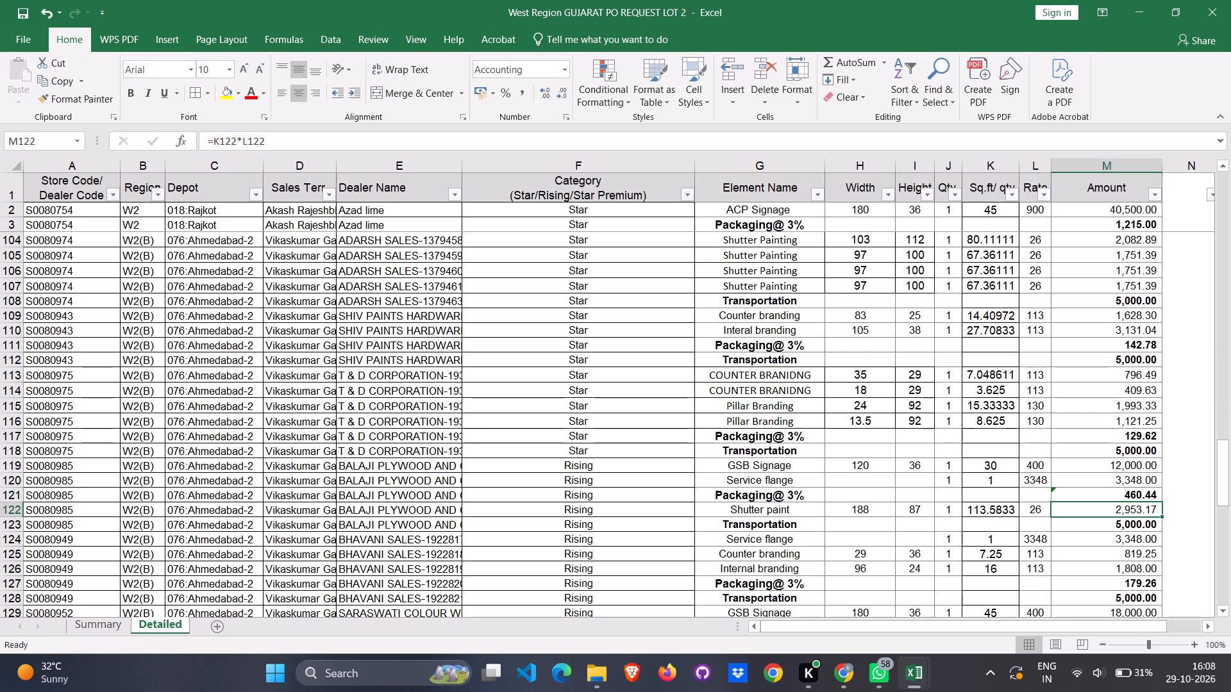
Look over the remaining dealer line items from row 122 down to the grand total in row 160.
scroll(1132, 479, down, 11)
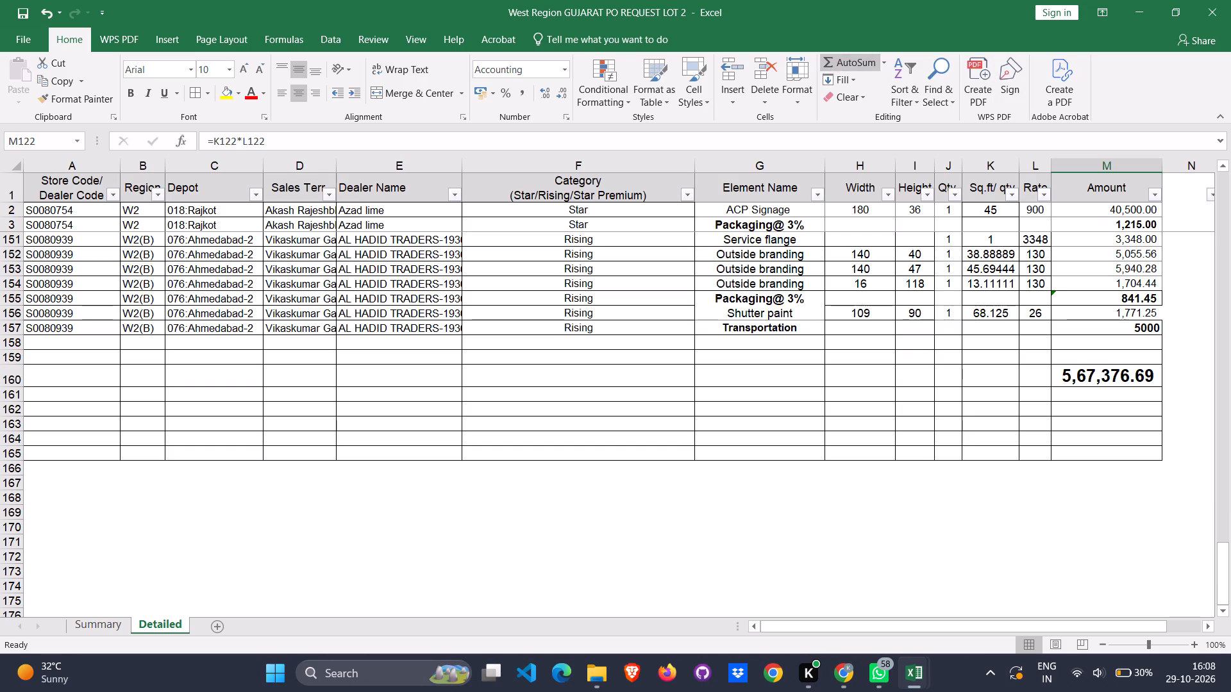
scroll(875, 389, up, 9)
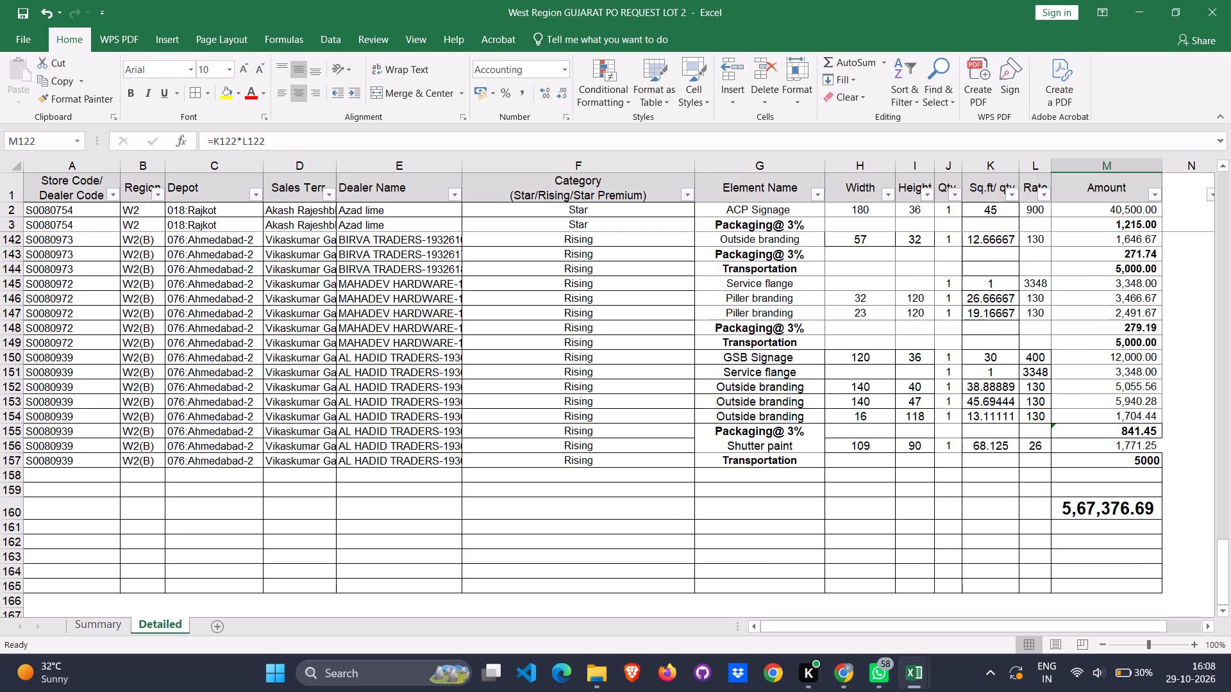
scroll(862, 427, up, 14)
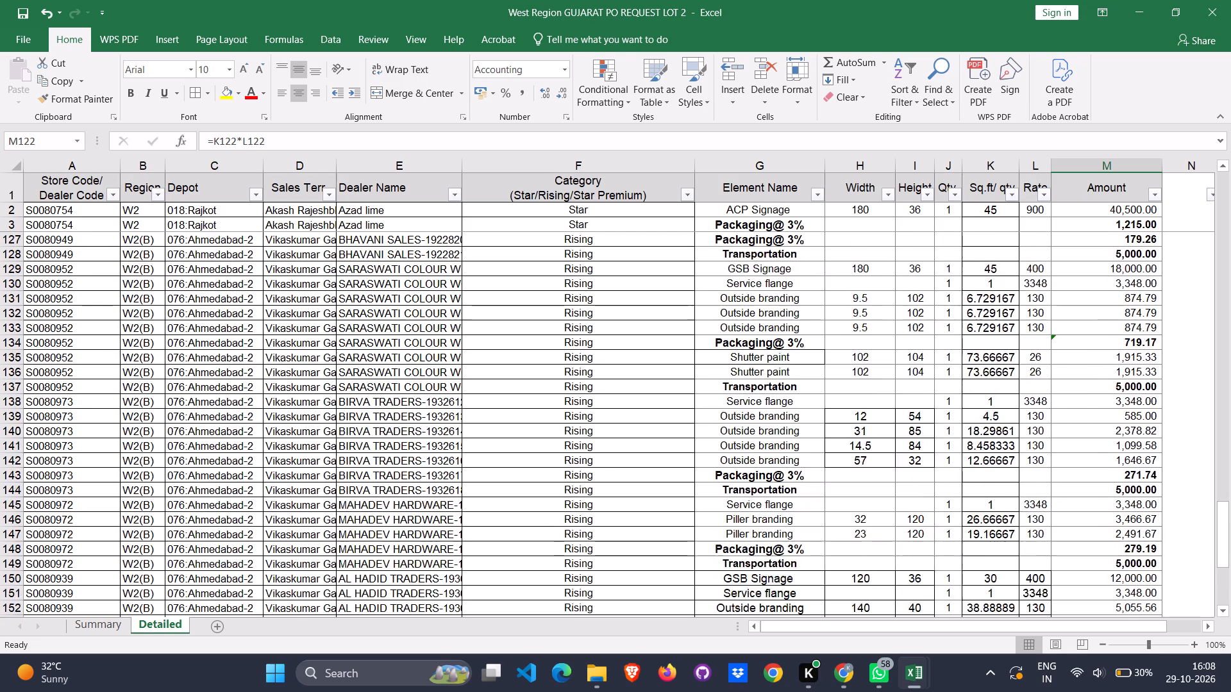
scroll(910, 415, up, 16)
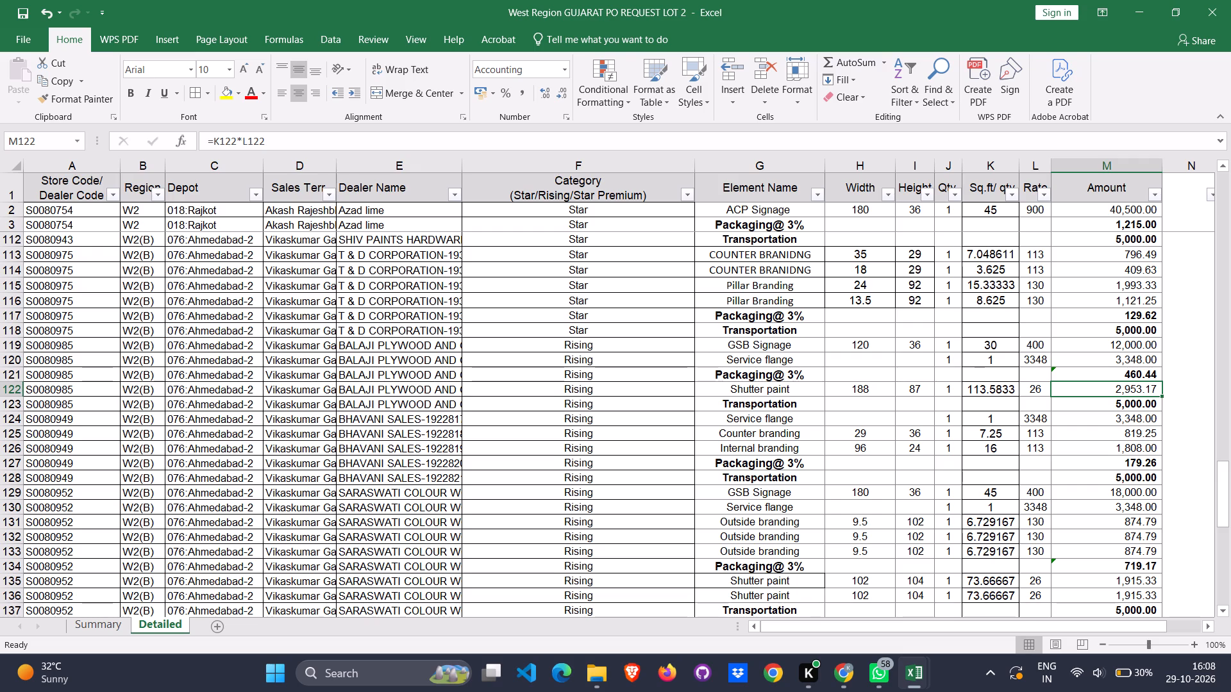
Check the Packaging@ 3% amount formulas in rows 127, 134, 143, 148 and 155 against their stores' line items.
click(1114, 465)
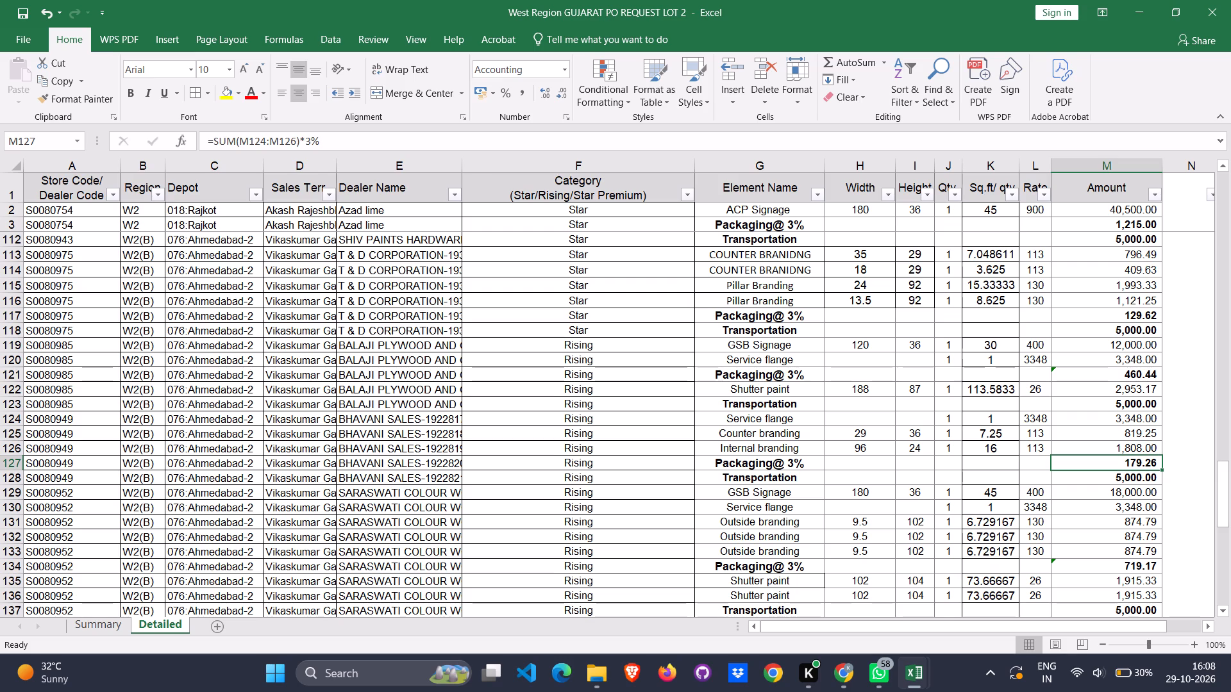
scroll(1063, 463, down, 7)
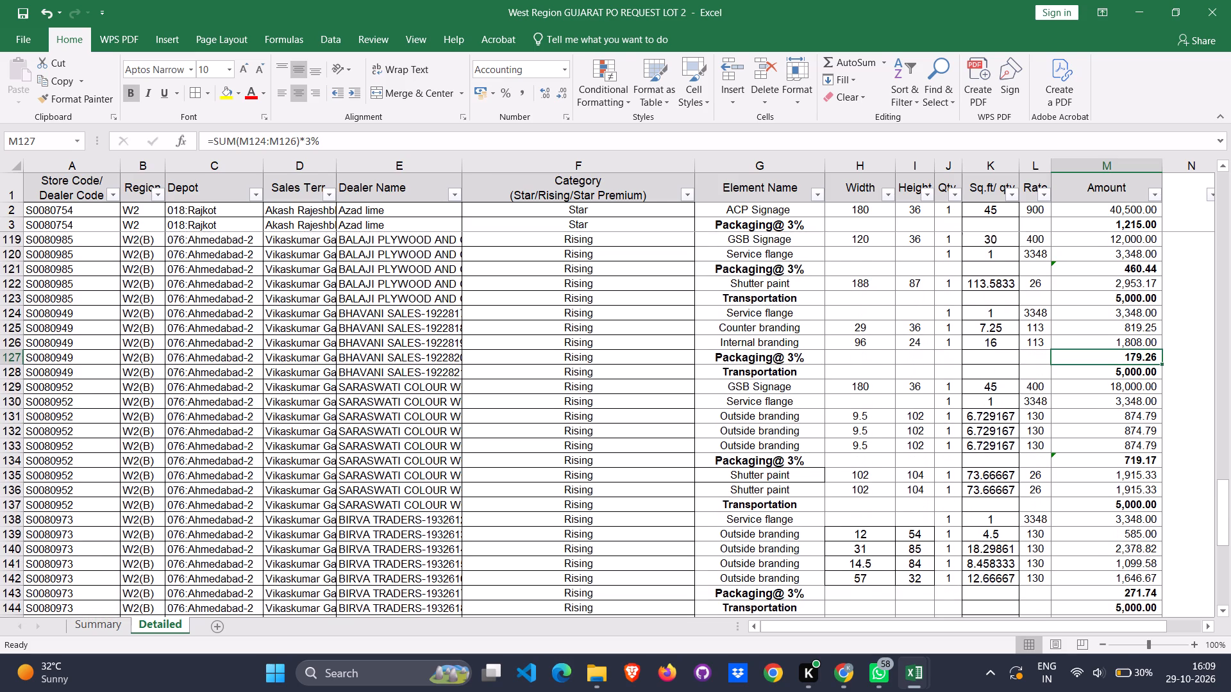
click(1092, 465)
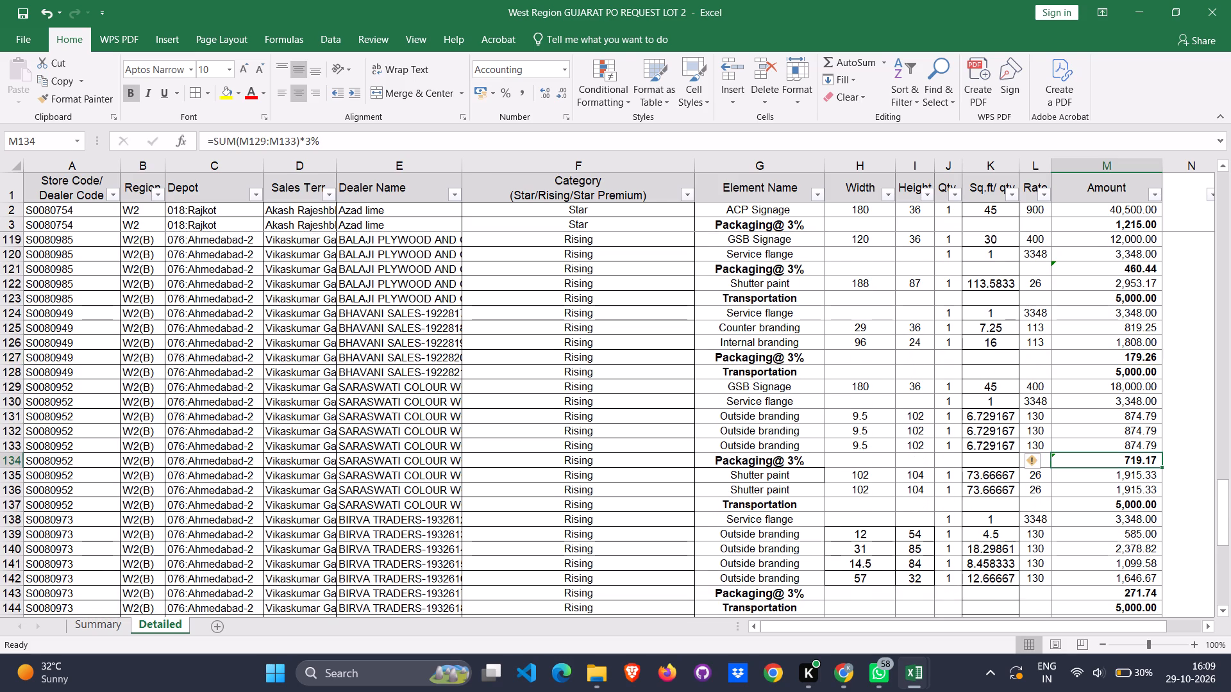
scroll(1092, 465, down, 7)
click(1096, 495)
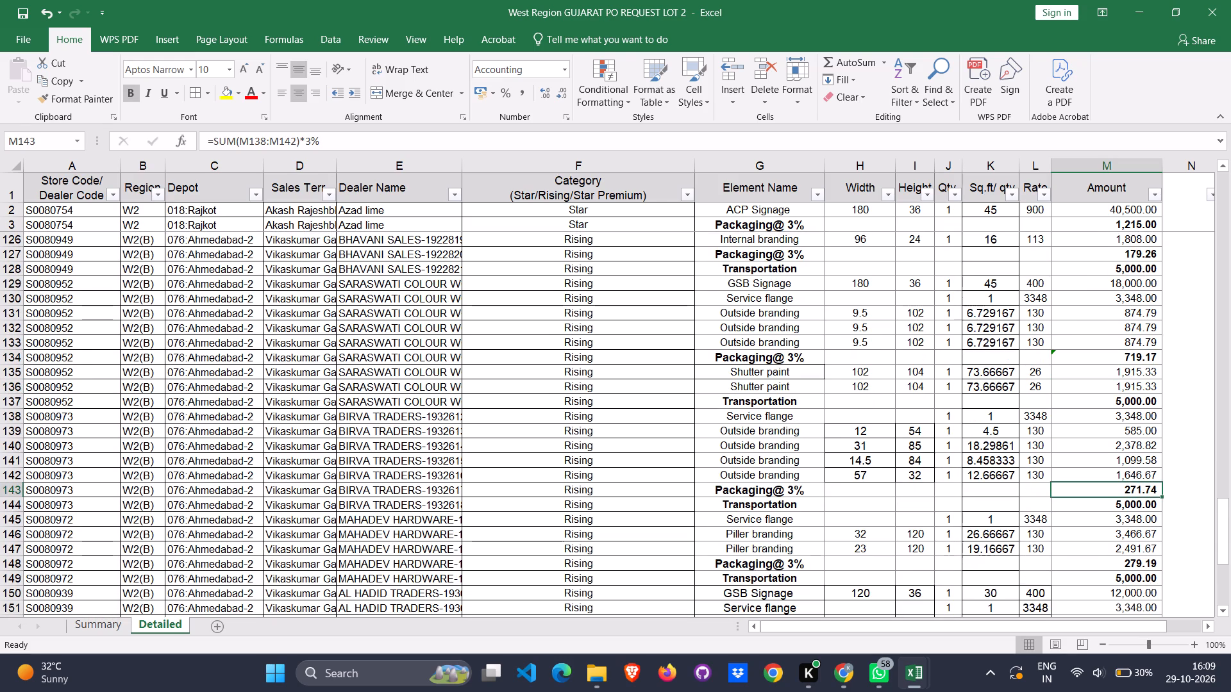
scroll(1096, 495, down, 5)
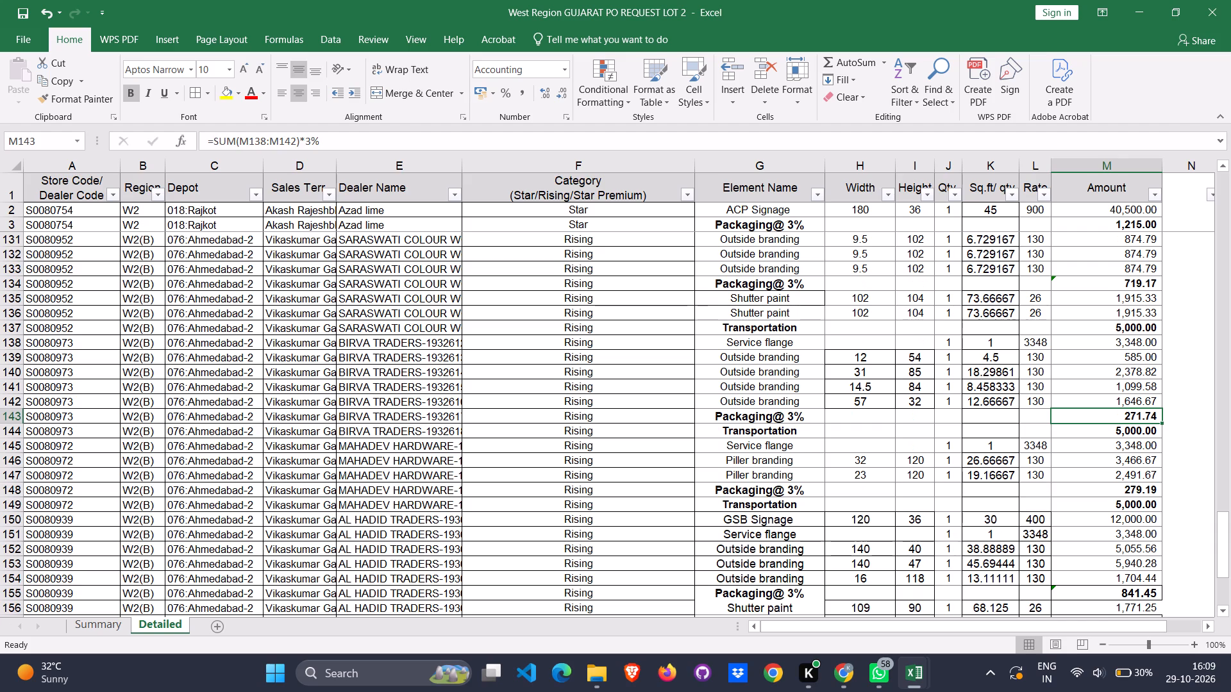
click(1085, 493)
scroll(1085, 493, down, 4)
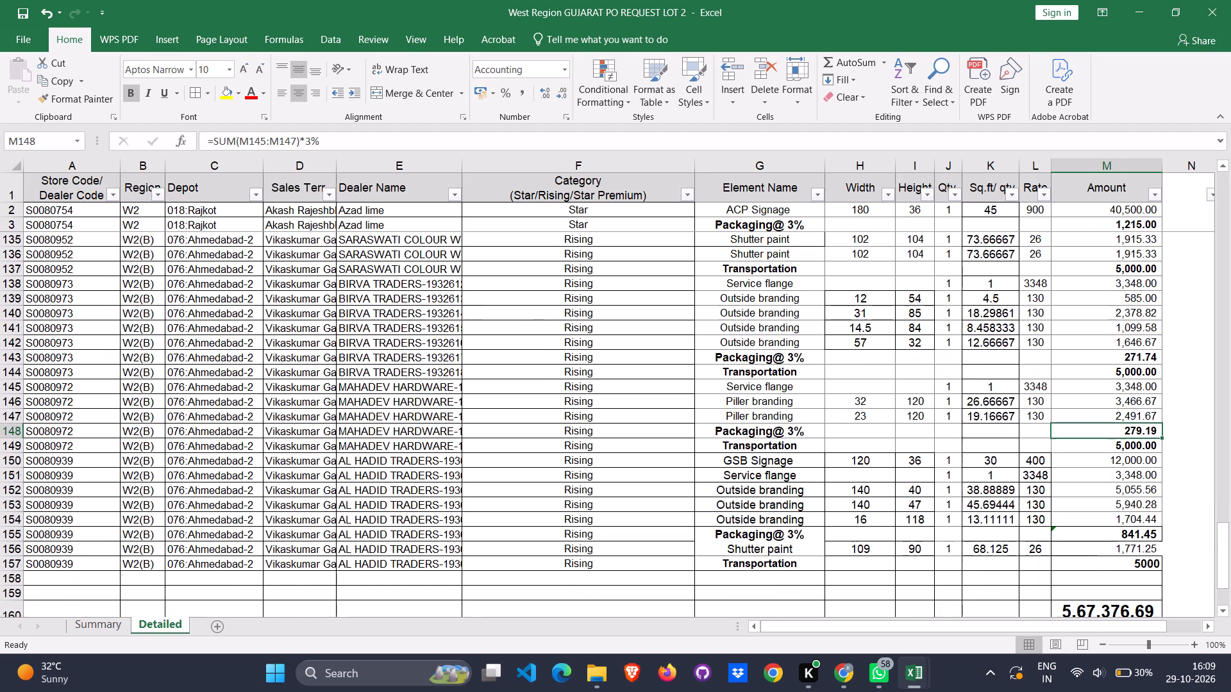
click(1085, 535)
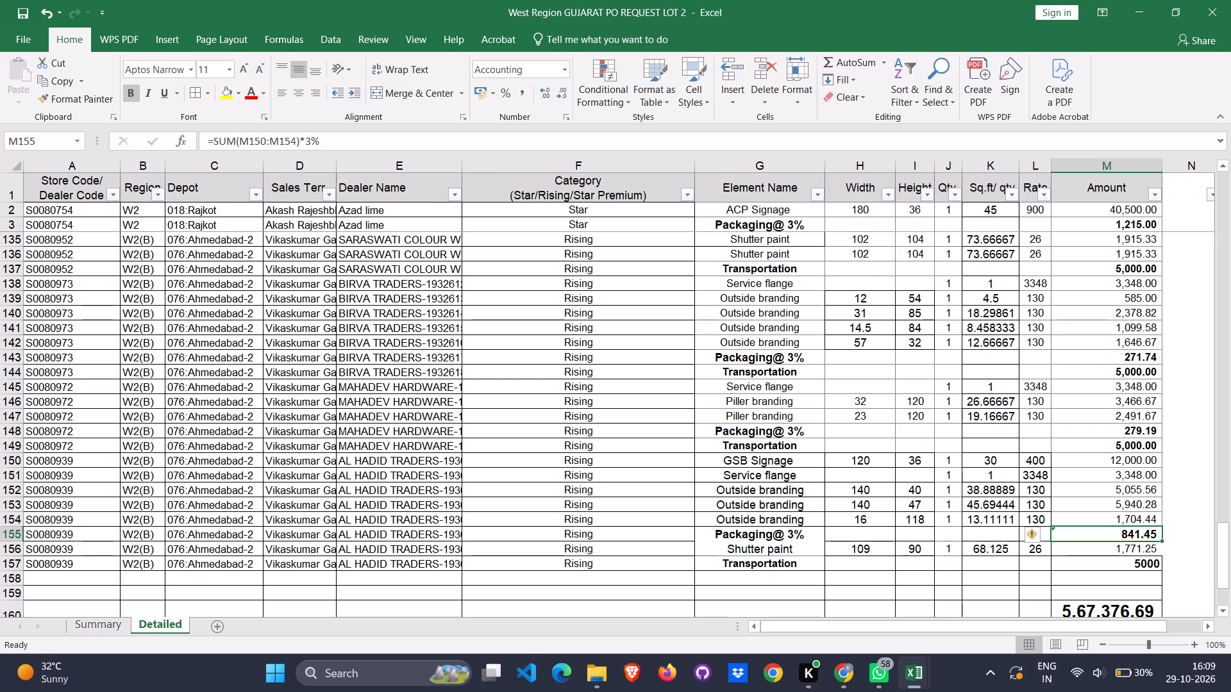
scroll(1078, 454, up, 5)
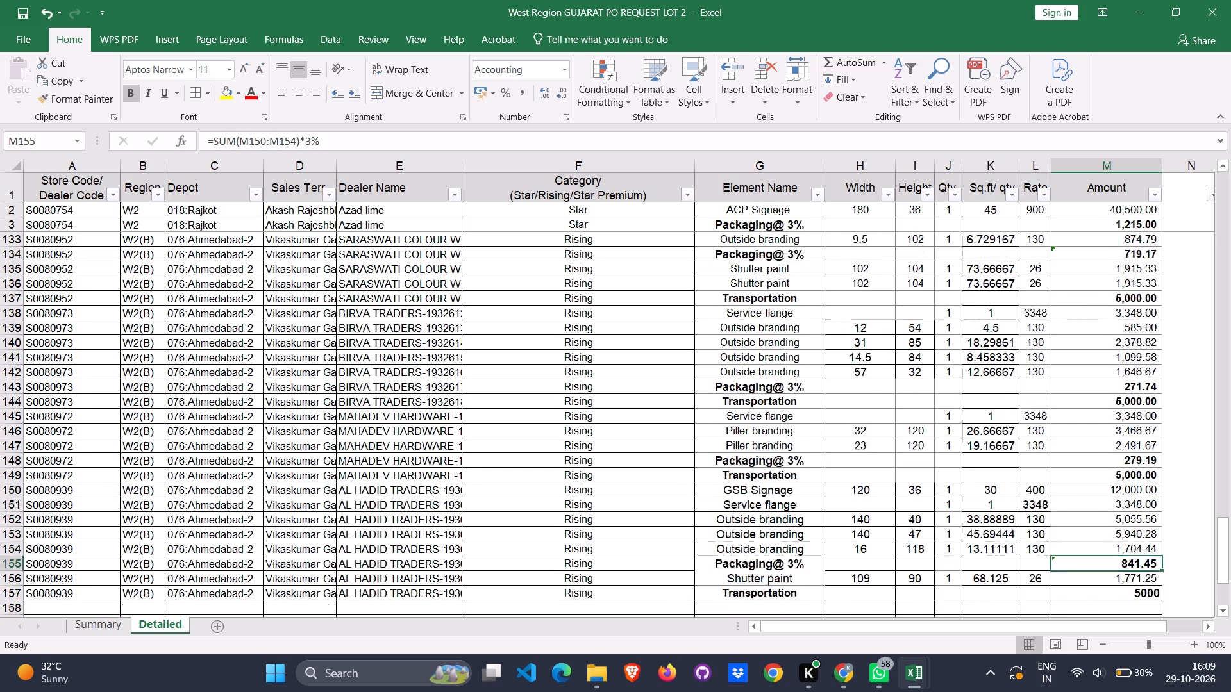
scroll(1078, 454, down, 9)
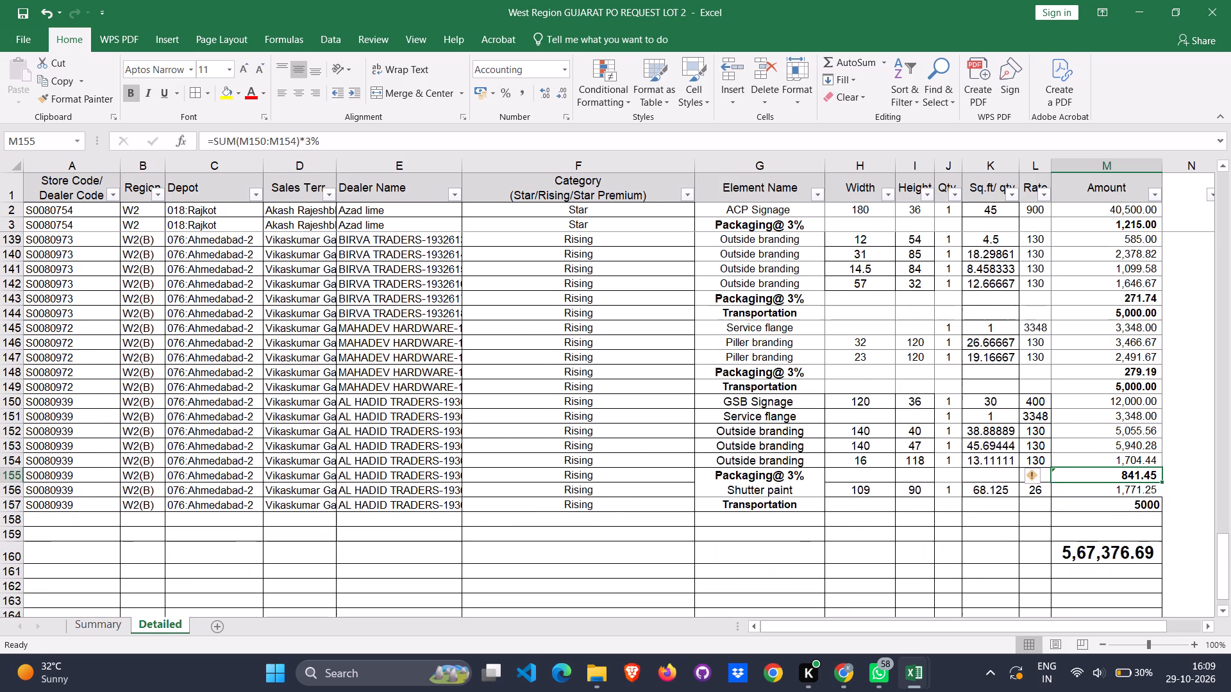
Check the Packaging@ 3% amount formulas in rows 7, 12, 20 and 25 against their stores' line items.
scroll(1078, 454, up, 14)
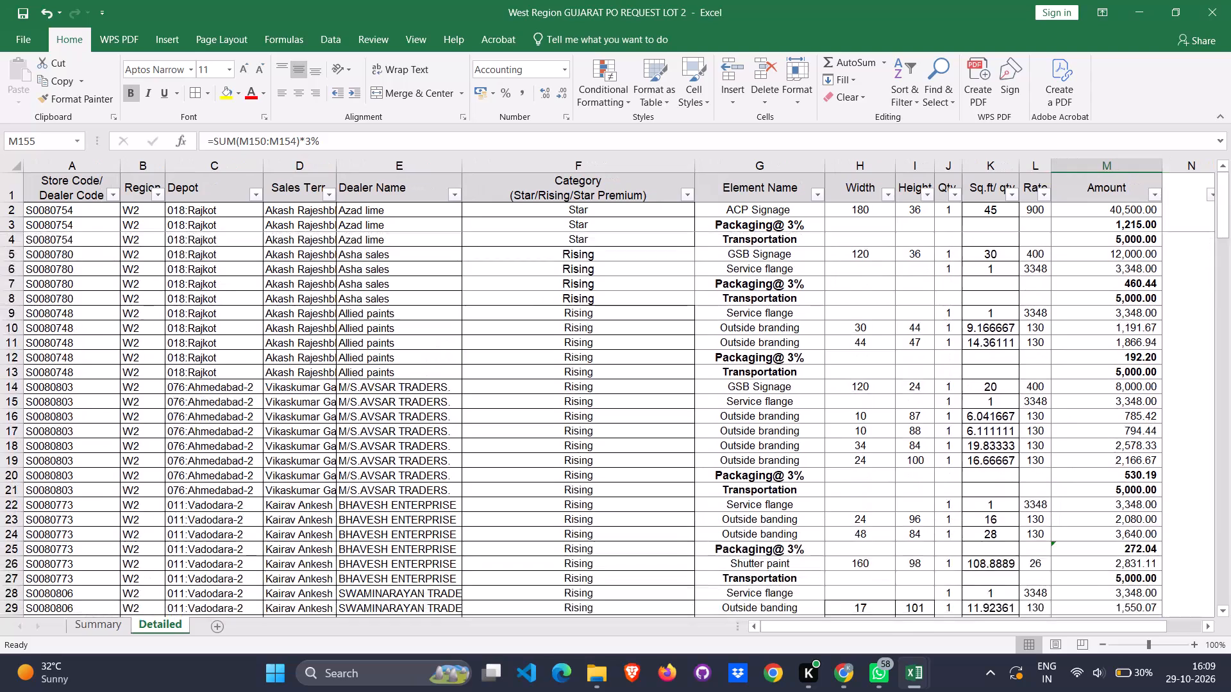
scroll(1078, 454, up, 2)
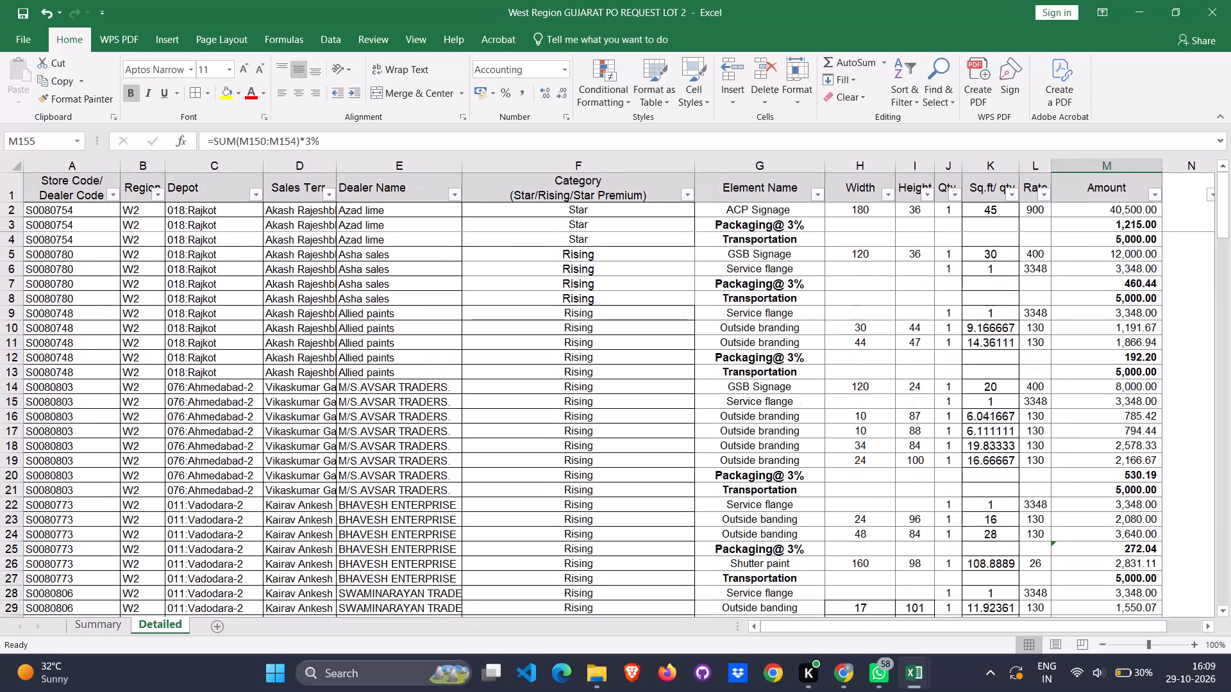
click(1121, 284)
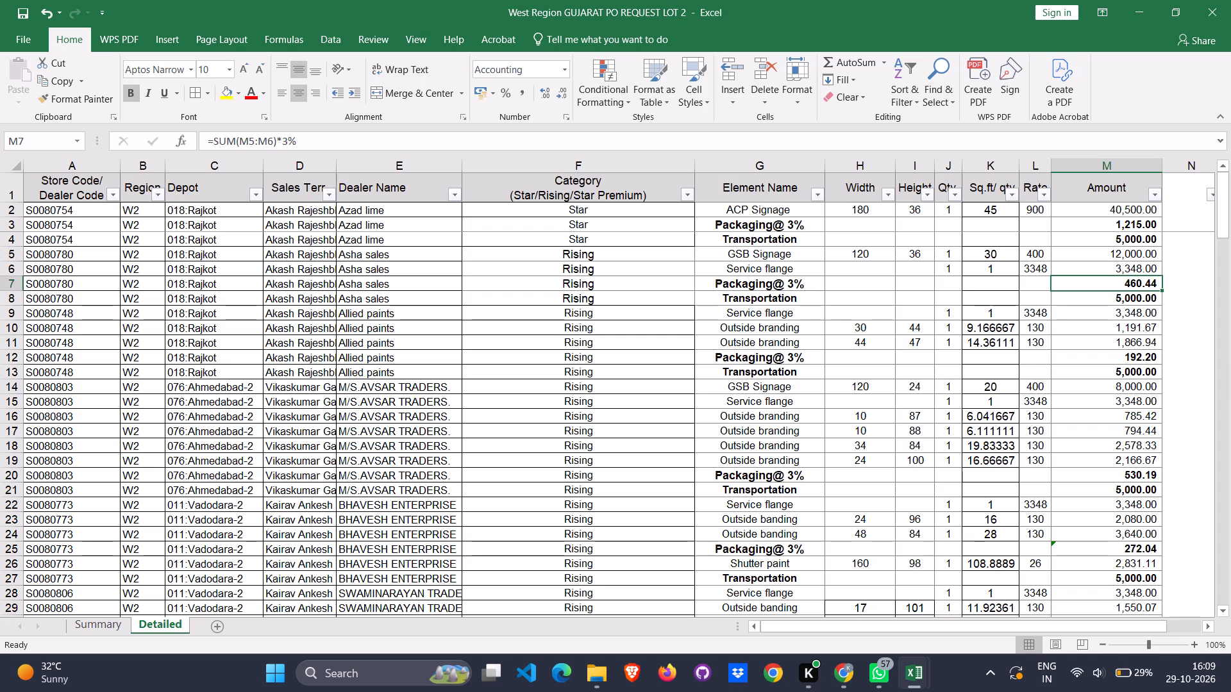
click(1110, 361)
scroll(1110, 361, down, 1)
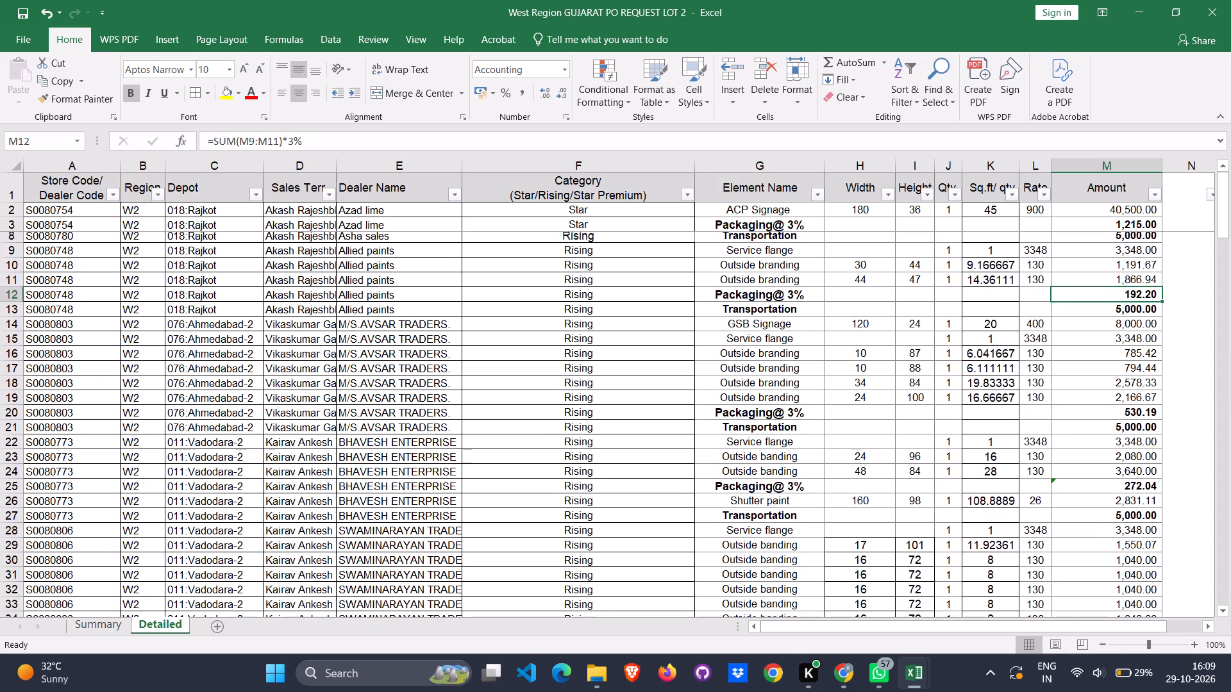
scroll(1110, 361, down, 1)
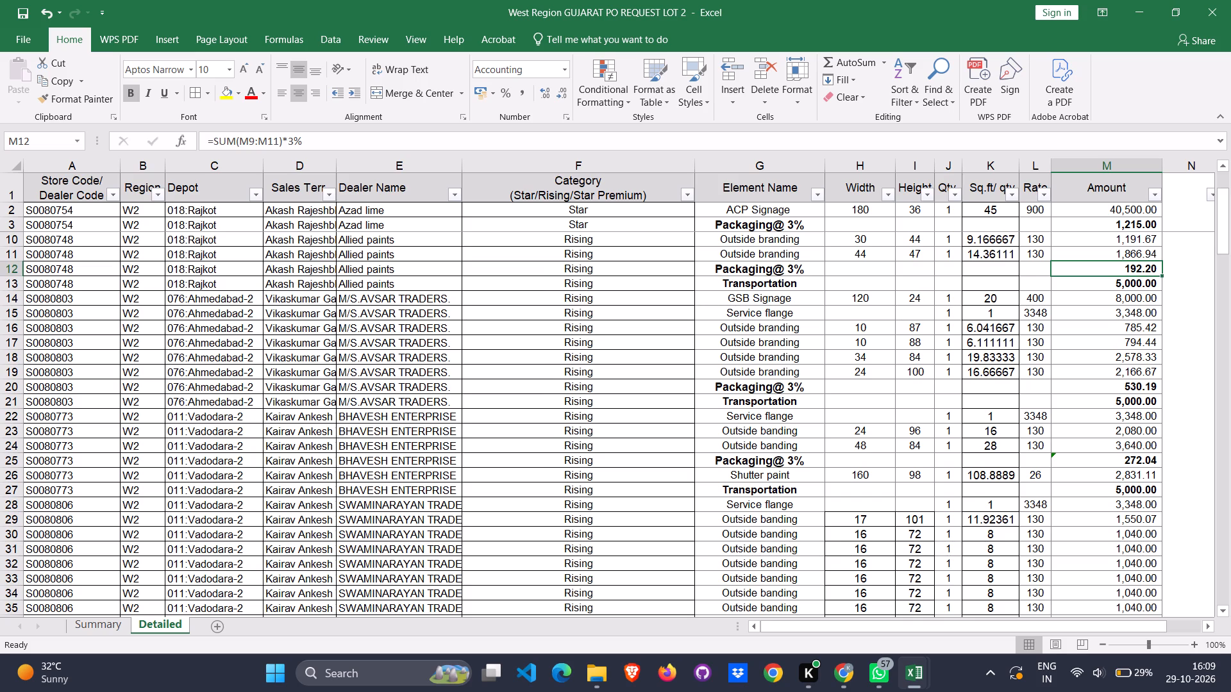
click(1094, 386)
scroll(1094, 386, down, 2)
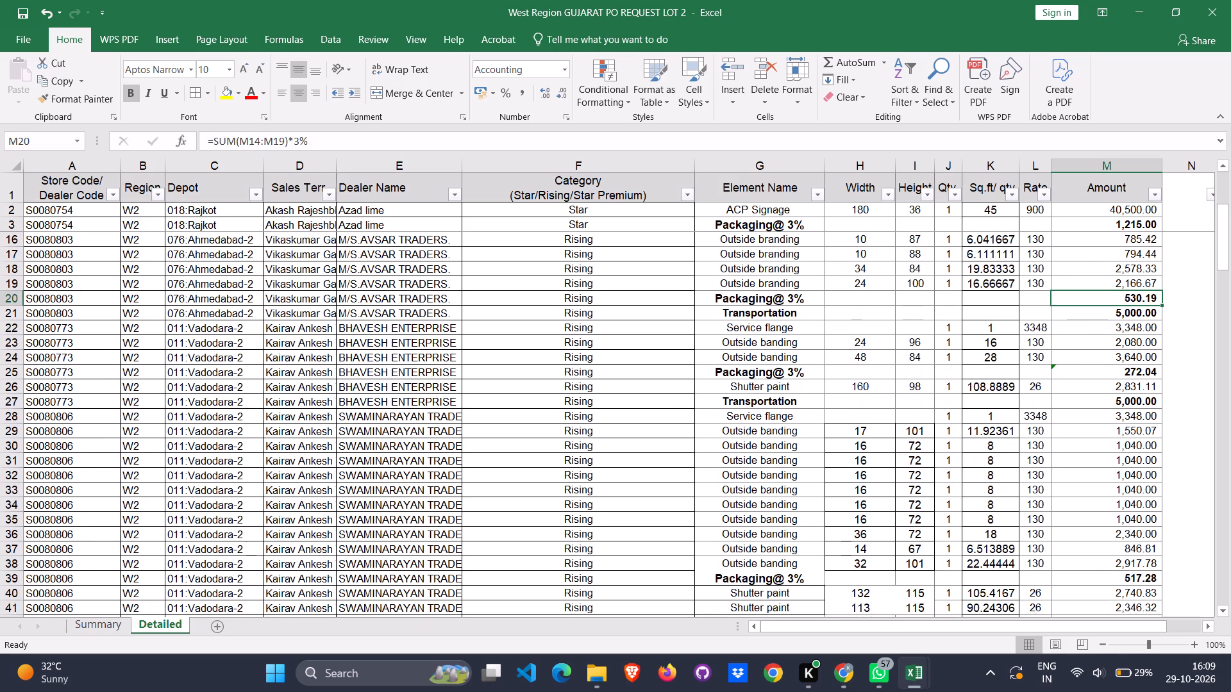
click(1090, 372)
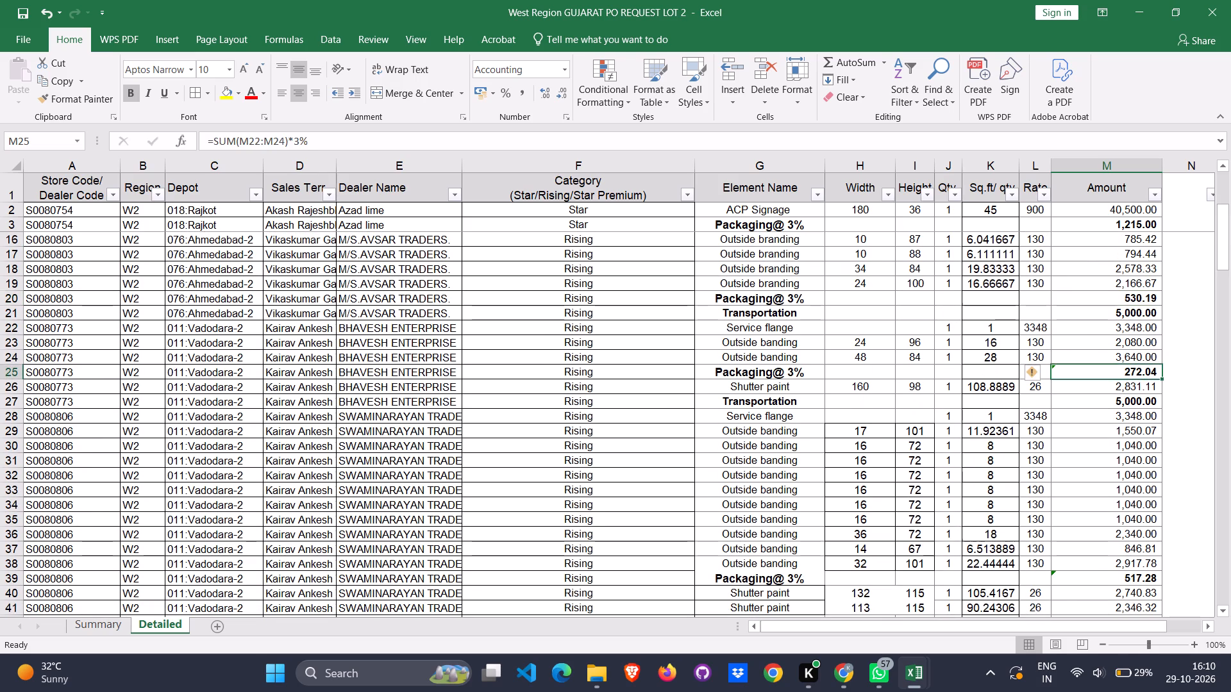
scroll(1090, 372, down, 5)
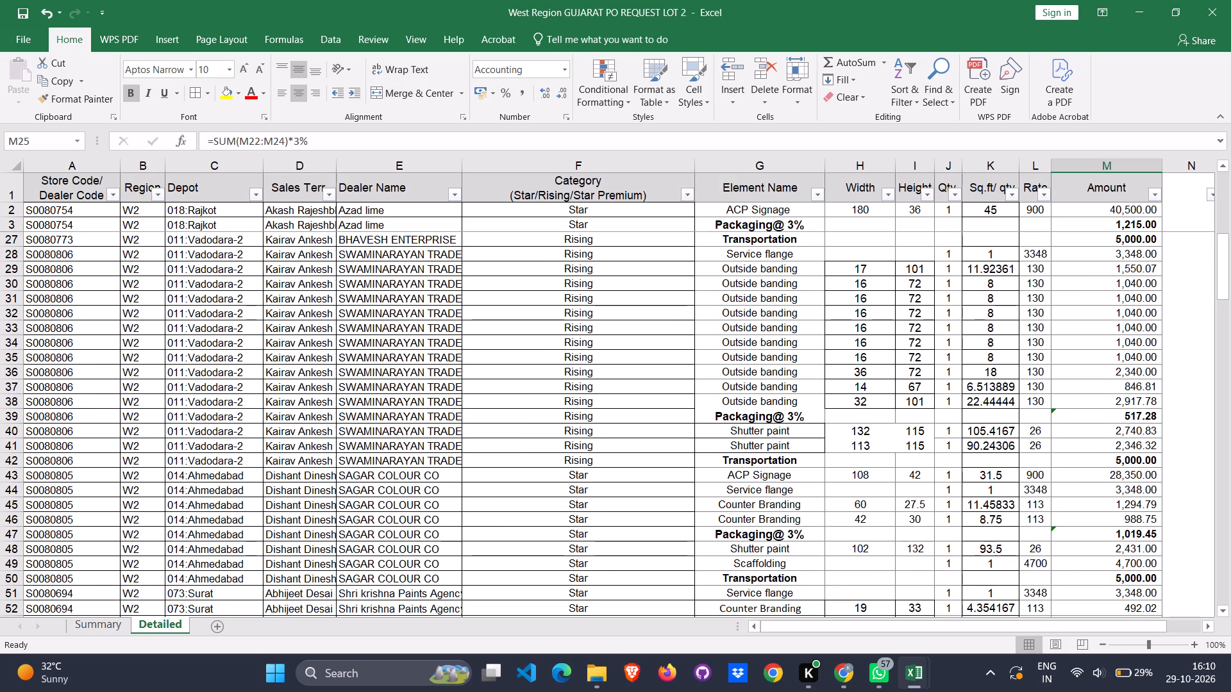
Check the Packaging@ 3% amount formula in M39 against the SWAMINARAYAN TRADE line items.
click(1090, 421)
scroll(1090, 421, down, 2)
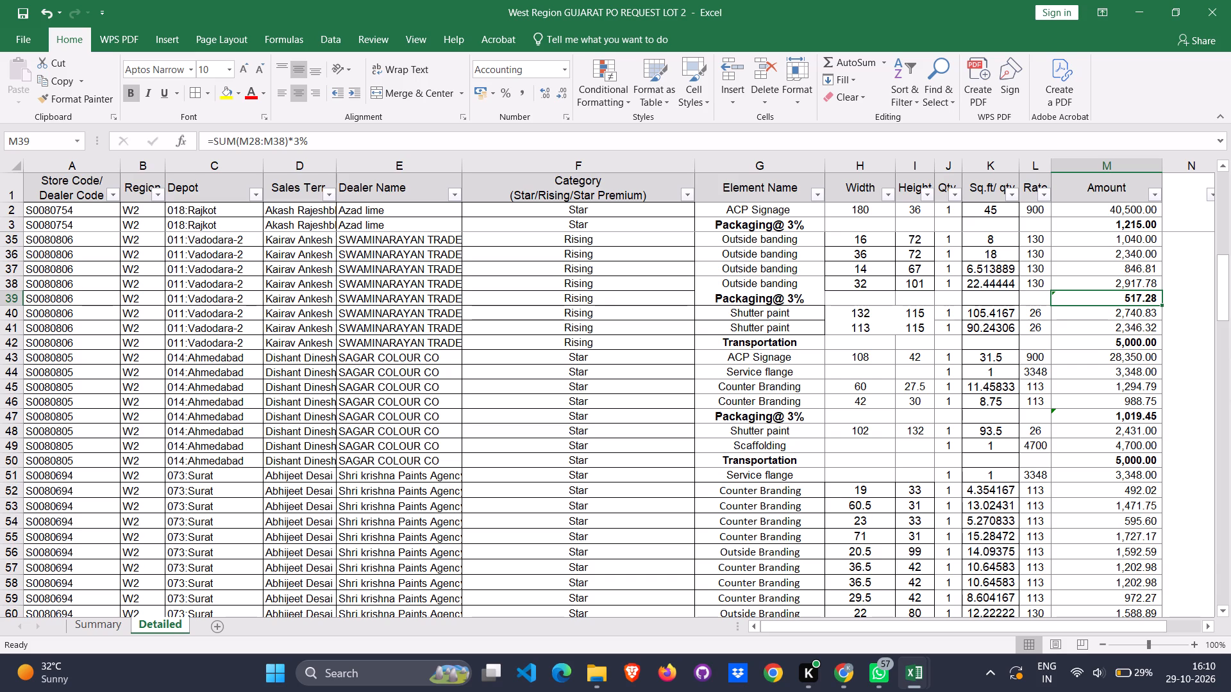
triple_click(19, 10)
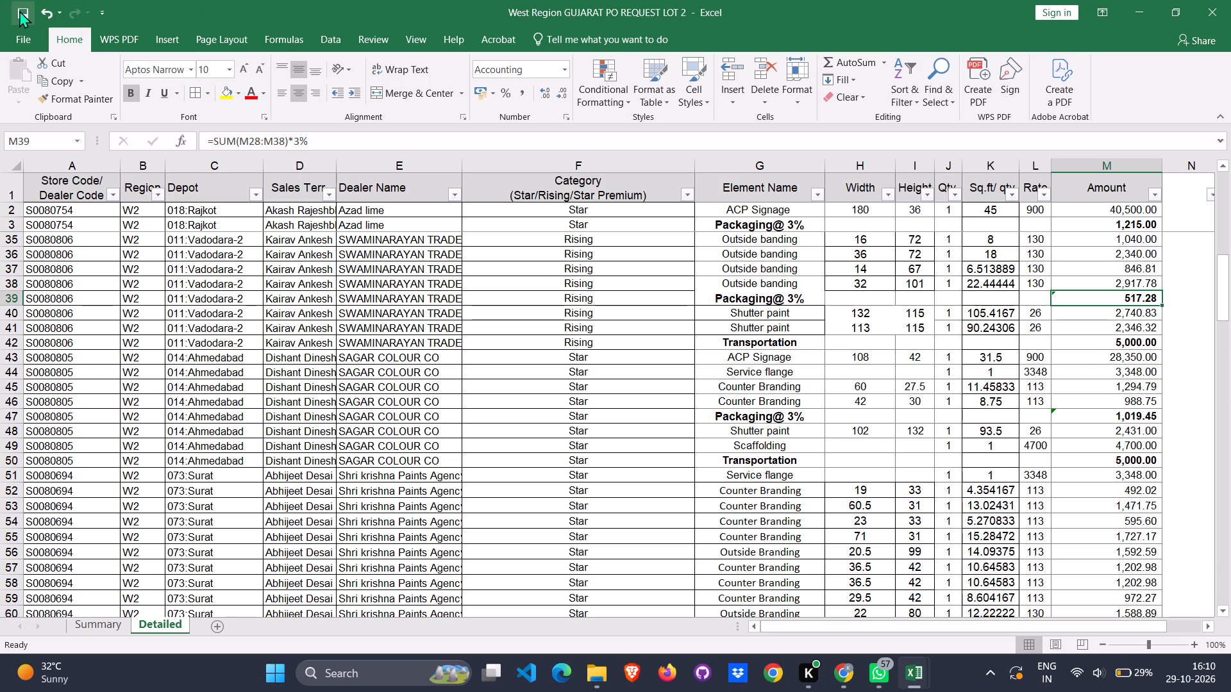
double_click(19, 10)
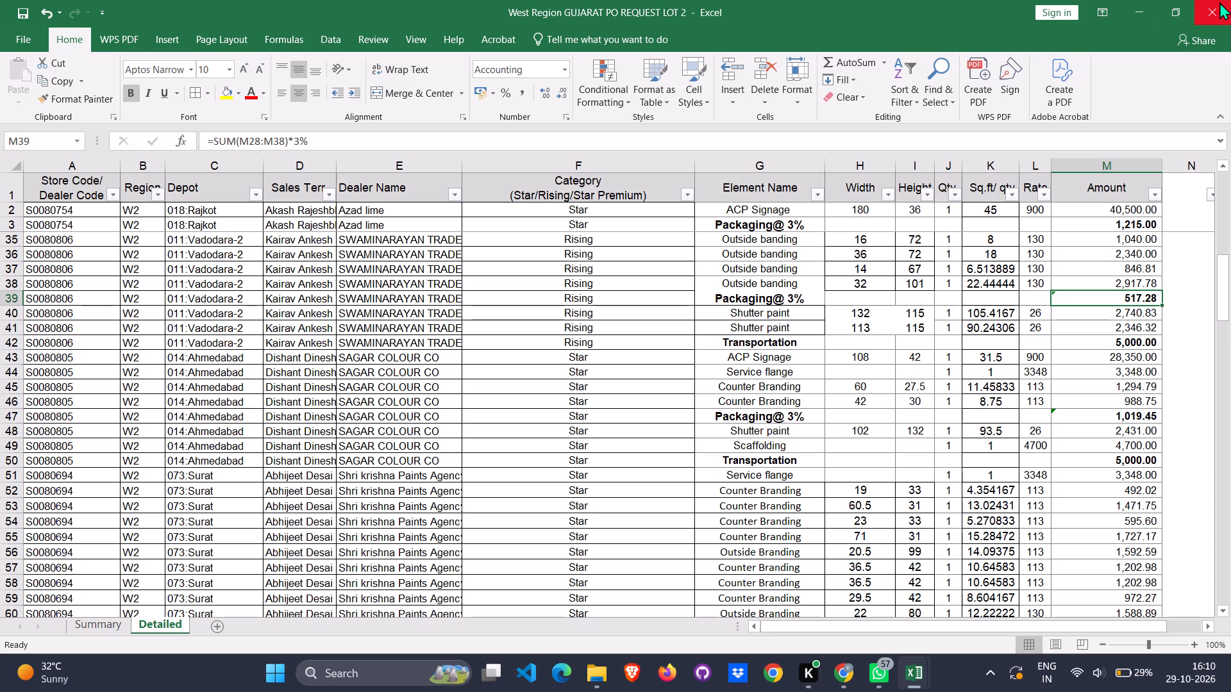